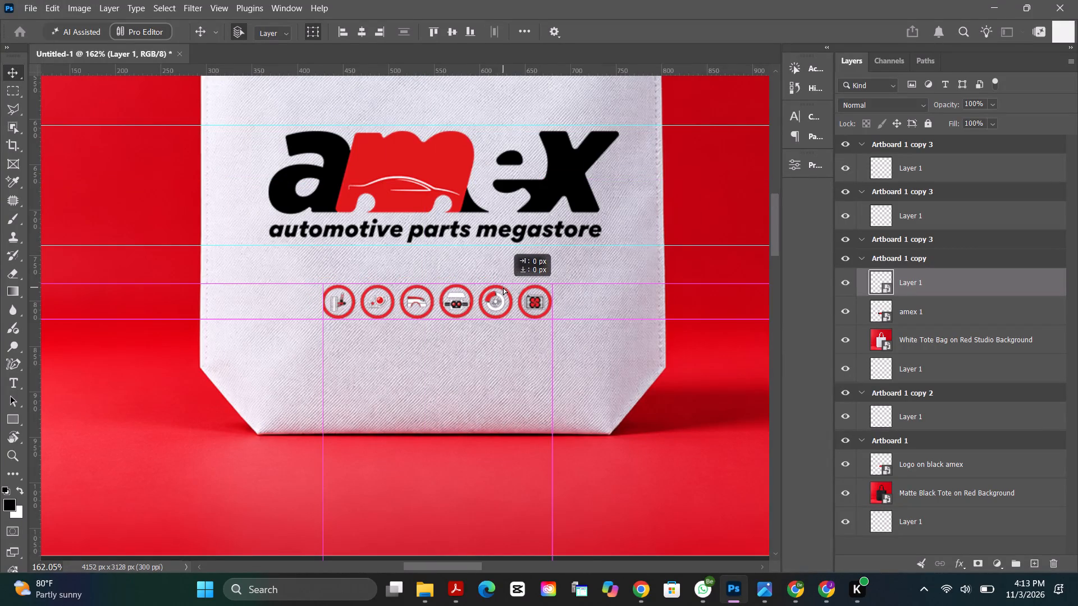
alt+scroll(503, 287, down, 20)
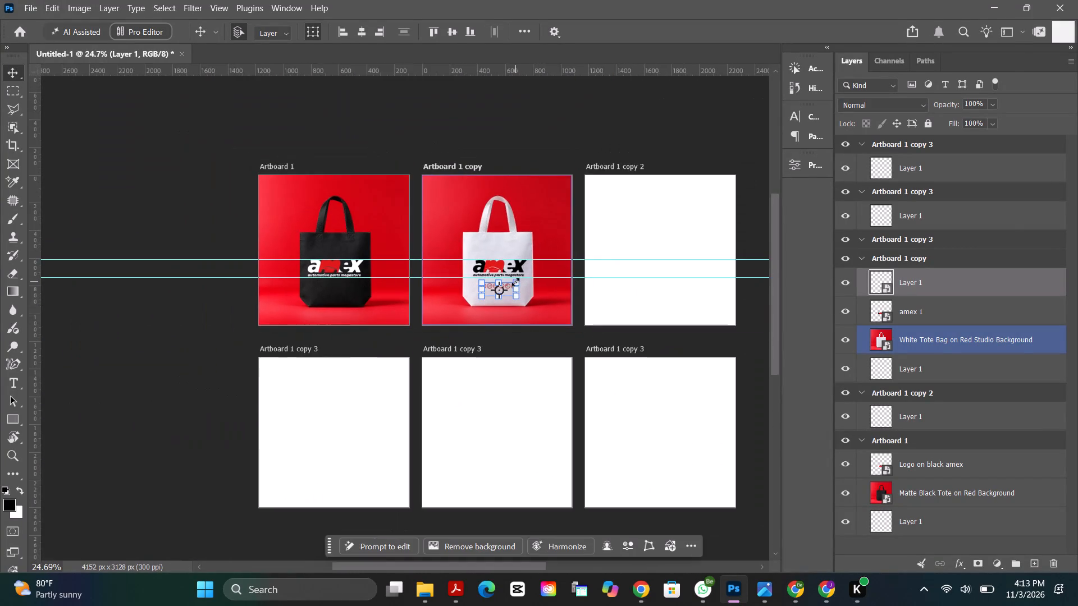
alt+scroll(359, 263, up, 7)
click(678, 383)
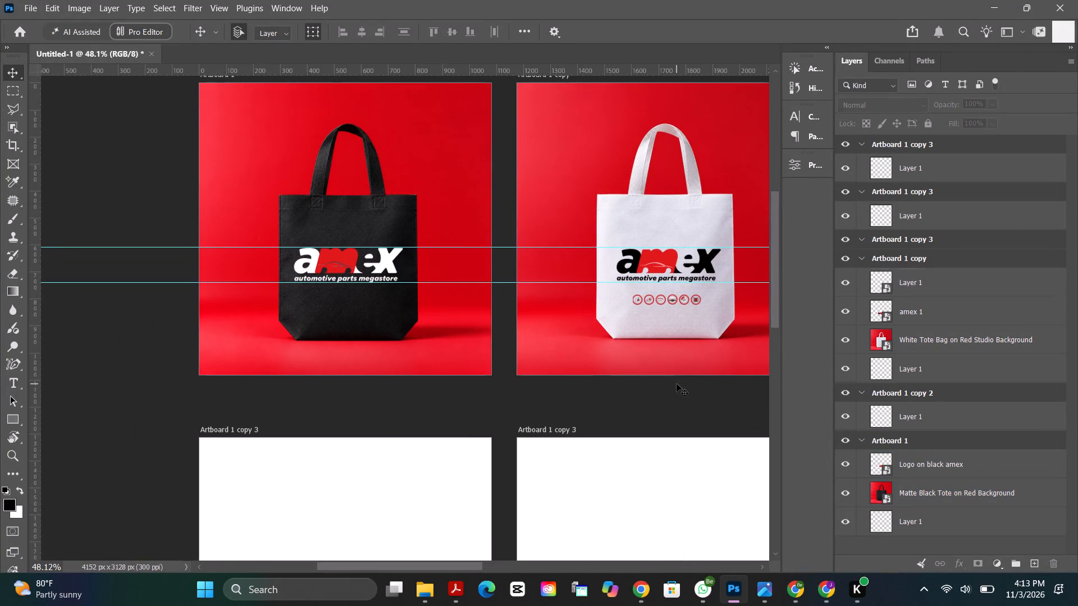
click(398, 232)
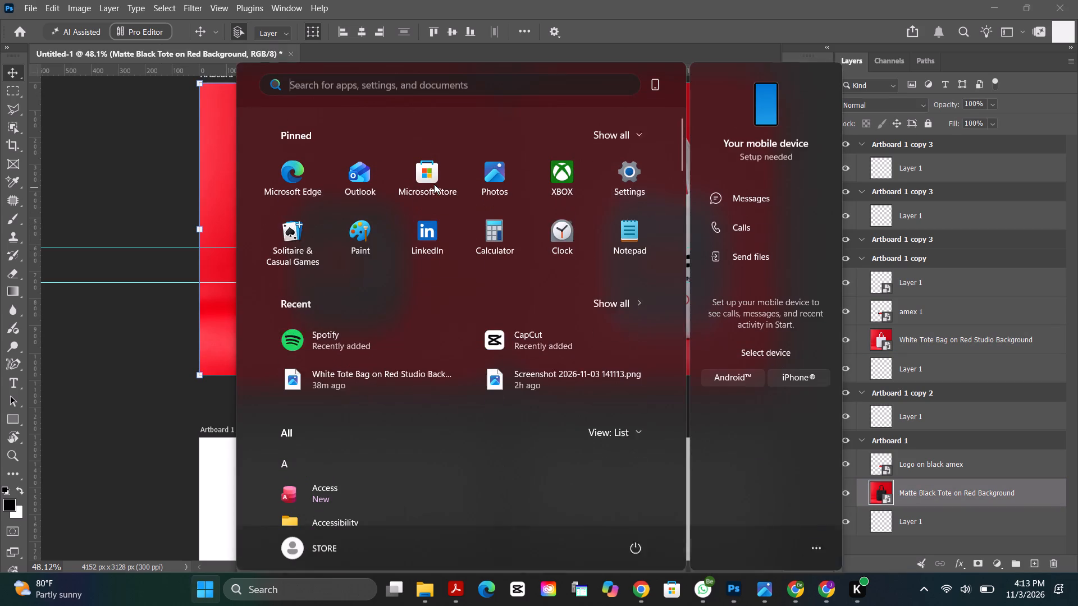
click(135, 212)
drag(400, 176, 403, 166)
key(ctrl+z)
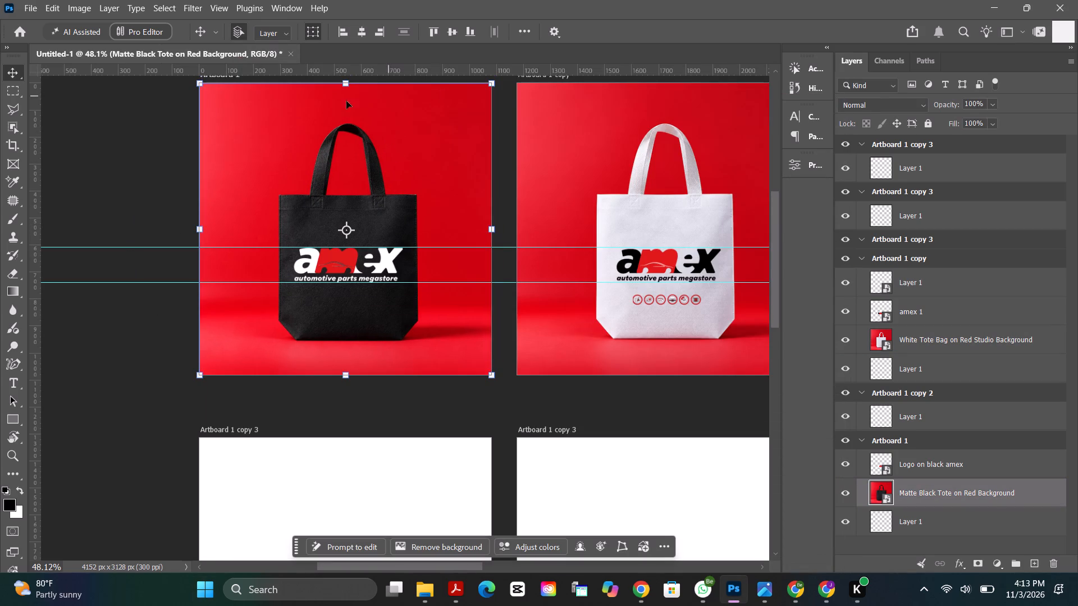
Duplicate the black tote image and its amex logo together onto the blank artboard directly below Artboard 1.
click(930, 463)
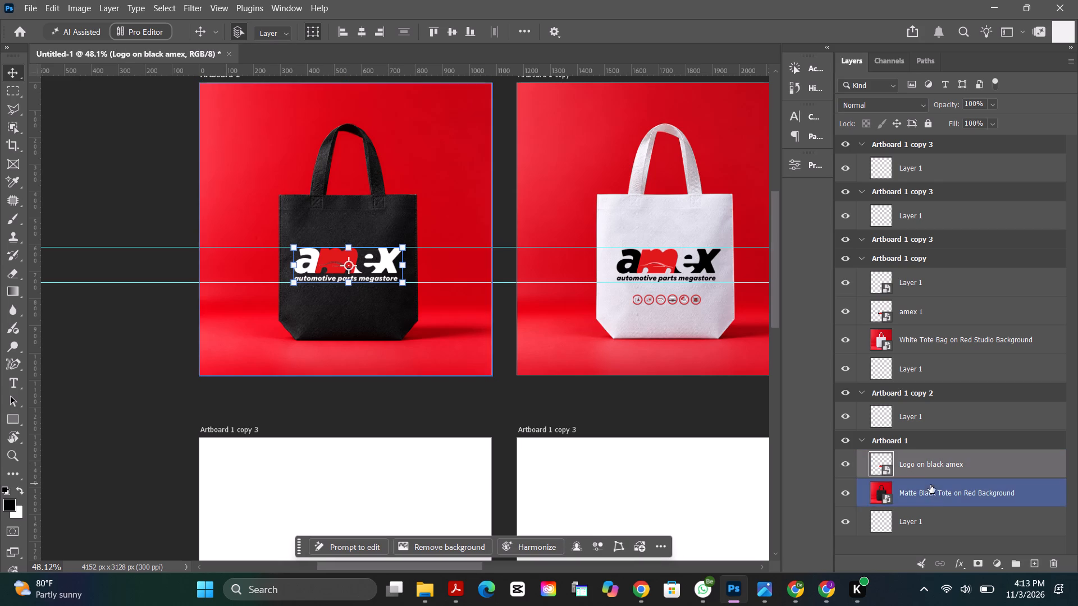
shift+click(939, 517)
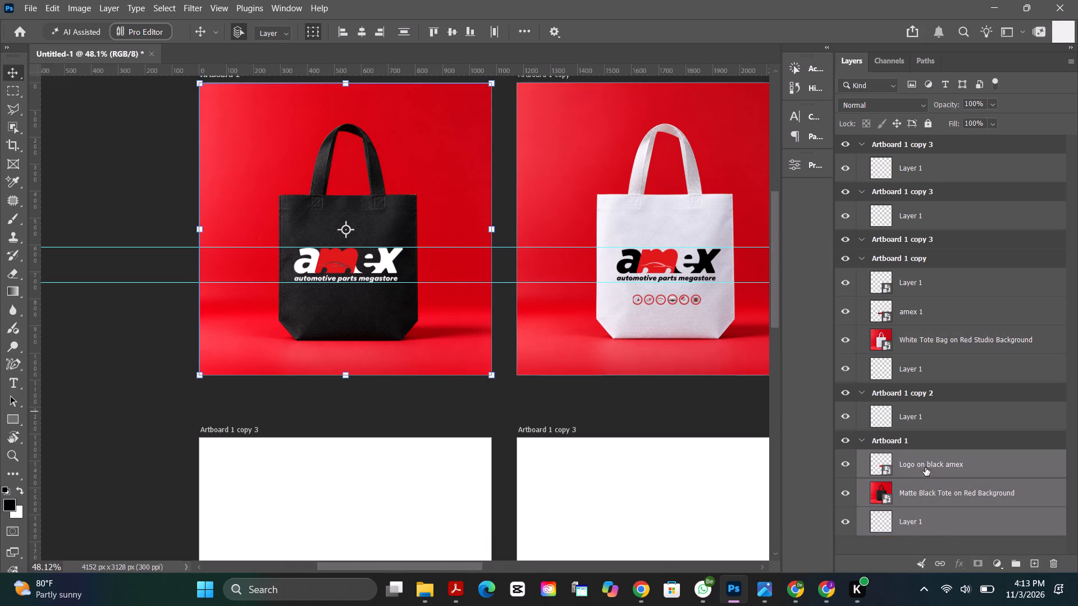
click(956, 488)
shift+click(947, 465)
shift+click(948, 493)
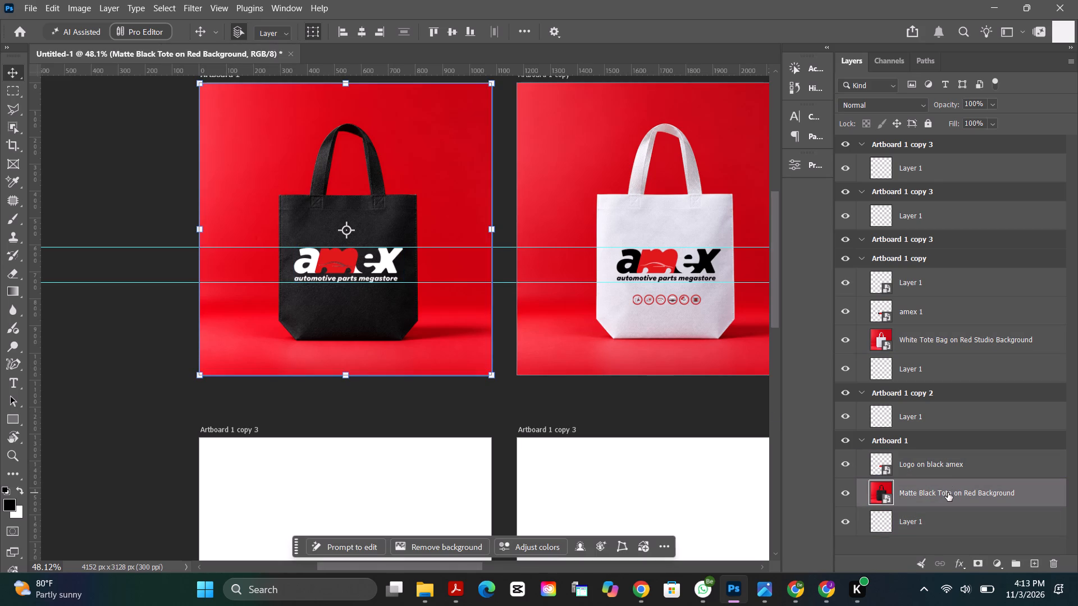
shift+click(946, 459)
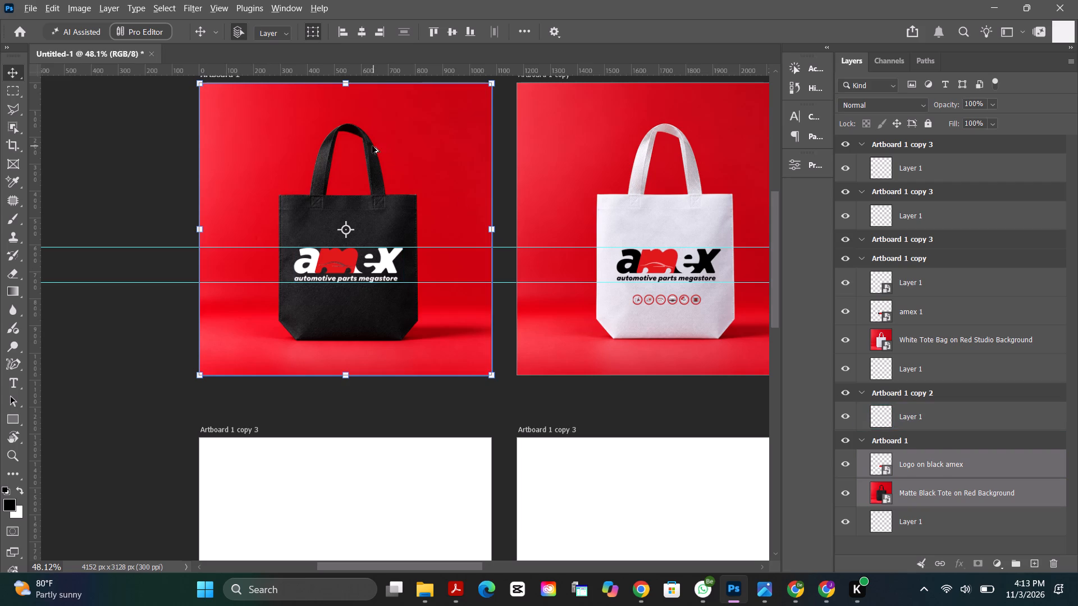
alt+drag(354, 135, 354, 495)
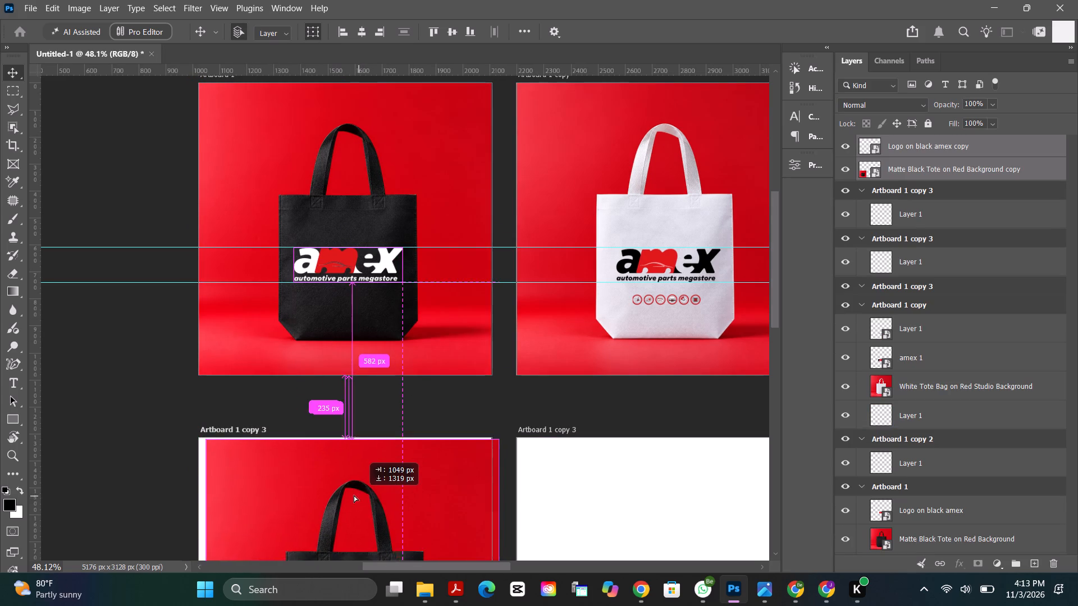
alt+drag(354, 495, 350, 486)
scroll(370, 410, down, 11)
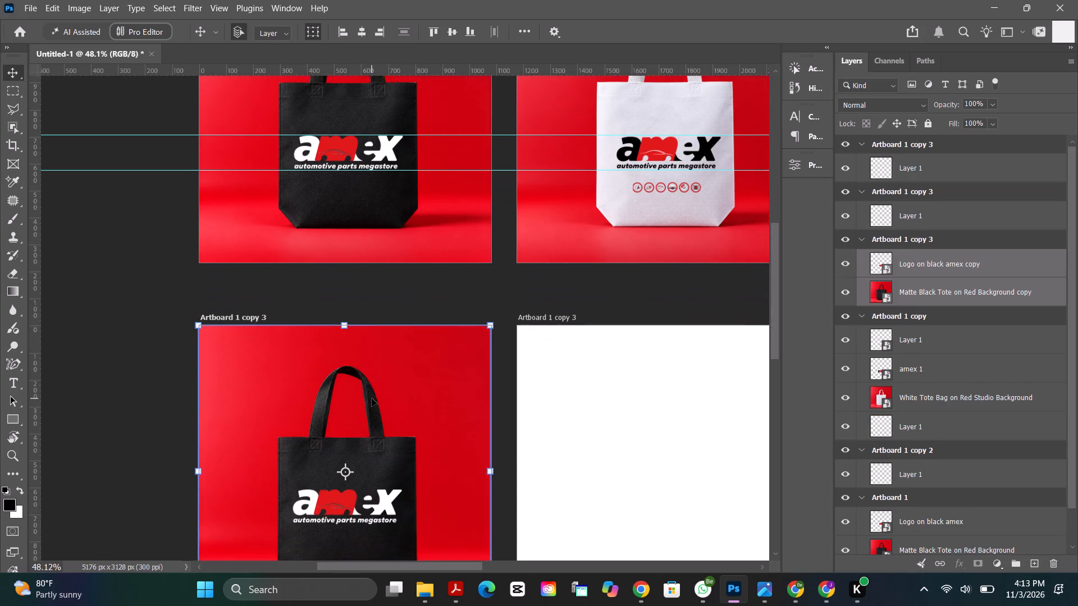
Duplicate the white tote image and its amex logo, without the icon row, onto the blank artboard directly below it.
scroll(372, 398, down, 9)
alt+scroll(575, 418, up, 4)
click(462, 237)
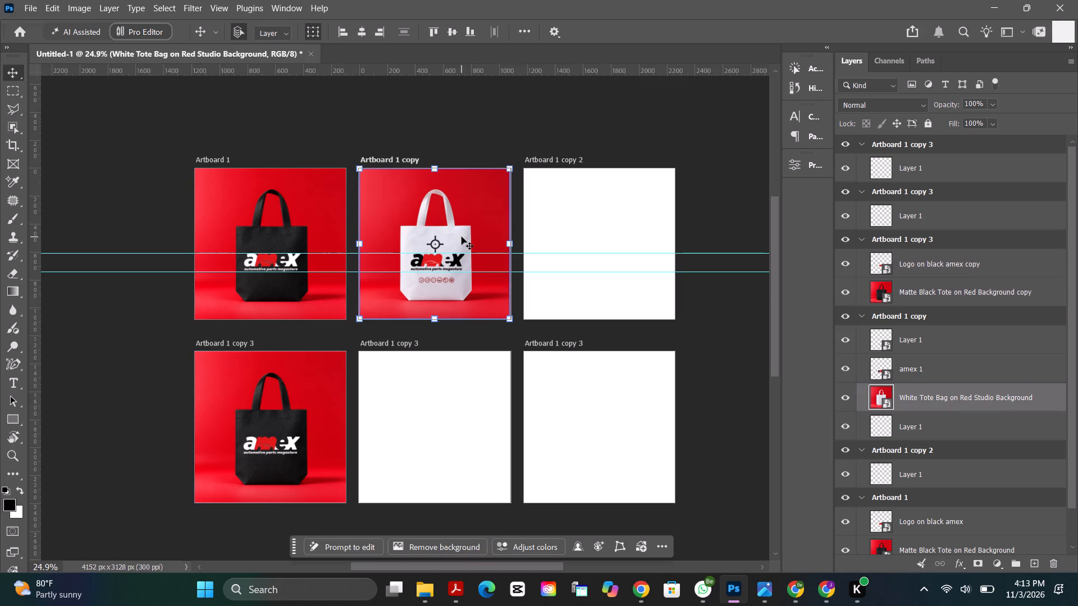
shift+click(932, 371)
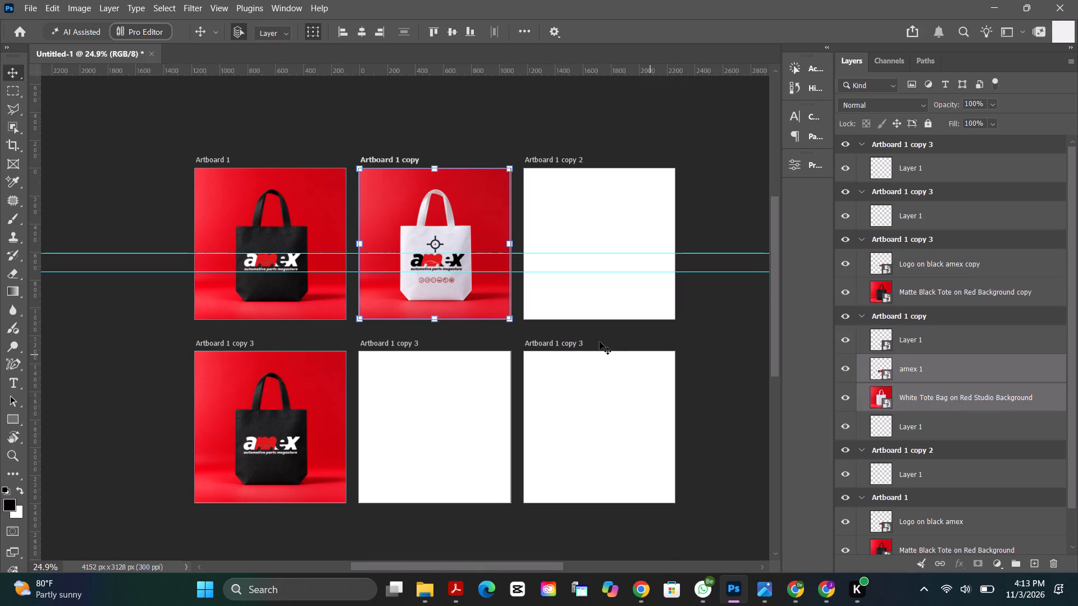
alt+drag(492, 221, 494, 278)
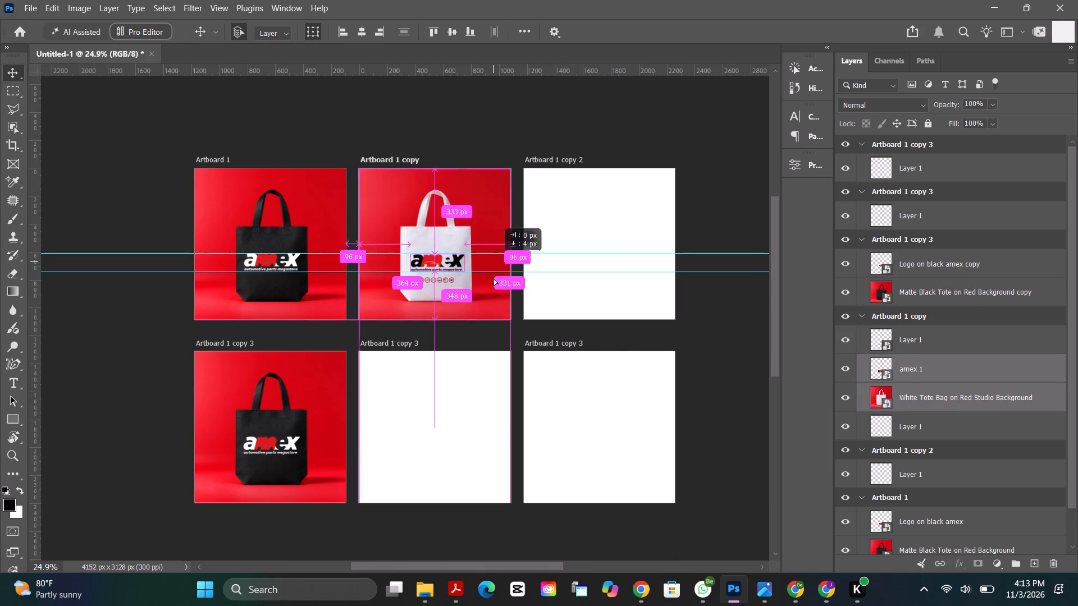
alt+drag(494, 278, 492, 400)
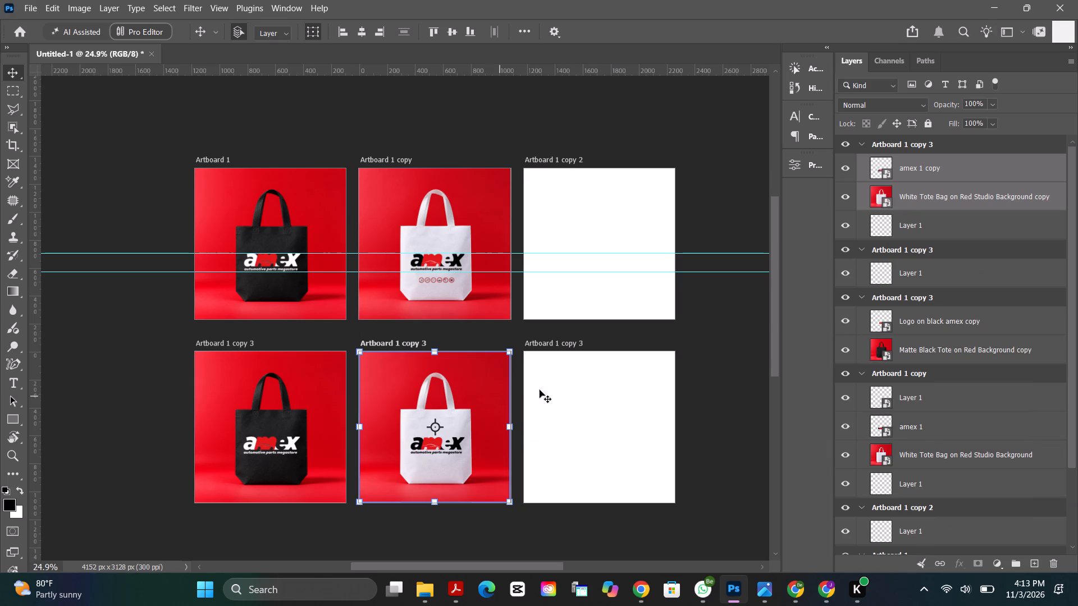
click(689, 427)
Examine the tote mockups in both rows up close, including the icon row beneath the logo on the upper white tote.
alt+scroll(418, 360, up, 4)
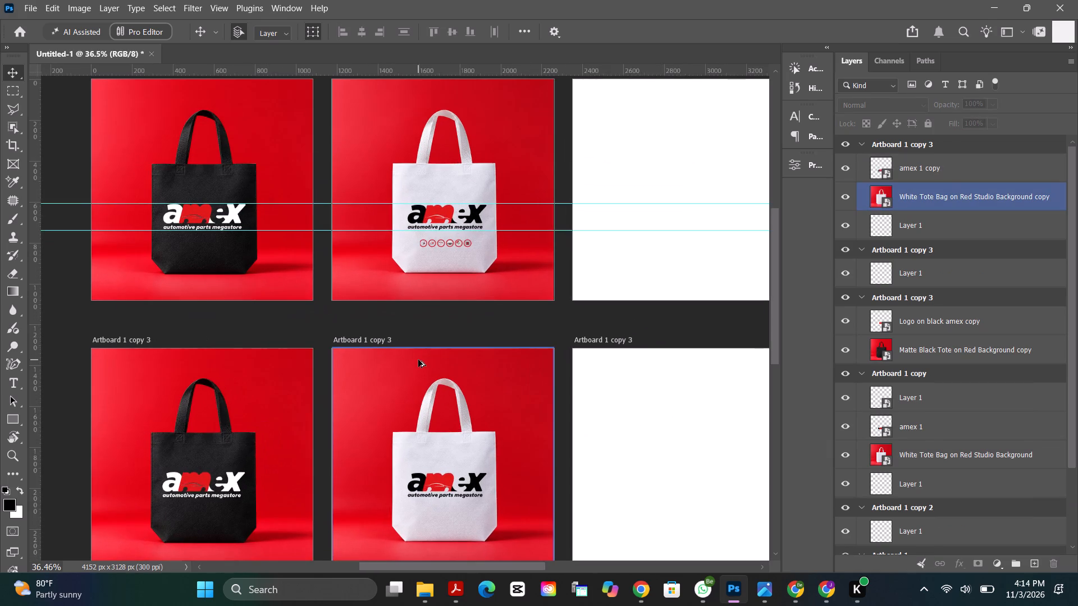
alt+scroll(418, 360, down, 6)
alt+scroll(306, 419, up, 1)
alt+scroll(254, 453, up, 3)
alt+scroll(357, 444, up, 3)
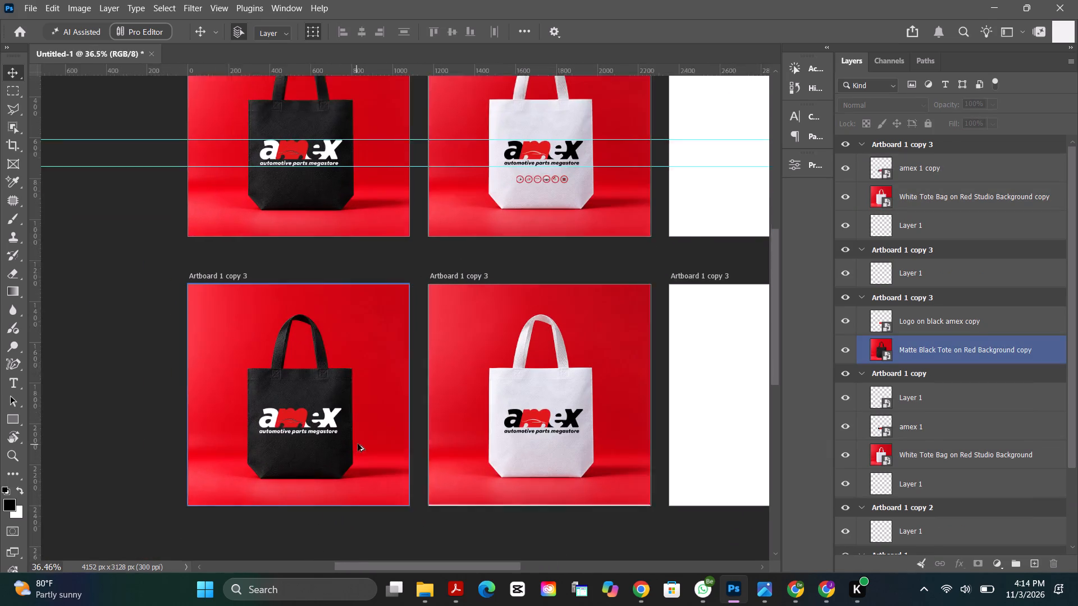
alt+scroll(564, 145, up, 8)
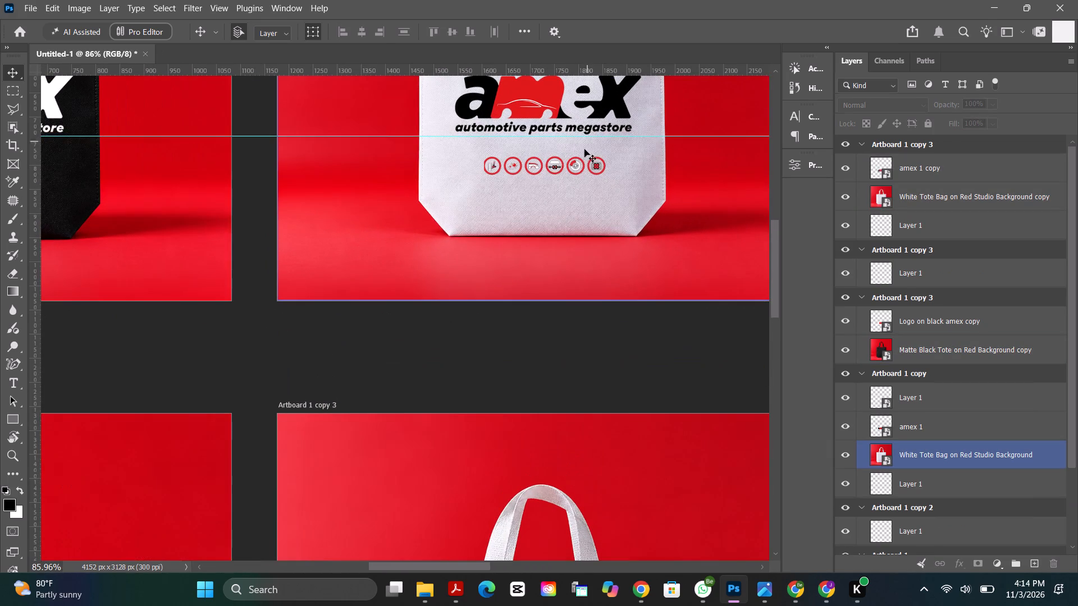
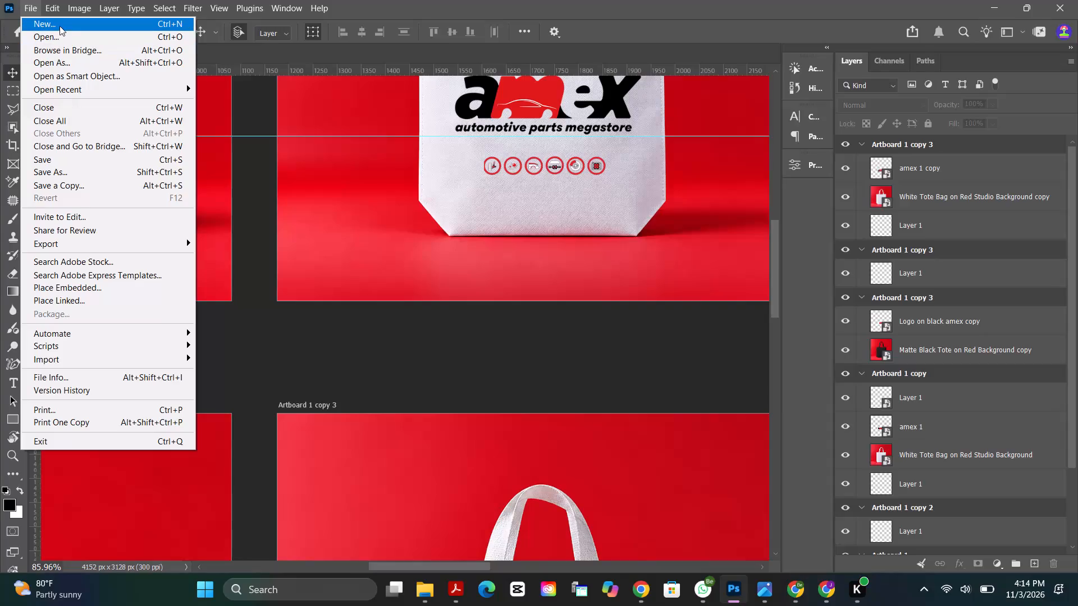
Open the recent document BN.psdc.
click(71, 87)
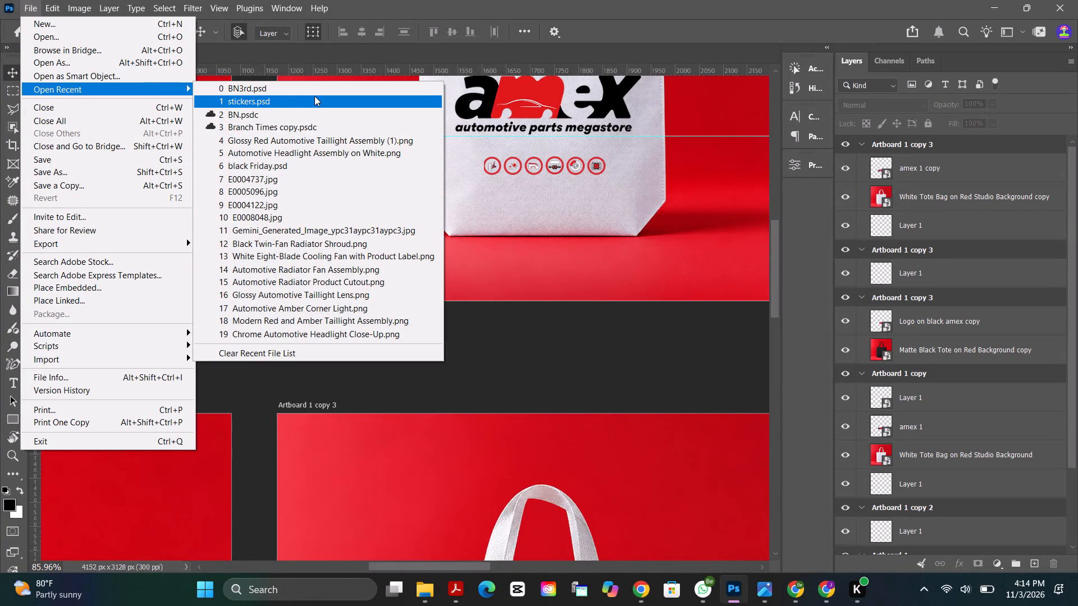
click(284, 113)
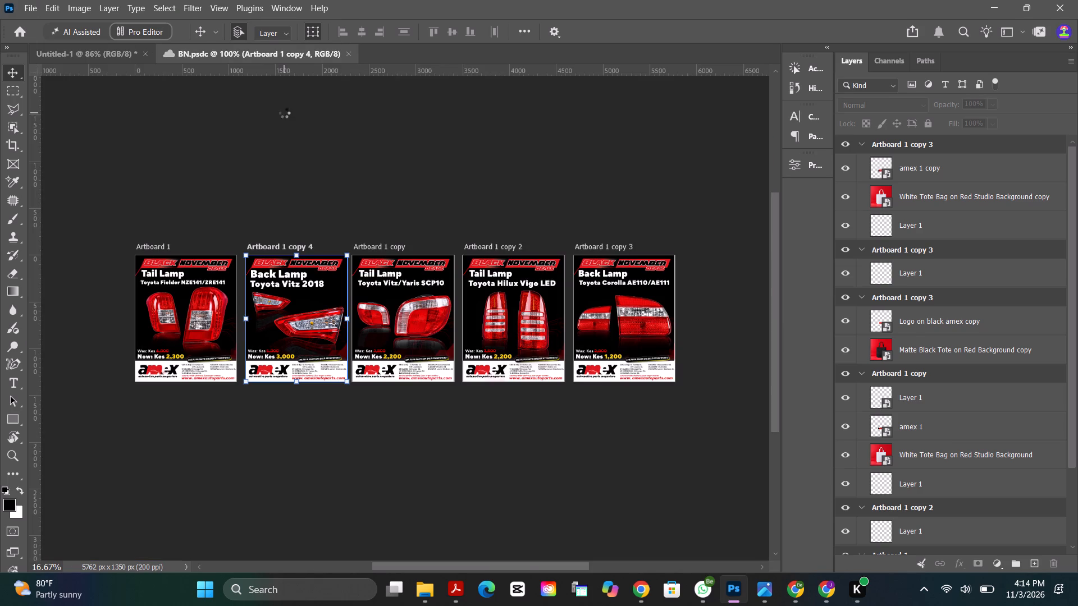
Copy the "Countrywide delivery, just order online:" and website lines from the Toyota Vitz/Yaris flyer into Untitled-1's upper white tote artboard.
alt+scroll(418, 394, up, 13)
alt+scroll(456, 419, up, 4)
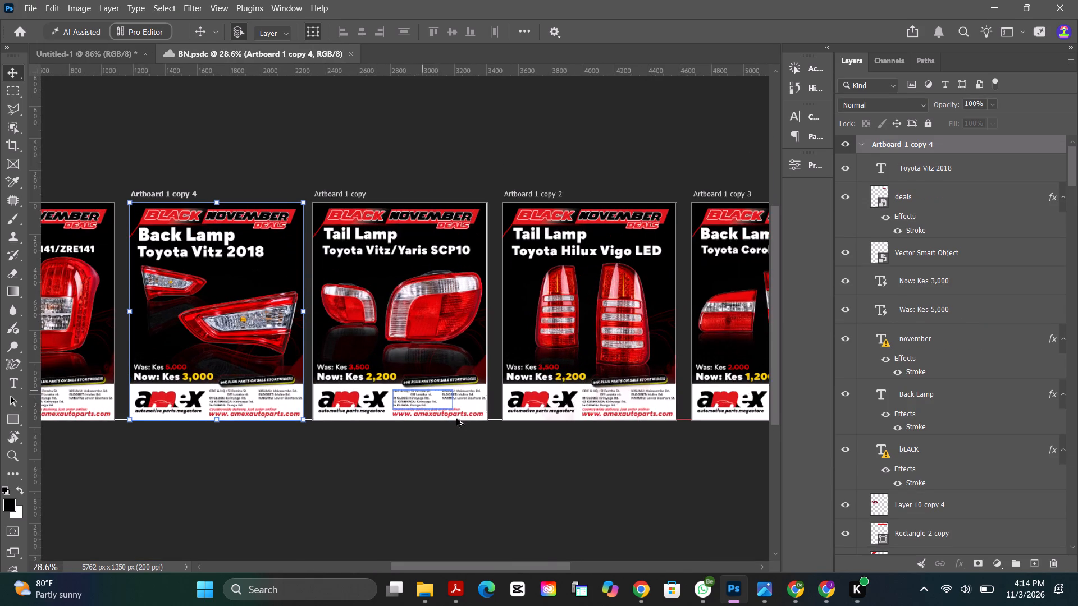
scroll(472, 452, up, 3)
scroll(472, 452, down, 9)
alt+scroll(469, 452, up, 5)
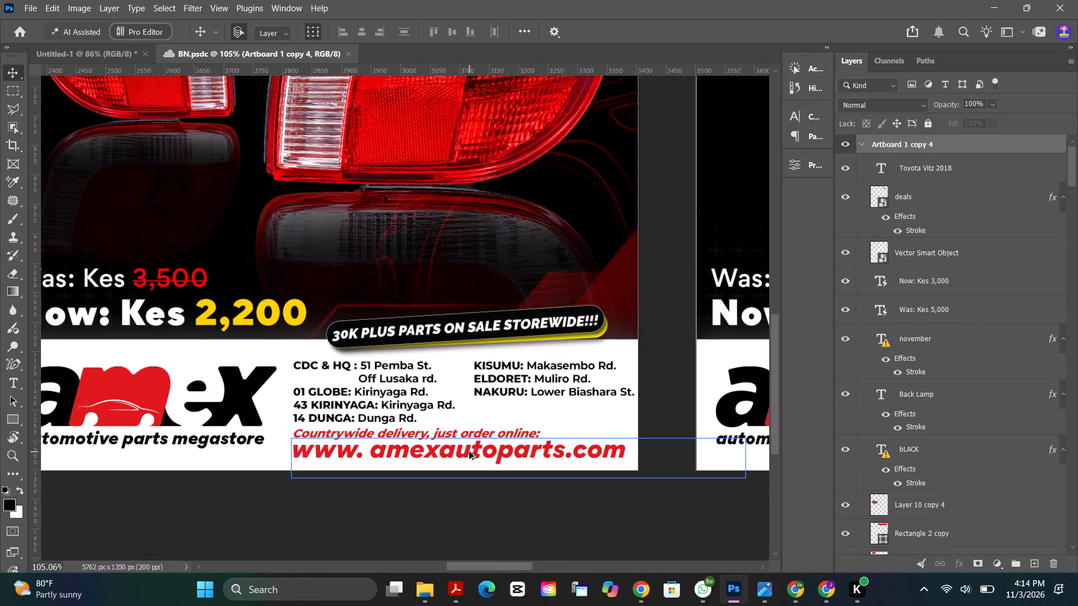
click(360, 431)
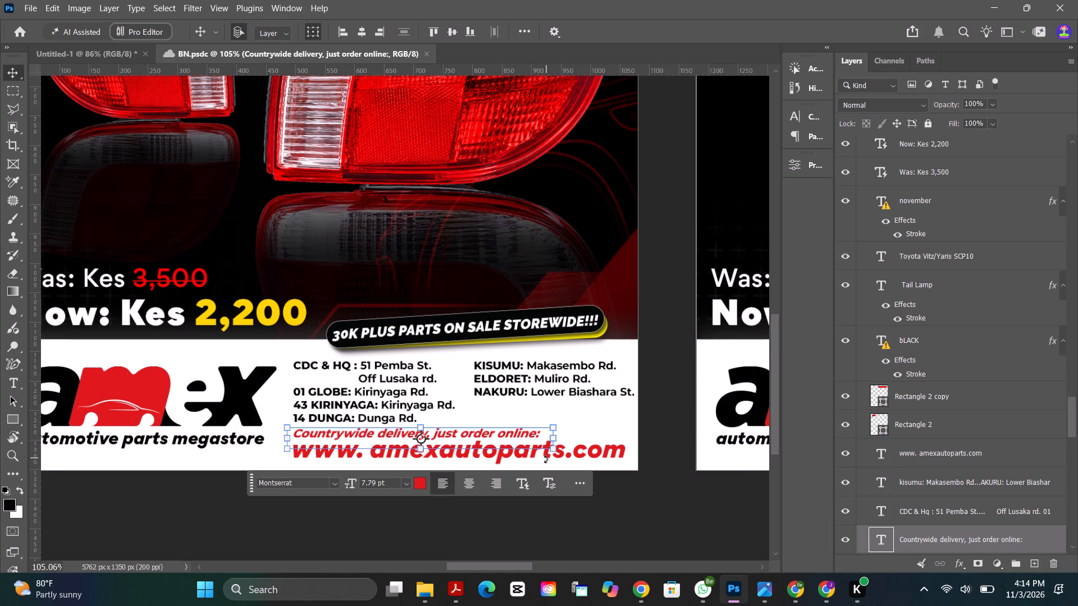
shift+click(575, 459)
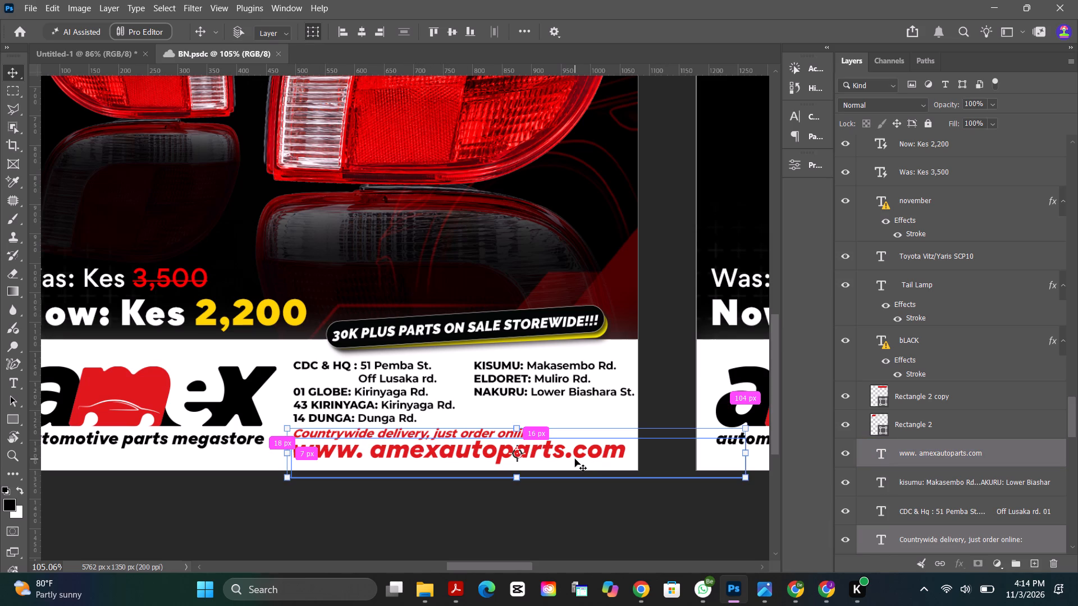
key(ctrl+c)
click(106, 52)
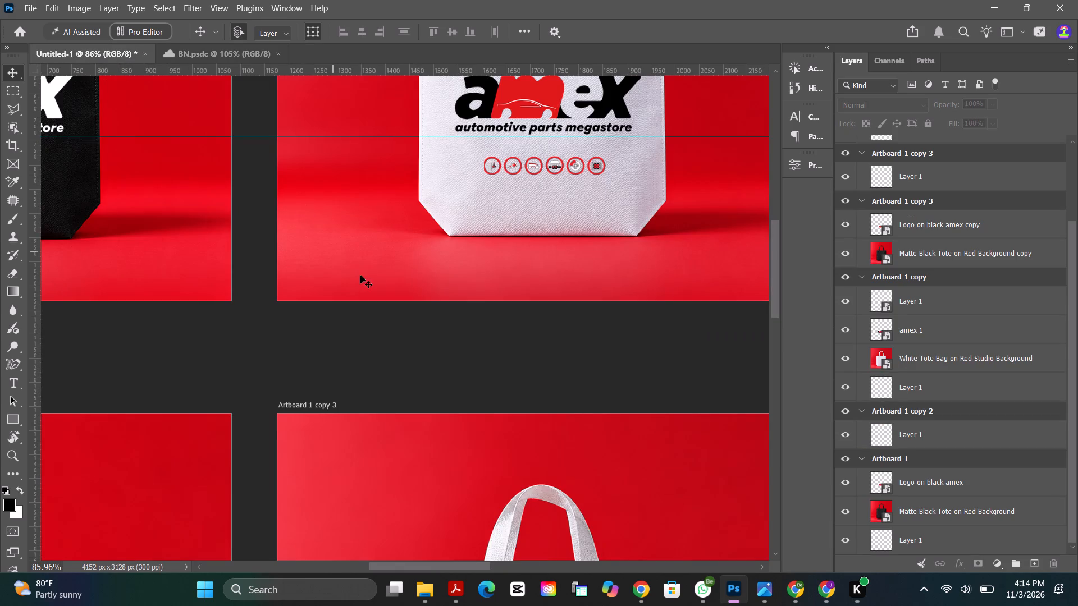
click(423, 249)
key(ctrl+v)
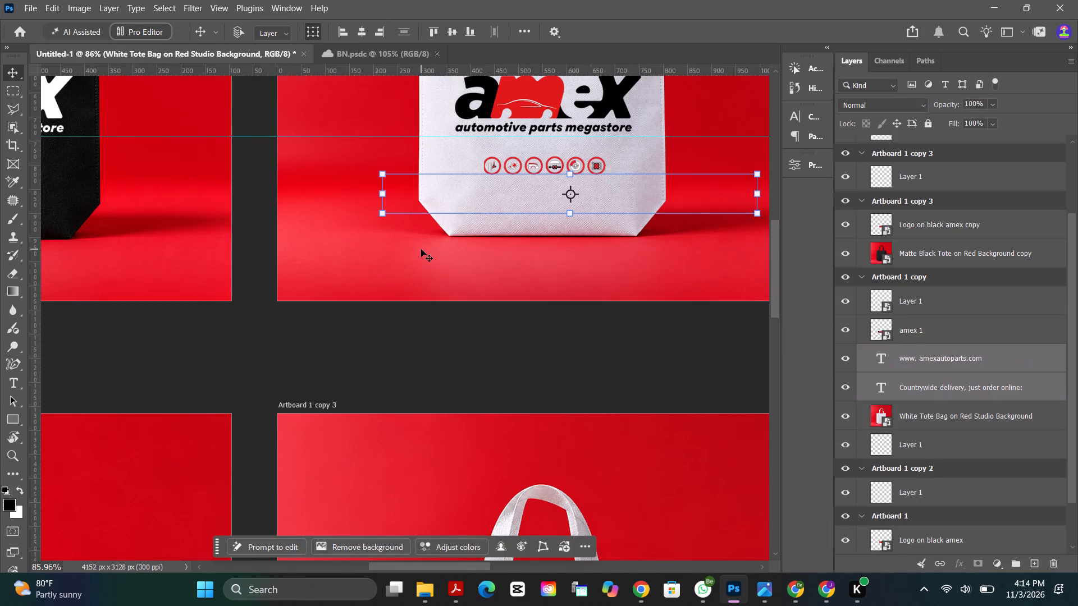
Scale the two pasted text lines together down to about 48% so they fit within the white tote.
alt+scroll(507, 213, down, 10)
alt+scroll(595, 149, up, 6)
alt+drag(620, 234, 608, 240)
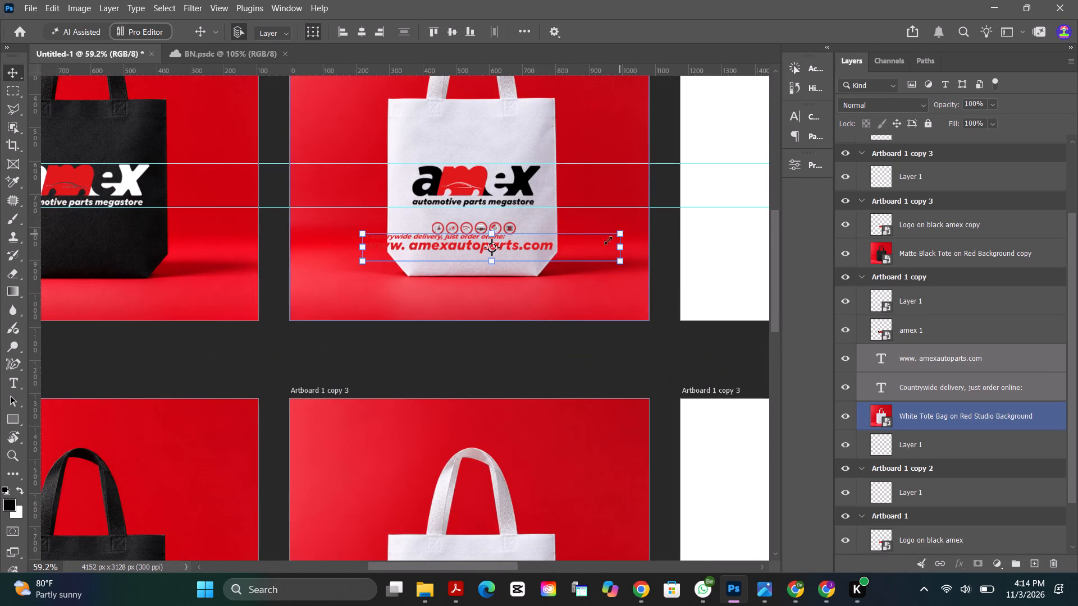
alt+drag(608, 240, 567, 260)
alt+scroll(483, 220, up, 7)
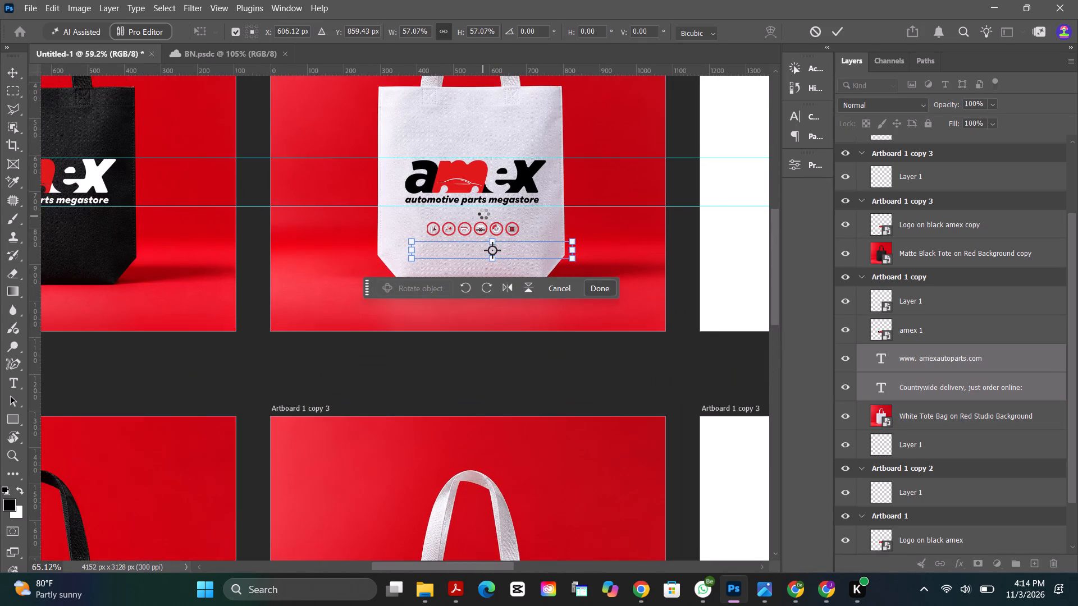
alt+scroll(522, 260, up, 6)
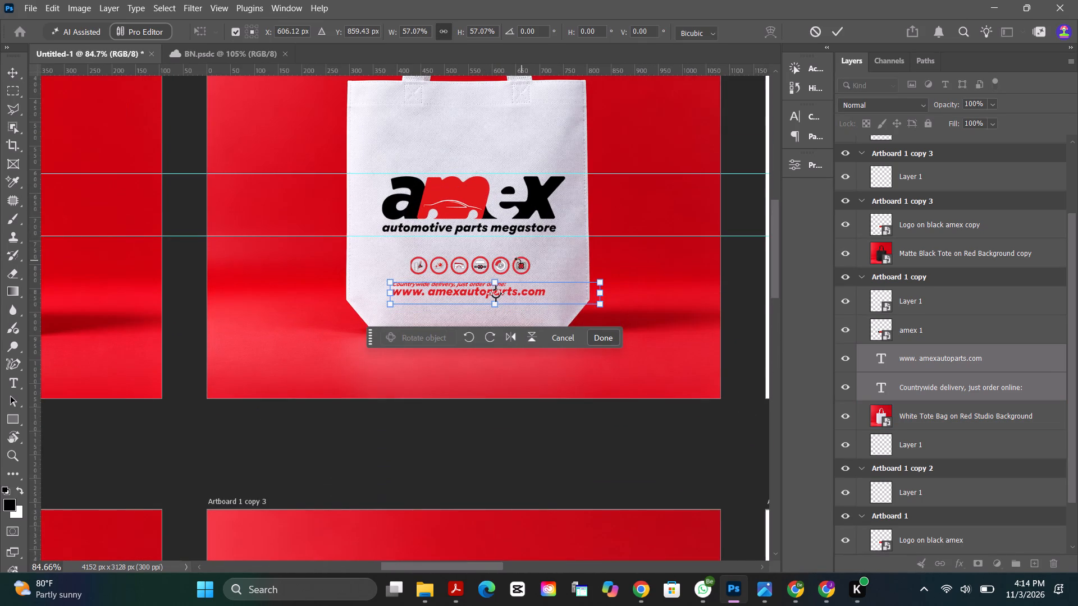
alt+scroll(510, 261, up, 2)
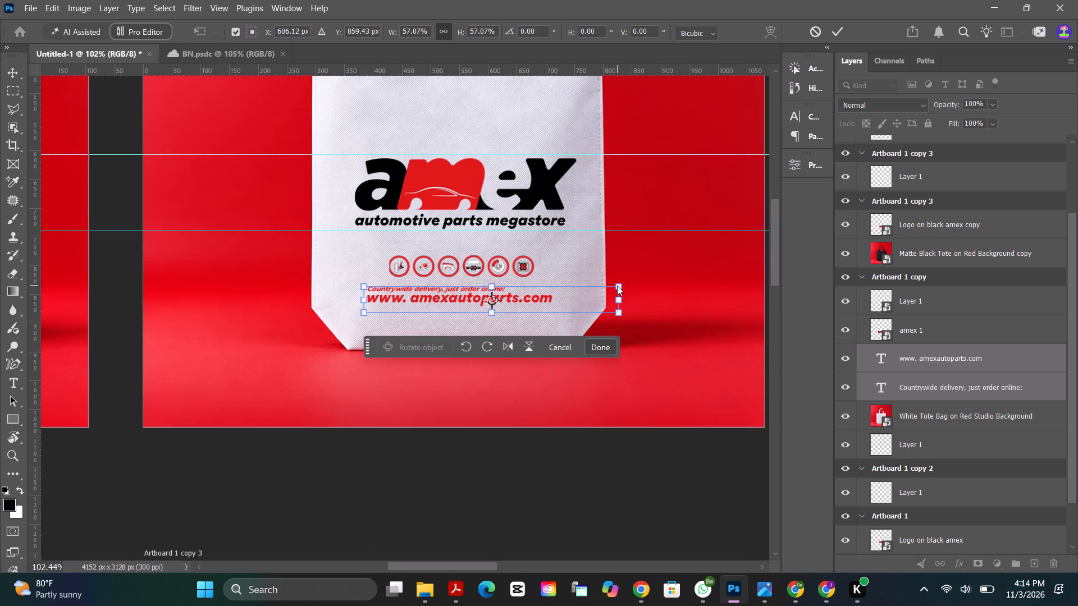
click(617, 287)
scroll(617, 287, up, 1)
alt+drag(622, 284, 601, 290)
alt+scroll(488, 287, up, 6)
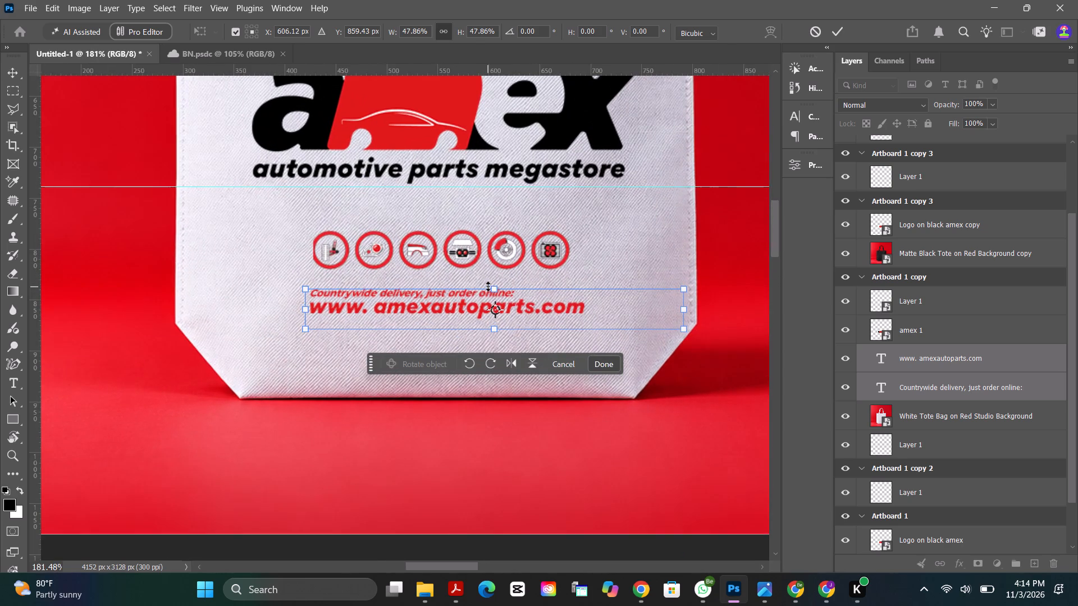
Position the two scaled text lines beneath the icon row on the white tote and apply the transform.
drag(462, 305, 450, 341)
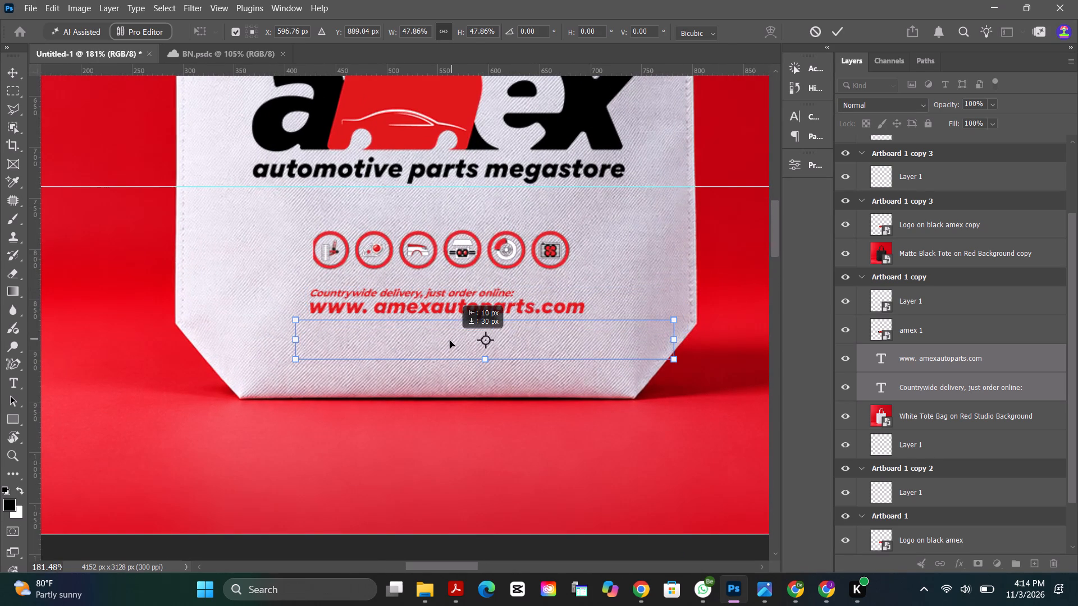
drag(450, 341, 419, 297)
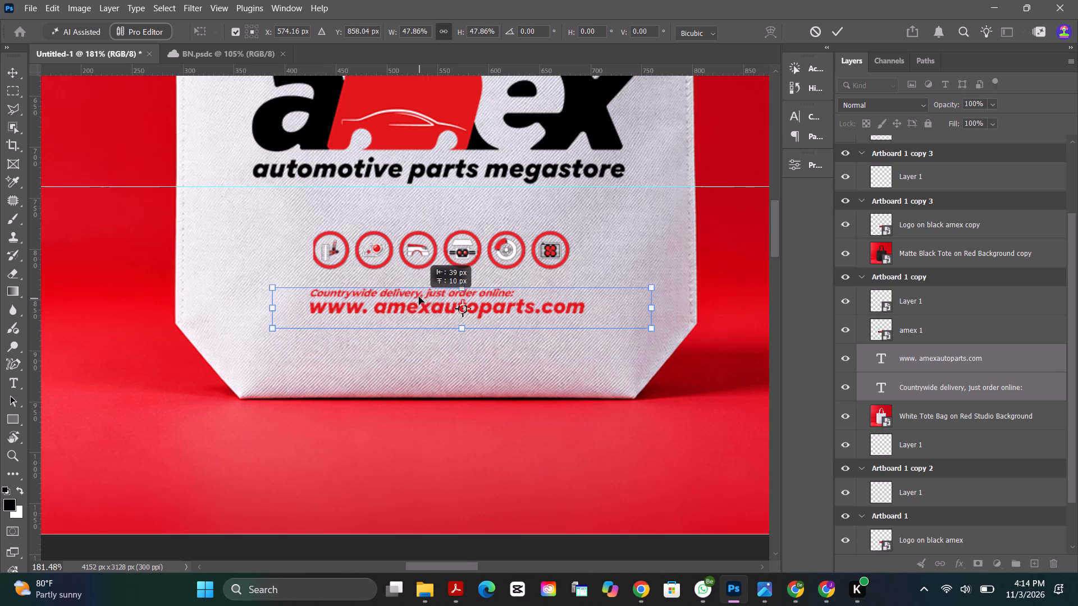
drag(419, 297, 417, 297)
drag(408, 284, 433, 293)
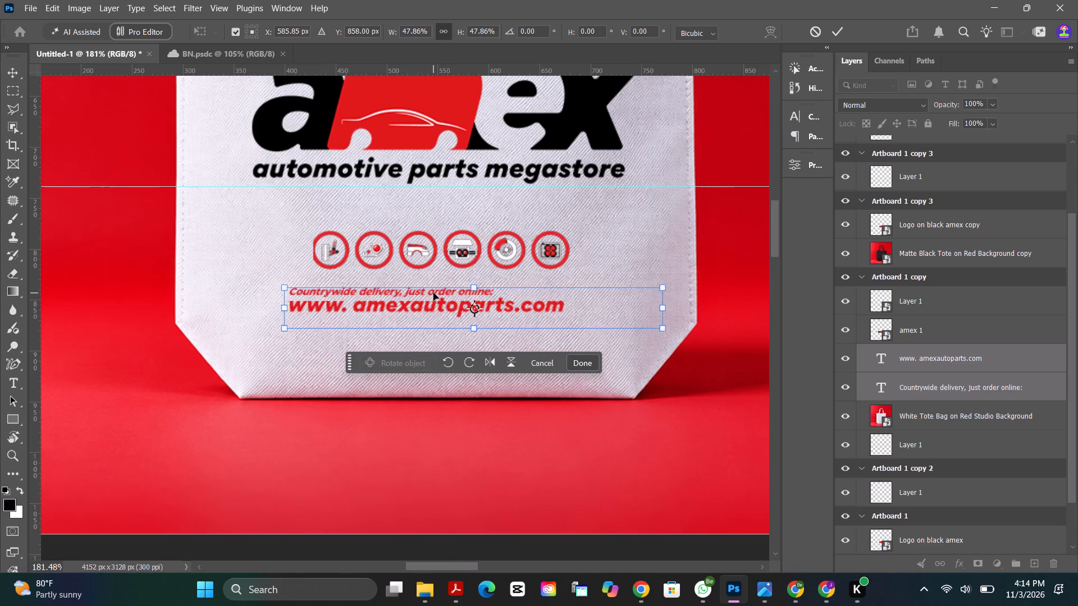
click(833, 32)
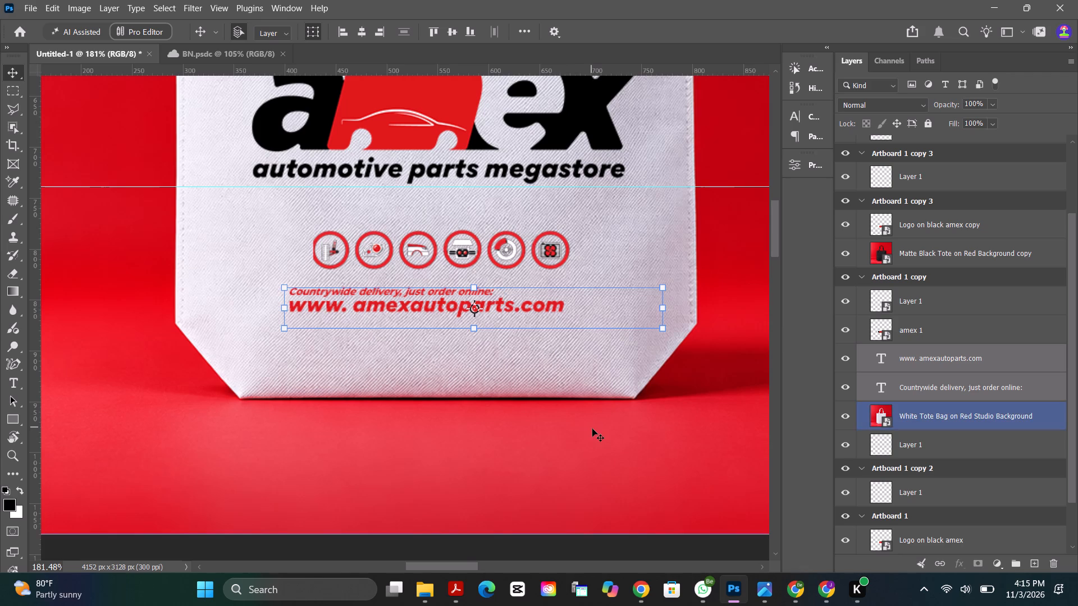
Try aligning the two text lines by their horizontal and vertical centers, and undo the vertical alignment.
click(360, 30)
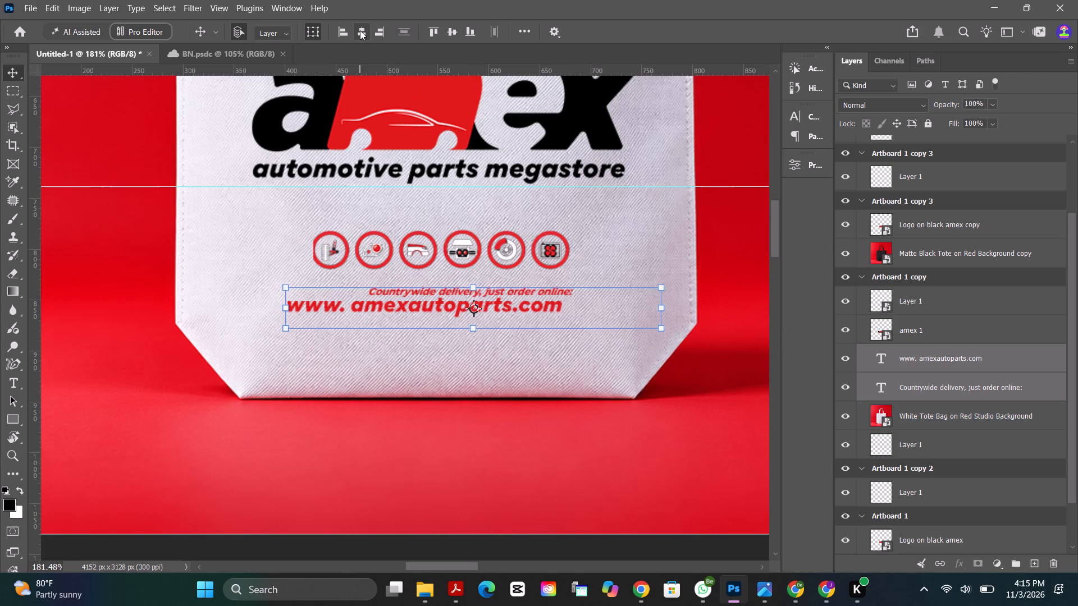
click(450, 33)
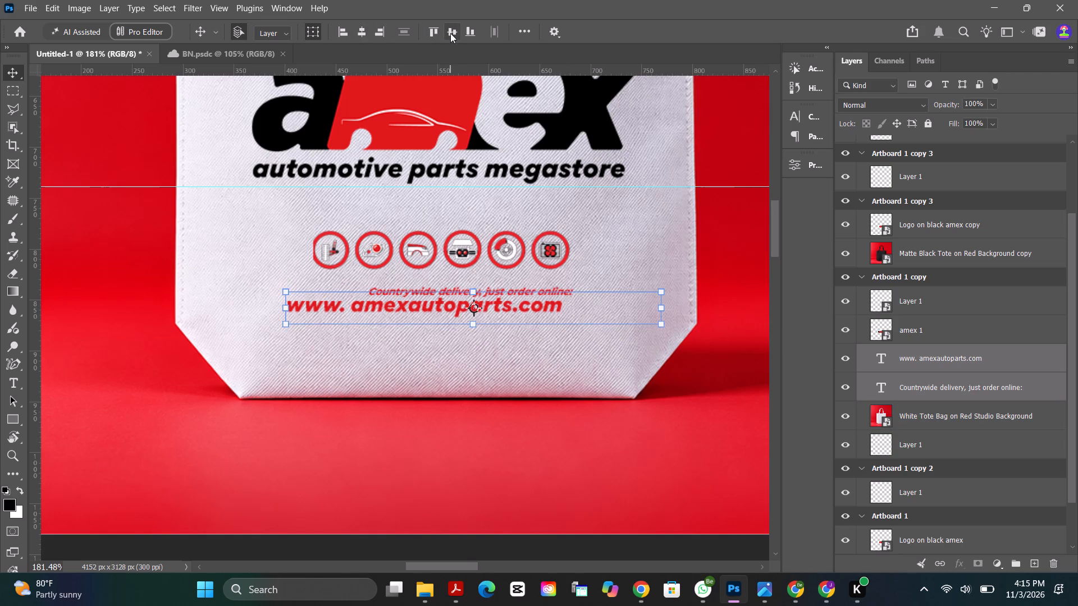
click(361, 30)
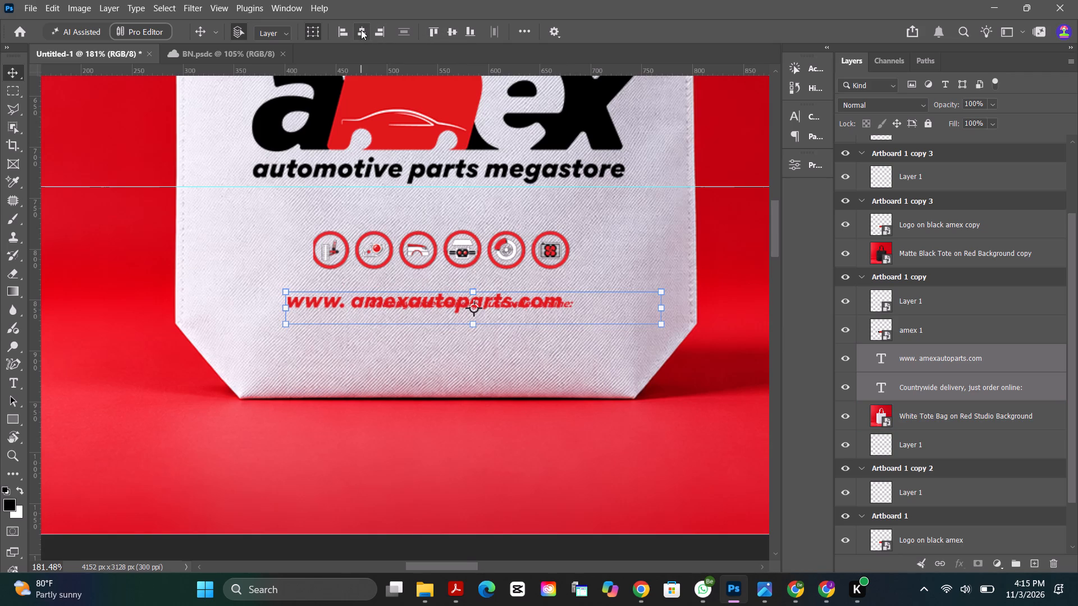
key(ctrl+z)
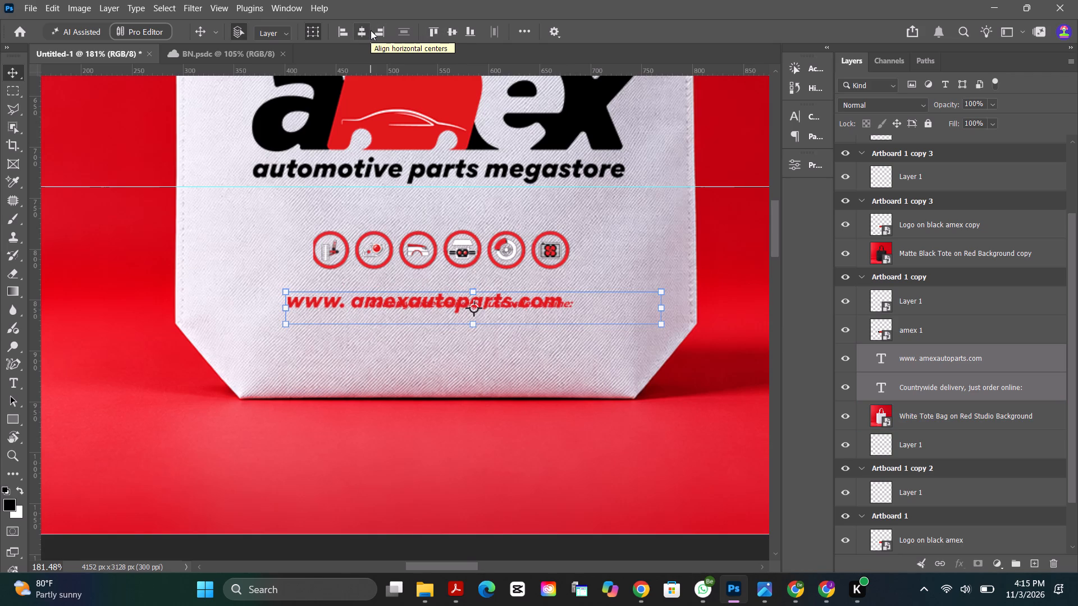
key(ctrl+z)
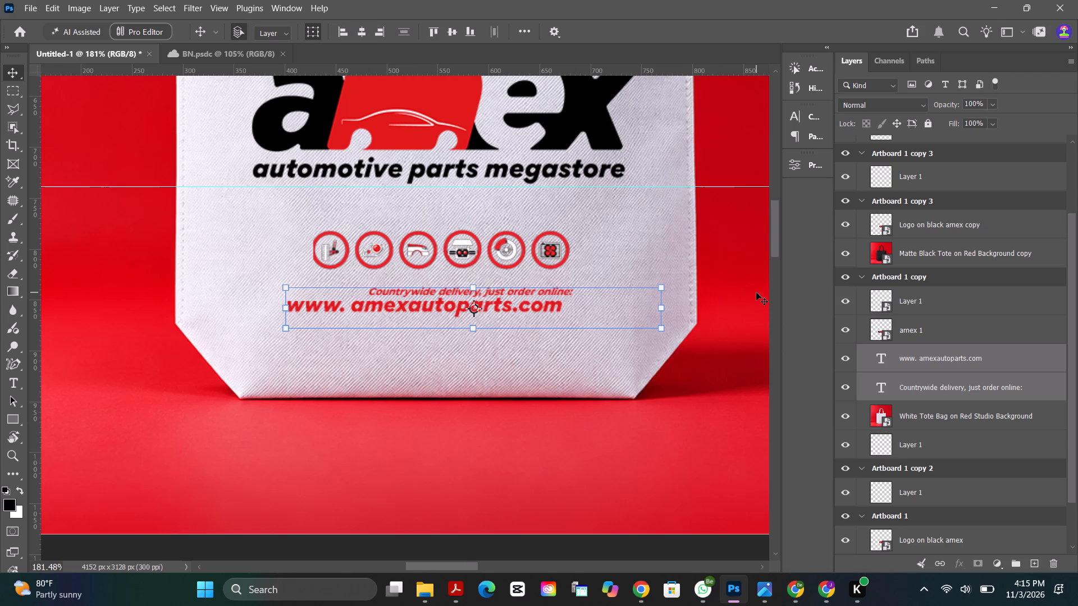
Reposition the delivery line centered above the website address, and lower the address slightly to open a small gap between them.
click(756, 292)
click(522, 296)
drag(522, 292, 481, 283)
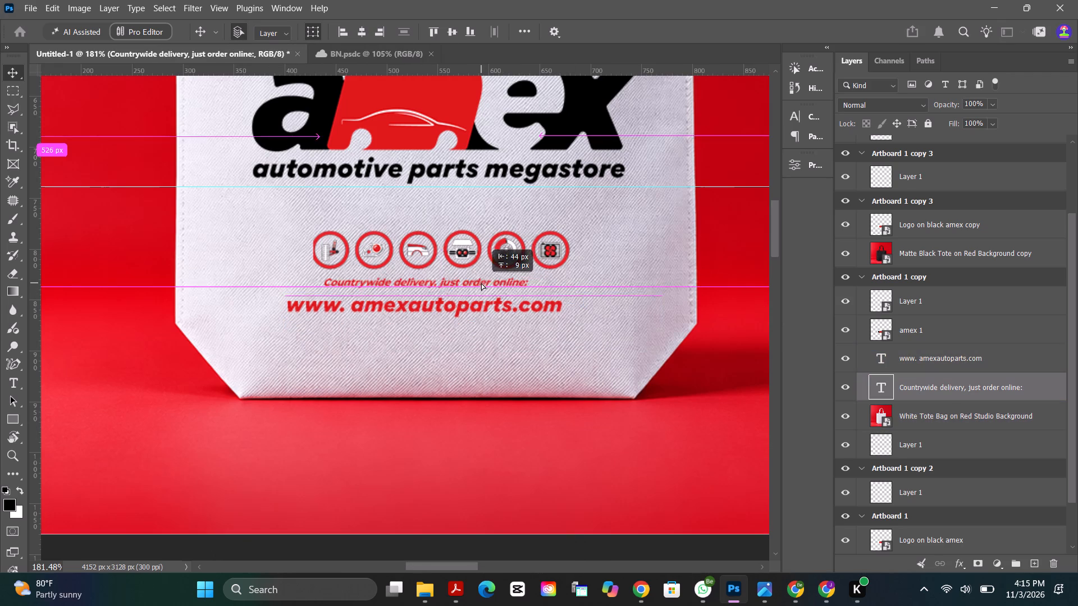
drag(481, 283, 483, 285)
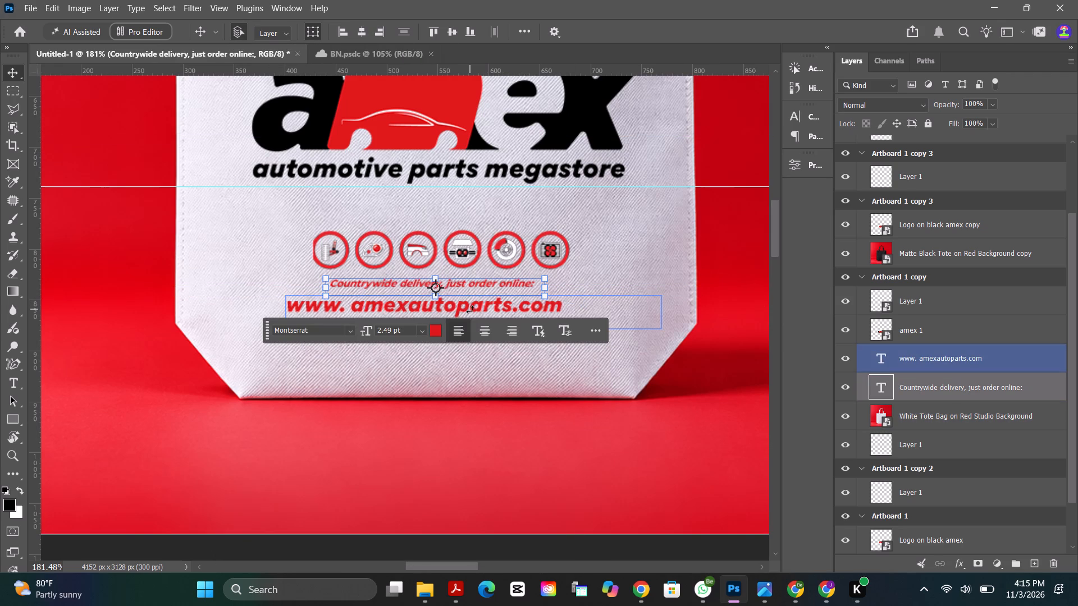
click(709, 315)
click(488, 309)
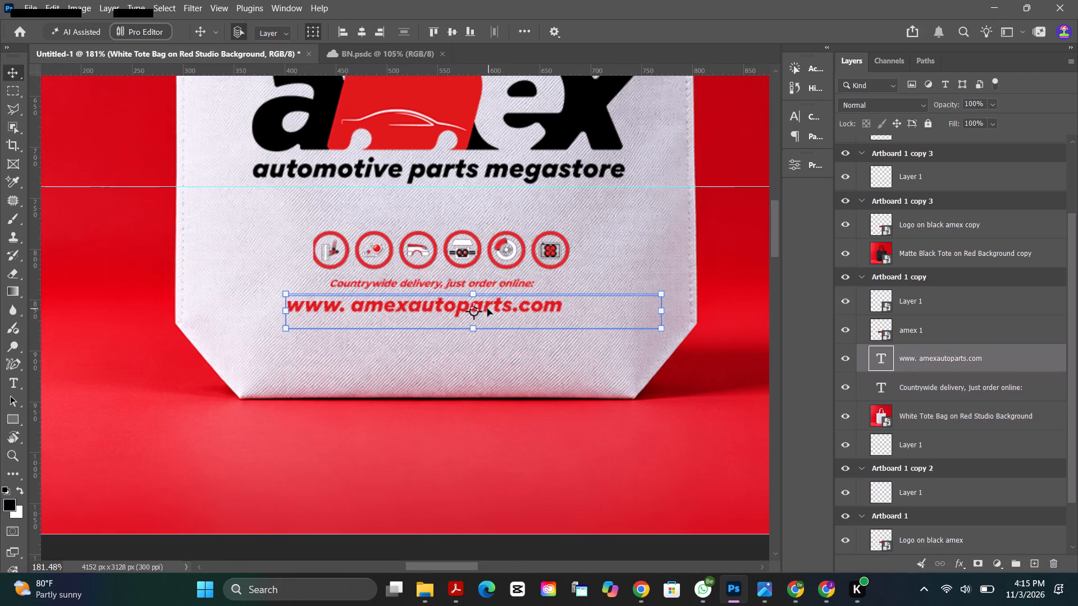
drag(435, 305, 440, 308)
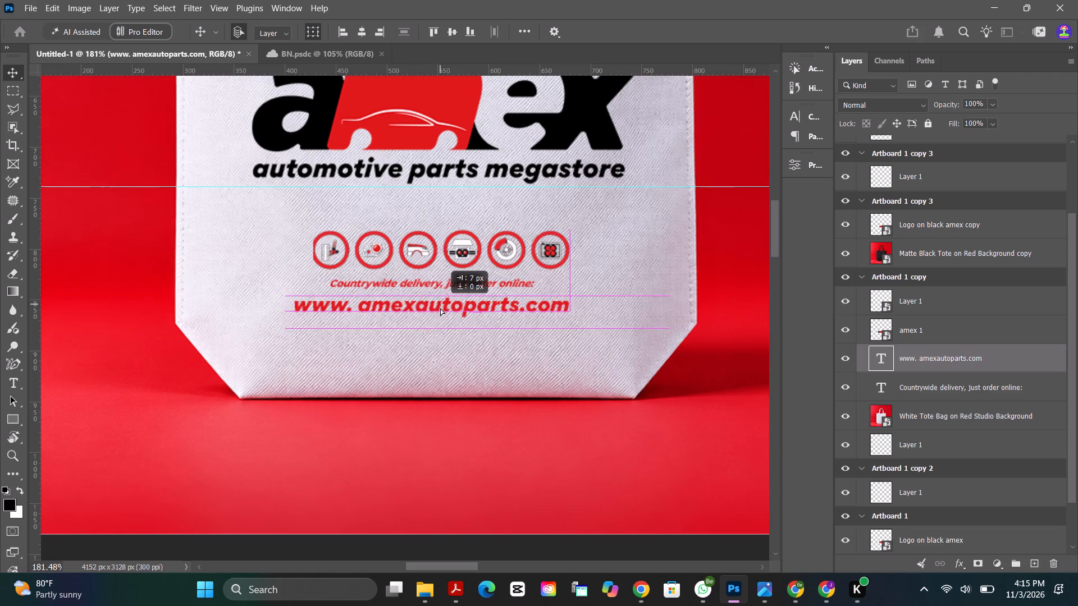
drag(440, 308, 437, 310)
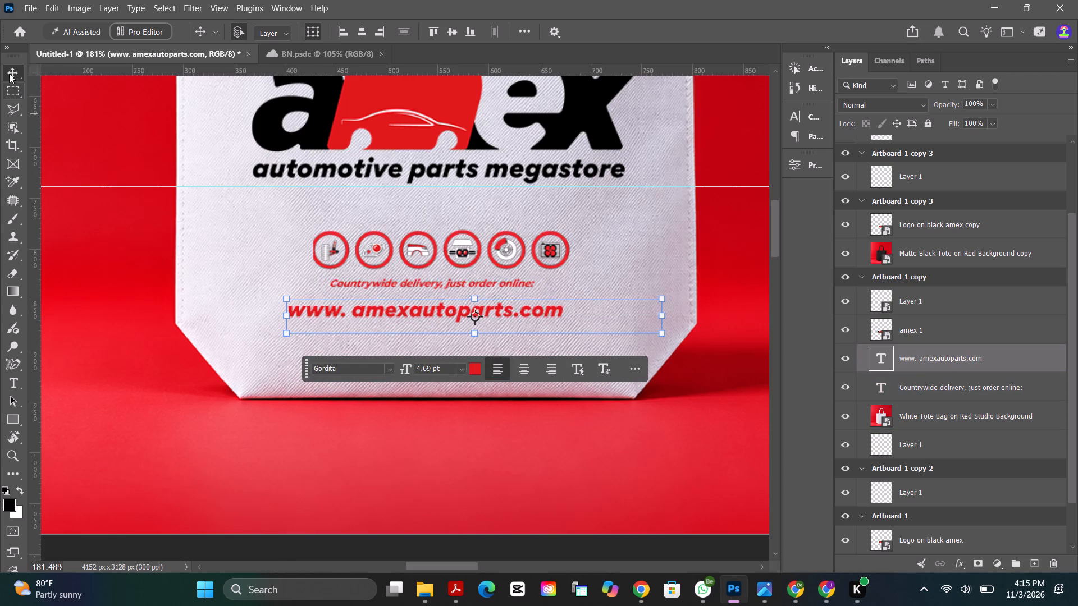
click(9, 74)
click(65, 166)
click(427, 284)
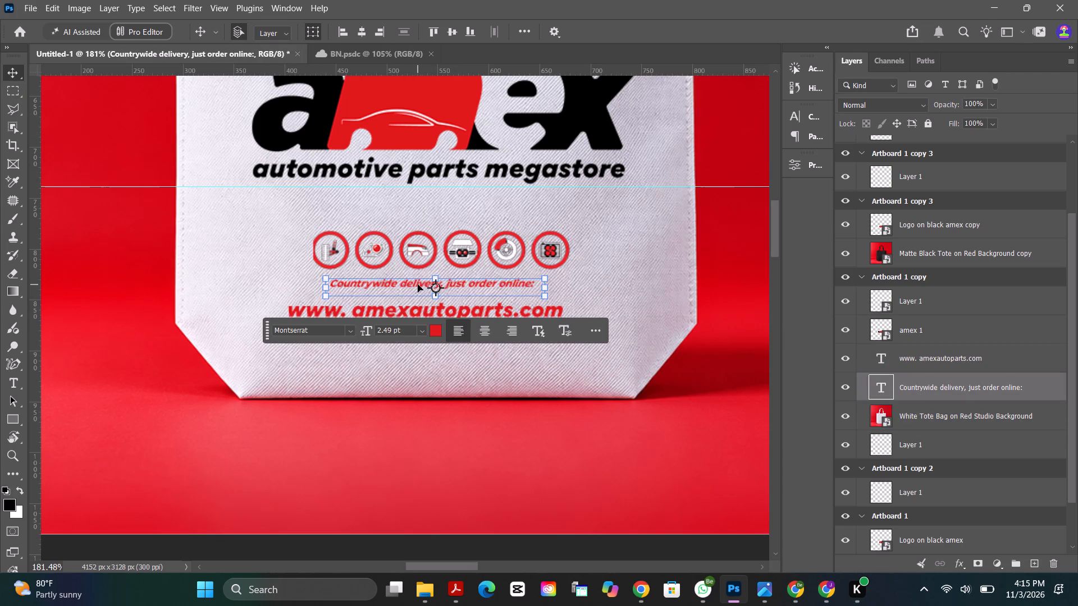
drag(418, 284, 413, 291)
click(679, 413)
Duplicate the delivery line and website address together onto the black tote in Artboard 1, below its amex logo.
alt+scroll(494, 326, down, 7)
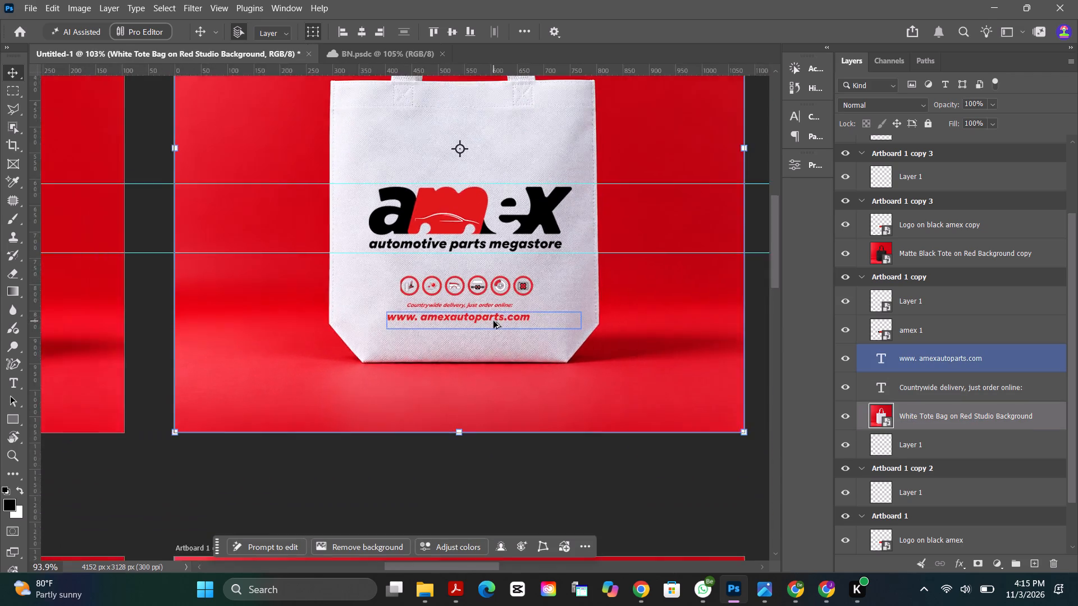
alt+scroll(494, 321, down, 13)
alt+scroll(182, 306, up, 5)
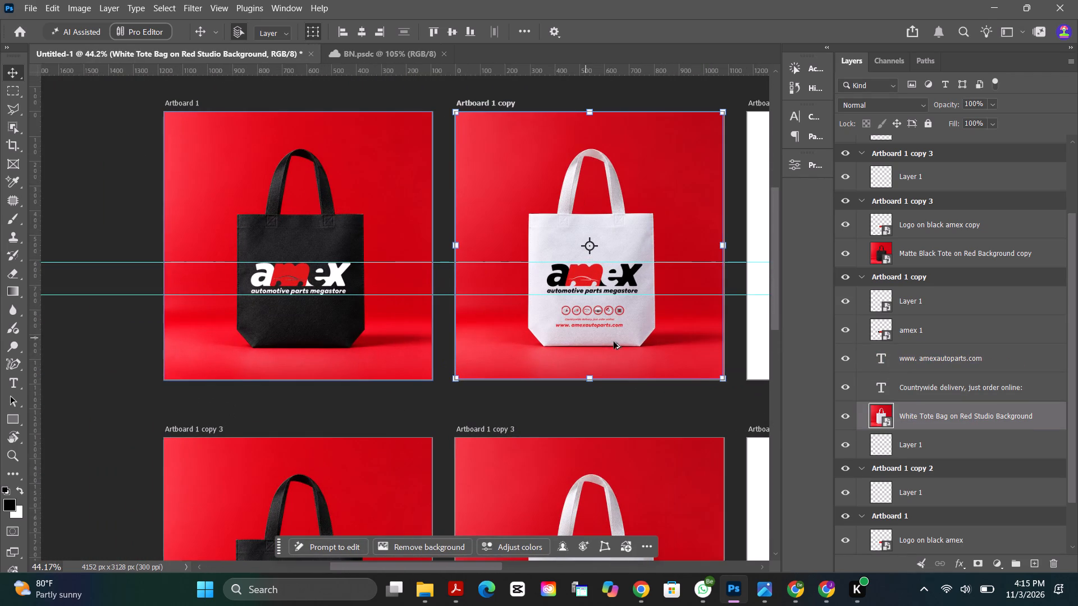
click(610, 326)
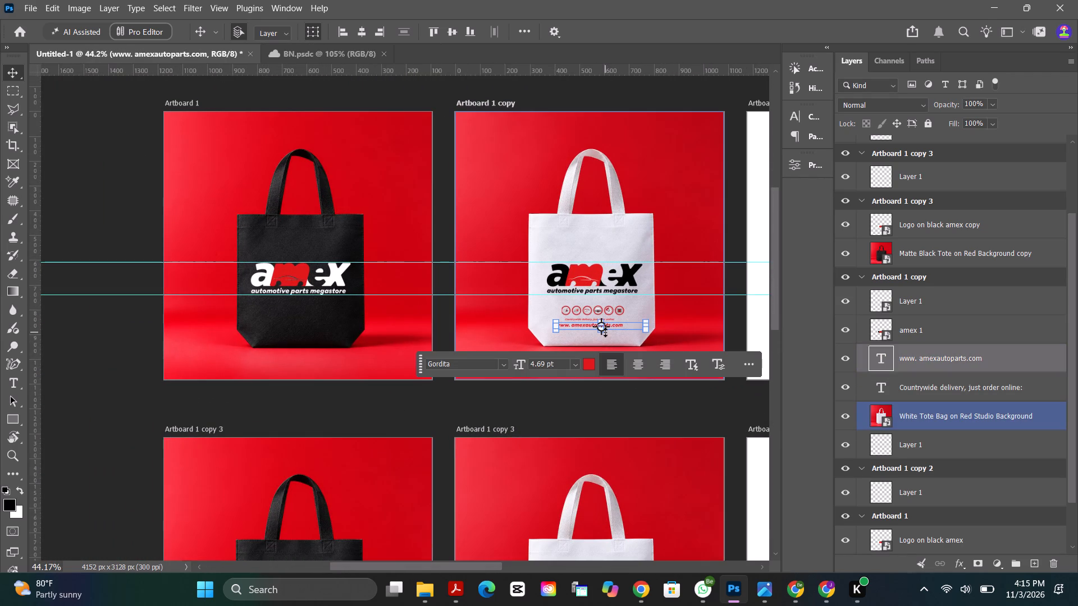
shift+click(929, 392)
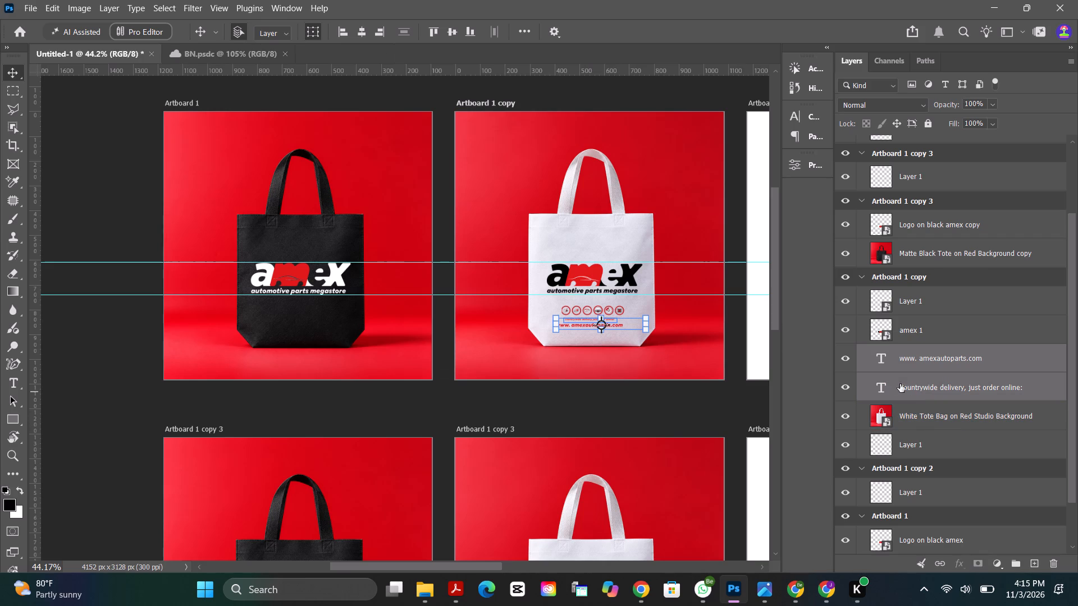
alt+drag(584, 324, 380, 328)
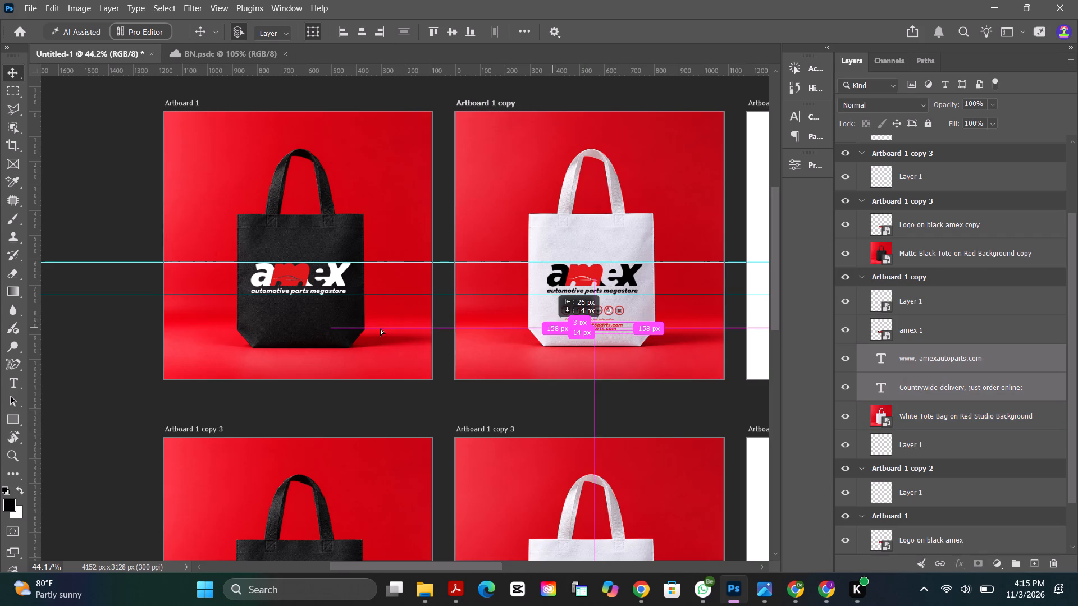
alt+drag(380, 328, 294, 316)
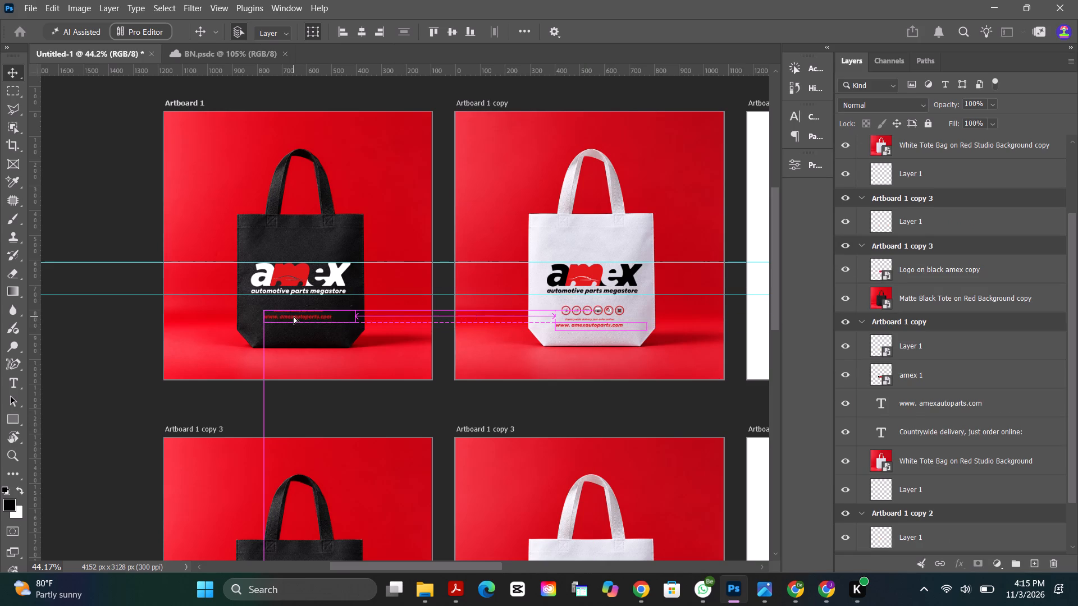
alt+scroll(297, 318, up, 8)
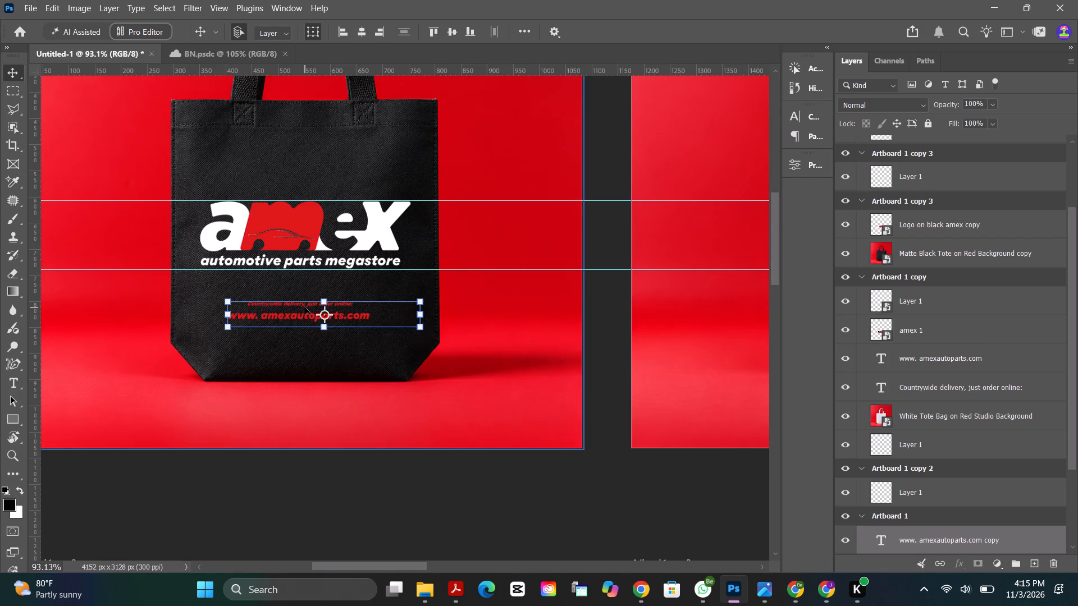
Nudge the copied delivery line and website address up about 5 px on the black tote.
click(304, 306)
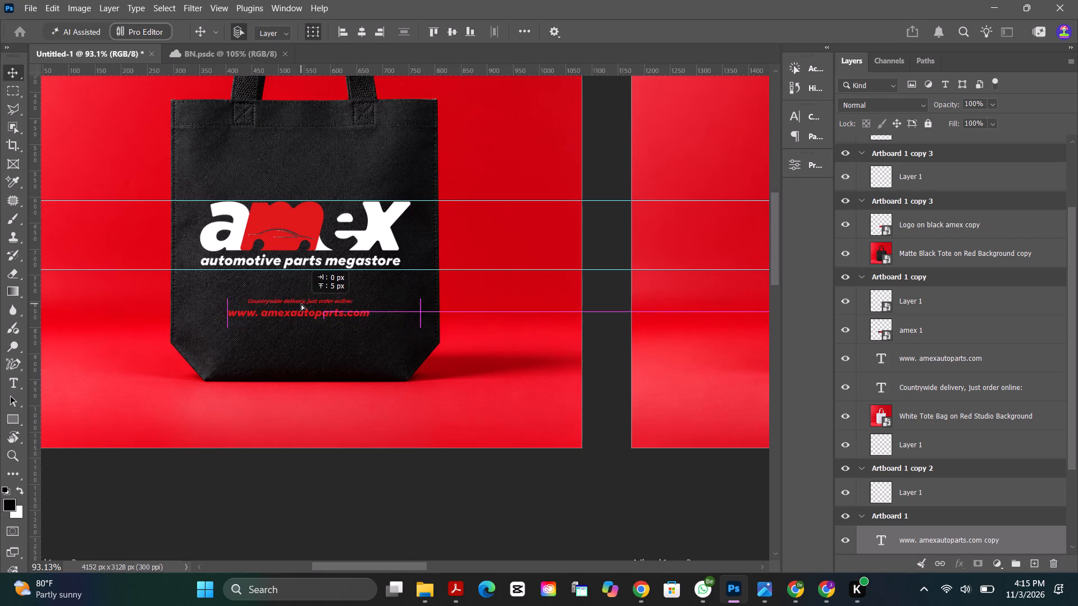
Recolor the delivery line on the black tote to white (ffffff) and deselect it.
alt+scroll(301, 304, up, 5)
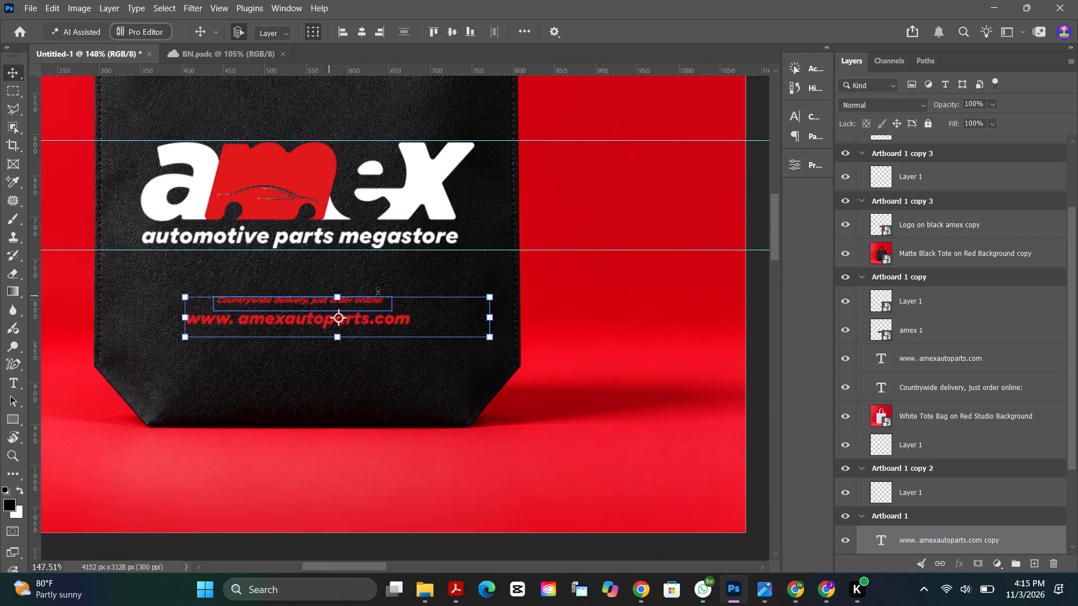
click(50, 266)
click(263, 307)
click(275, 299)
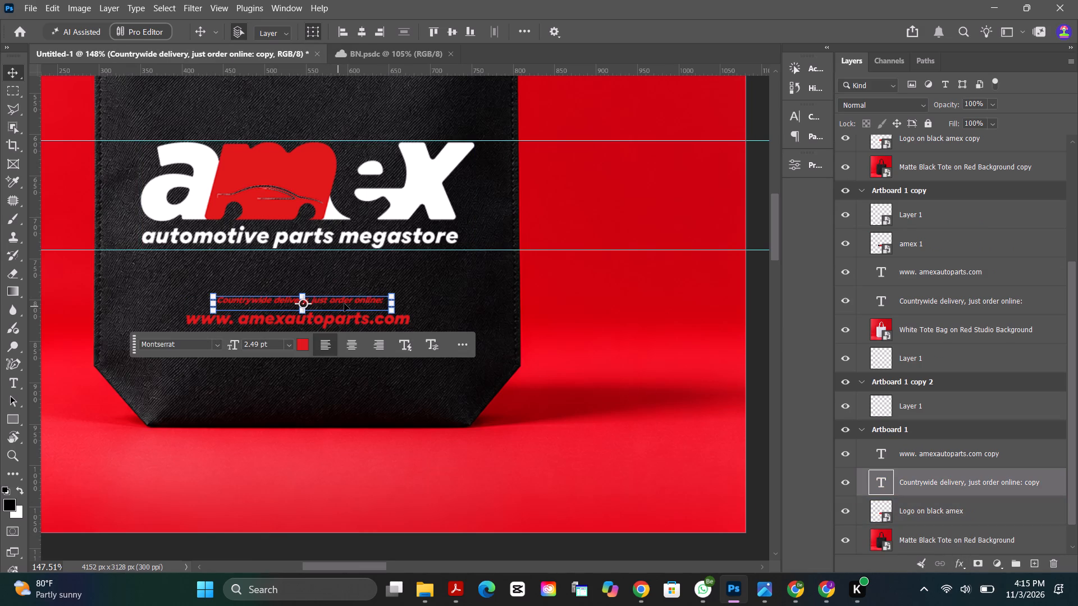
click(815, 125)
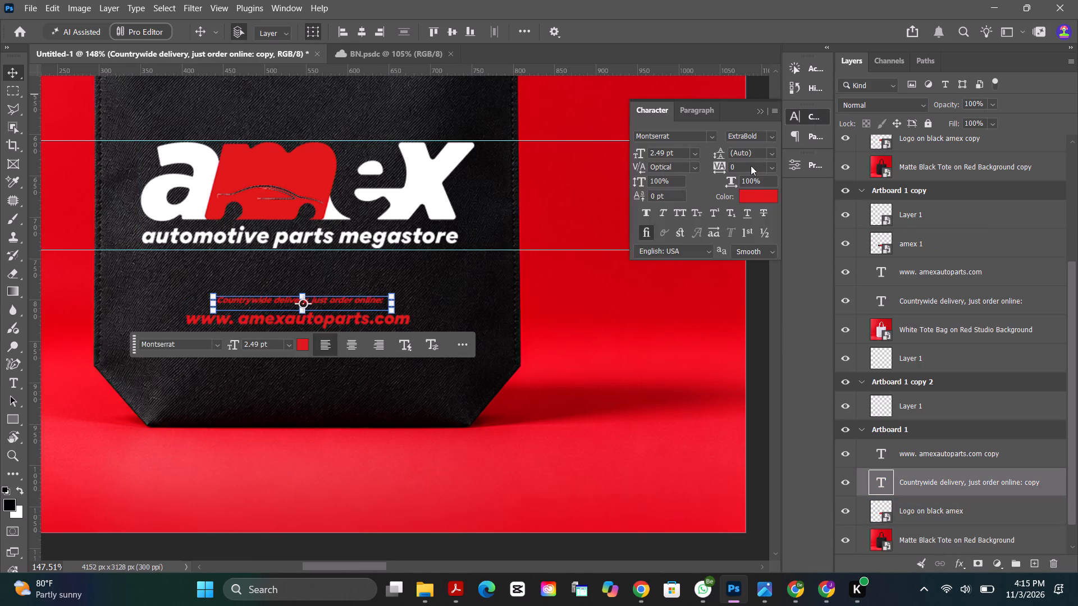
click(755, 201)
drag(106, 154, 0, 68)
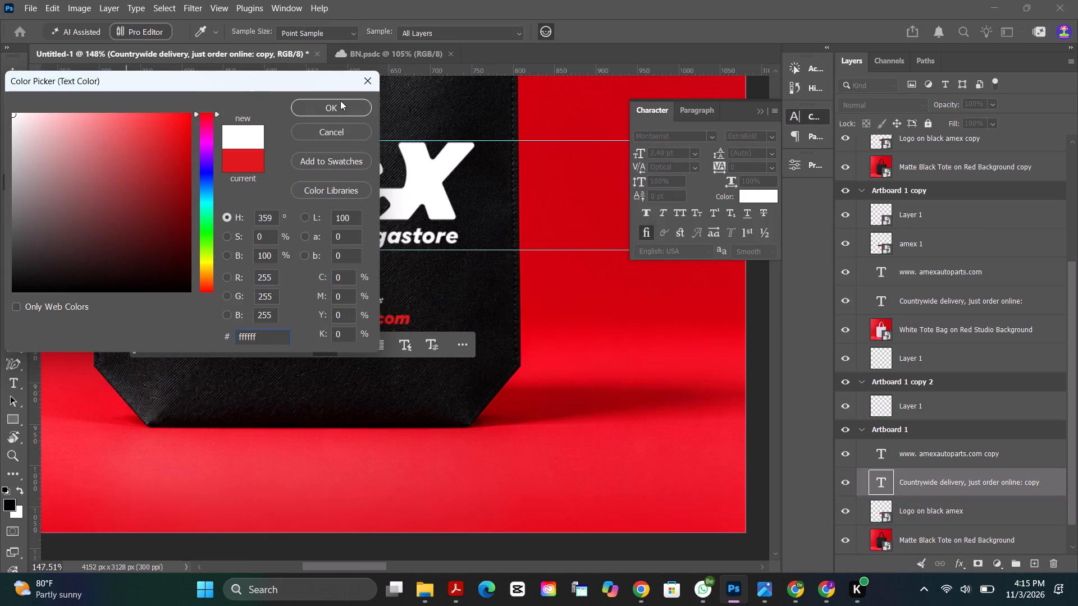
click(340, 106)
click(359, 324)
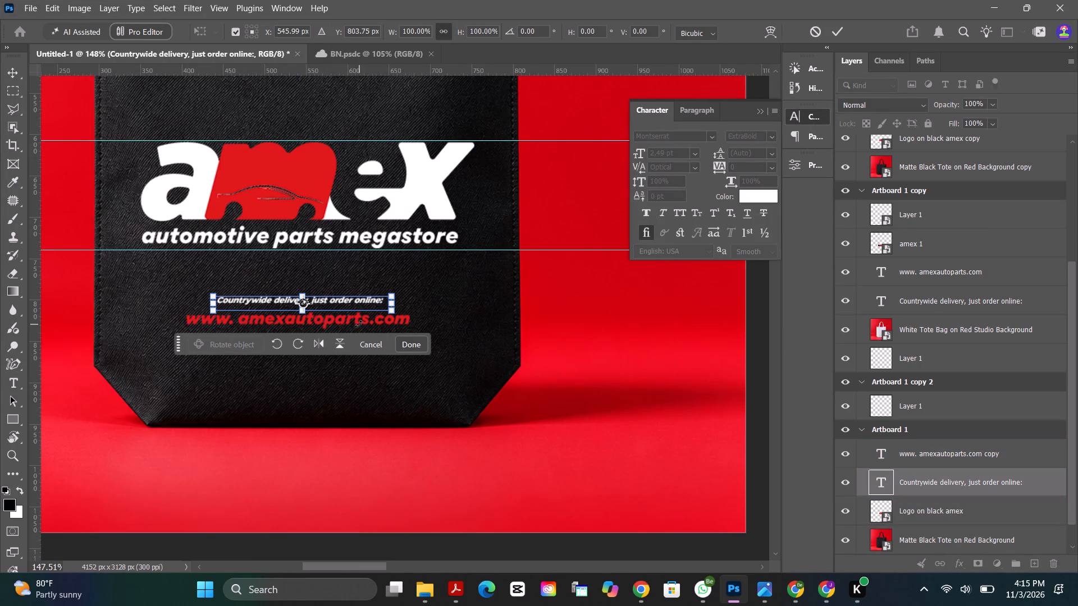
click(837, 30)
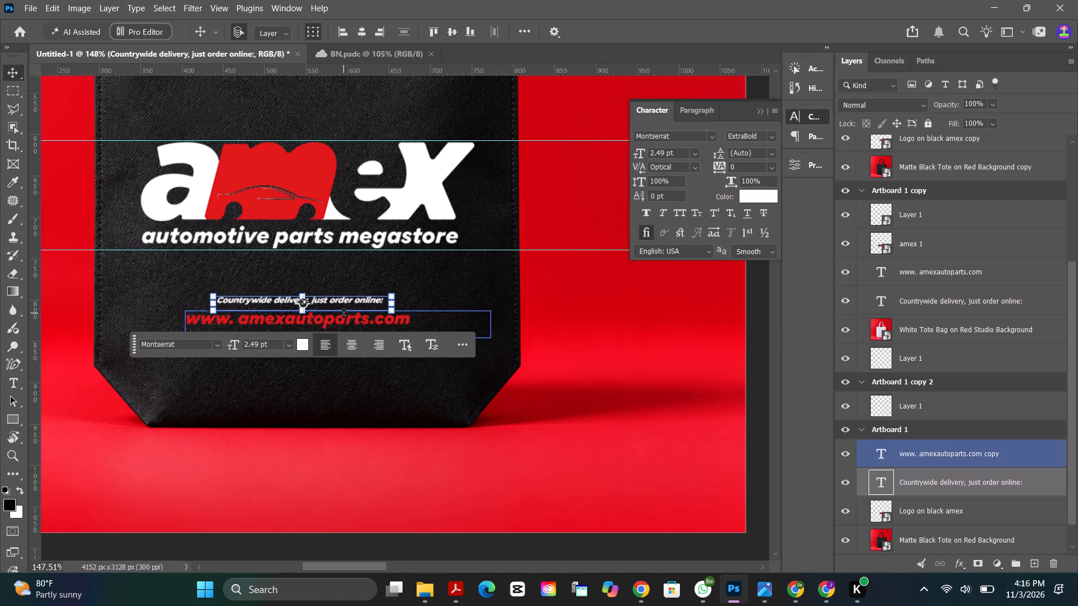
click(17, 72)
click(61, 109)
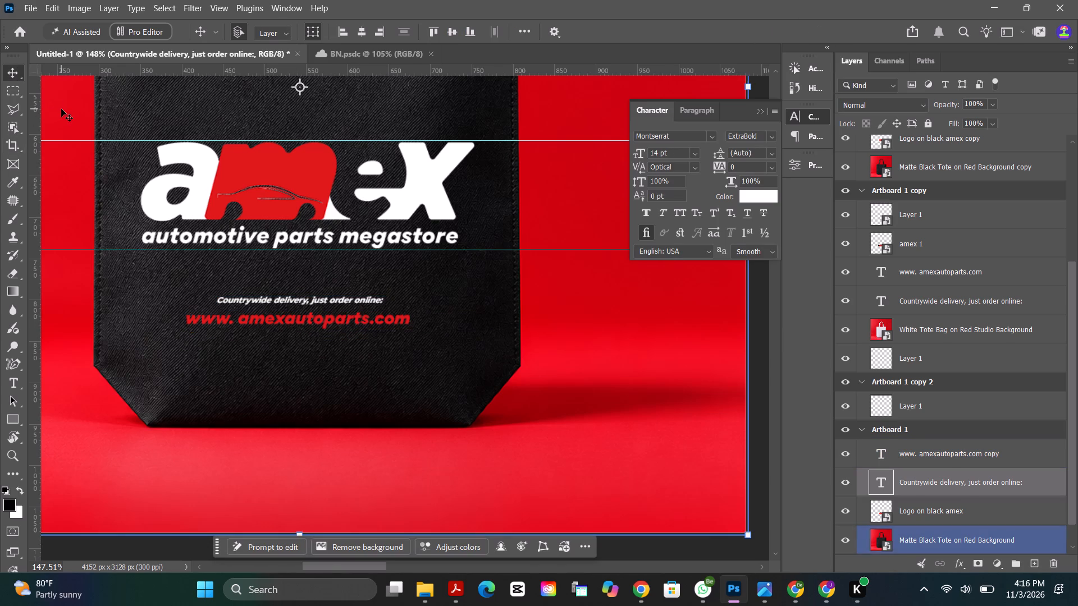
Recolor the website address on the black tote to white (ffffff).
click(314, 320)
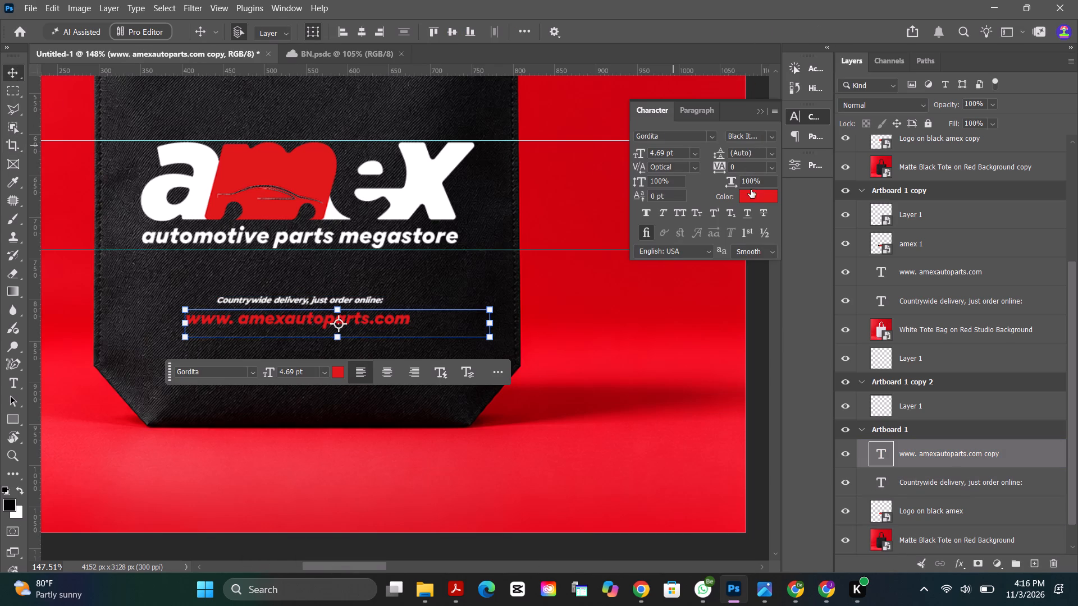
click(755, 201)
drag(131, 186, 0, 50)
click(323, 105)
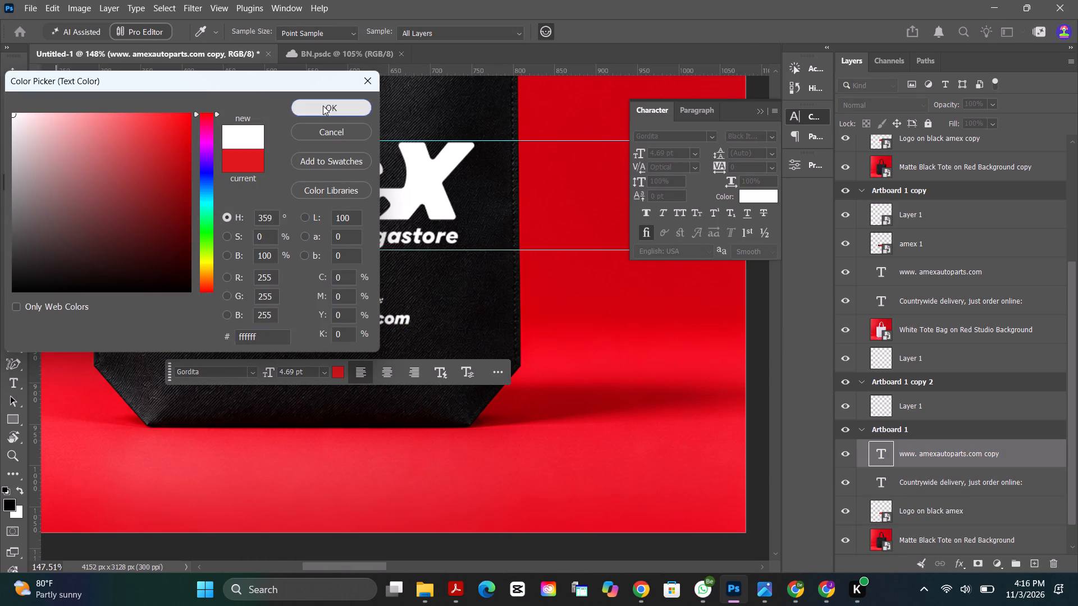
click(569, 342)
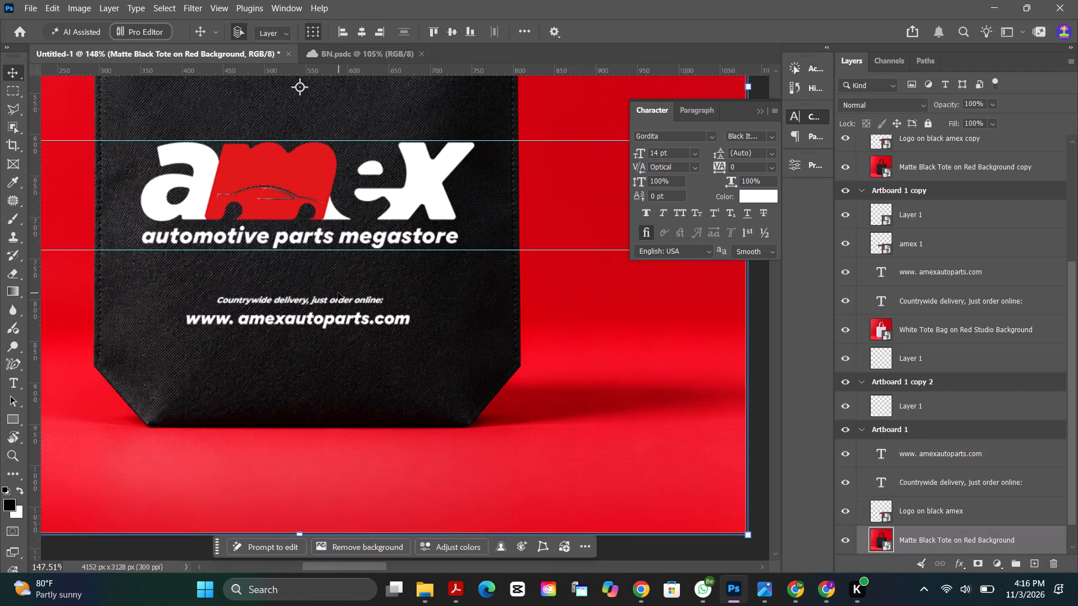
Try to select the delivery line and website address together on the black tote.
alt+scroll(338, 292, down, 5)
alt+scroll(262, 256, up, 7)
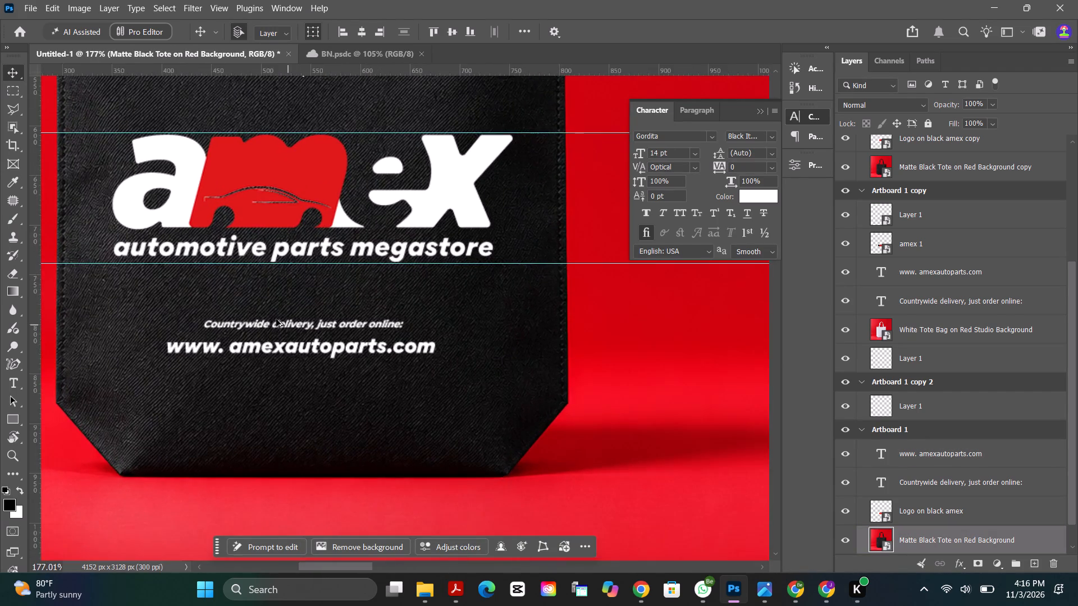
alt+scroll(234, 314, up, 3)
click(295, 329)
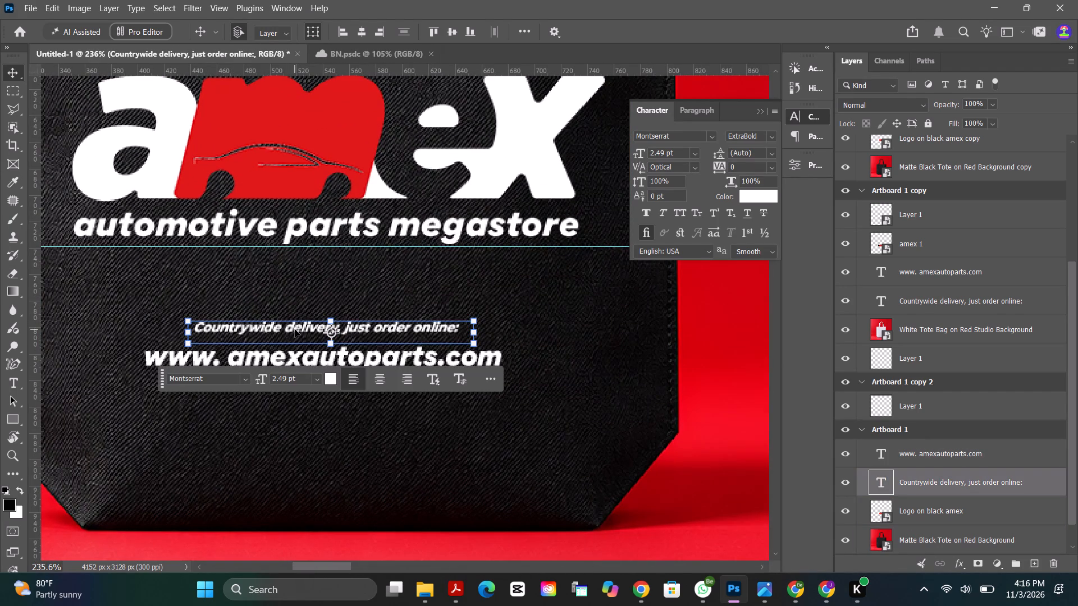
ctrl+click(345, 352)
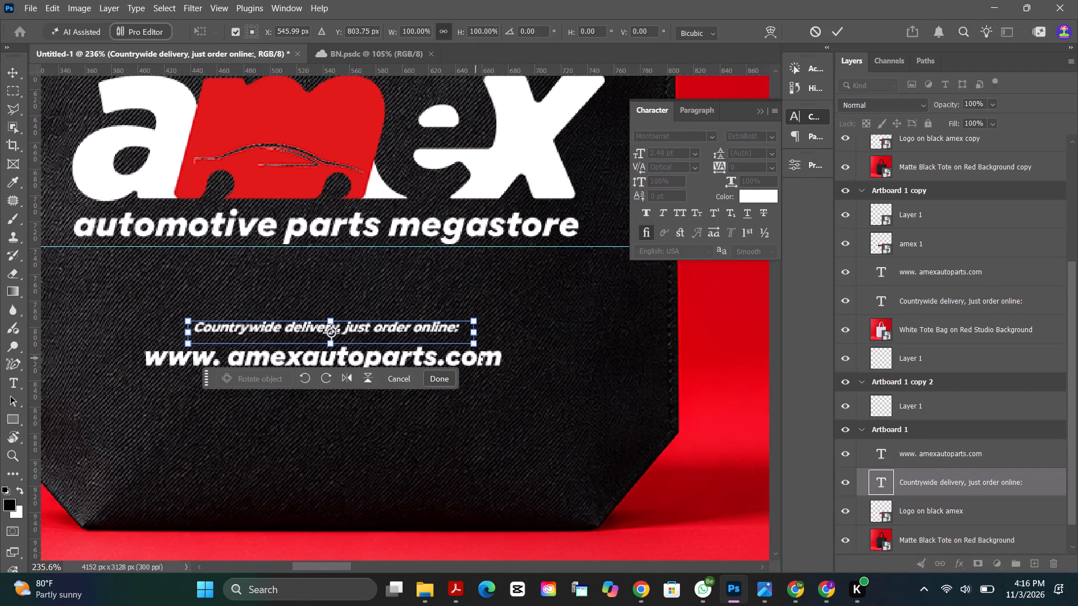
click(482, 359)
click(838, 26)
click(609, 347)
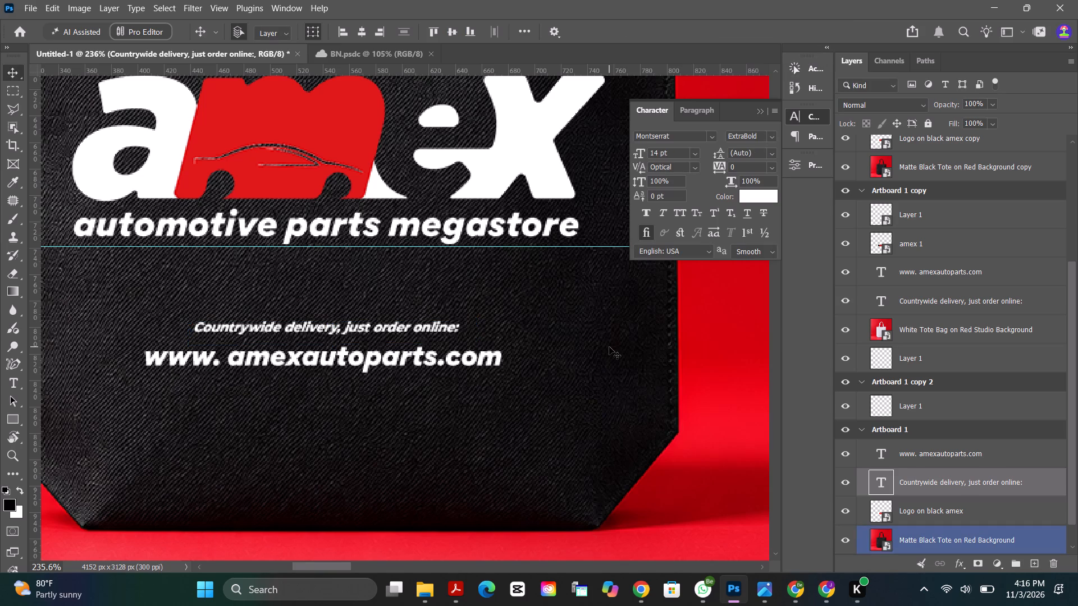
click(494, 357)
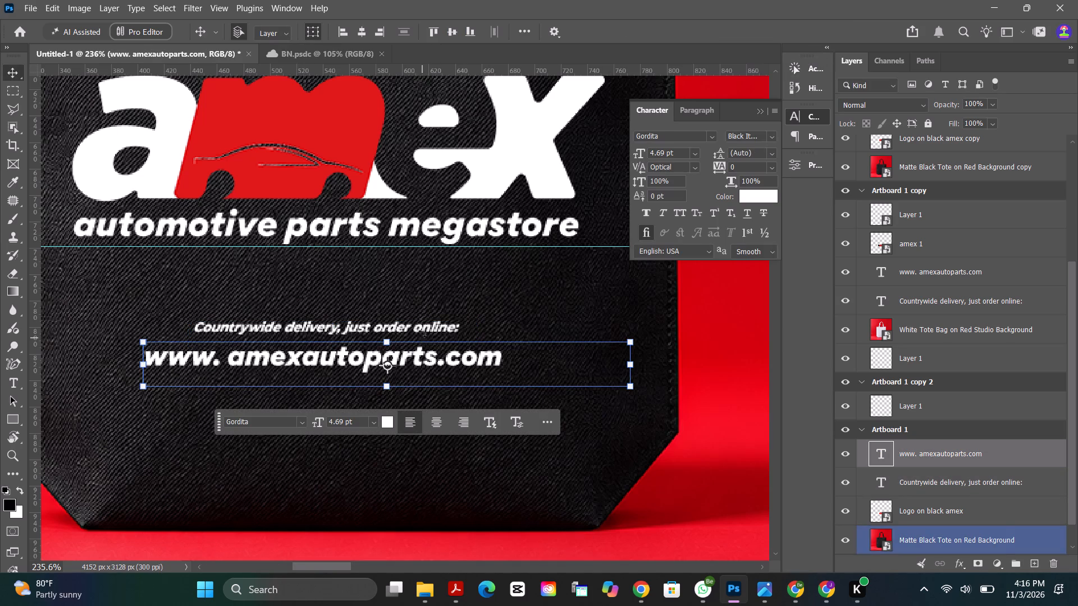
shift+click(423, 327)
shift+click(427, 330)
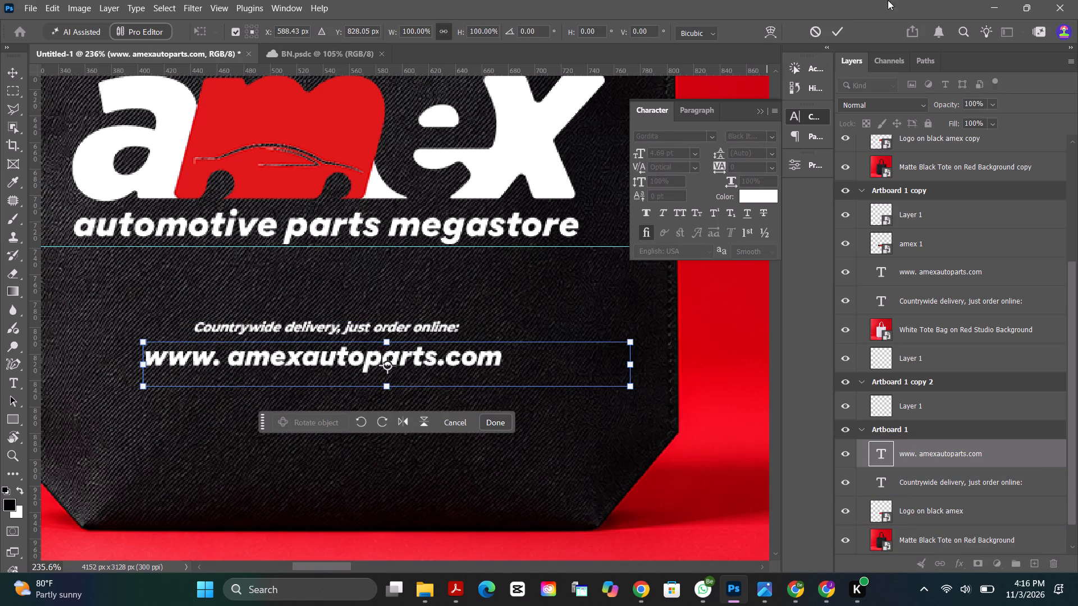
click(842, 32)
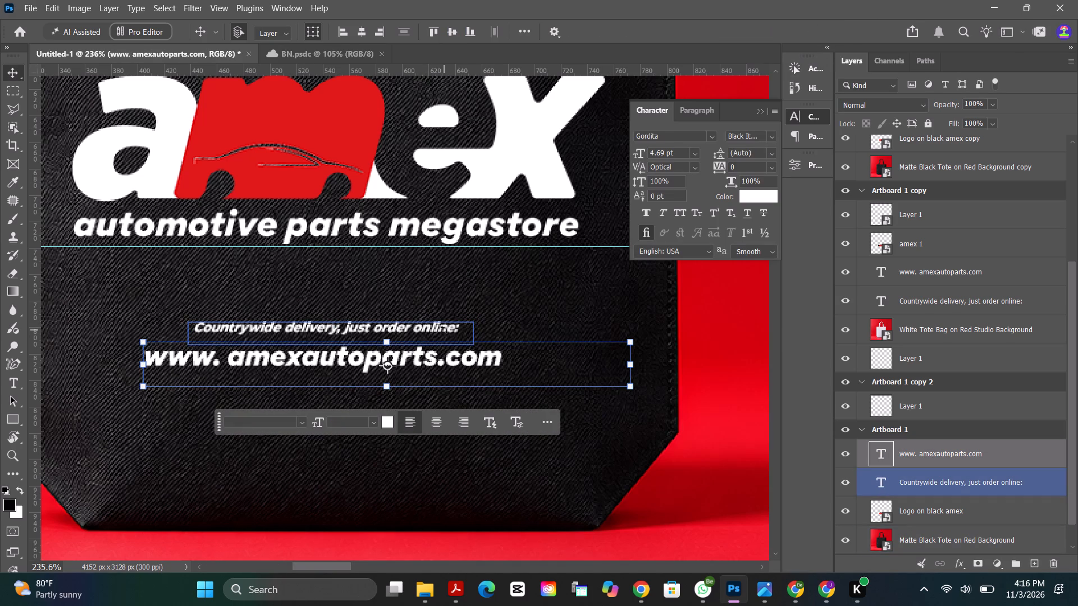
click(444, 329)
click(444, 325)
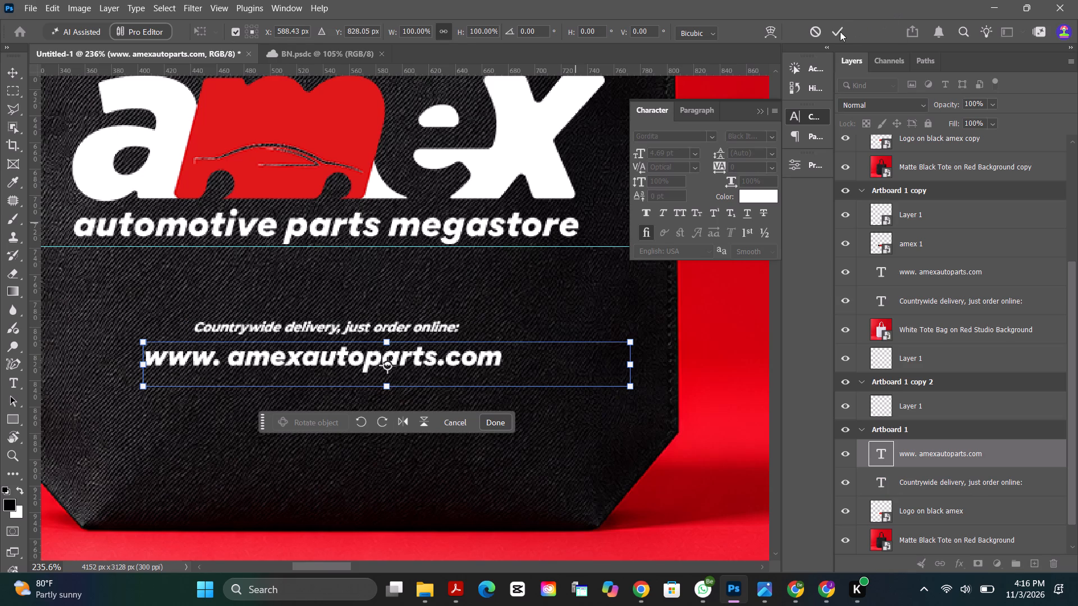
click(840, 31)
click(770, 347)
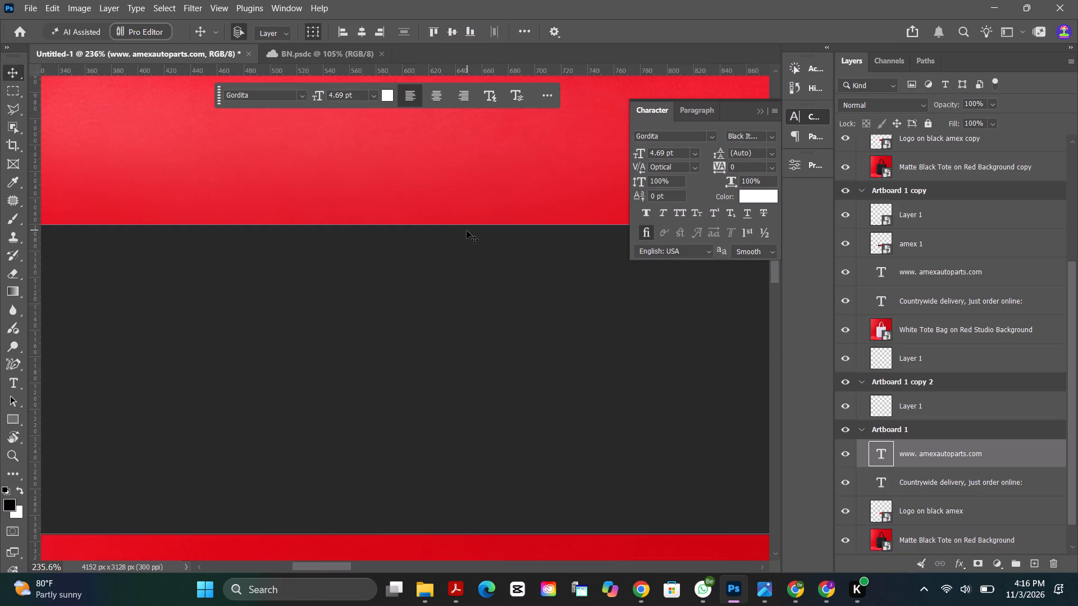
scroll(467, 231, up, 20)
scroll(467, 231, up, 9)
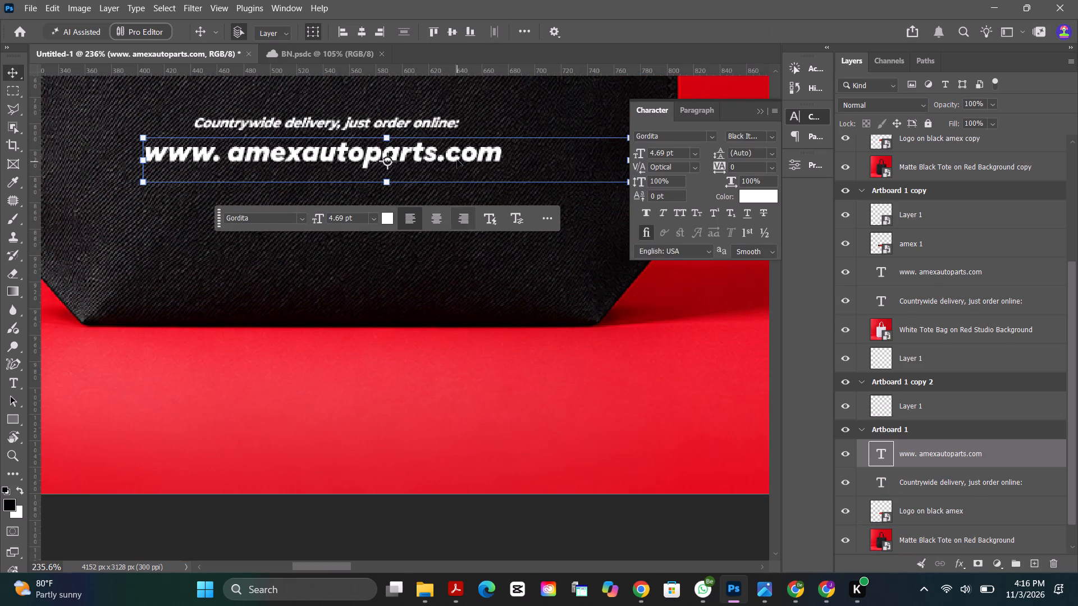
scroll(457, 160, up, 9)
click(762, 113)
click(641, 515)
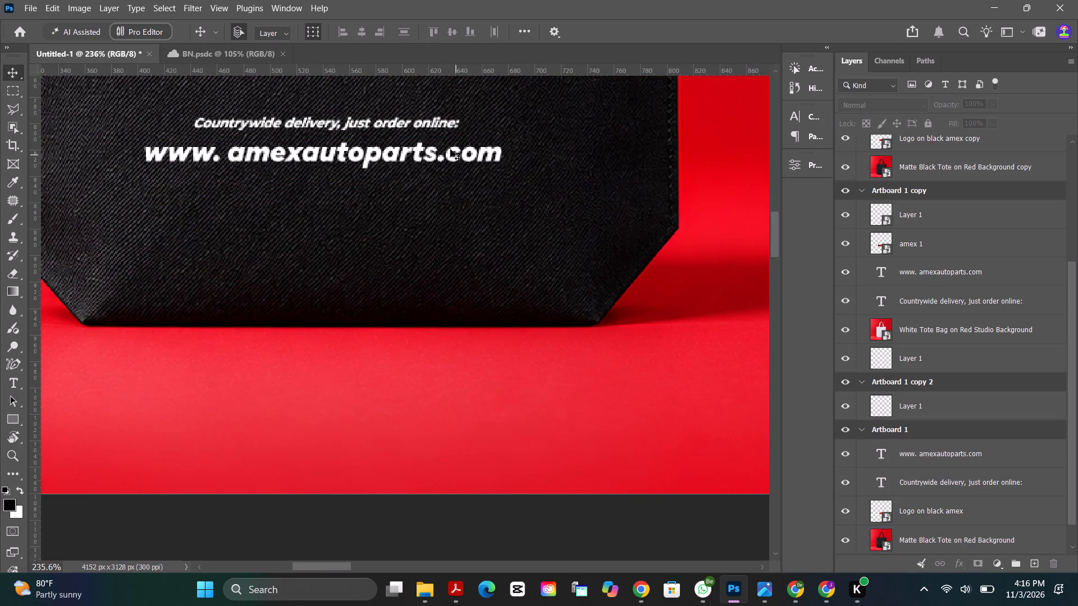
Scale the delivery line and website address together from their center to about 136% on the black tote, and apply the transform.
scroll(428, 158, up, 7)
alt+scroll(362, 143, down, 8)
alt+scroll(337, 112, up, 4)
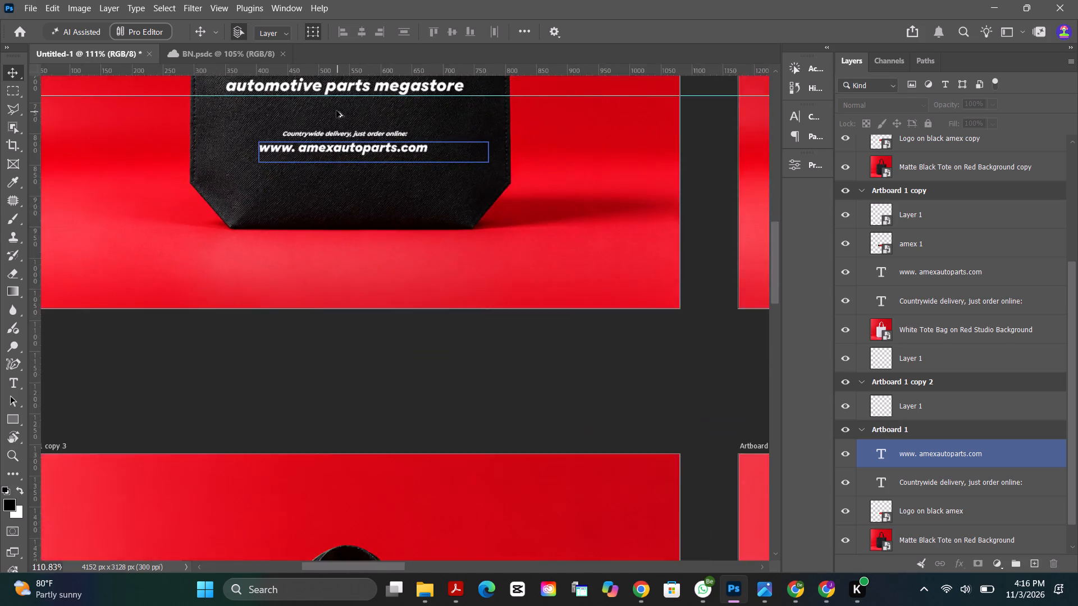
alt+scroll(336, 111, up, 7)
click(391, 175)
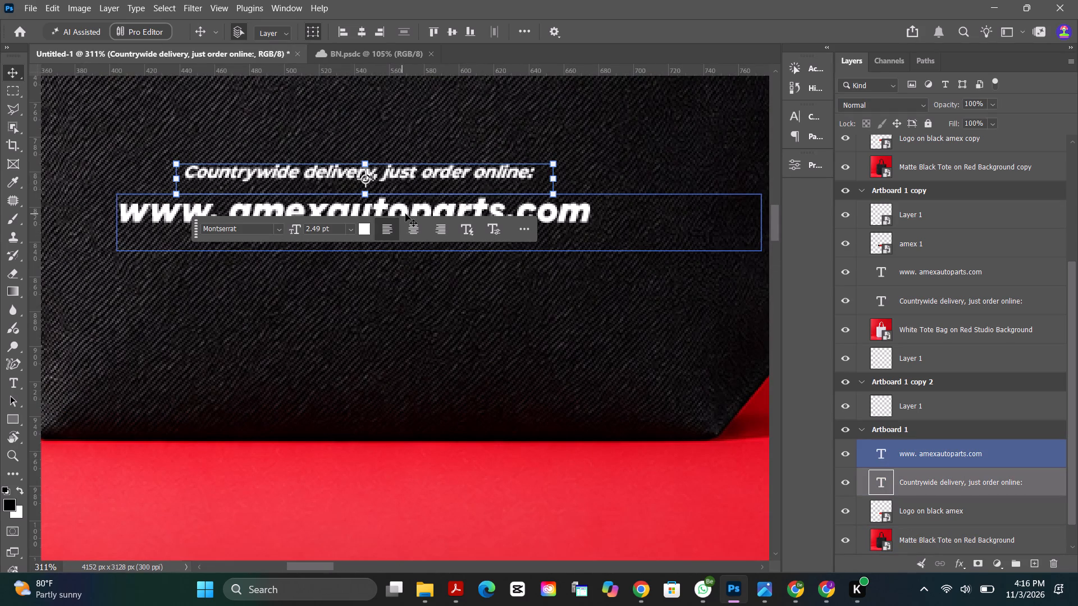
shift+click(448, 212)
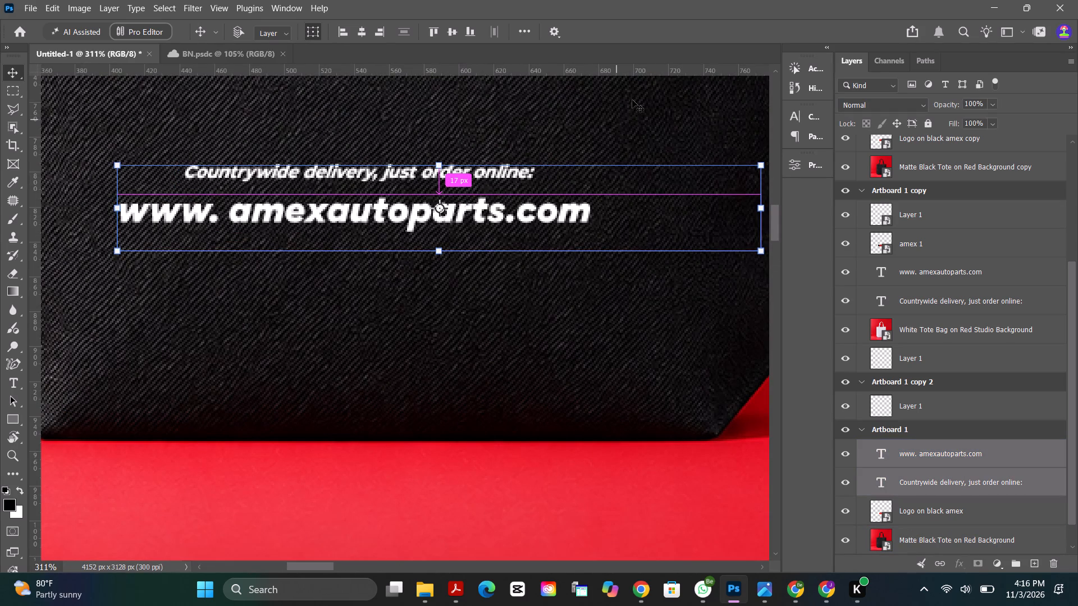
scroll(419, 219, down, 12)
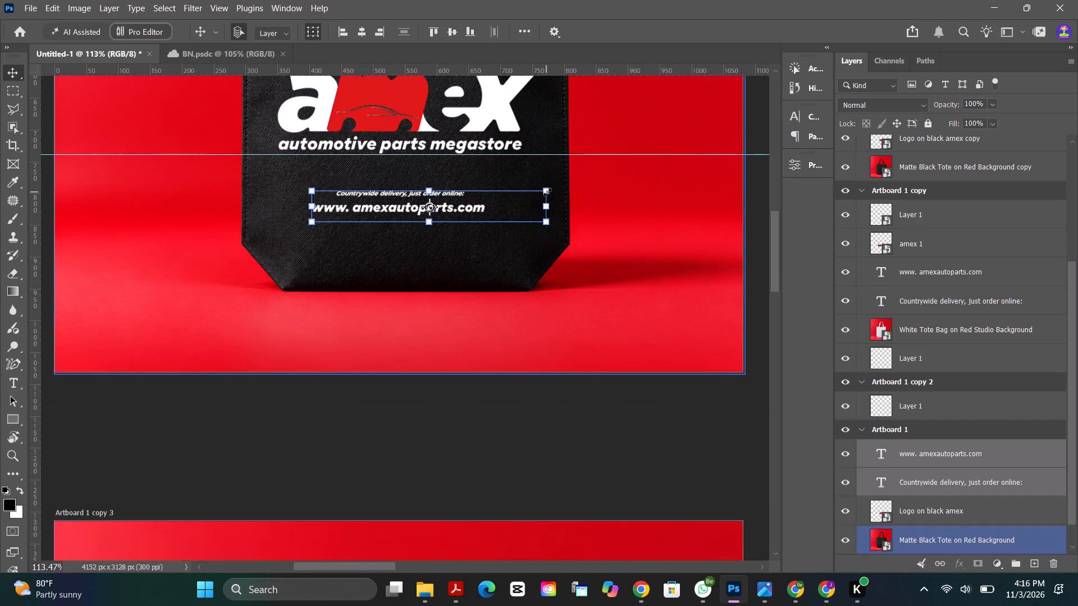
alt+drag(547, 192, 583, 174)
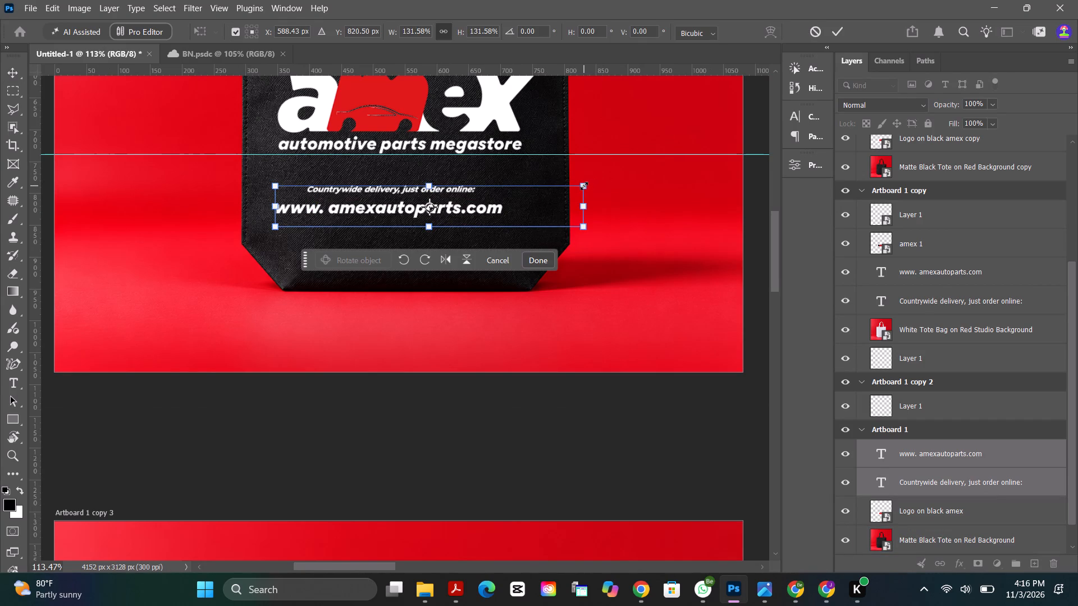
alt+click(584, 186)
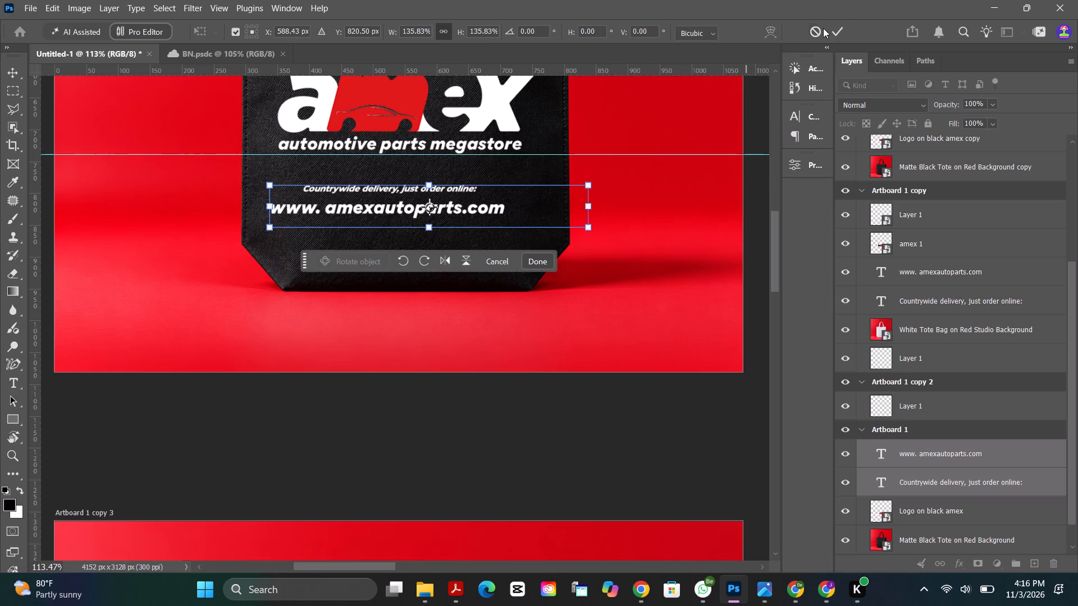
click(839, 30)
click(727, 411)
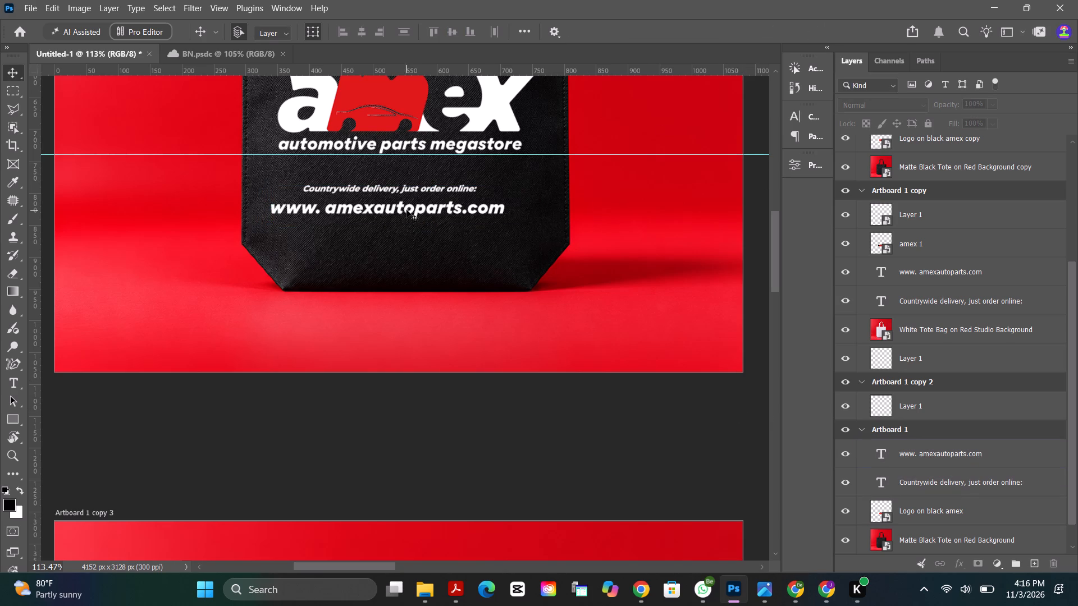
Move the delivery line and website address together to the right on the black tote, centering them beneath the amex logo.
click(409, 187)
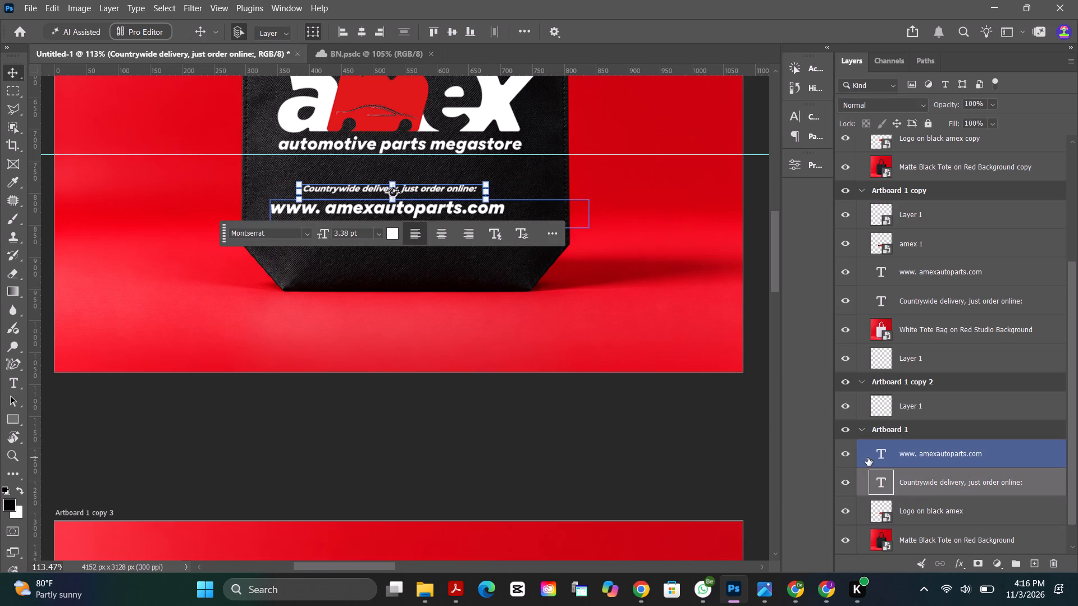
shift+click(929, 462)
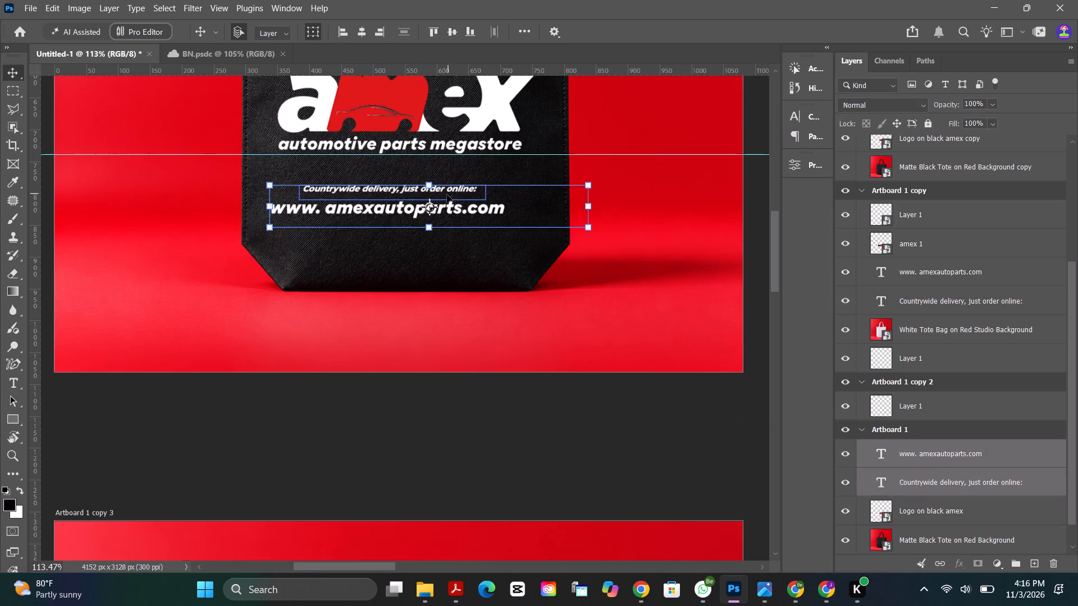
drag(446, 189, 456, 191)
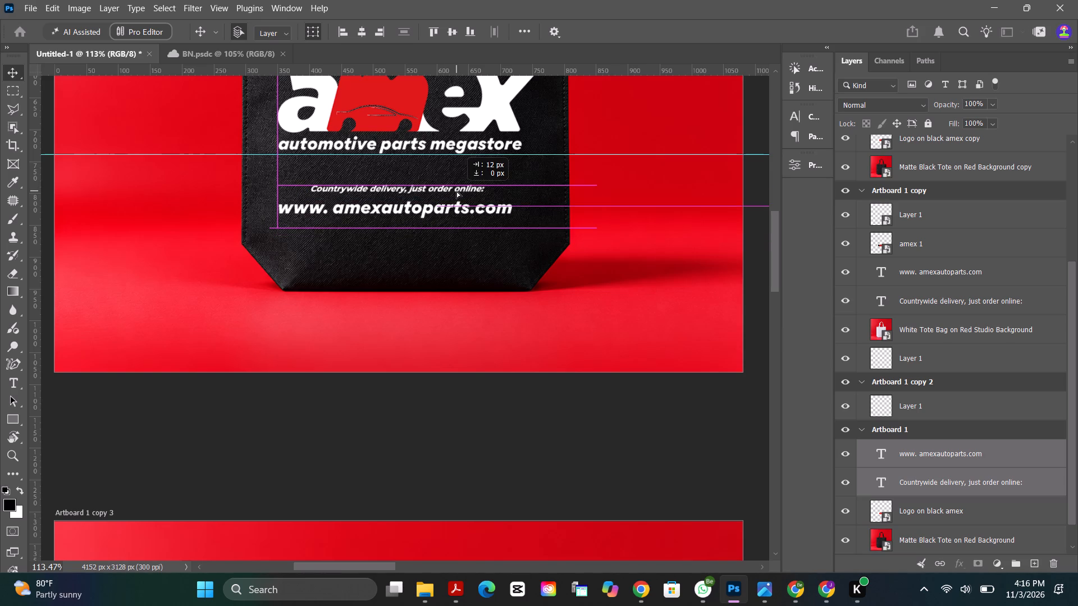
drag(456, 191, 462, 194)
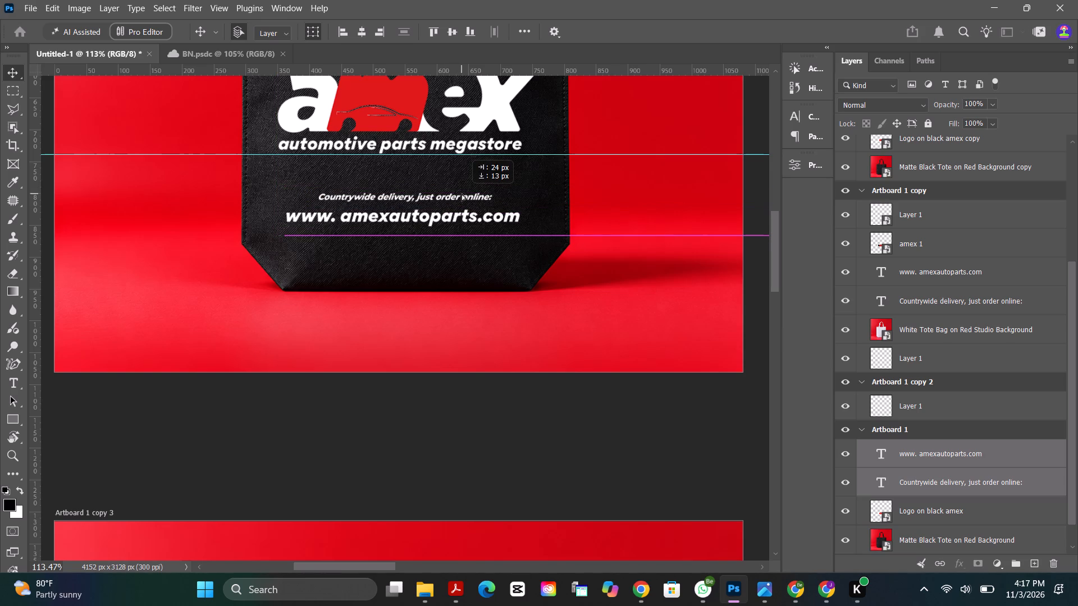
drag(462, 194, 463, 195)
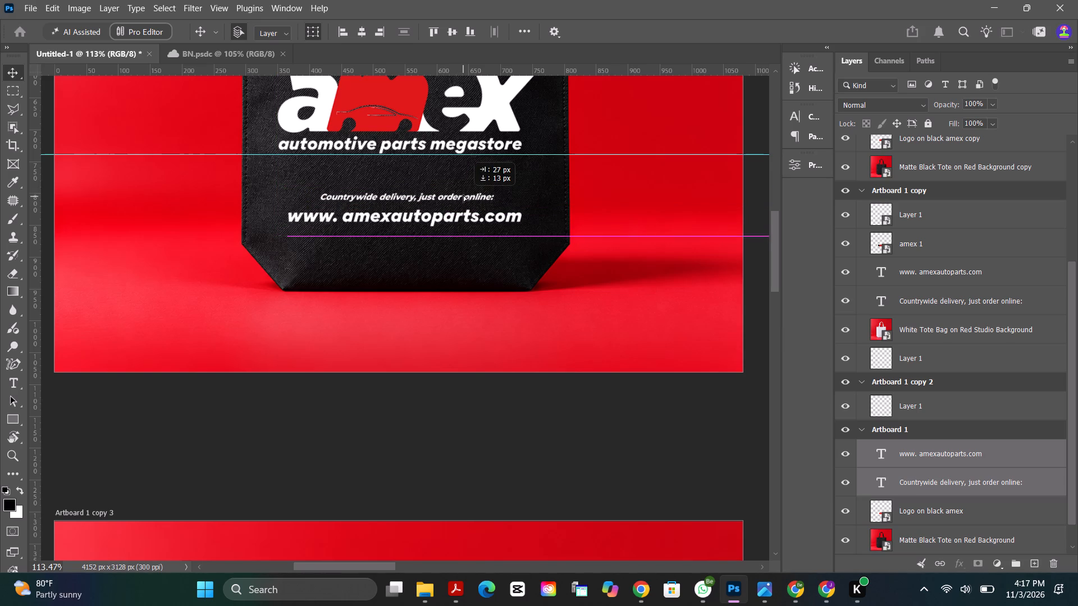
drag(463, 195, 464, 192)
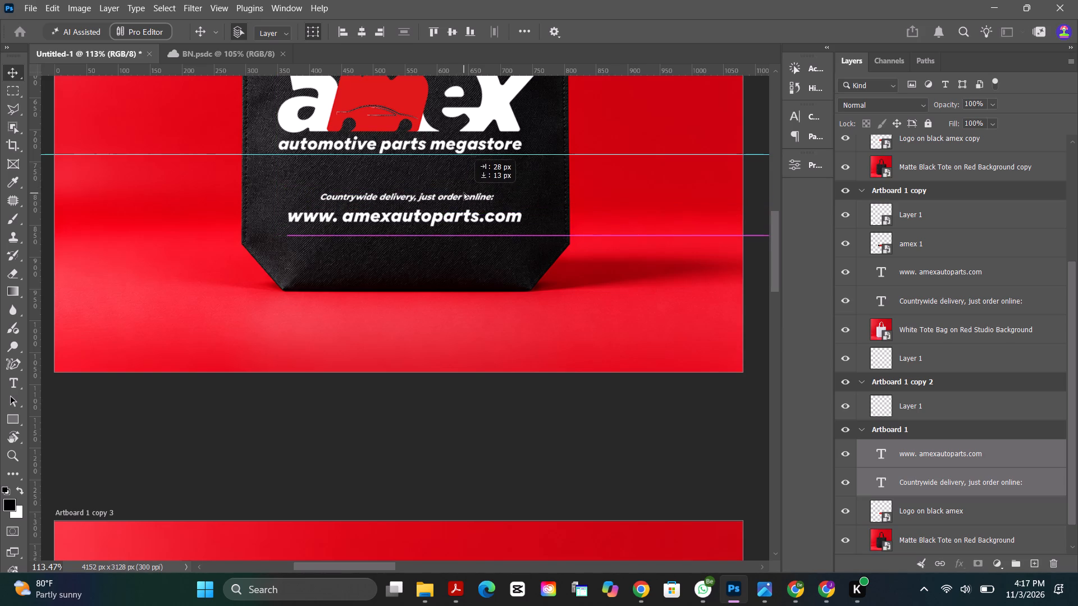
drag(464, 192, 460, 189)
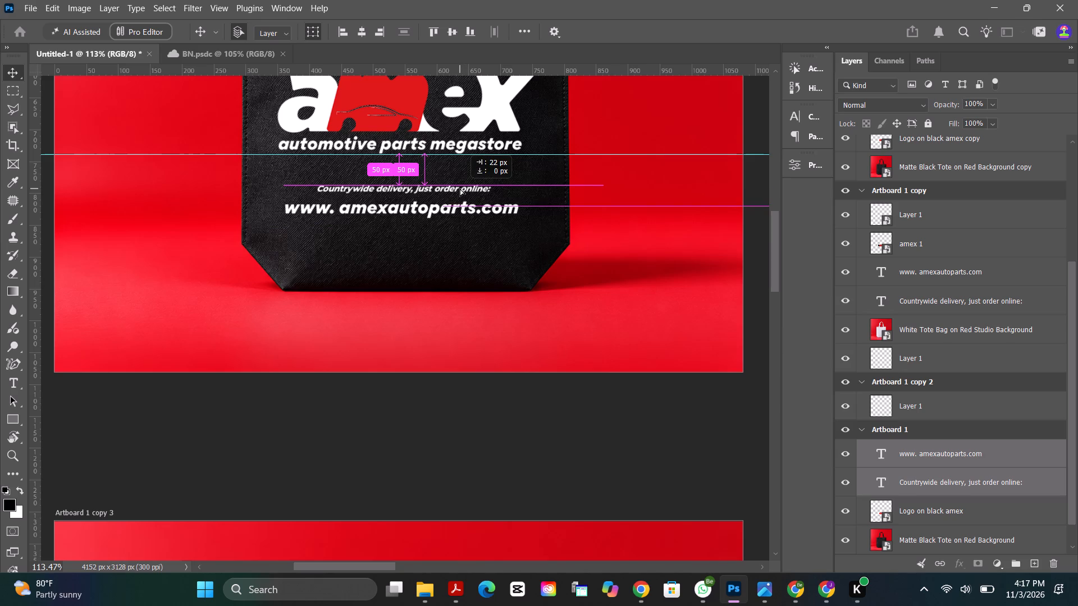
drag(460, 189, 462, 189)
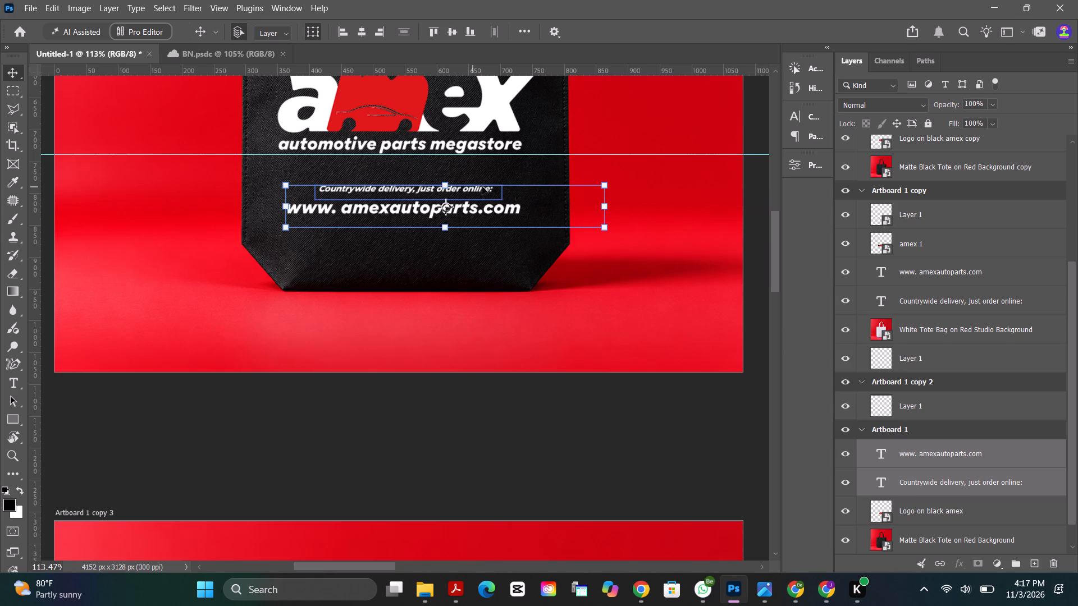
click(415, 327)
Delete the red website address and delivery line from the white tote in the top row.
alt+scroll(394, 276, down, 13)
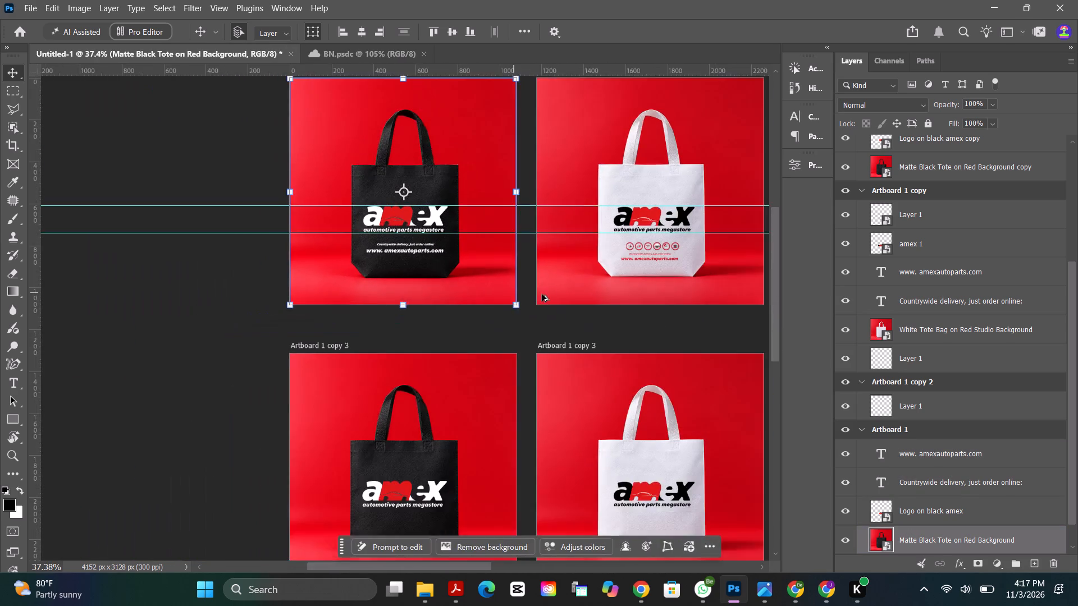
alt+scroll(542, 294, down, 3)
alt+scroll(663, 280, up, 7)
click(575, 264)
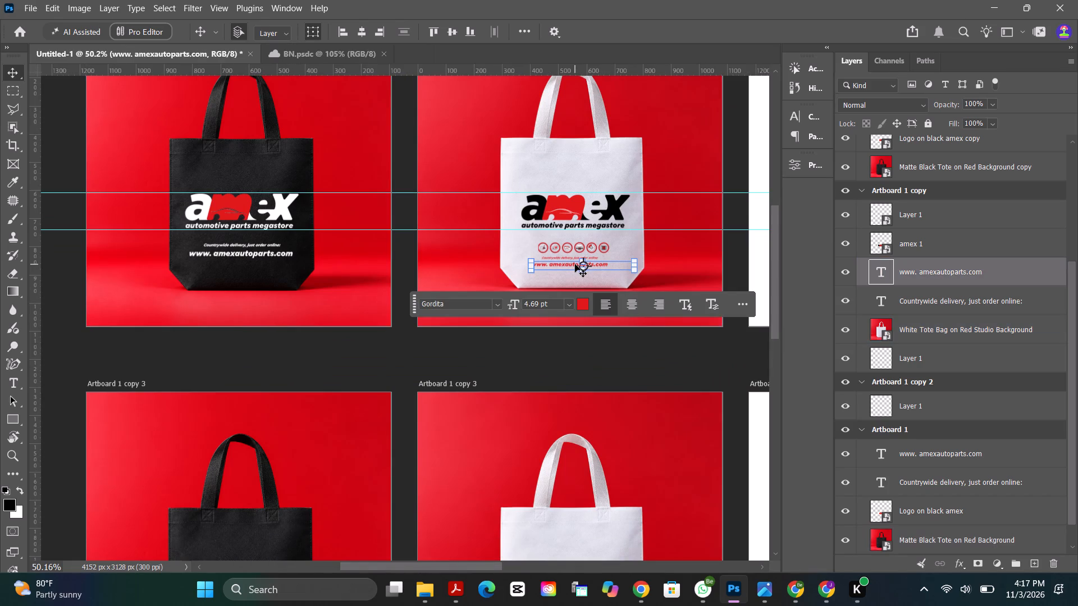
shift+click(962, 310)
key(Delete)
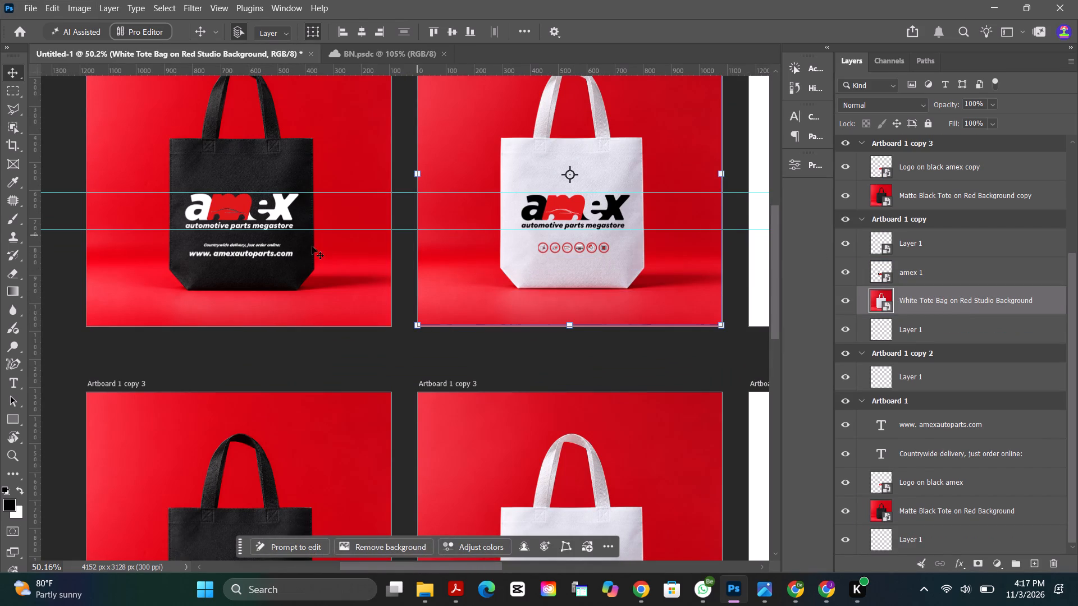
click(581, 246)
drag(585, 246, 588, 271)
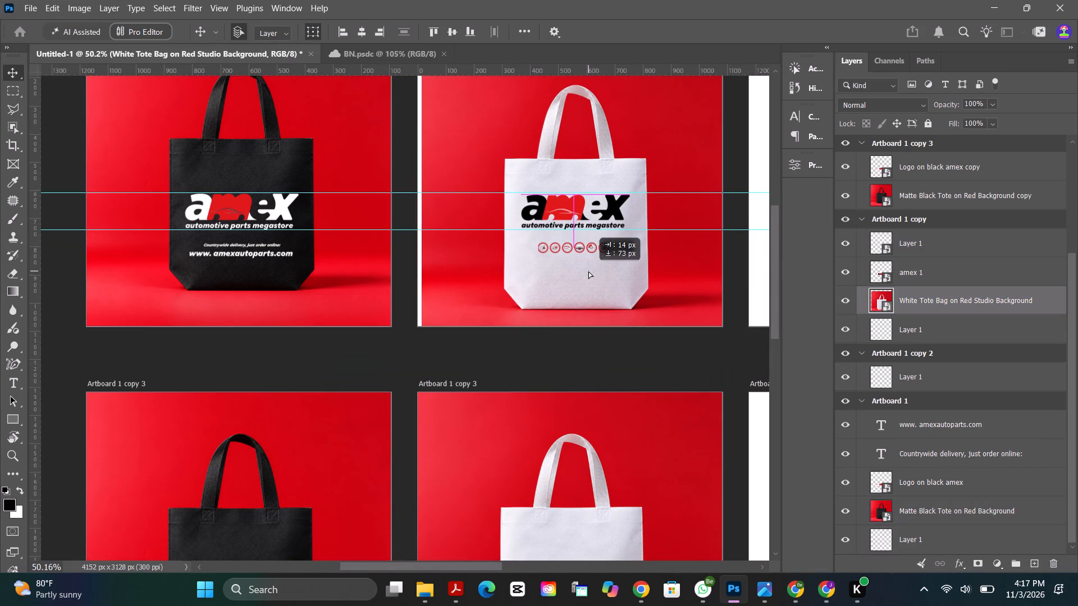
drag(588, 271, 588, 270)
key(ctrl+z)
Move the row of auto-parts icons straight down about 53 px on the white tote.
click(597, 248)
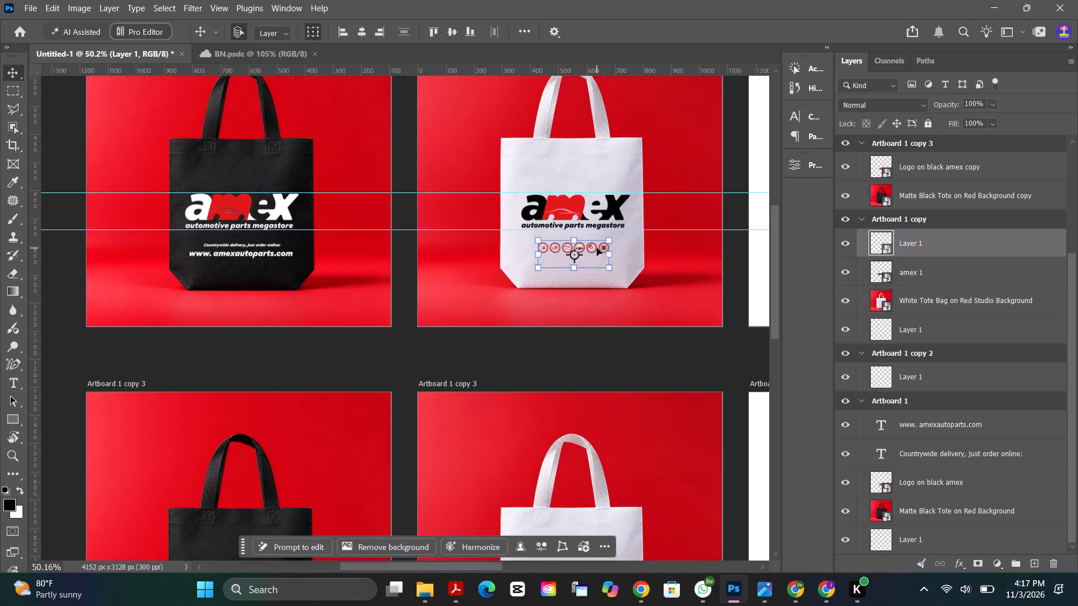
drag(597, 247, 597, 265)
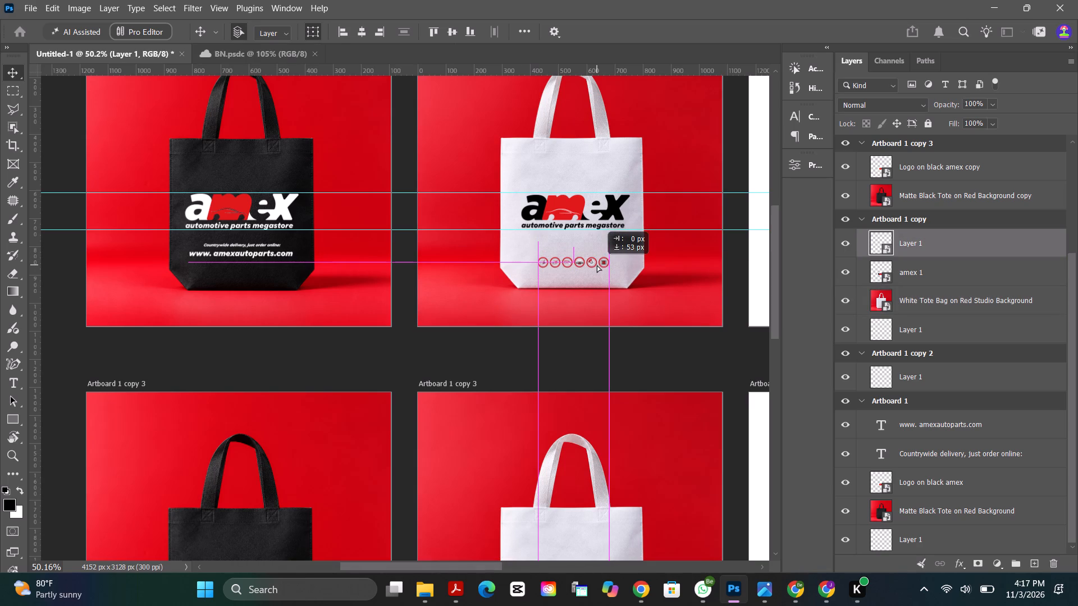
drag(597, 265, 596, 263)
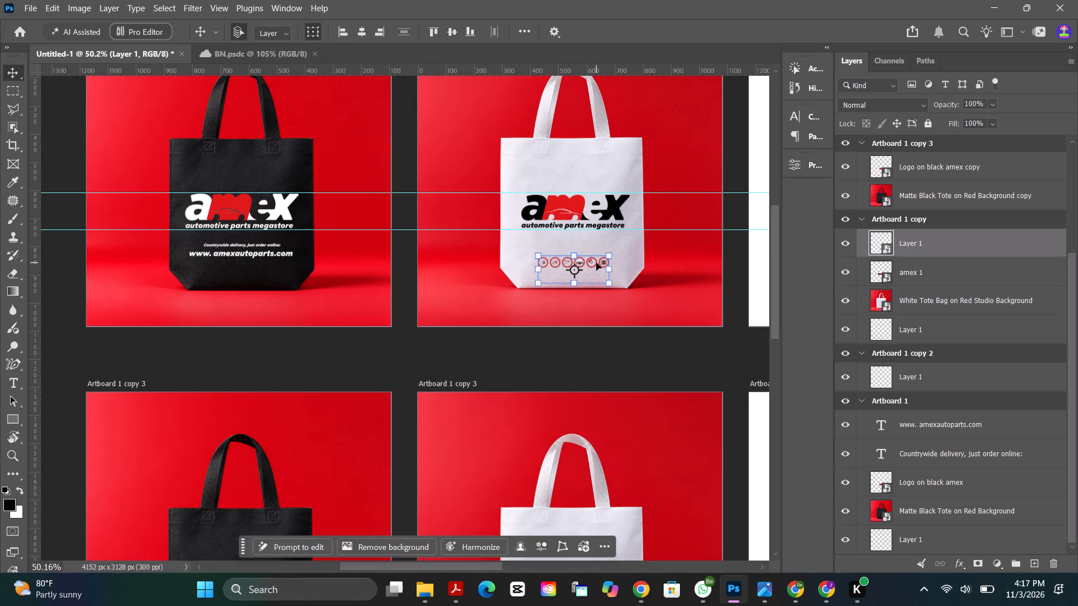
click(629, 317)
Copy the black tote's delivery line and website address onto the white tote, between the logo tagline and the icon row.
alt+scroll(581, 244, up, 4)
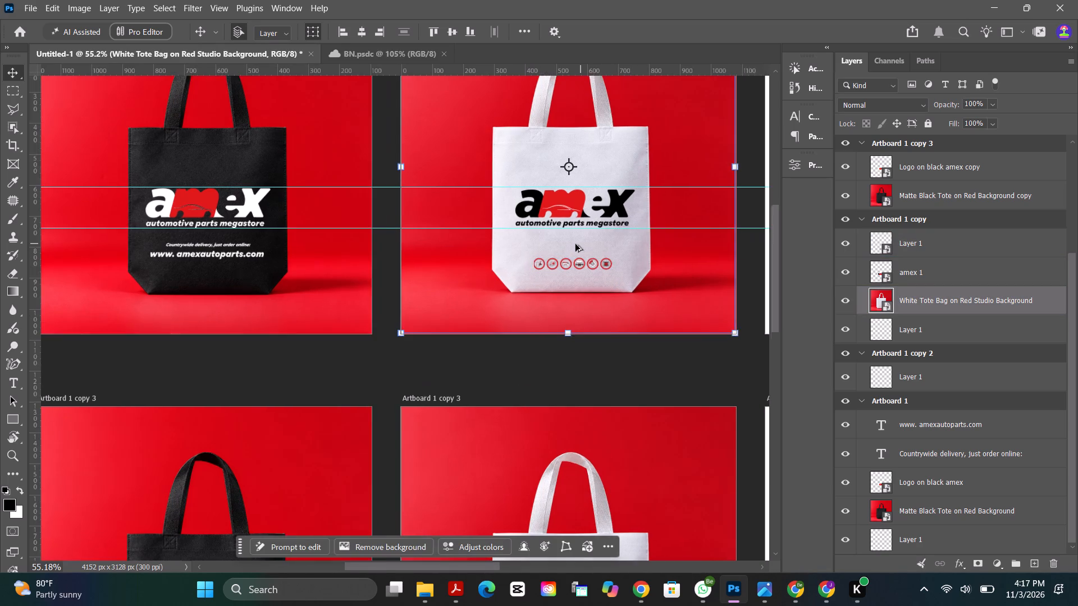
click(106, 244)
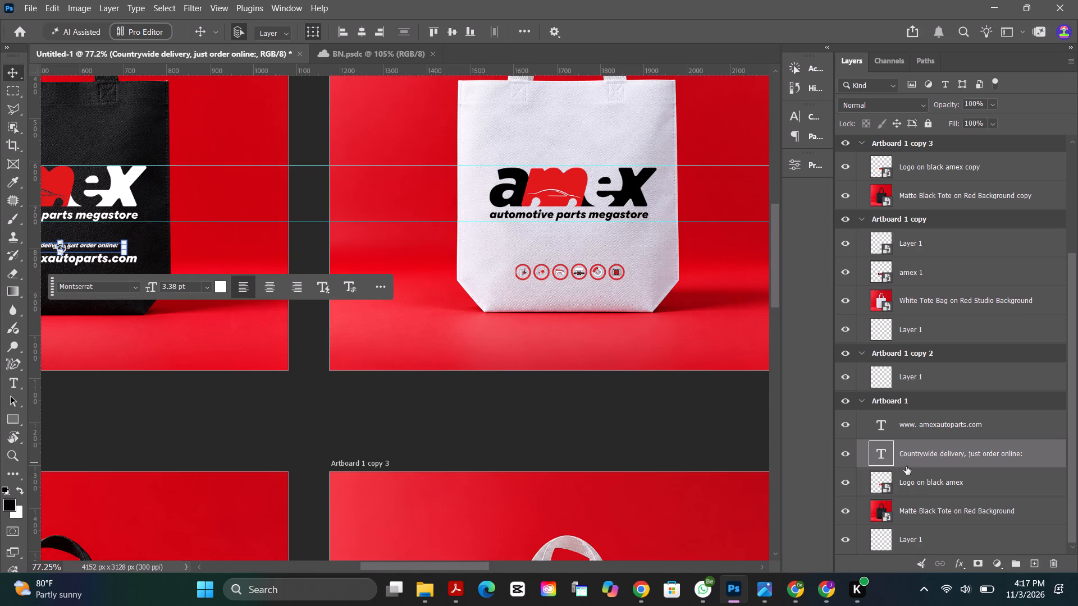
shift+click(935, 429)
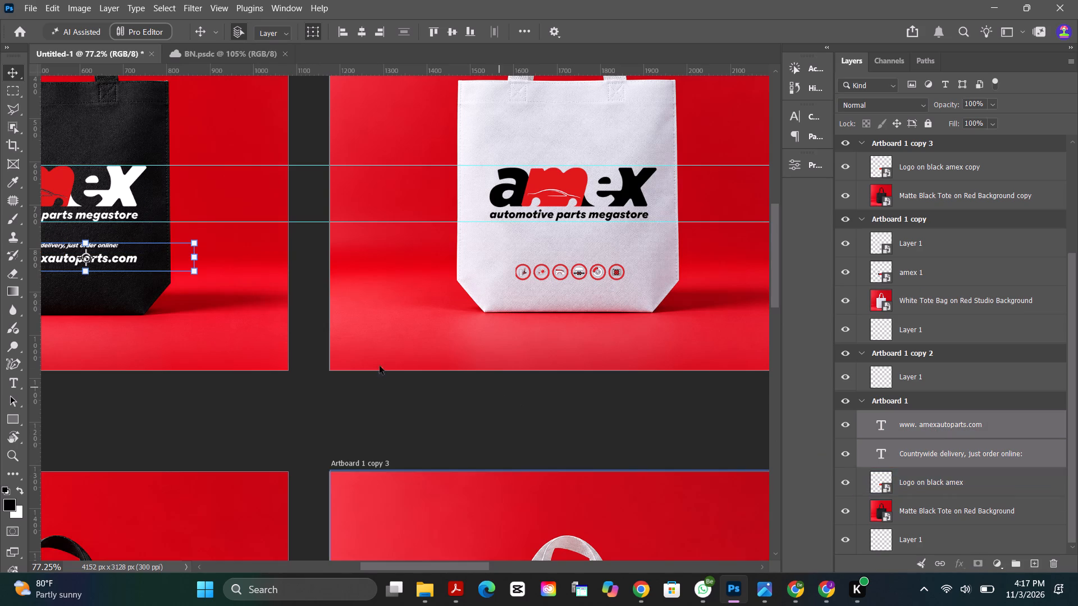
alt+drag(121, 258, 595, 251)
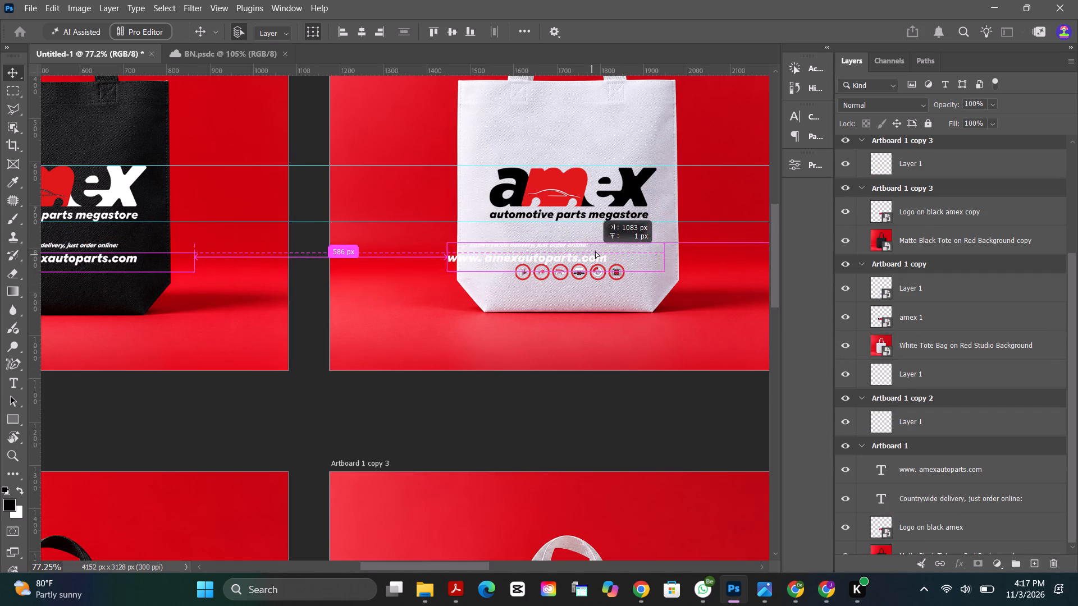
alt+drag(595, 251, 627, 247)
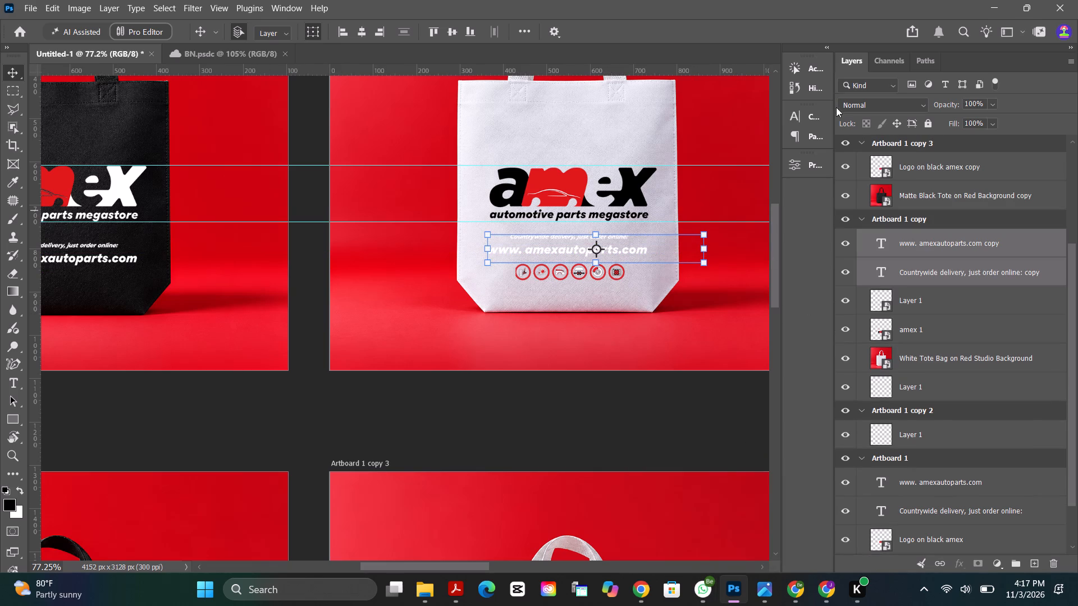
Recolor the white tote's copied delivery line and website address to black (000000).
click(814, 119)
click(761, 198)
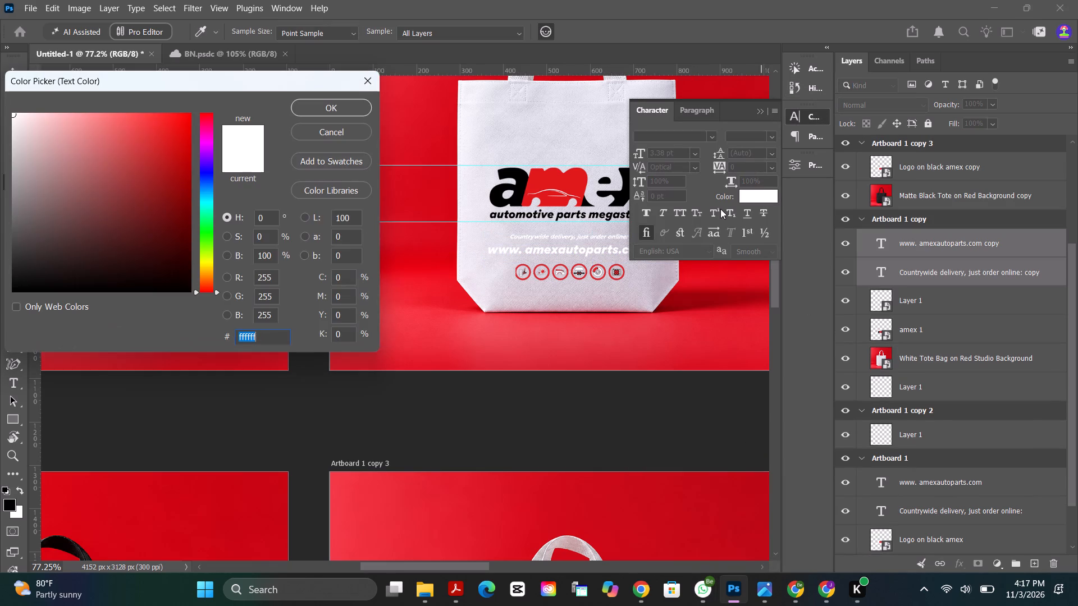
drag(97, 195, 258, 369)
click(331, 105)
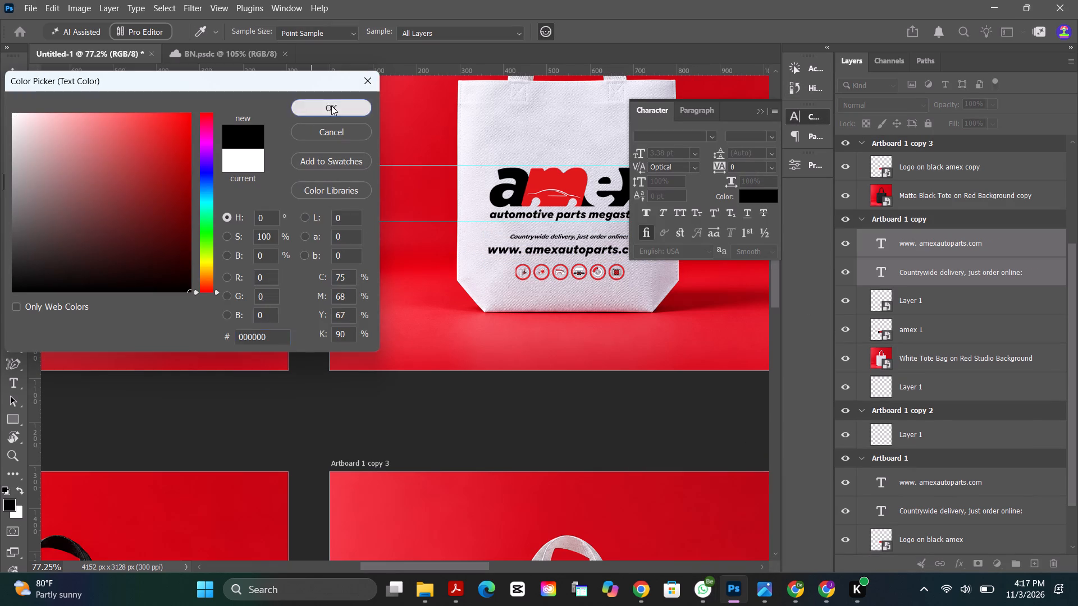
click(760, 111)
Examine the text, logo and icon layout on the top-row black and white totes, close up and across the artboards.
alt+scroll(620, 226, down, 3)
alt+scroll(661, 217, up, 7)
click(733, 317)
alt+scroll(577, 232, up, 5)
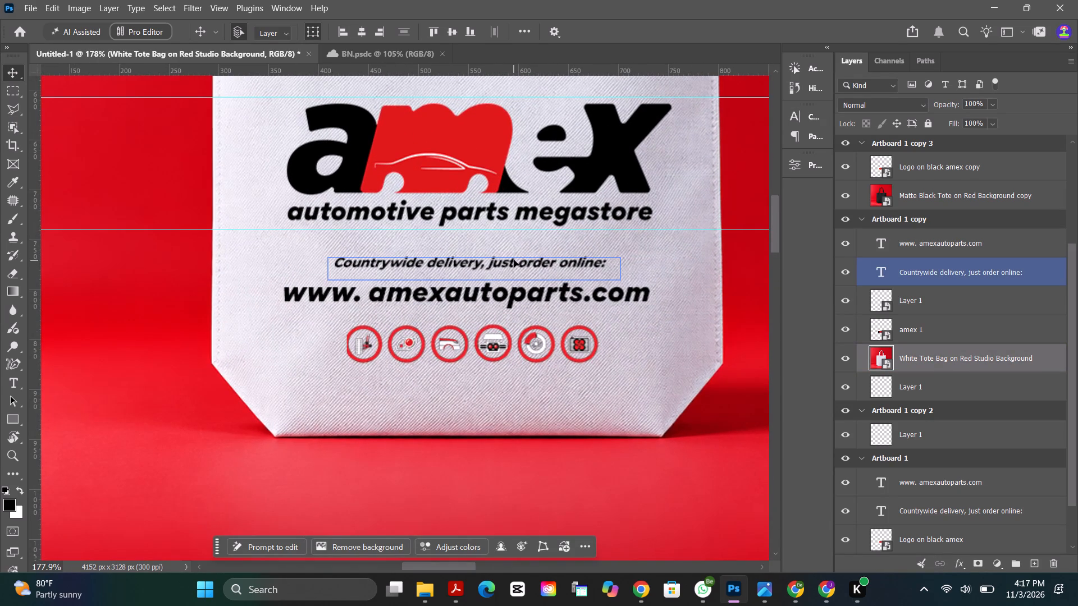
scroll(514, 260, down, 20)
scroll(514, 260, down, 1)
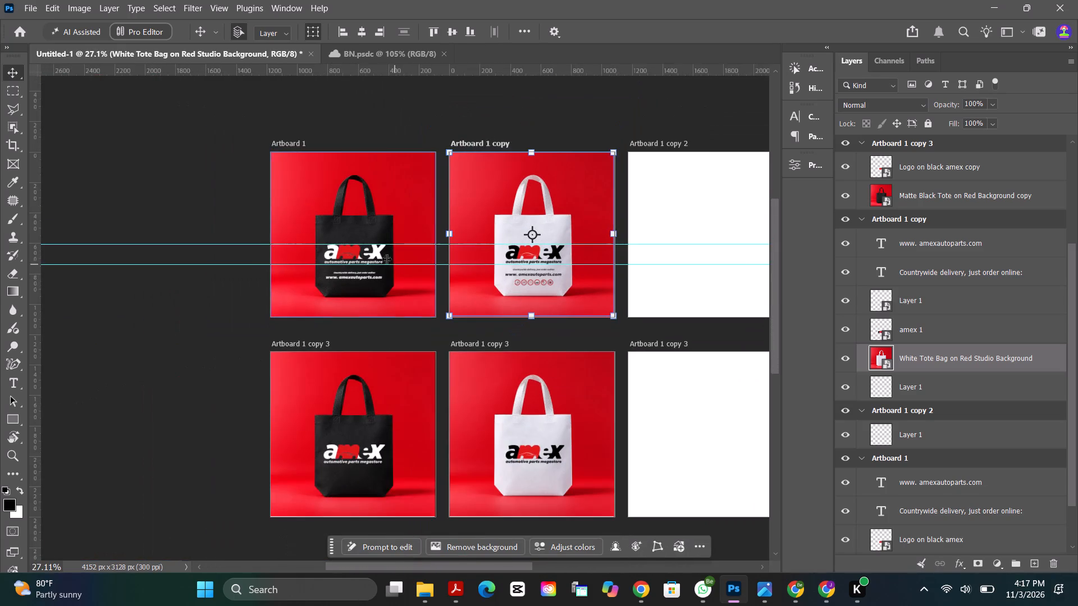
alt+scroll(385, 255, up, 6)
click(129, 336)
alt+scroll(386, 290, up, 4)
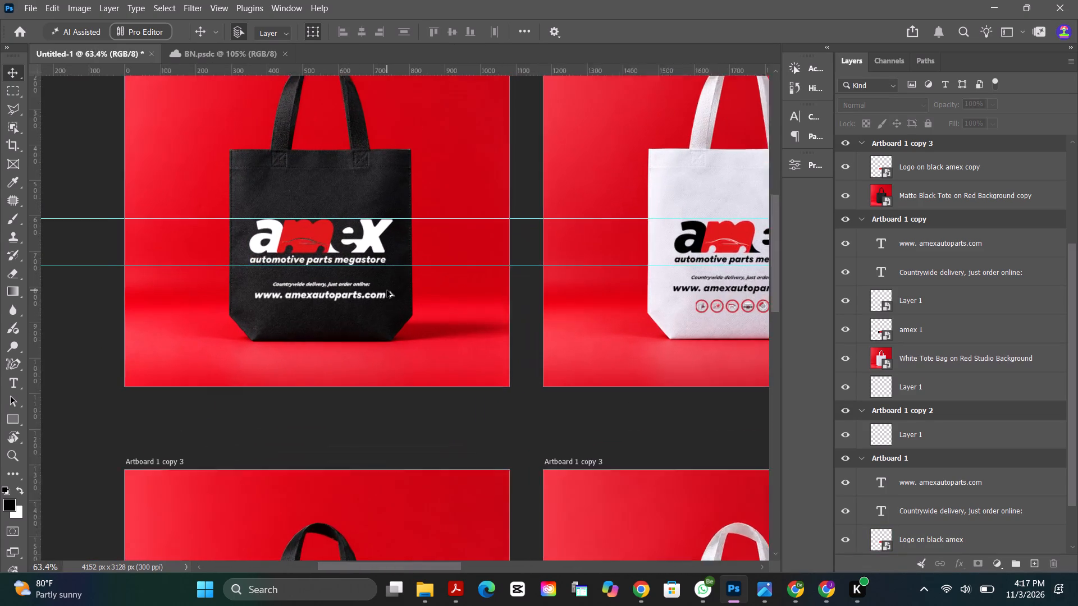
alt+scroll(387, 290, down, 8)
alt+scroll(555, 306, up, 2)
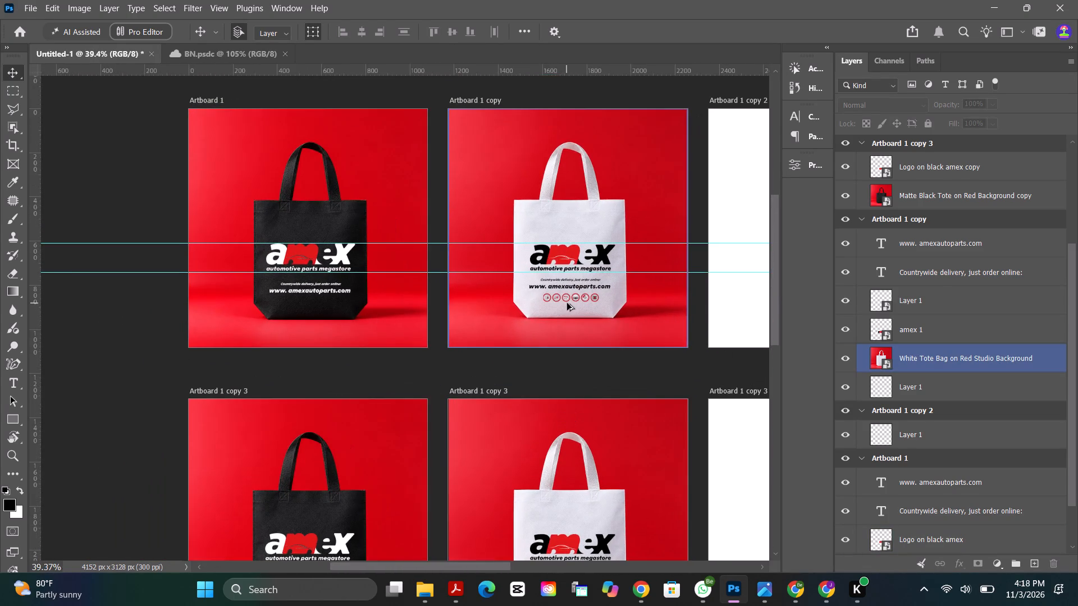
alt+scroll(567, 303, down, 6)
alt+scroll(644, 417, up, 3)
alt+scroll(584, 310, up, 2)
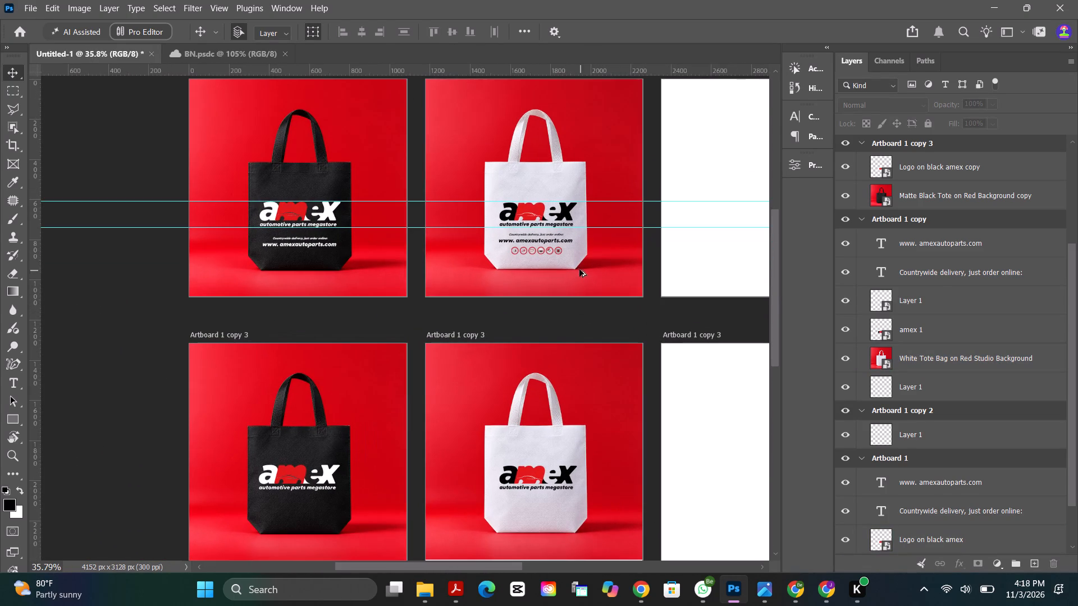
alt+scroll(587, 482, up, 3)
alt+scroll(579, 425, down, 3)
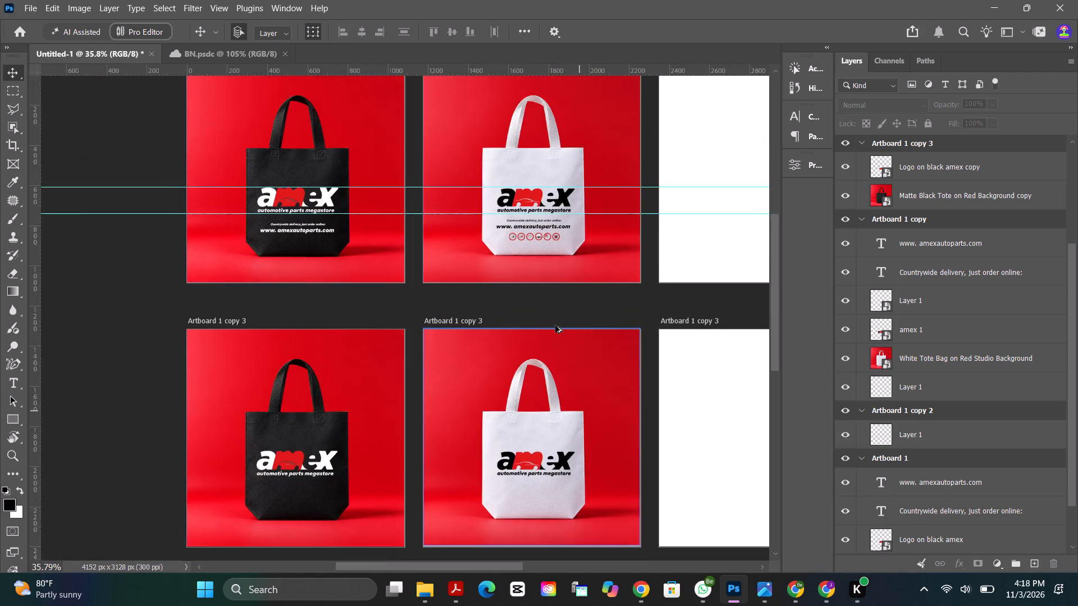
Raise the upper guide, the white tote's amex logo and the lower guide to a slightly higher logo position.
alt+scroll(536, 200, up, 8)
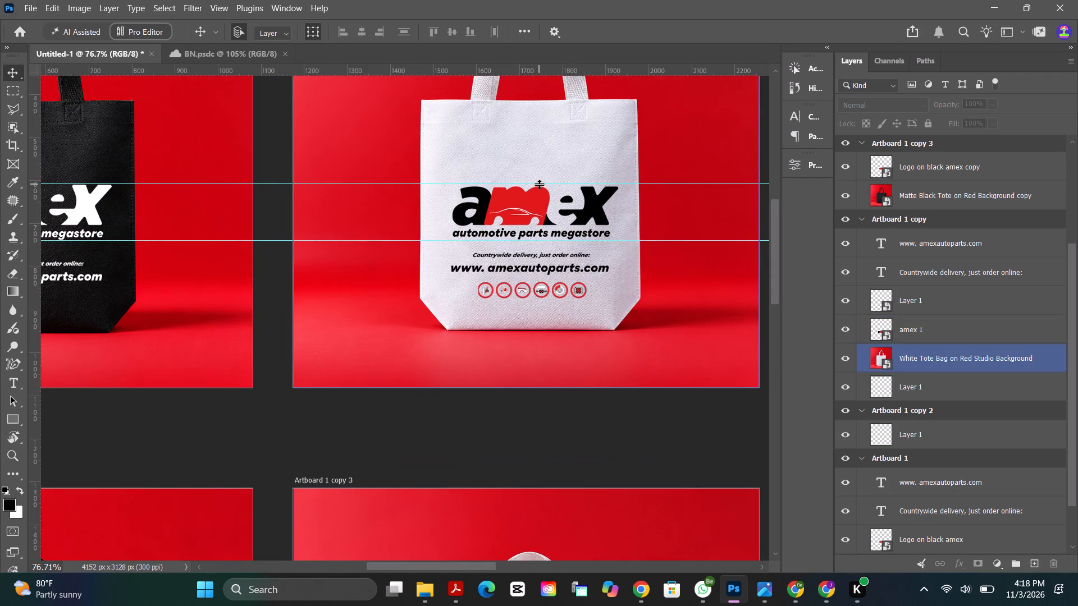
drag(539, 184, 540, 171)
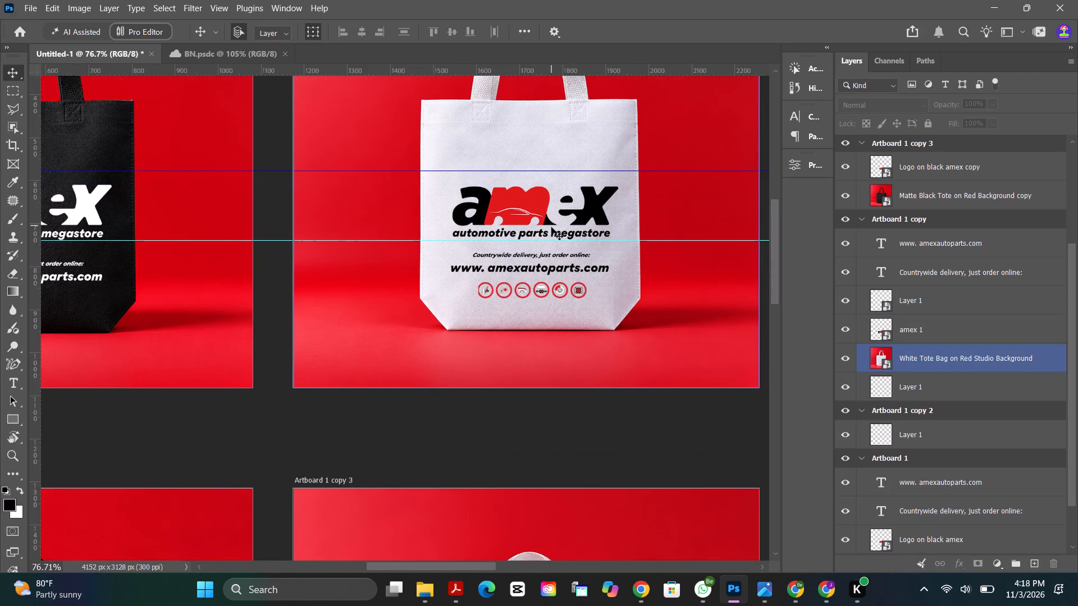
drag(542, 212, 543, 199)
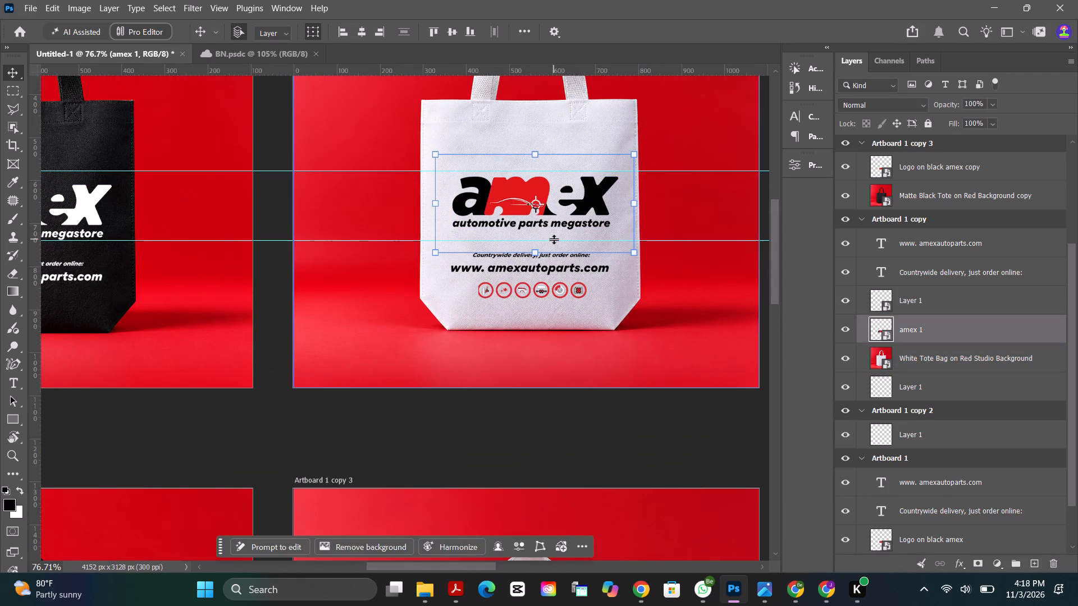
click(554, 239)
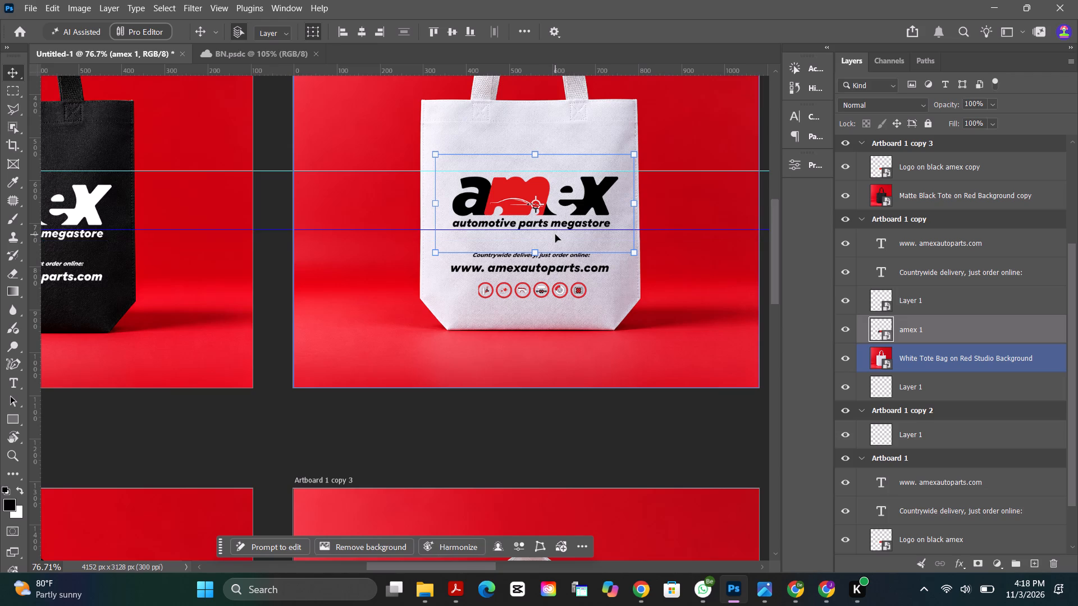
Move the top-row black tote's amex logo straight up about 32 px to meet the raised upper guide.
alt+scroll(545, 235, down, 4)
alt+scroll(38, 186, up, 3)
alt+scroll(227, 198, down, 7)
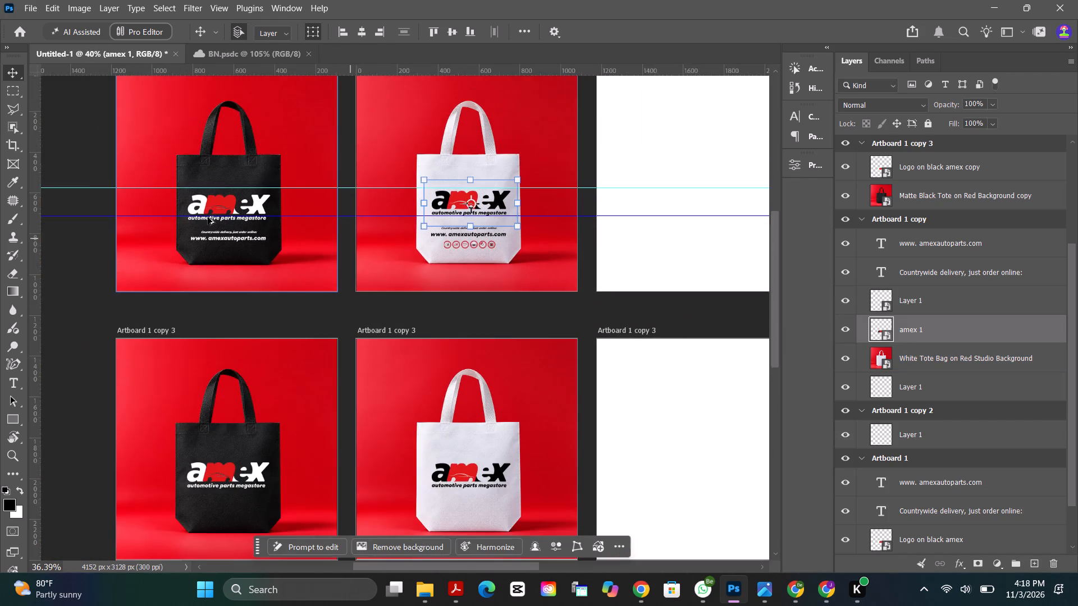
alt+scroll(122, 166, up, 7)
alt+scroll(406, 232, up, 3)
drag(353, 258, 354, 243)
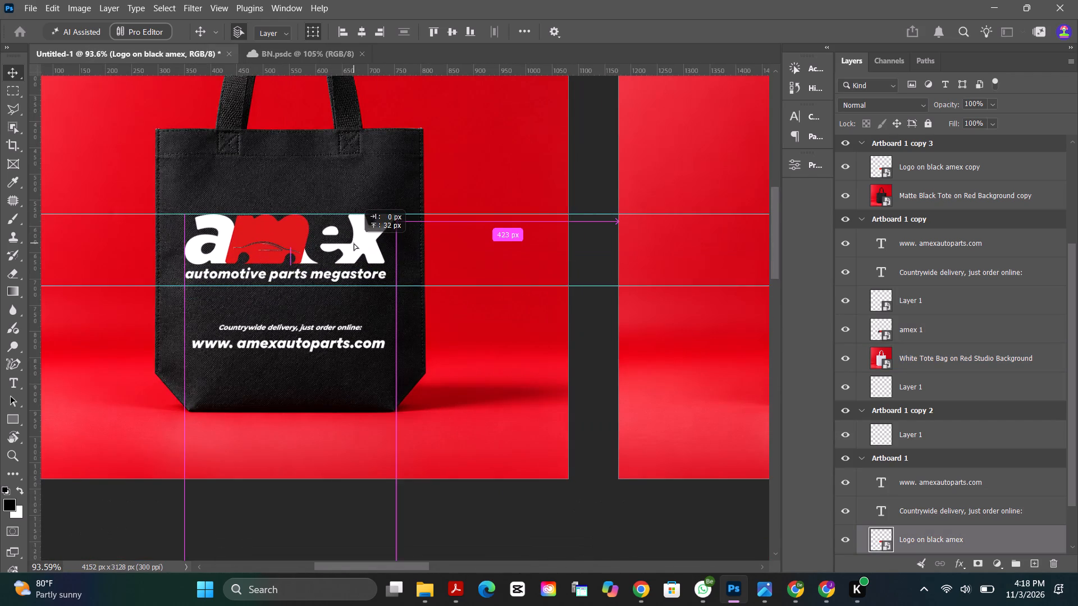
drag(354, 243, 353, 243)
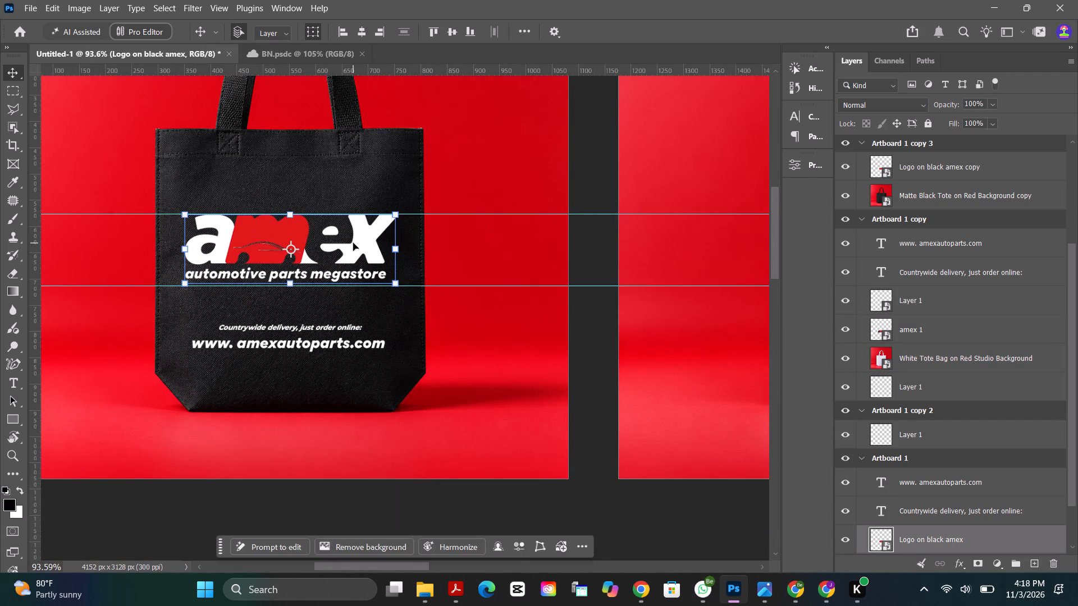
Nudge the top-row black tote's amex logo down slightly so it sits between the two guides.
key(Down)
key(Down)
key(Down)
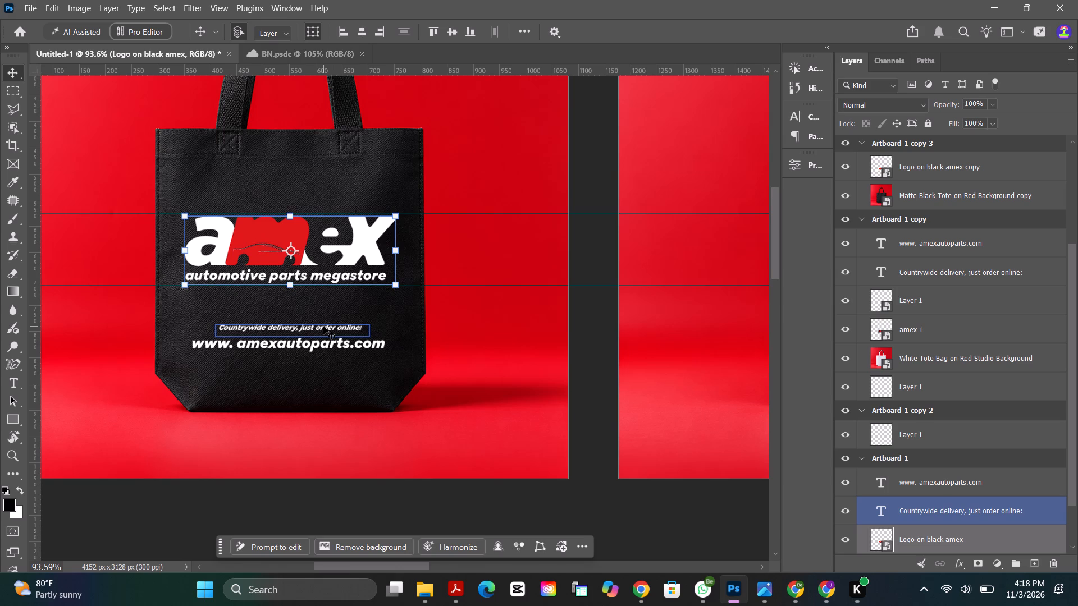
Move the top-row black tote's delivery line and website address together straight up, closer to the amex logo.
click(325, 327)
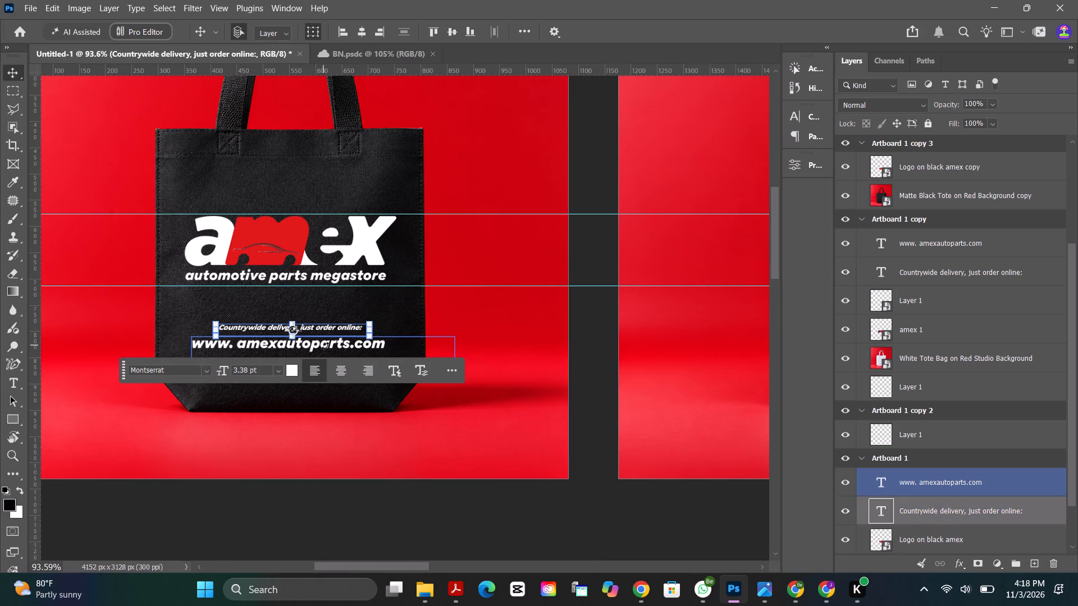
shift+click(340, 343)
click(340, 343)
click(369, 342)
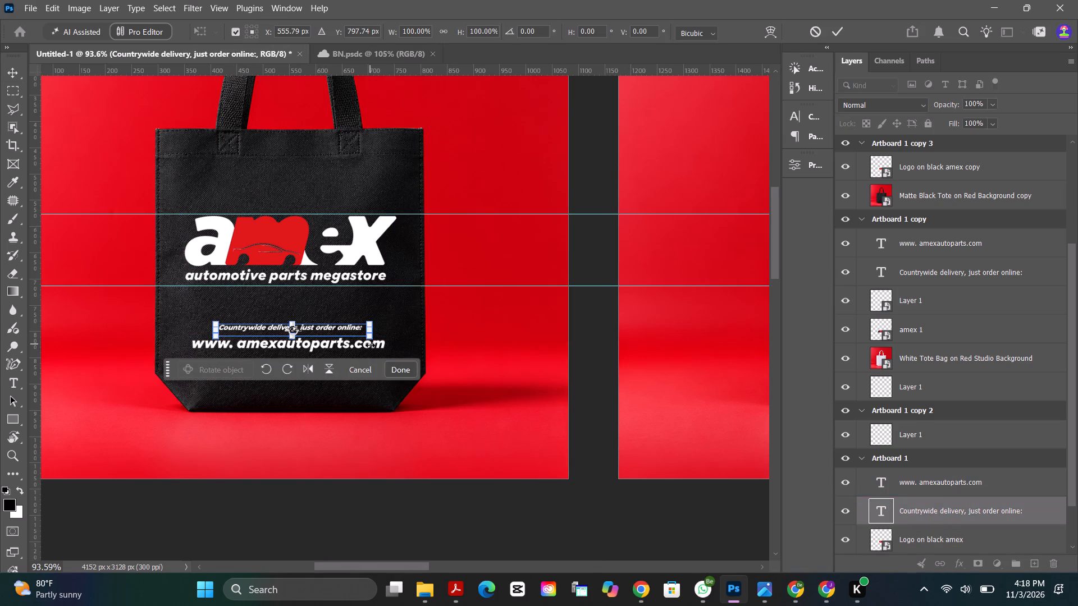
click(372, 348)
click(831, 25)
click(837, 34)
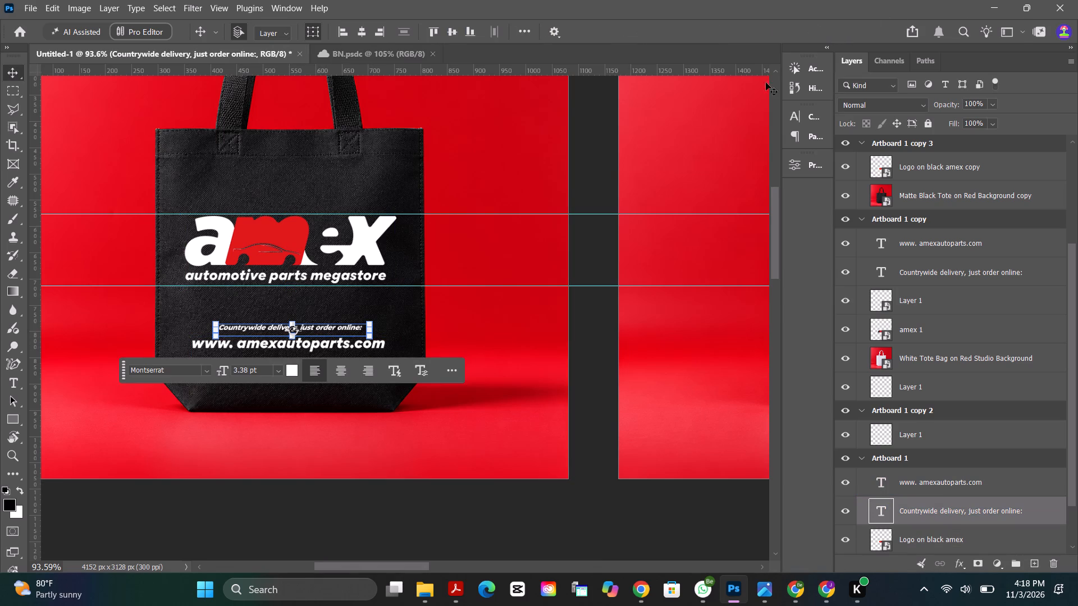
click(593, 176)
click(345, 347)
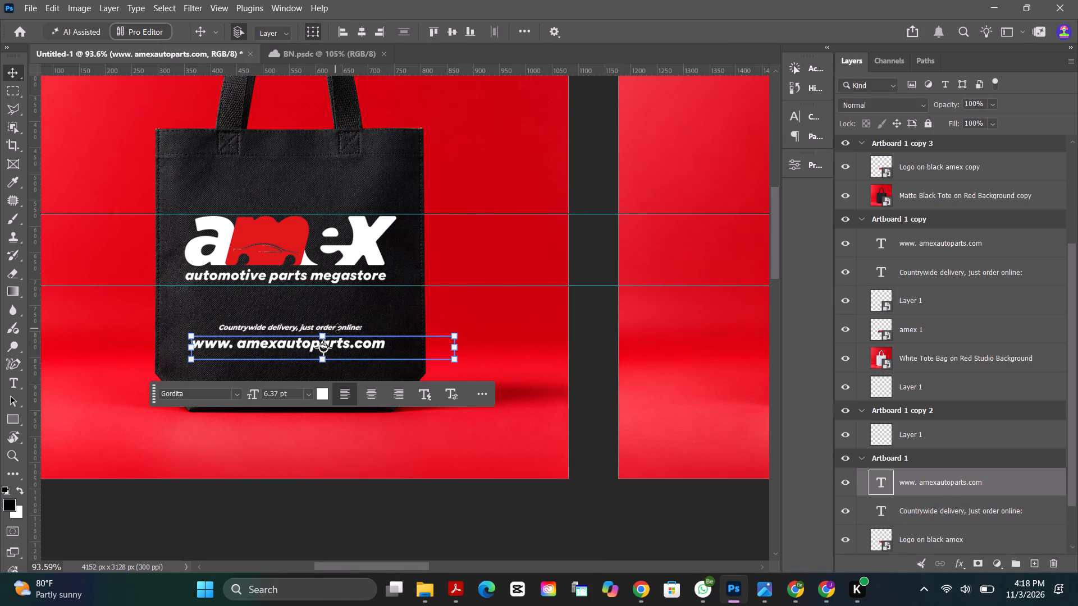
shift+click(354, 325)
shift+click(351, 325)
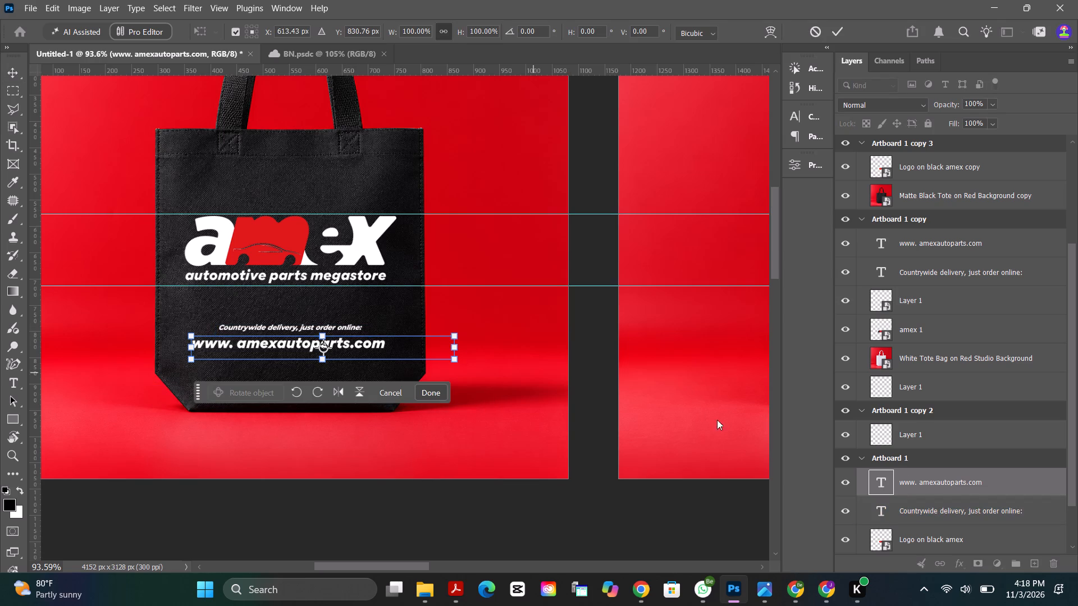
shift+click(944, 515)
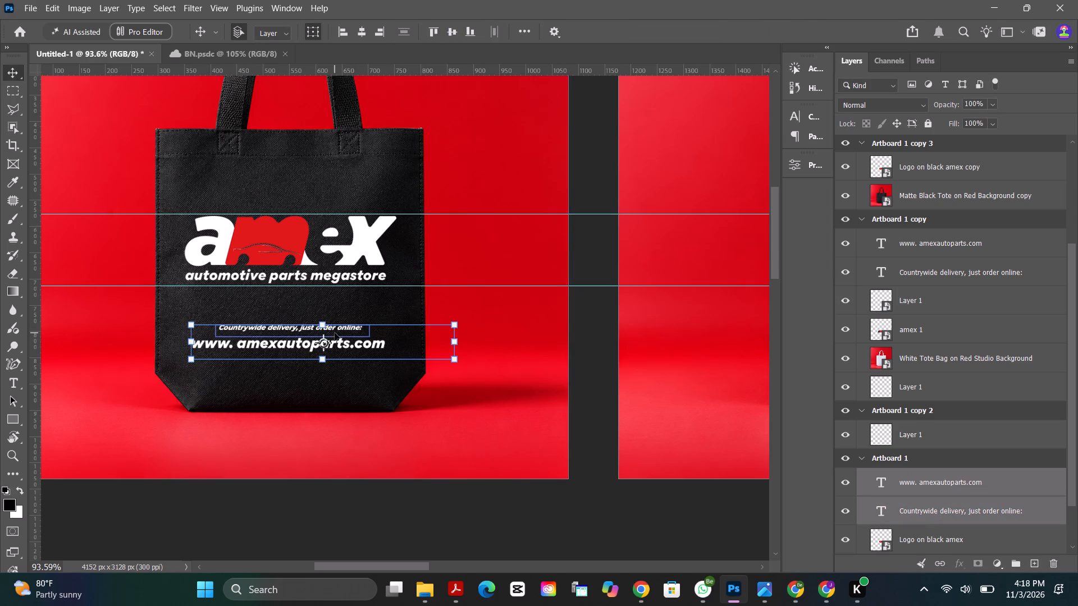
drag(332, 329, 333, 316)
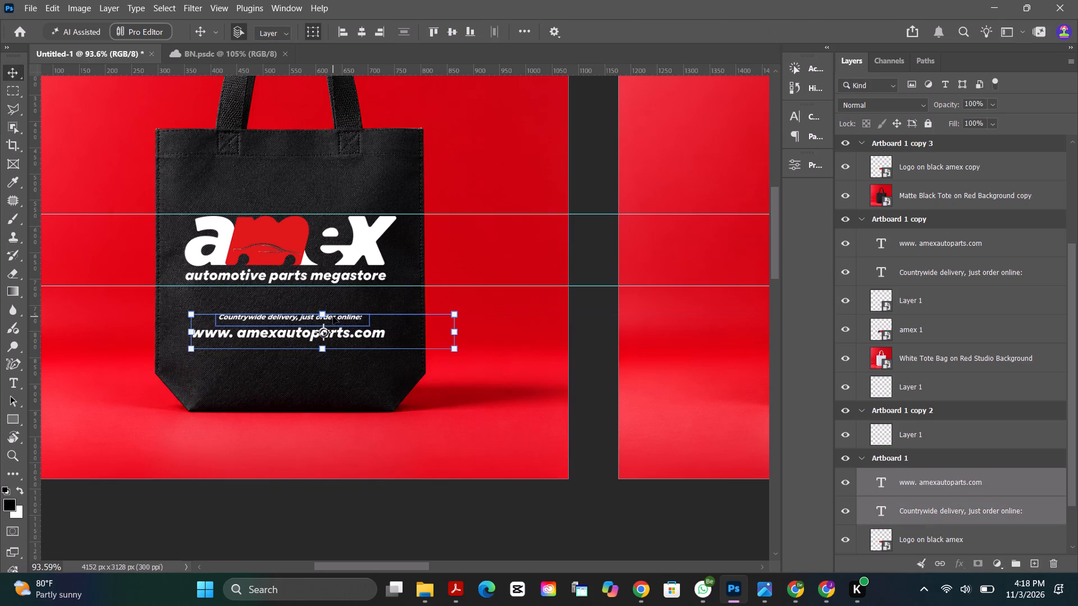
alt+scroll(202, 261, down, 5)
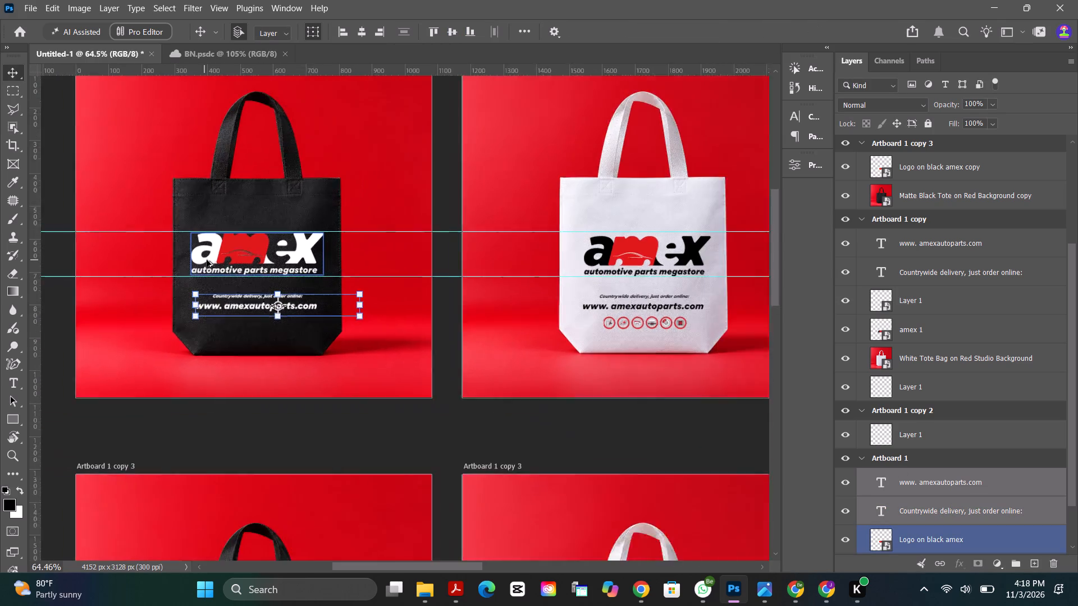
alt+scroll(207, 260, down, 4)
click(70, 300)
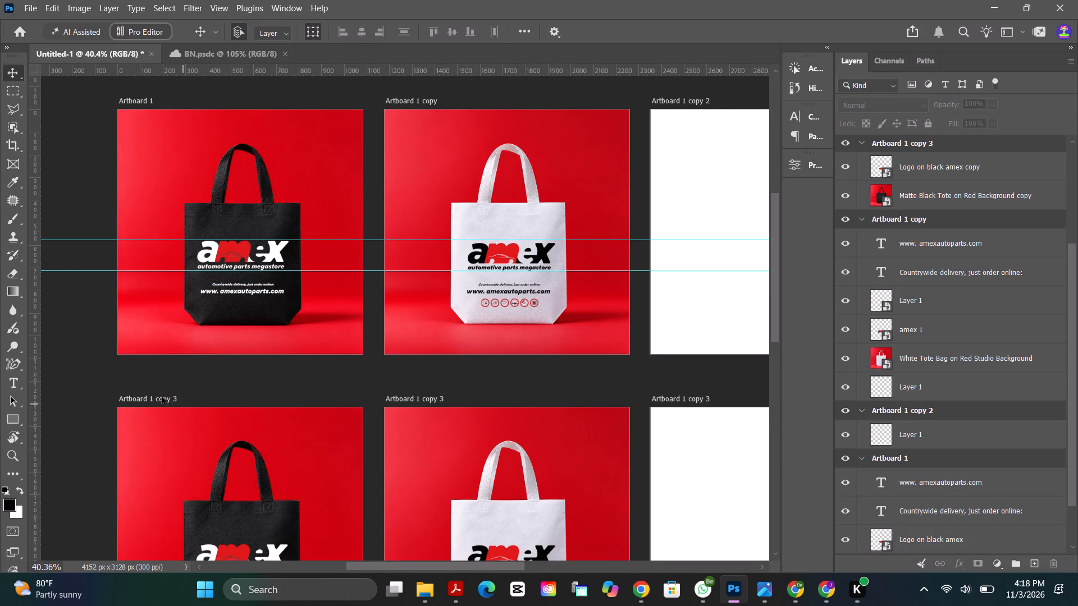
click(85, 373)
Copy the row of auto-parts icons from the top-row white tote onto the black tote, centred below its website address.
alt+scroll(186, 291, up, 3)
alt+scroll(322, 312, up, 2)
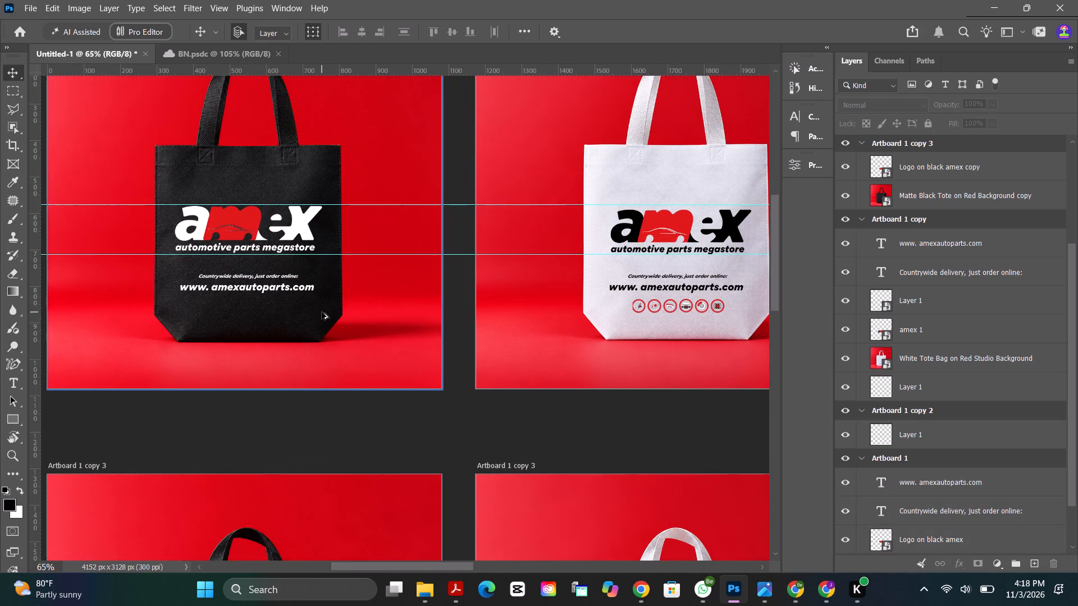
click(689, 311)
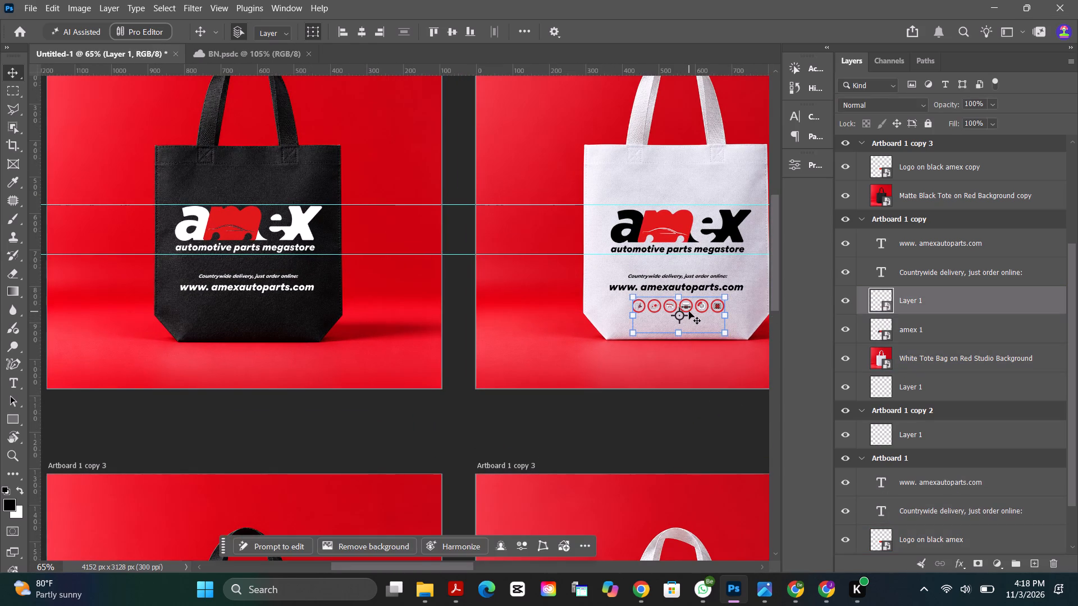
alt+drag(692, 307, 458, 316)
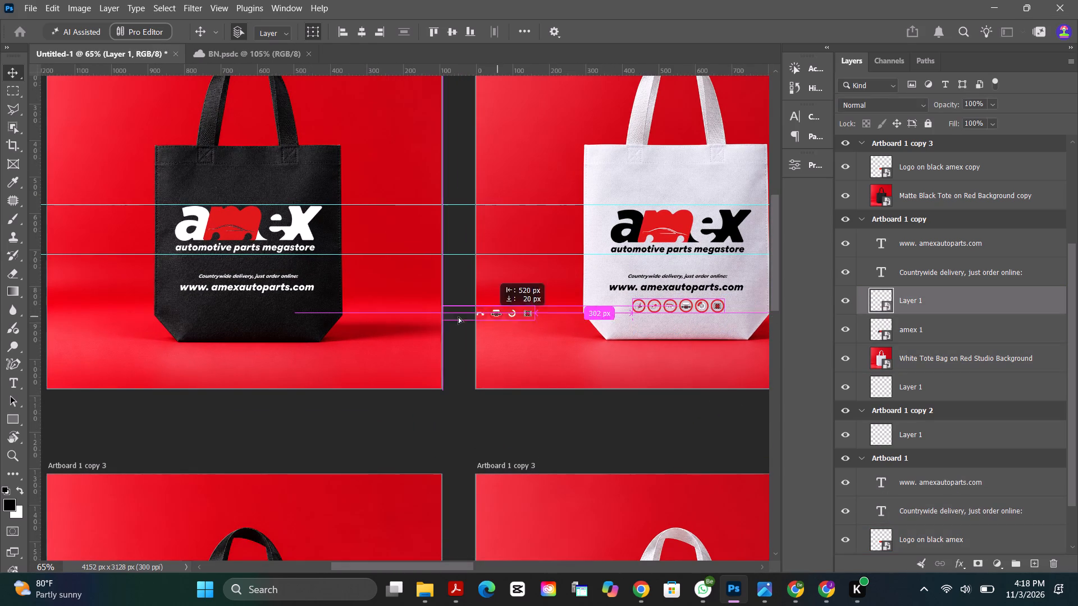
alt+drag(458, 316, 259, 309)
alt+scroll(259, 309, up, 4)
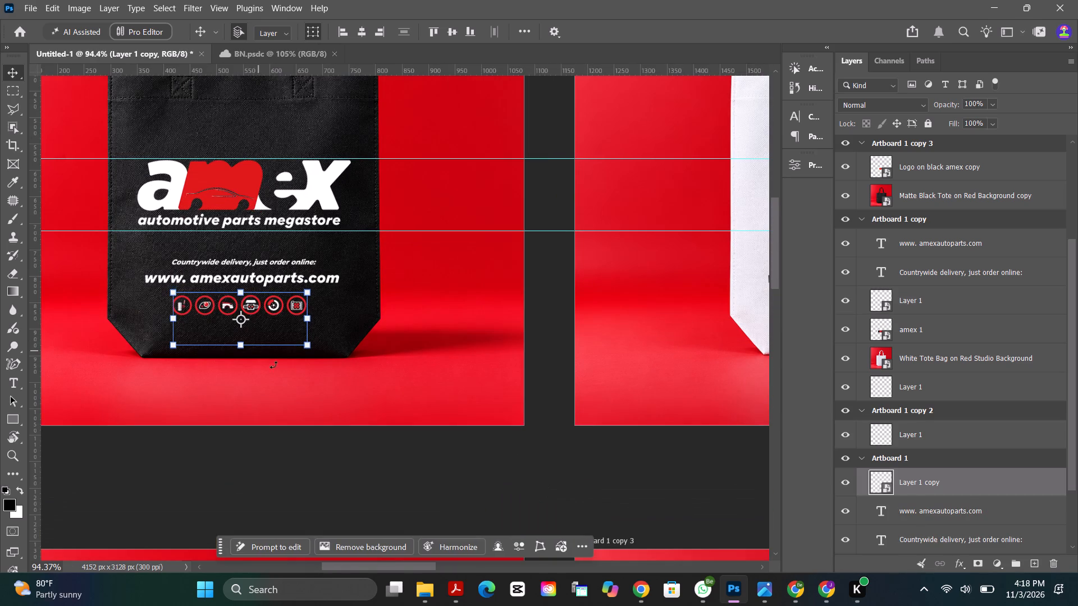
click(278, 372)
Examine the black tote's icon row close up, and compare the tote layouts across both rows of artboards.
alt+scroll(245, 299, up, 9)
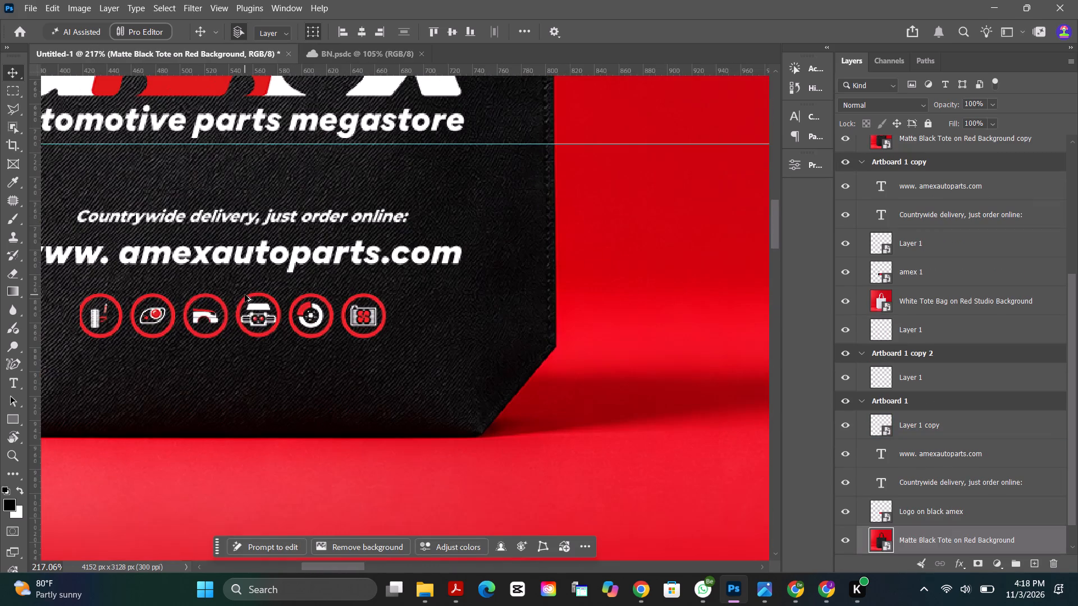
alt+scroll(245, 295, down, 19)
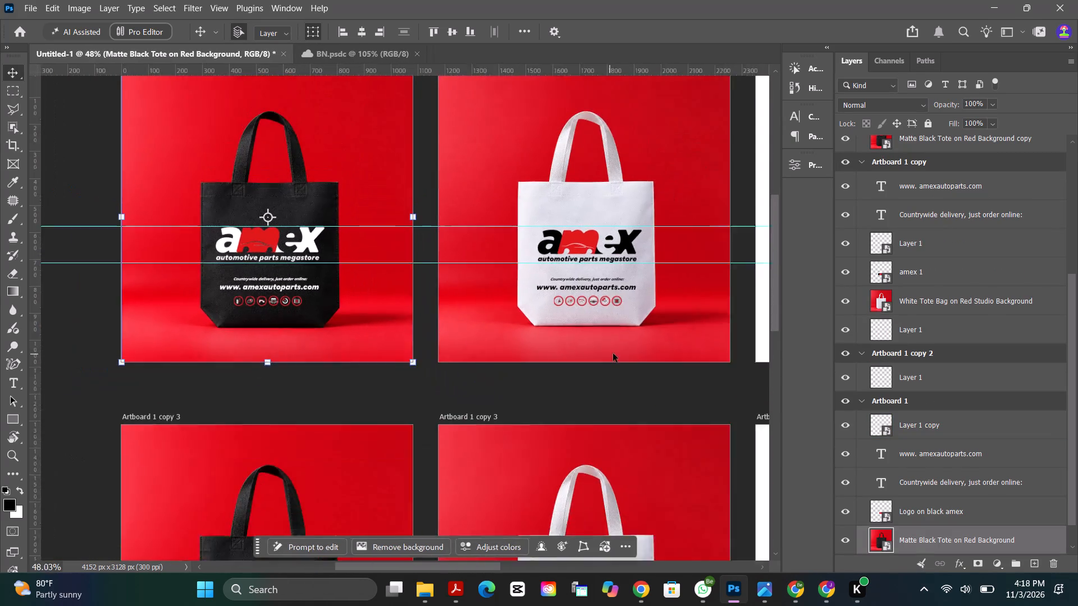
alt+scroll(614, 352, up, 2)
alt+scroll(519, 302, down, 8)
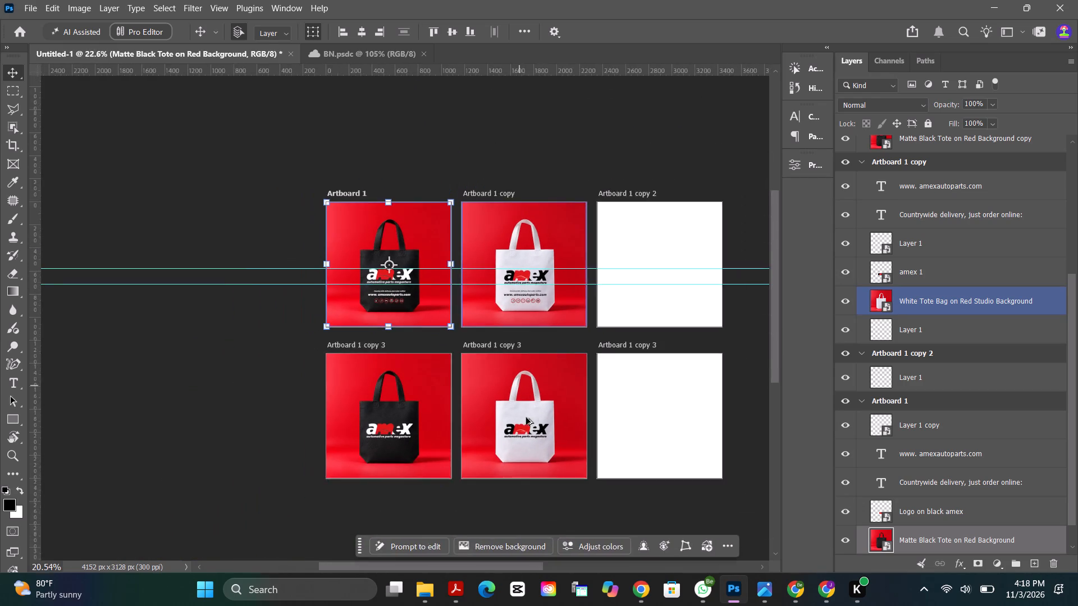
alt+scroll(533, 418, up, 2)
alt+scroll(542, 361, up, 3)
alt+scroll(533, 282, up, 2)
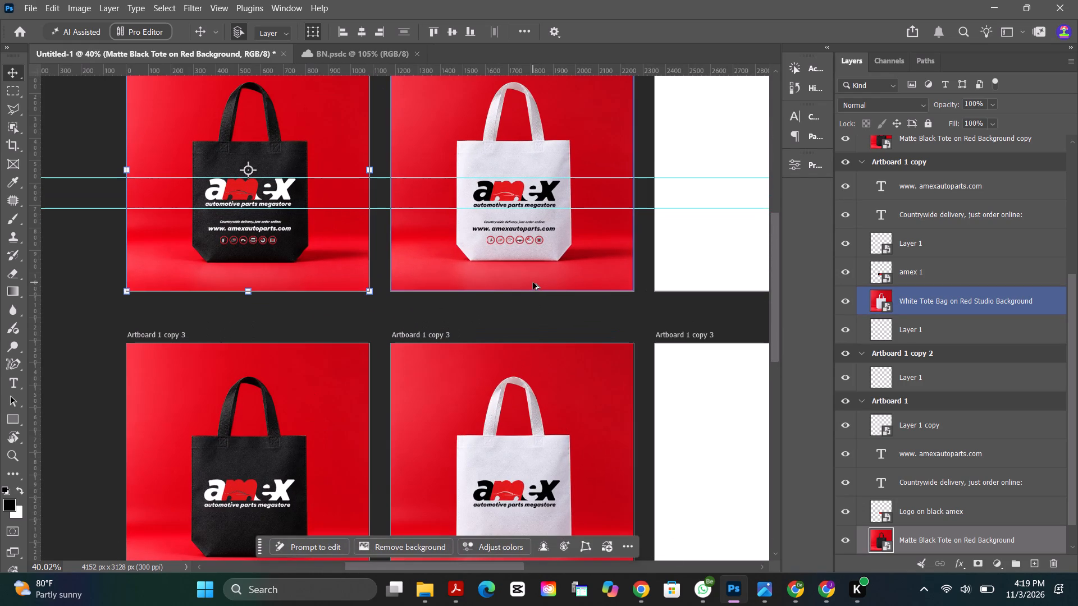
alt+scroll(533, 282, down, 9)
alt+scroll(594, 388, up, 3)
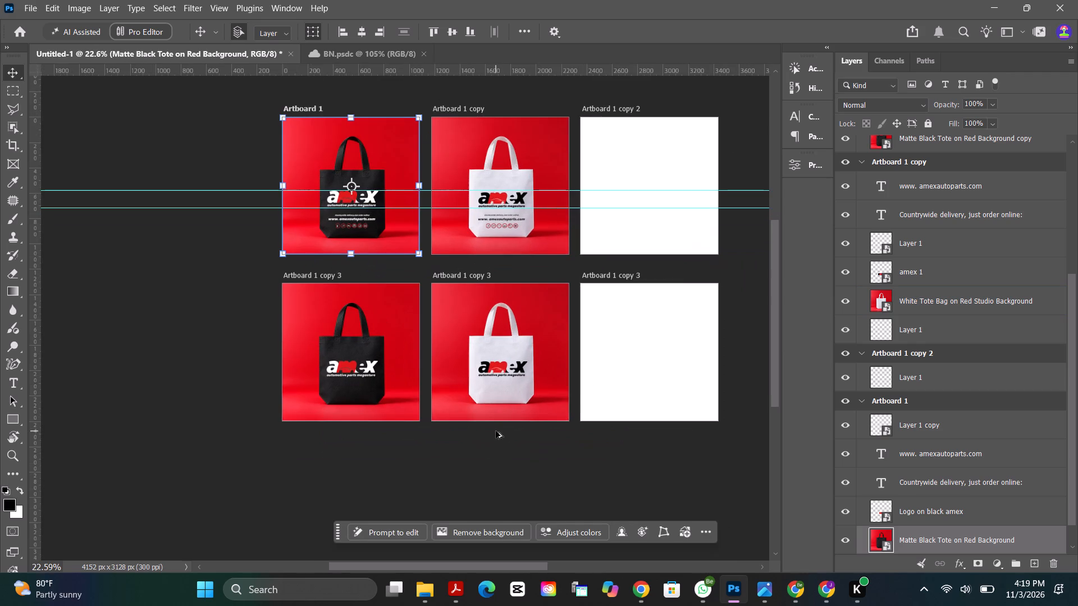
alt+scroll(498, 433, up, 8)
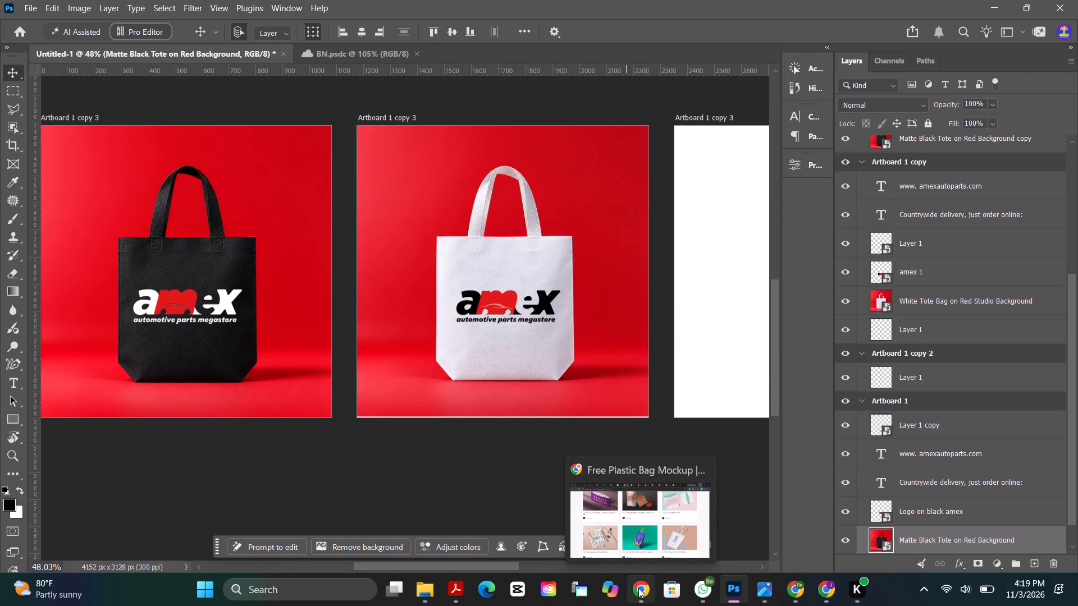
Switch to Chrome and look through the open bag mockup and stock photo pages for tote references.
click(638, 588)
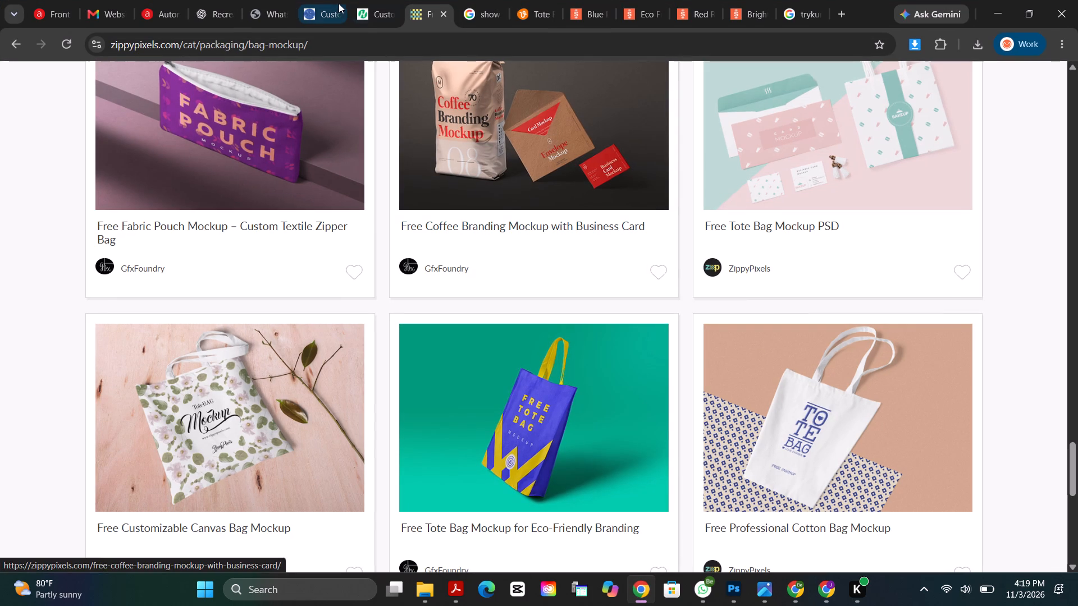
click(588, 12)
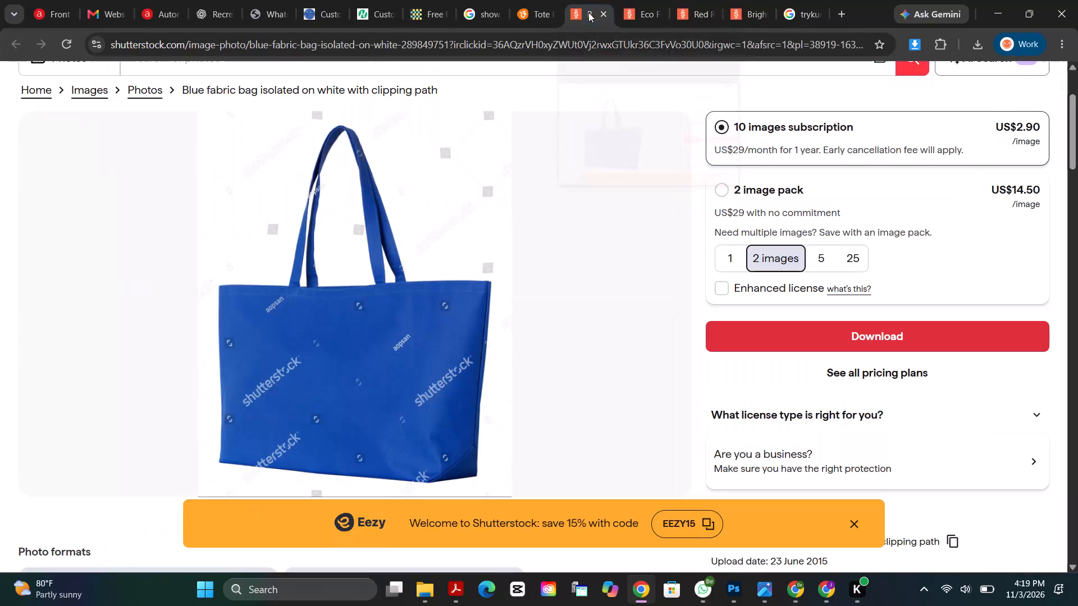
click(541, 15)
click(480, 15)
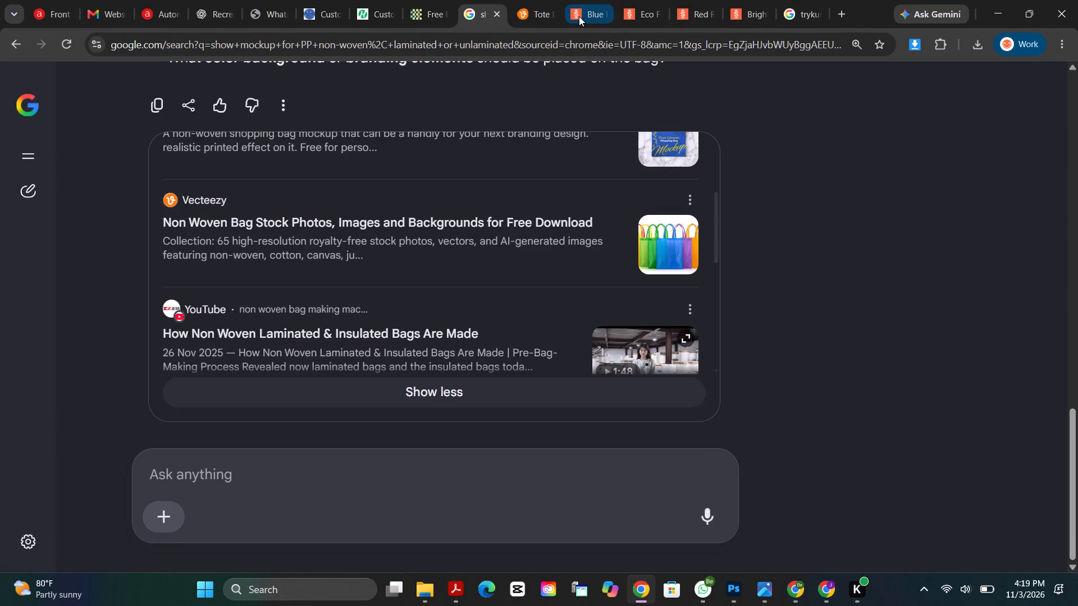
click(647, 14)
click(703, 23)
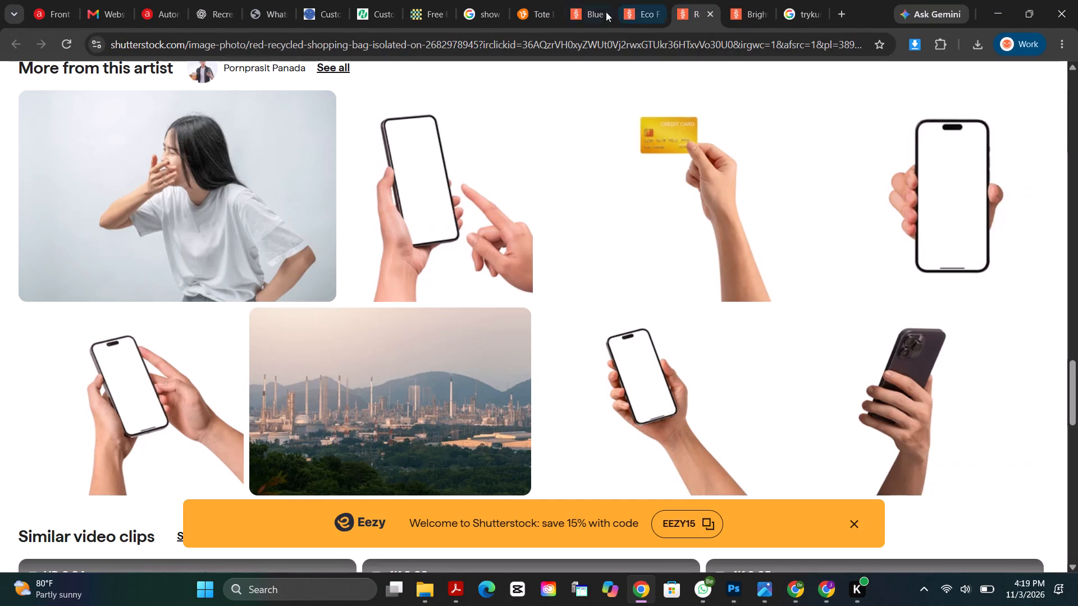
click(588, 12)
click(538, 14)
click(760, 19)
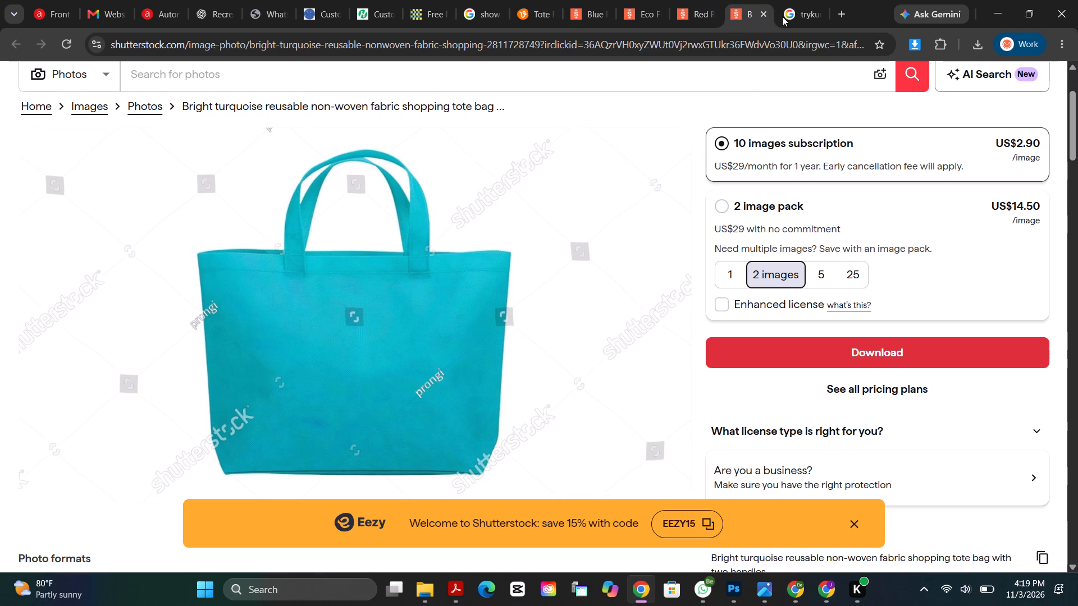
click(388, 36)
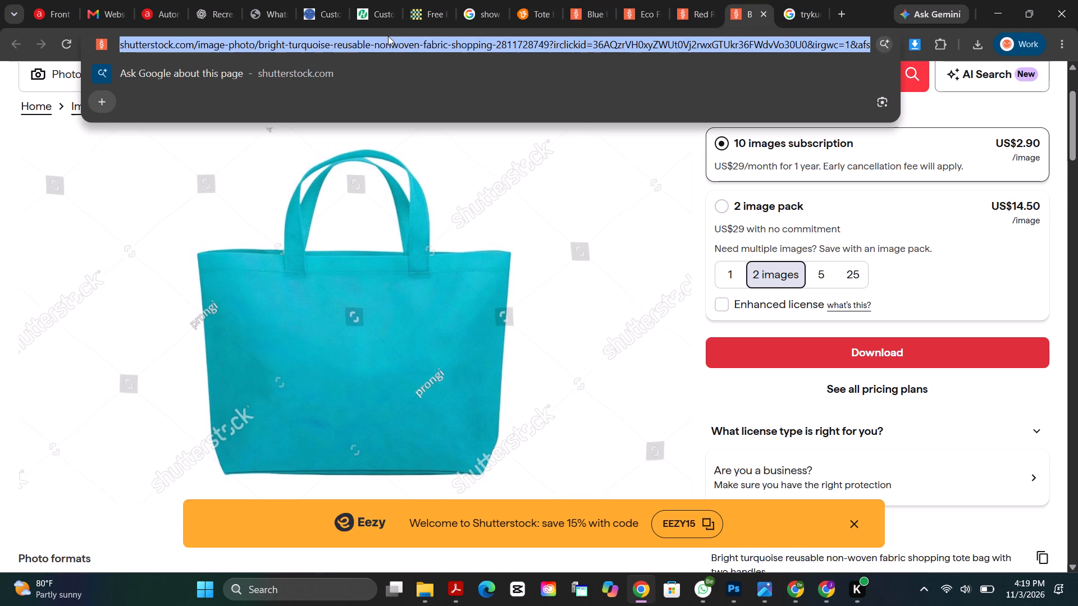
Search Google Images for "branded bag" in a new tab and browse the results for design references.
click(839, 12)
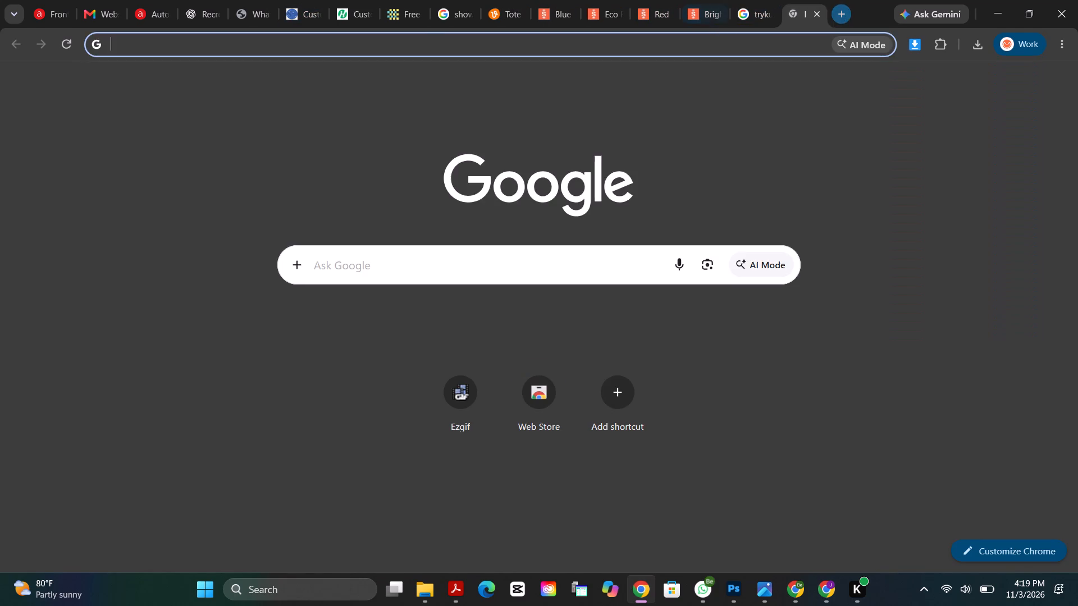
click(706, 48)
click(706, 48)
key(b)
text(randed)
key(space)
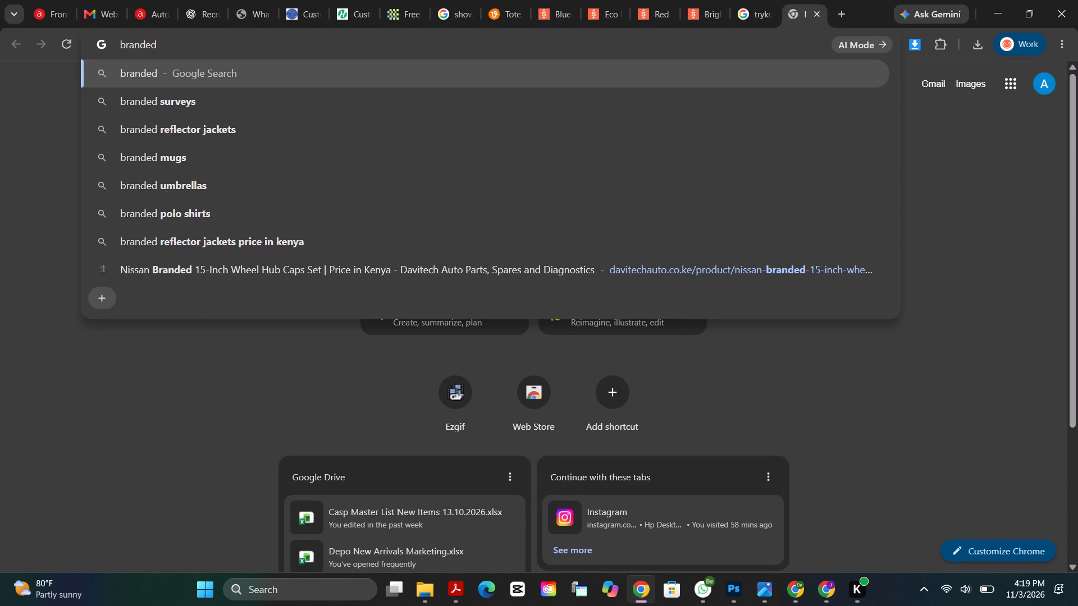
text(ba)
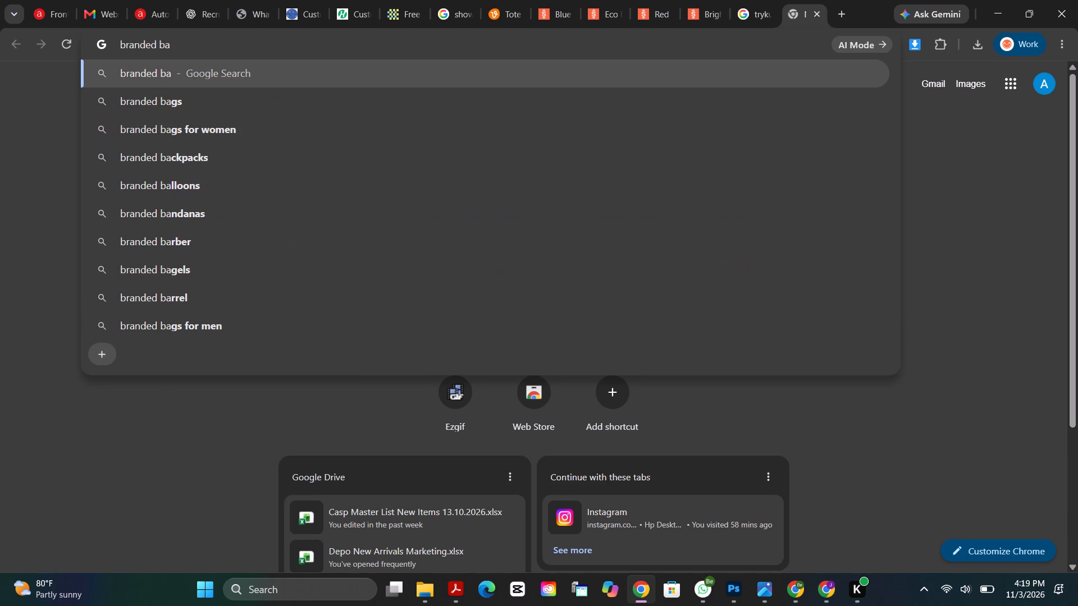
text(g)
key(space)
key(Return)
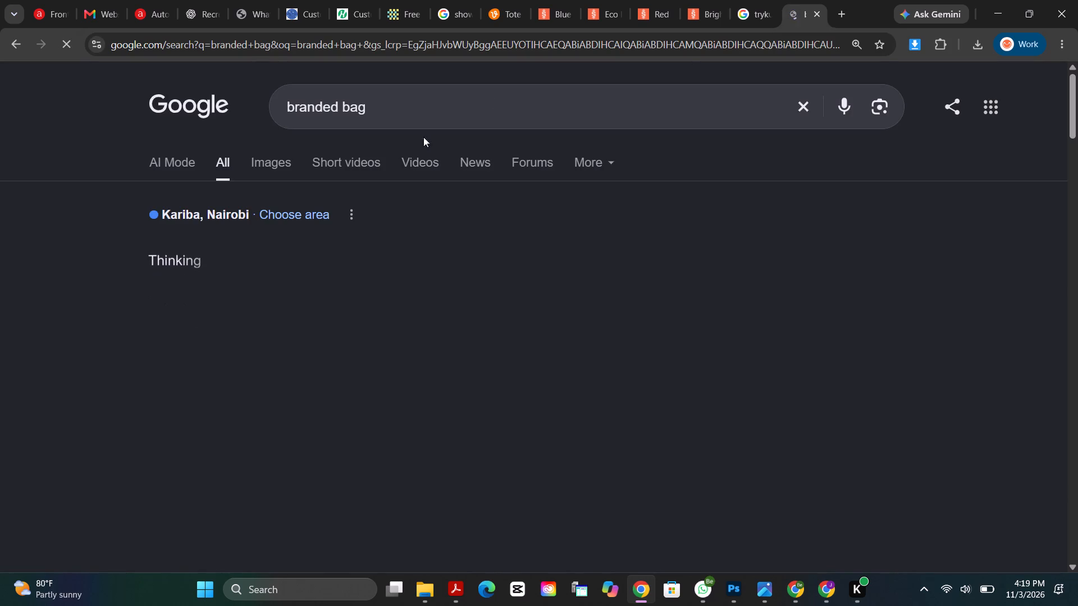
click(261, 163)
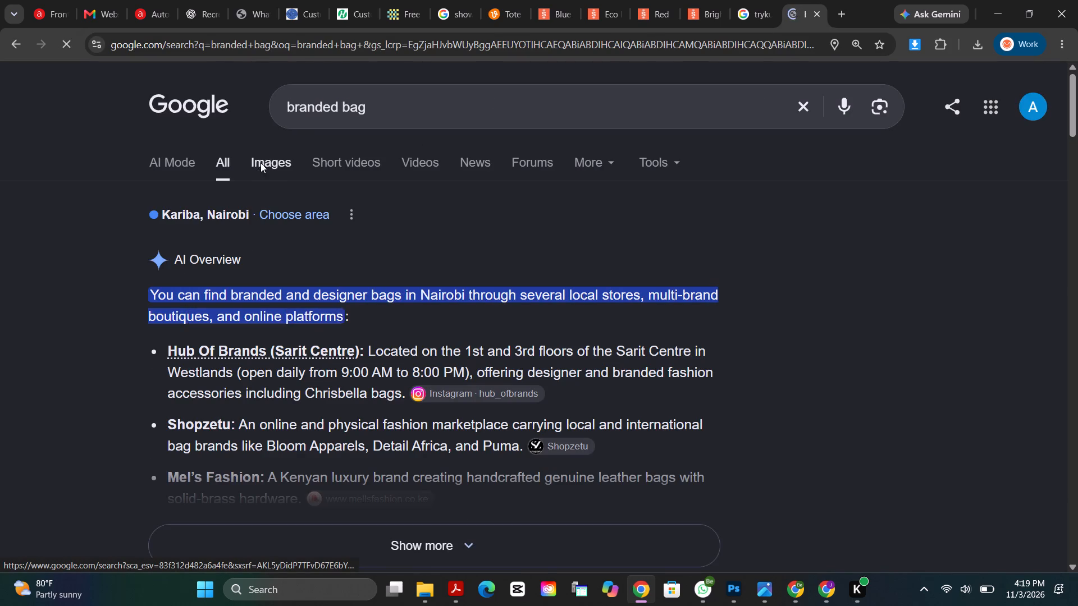
scroll(390, 312, down, 3)
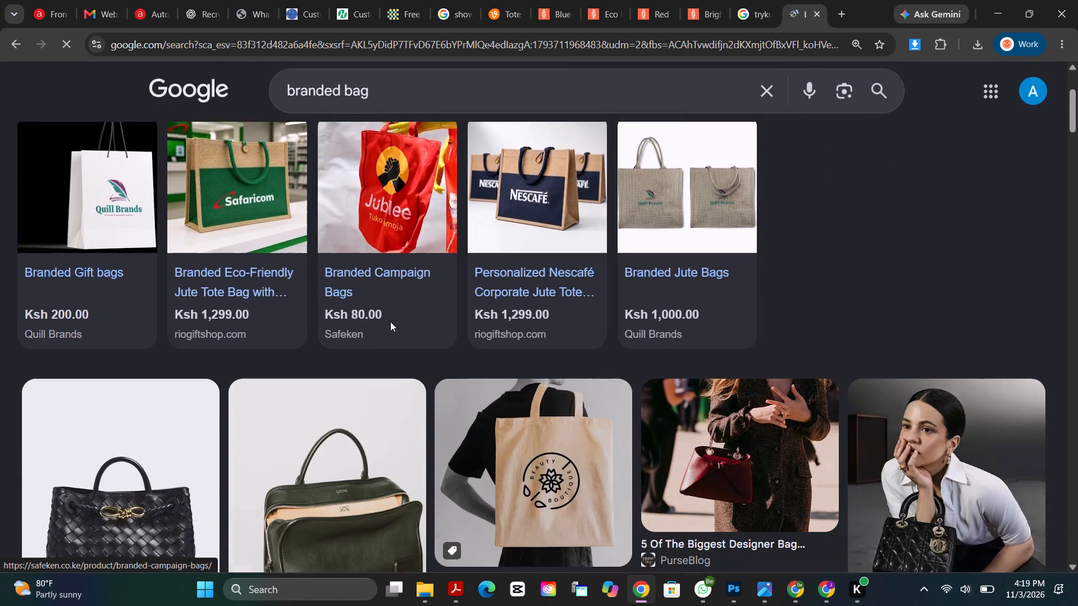
scroll(500, 283, down, 12)
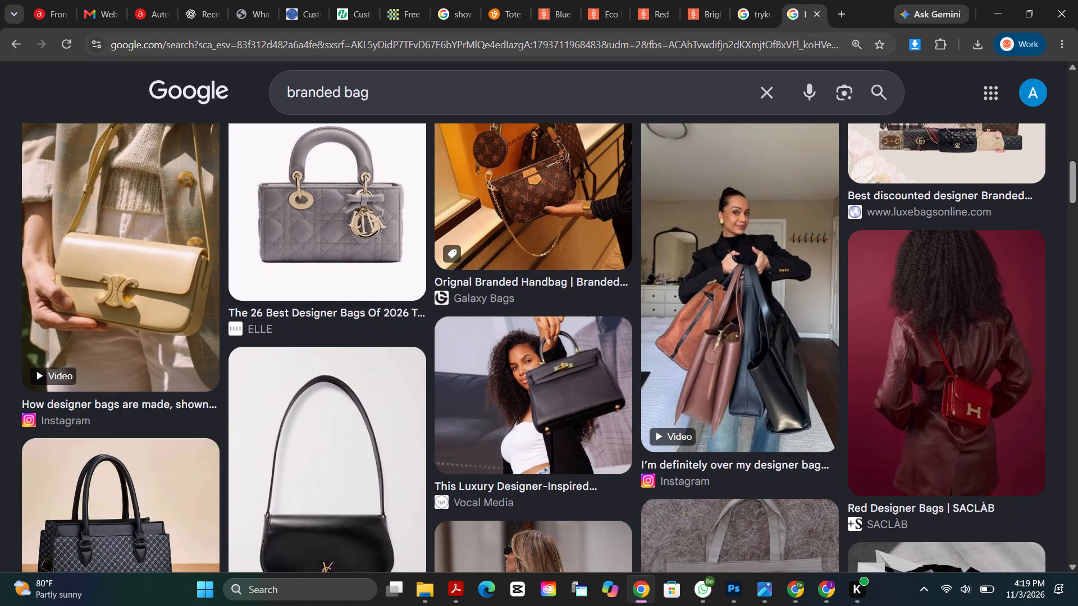
Open Pinterest in the current browser tab and search it for "bag branding".
click(728, 43)
text(pintre)
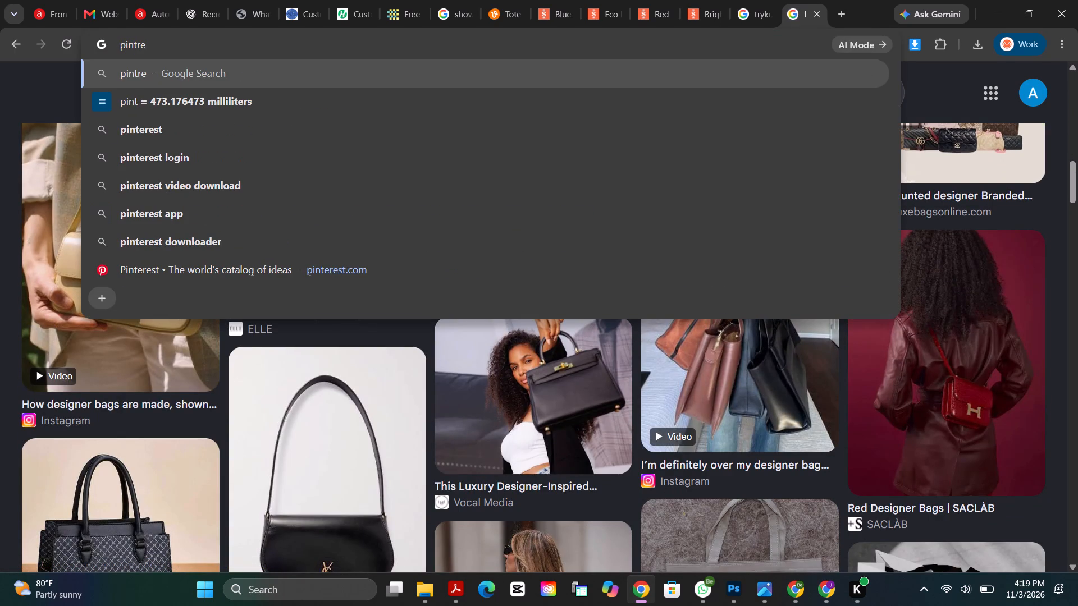
click(378, 266)
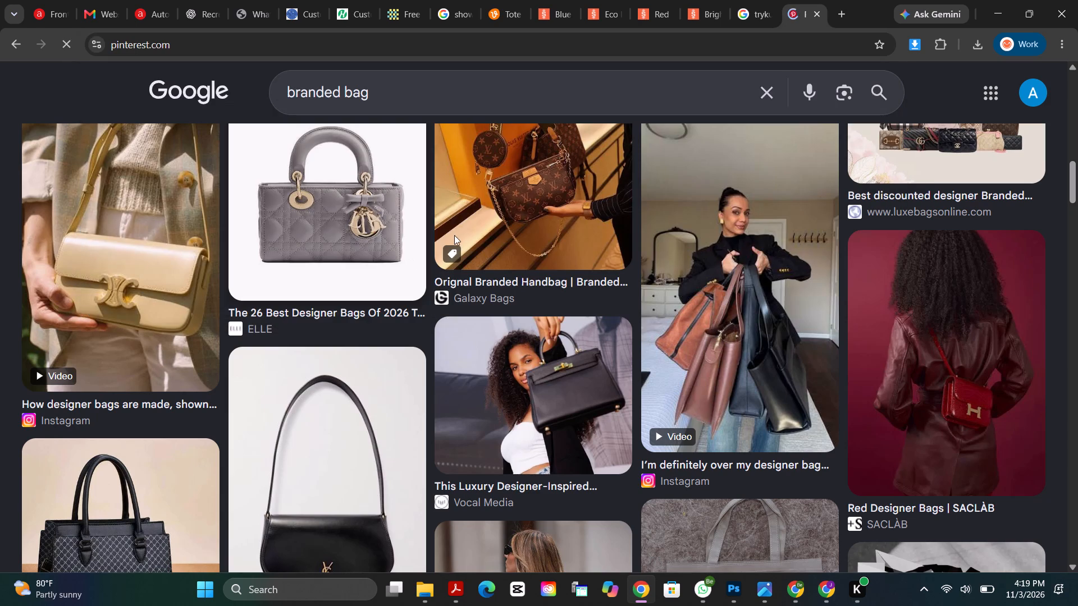
click(380, 82)
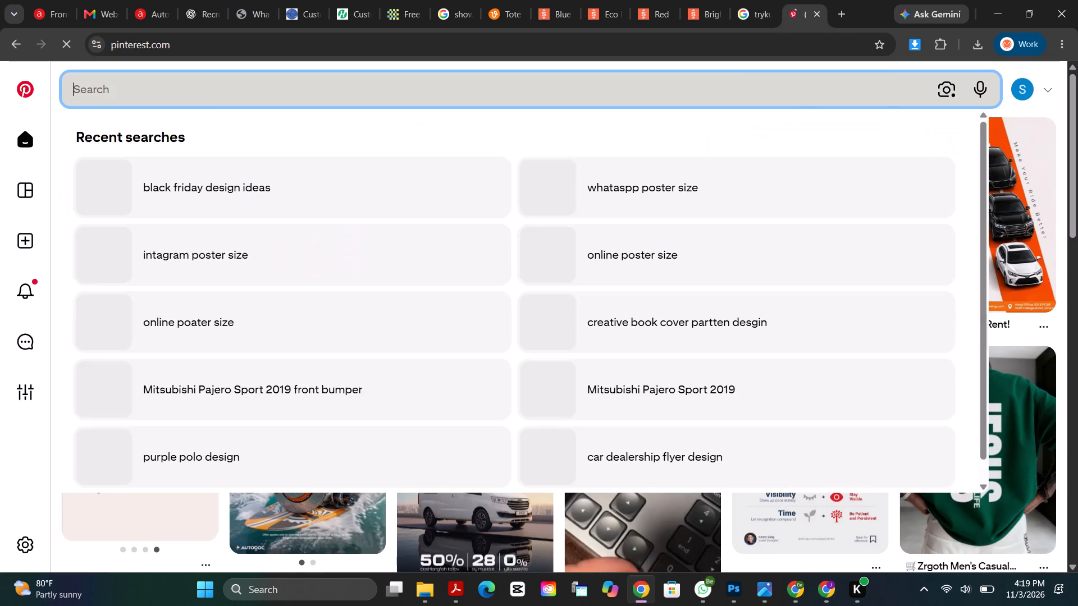
text(bag)
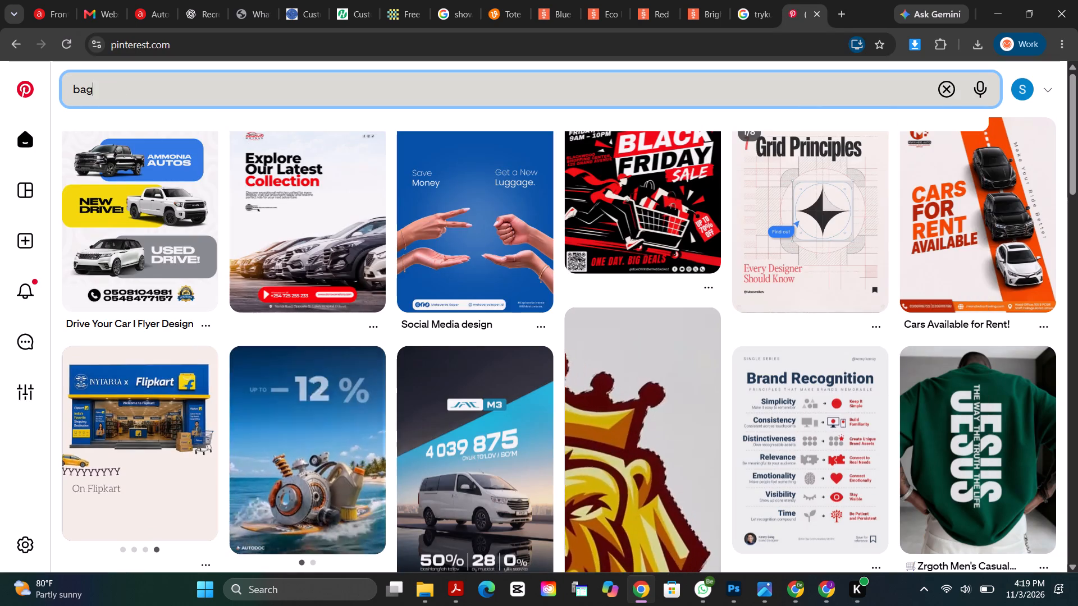
key(space)
text(bradin)
key(g)
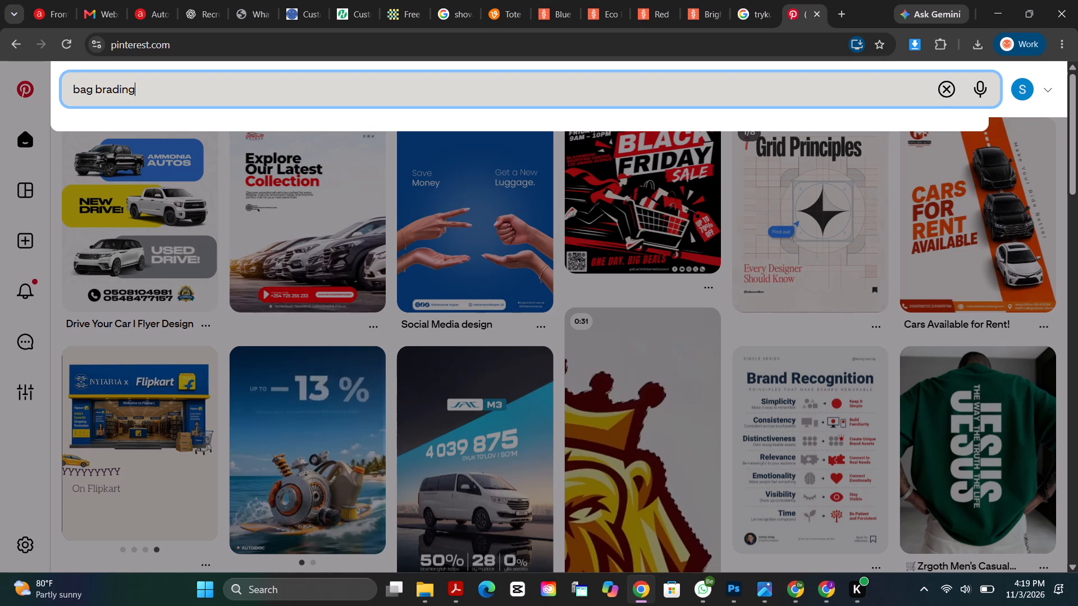
key(BackSpace)
key(BackSpace)
key(BackSpace)
key(BackSpace)
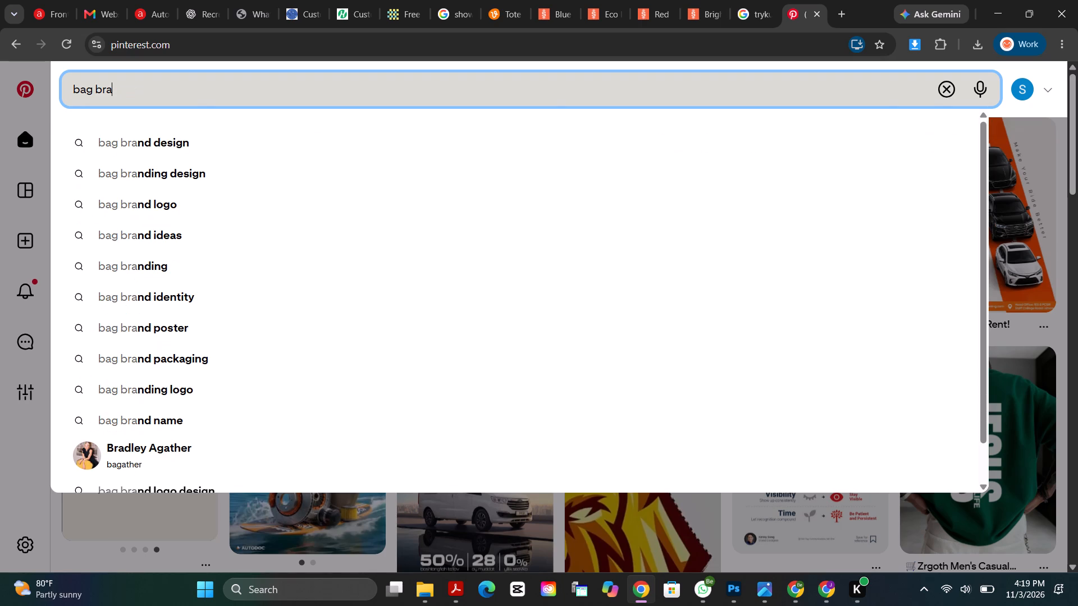
text(nding)
key(space)
key(Return)
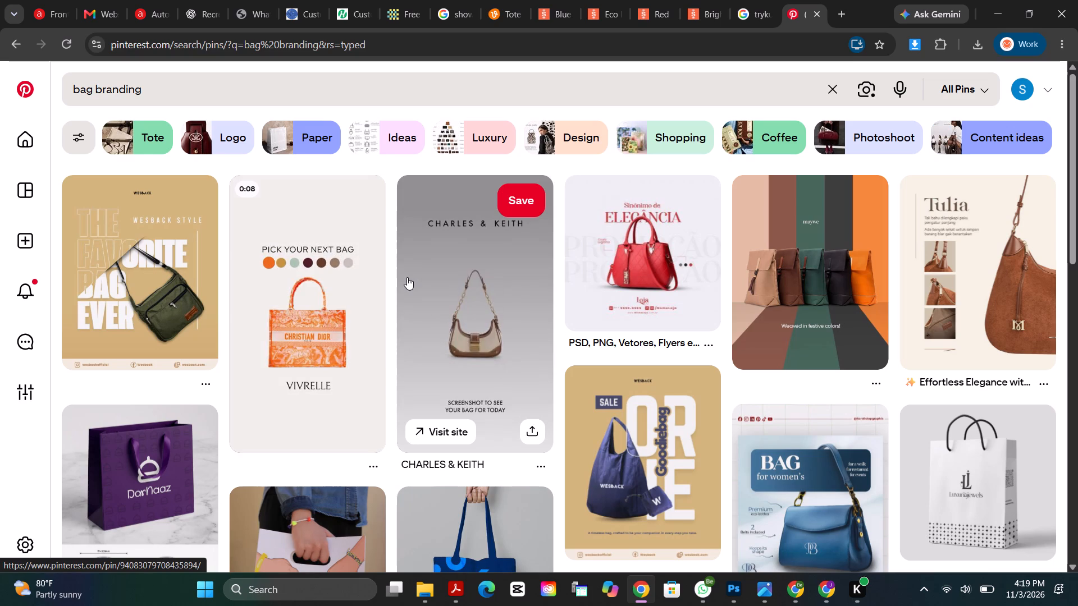
Browse the Pinterest bag branding results for tote and shopping bag layout references.
scroll(602, 343, down, 4)
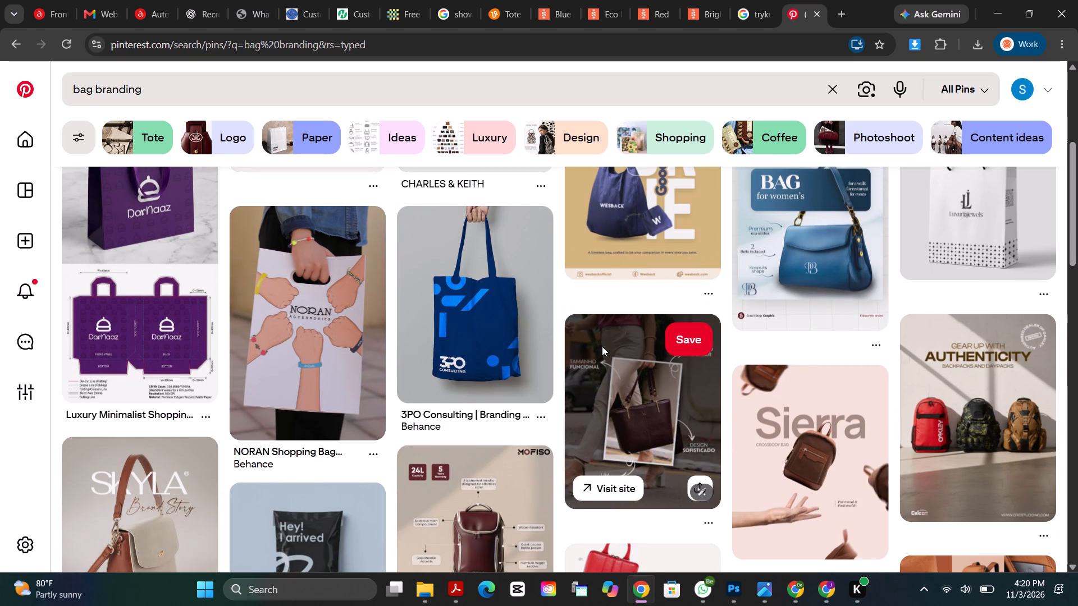
scroll(602, 346, down, 5)
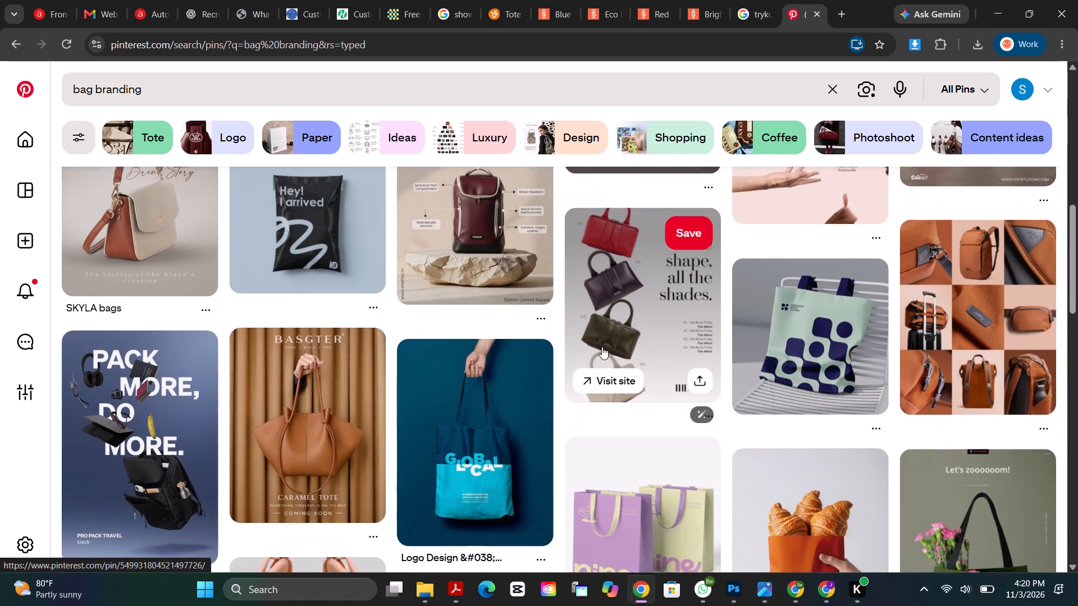
scroll(602, 347, down, 6)
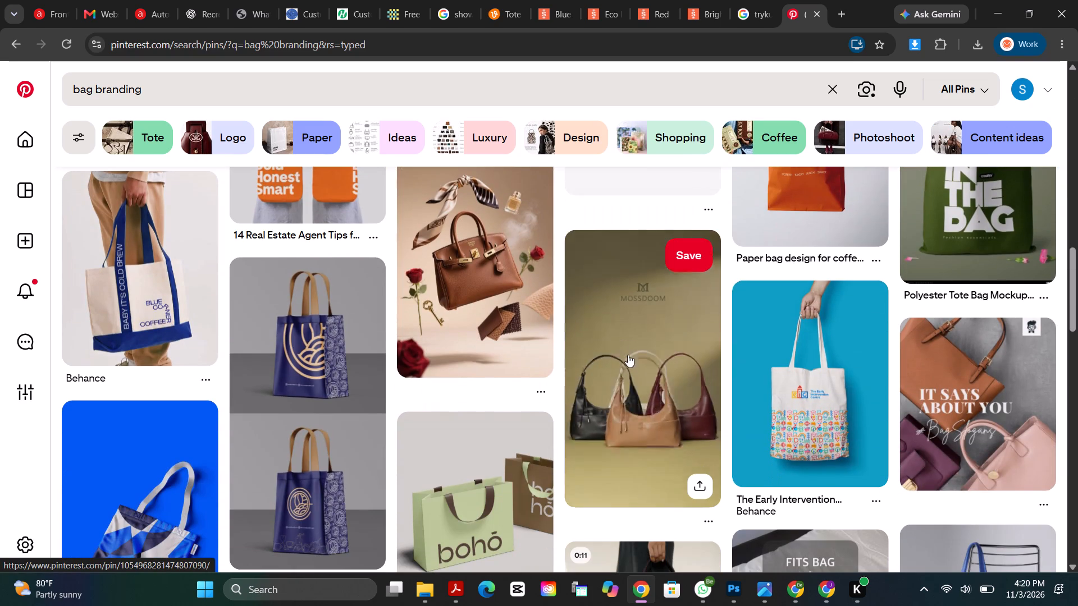
scroll(628, 356, down, 5)
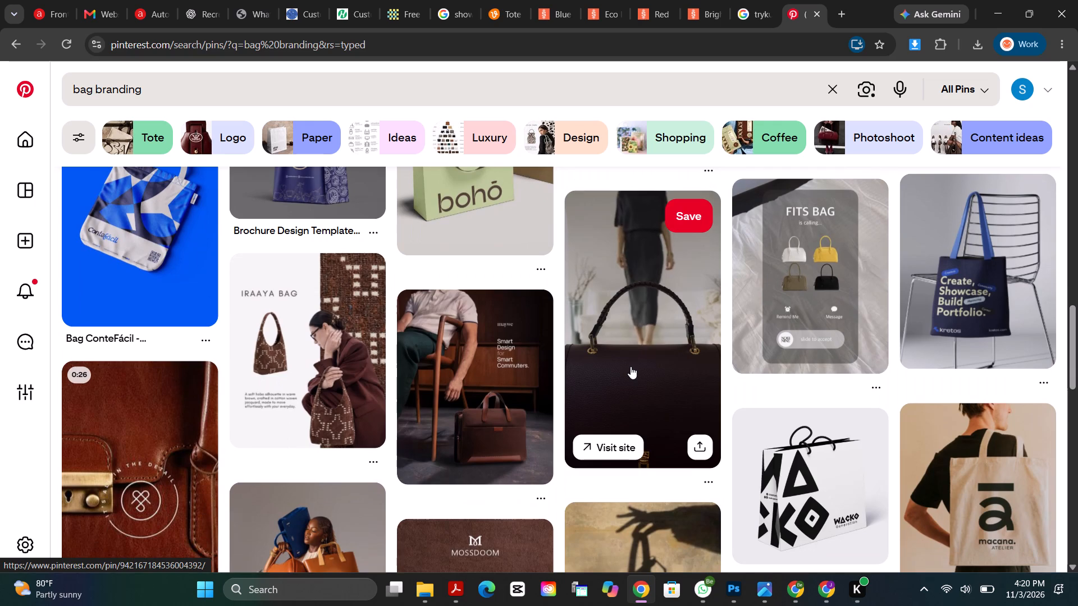
scroll(631, 368, down, 8)
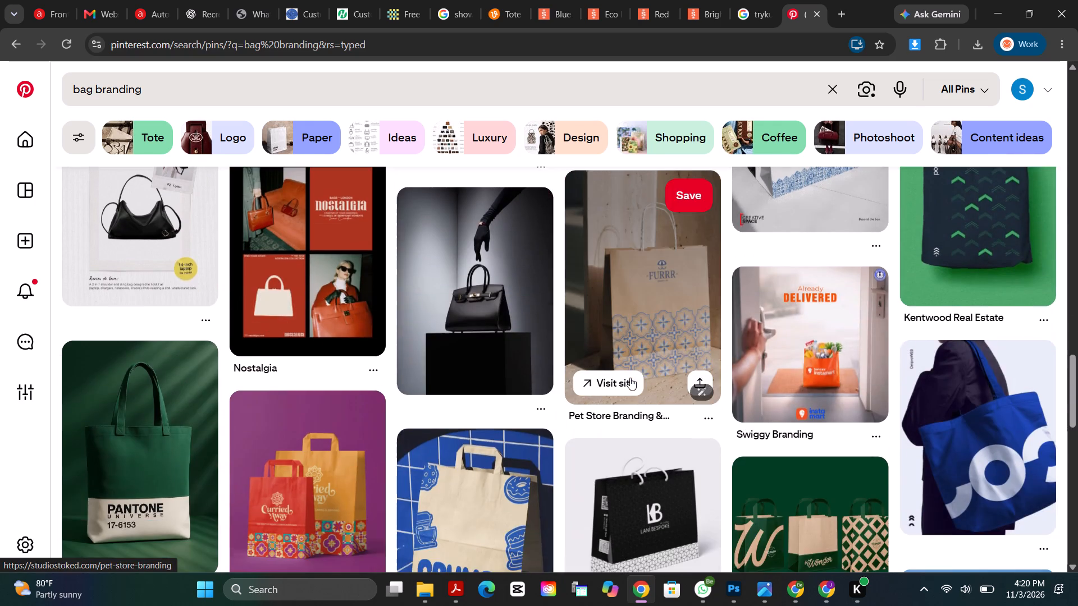
scroll(630, 378, down, 7)
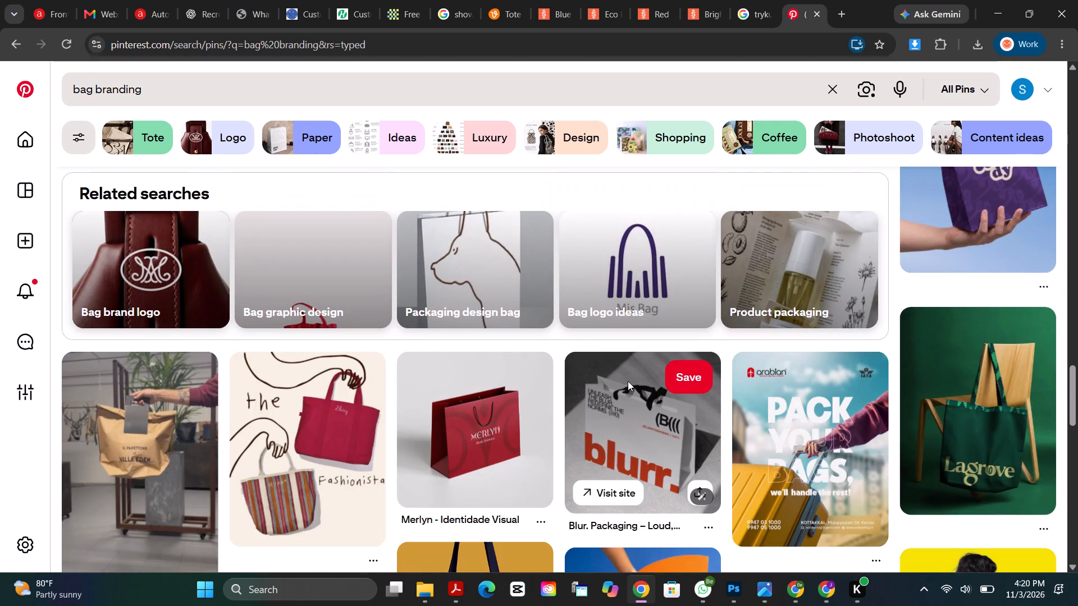
scroll(628, 381, down, 7)
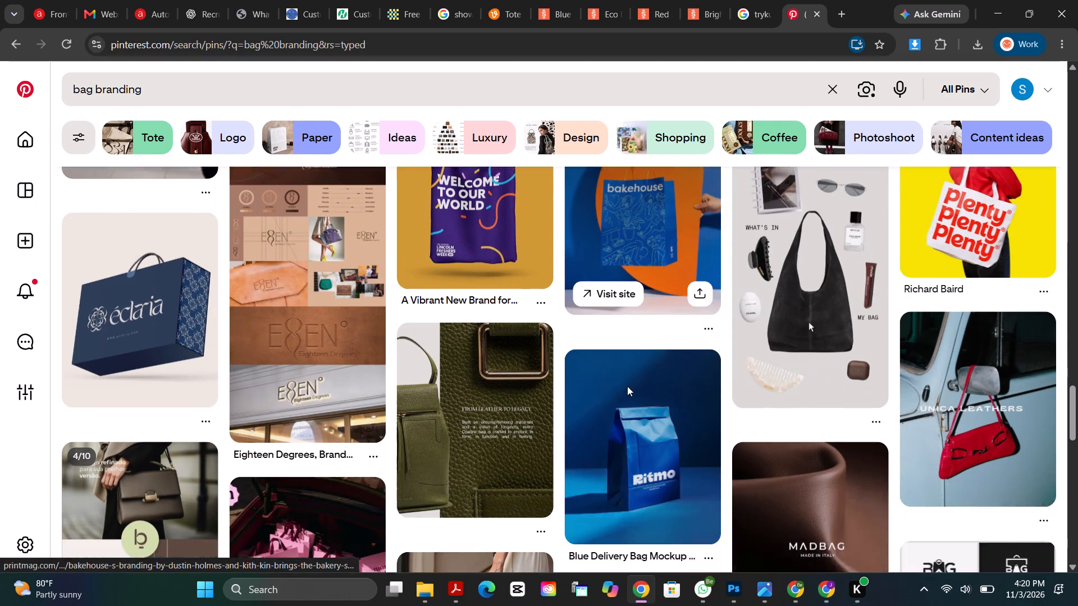
scroll(627, 386, down, 2)
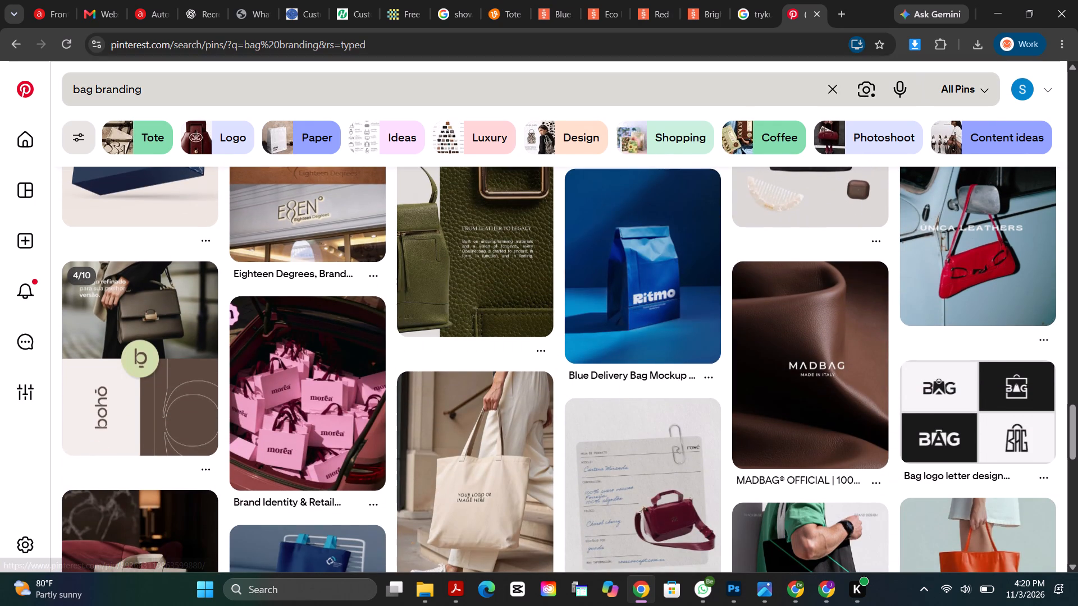
Refine the Pinterest search to "non woven bag branding".
click(74, 86)
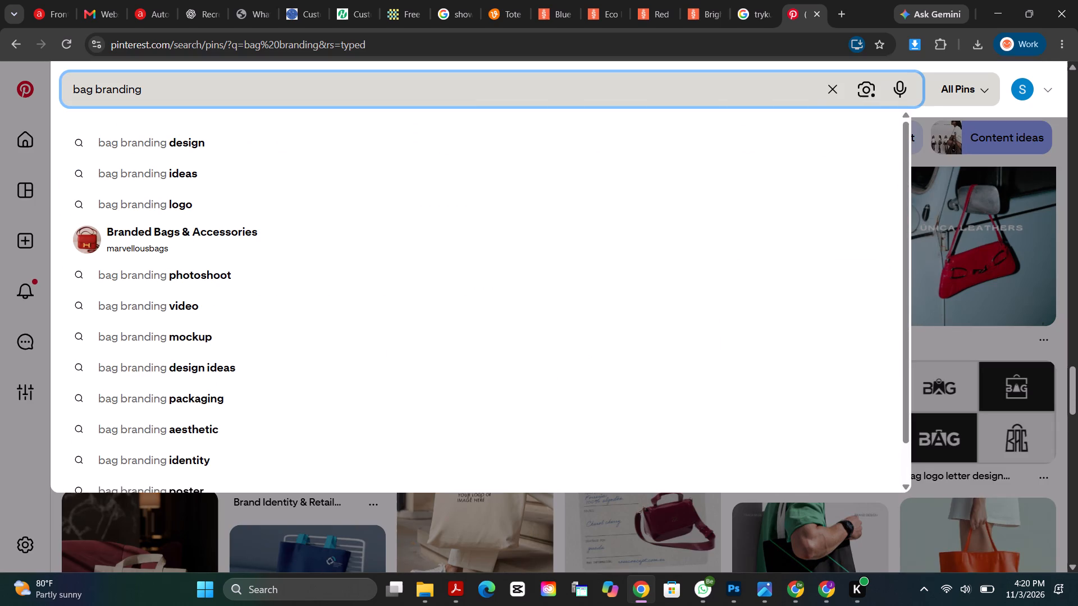
text(non)
key(space)
text(wi)
key(BackSpace)
text(oven)
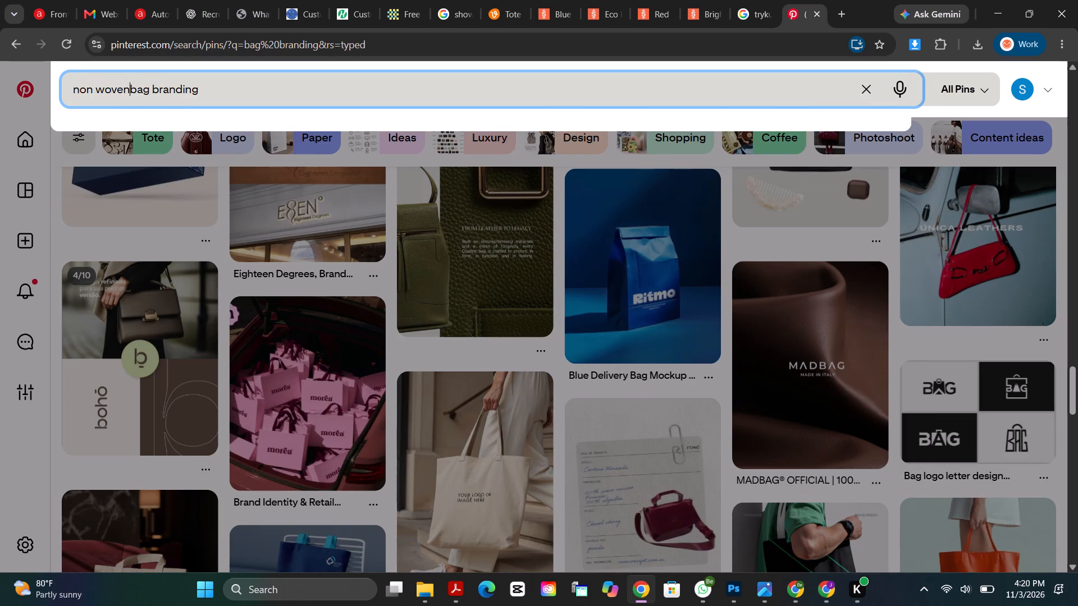
key(space)
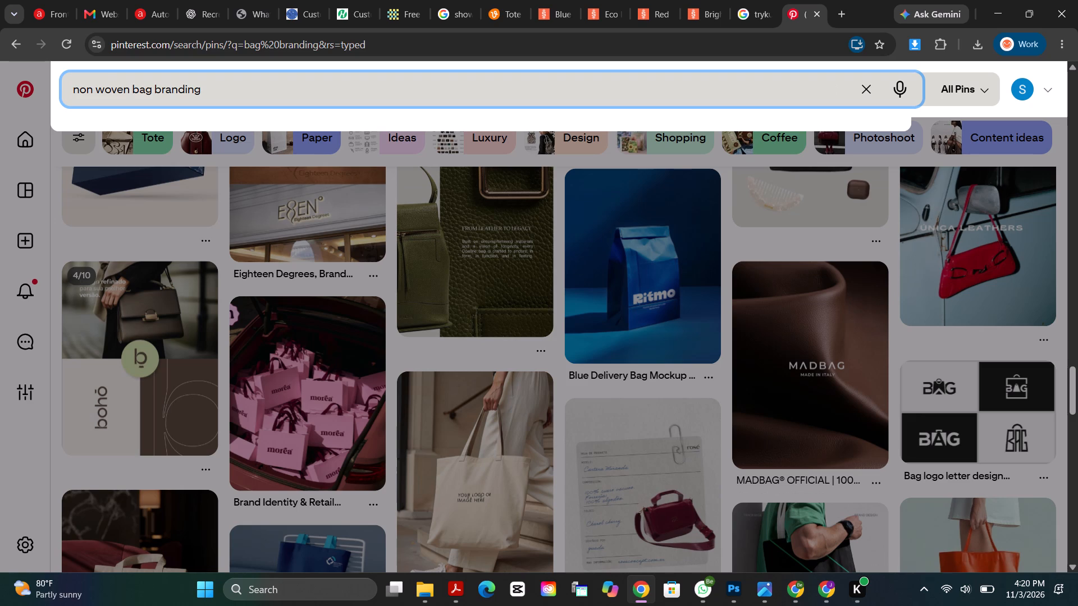
key(Return)
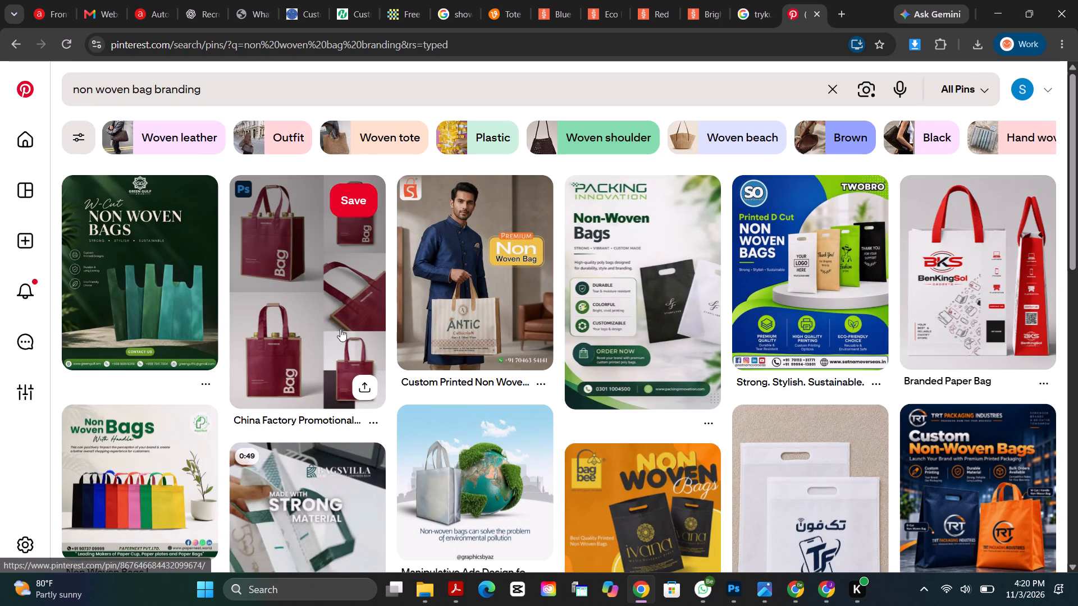
Open the TWOBRO D-cut non-woven bags pin and browse its related pins through to the BenKingSol branded paper bag.
click(802, 305)
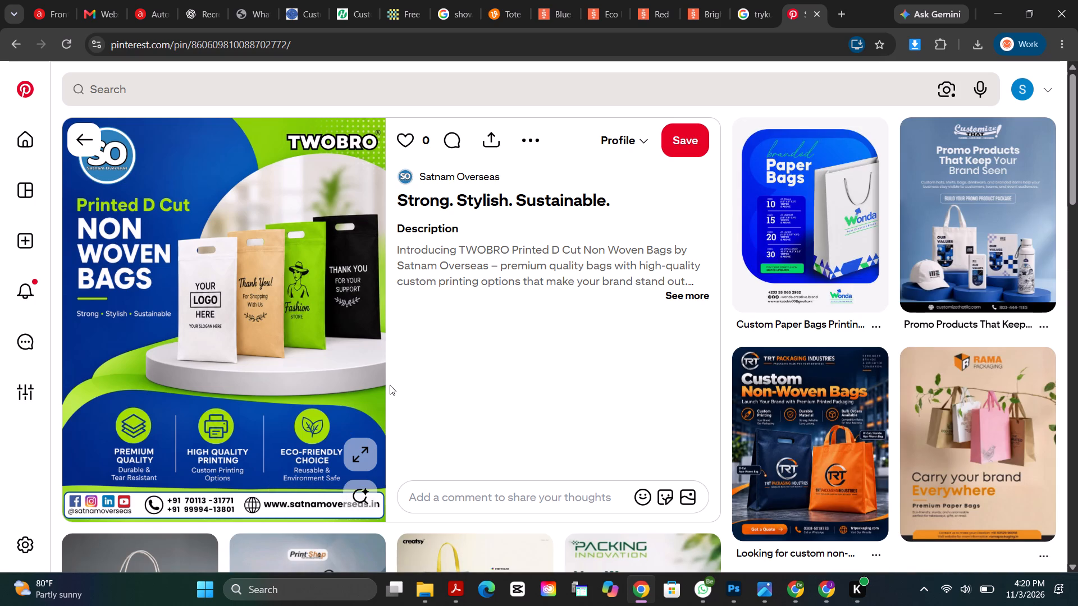
scroll(390, 385, down, 3)
scroll(390, 386, up, 1)
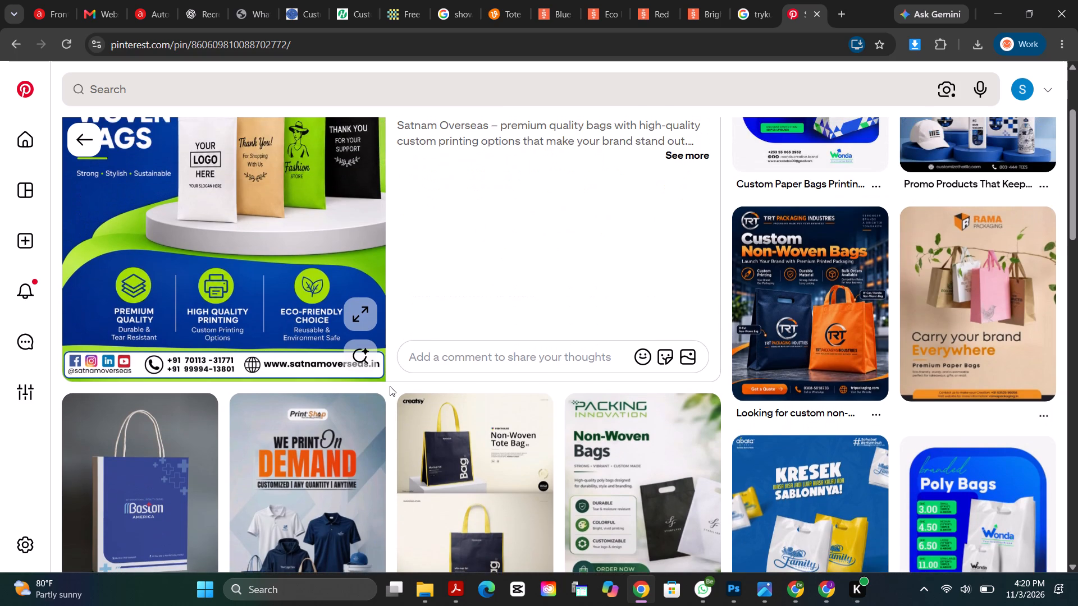
scroll(390, 386, down, 7)
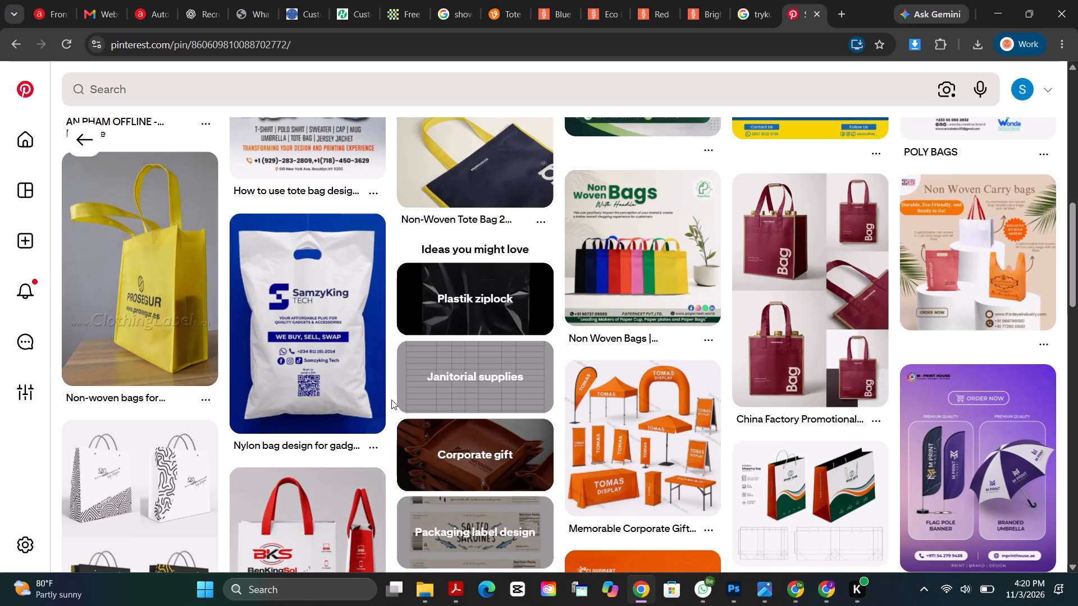
scroll(391, 400, down, 1)
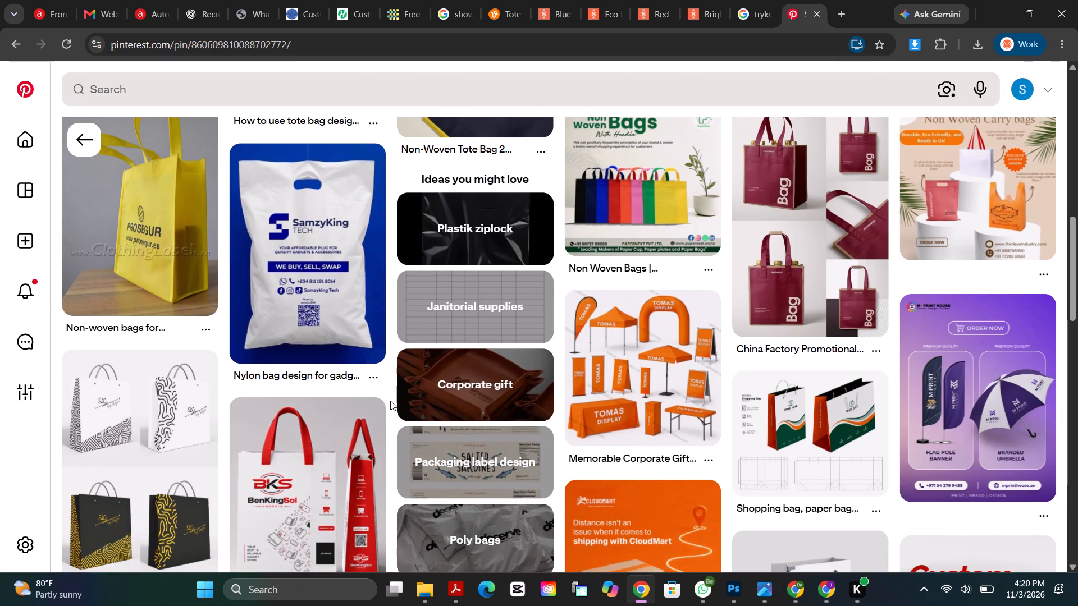
scroll(390, 401, down, 4)
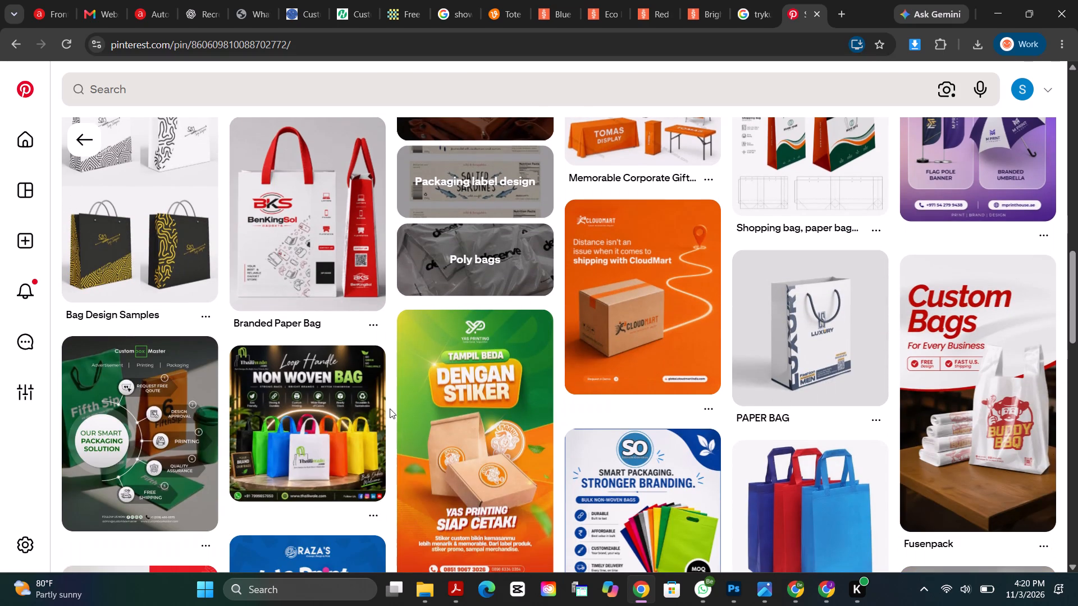
click(303, 241)
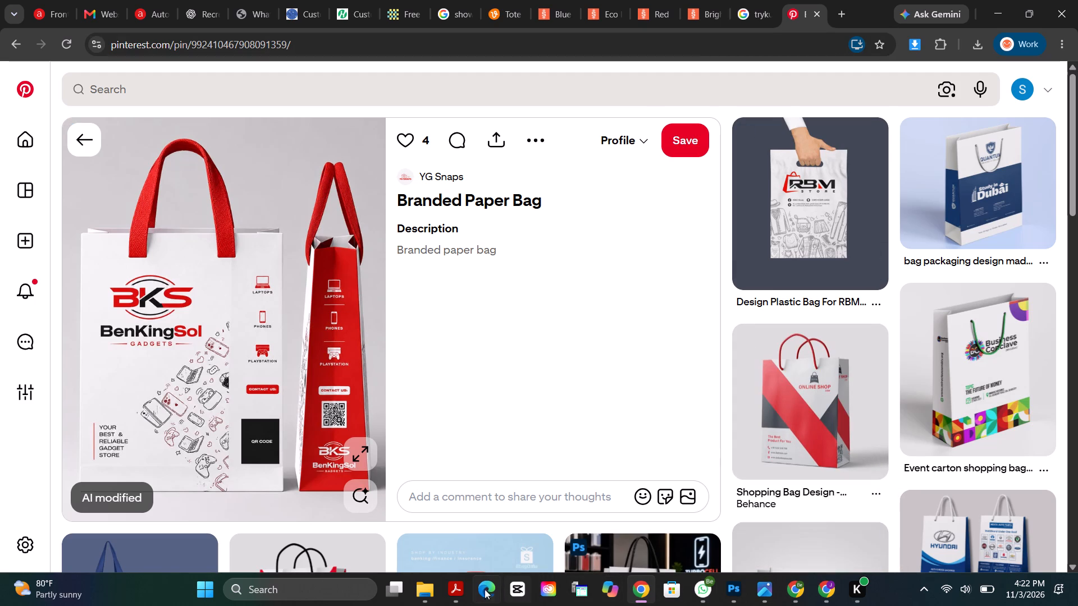
Switch to Acrobat and look through the Amex Autoparts company profile pages around the Automotive Model Catalogue and Environmental Policy for brand graphics.
click(455, 590)
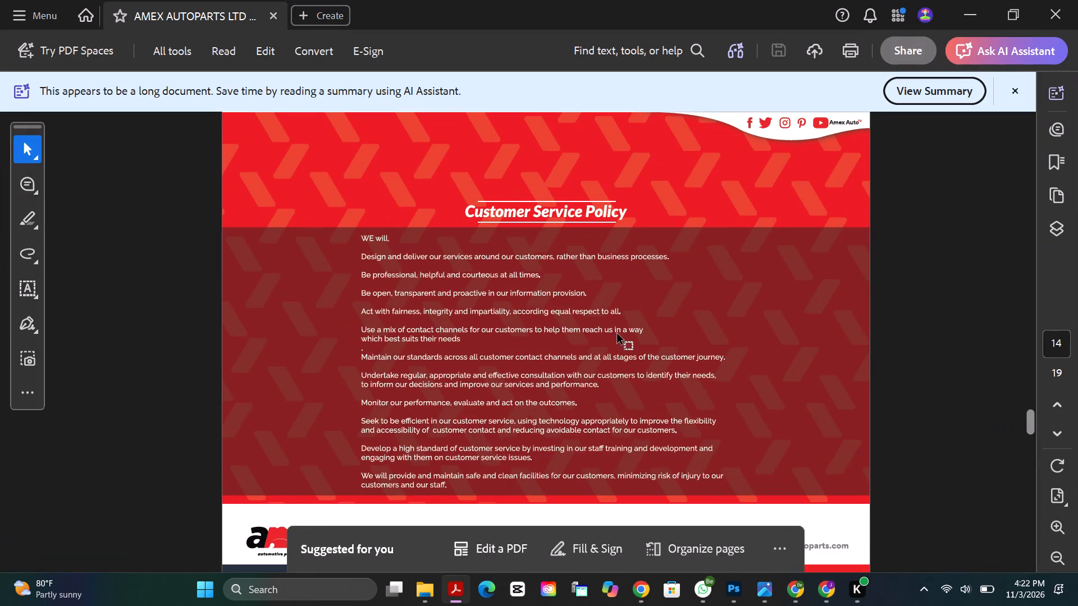
scroll(670, 366, up, 4)
scroll(569, 506, down, 3)
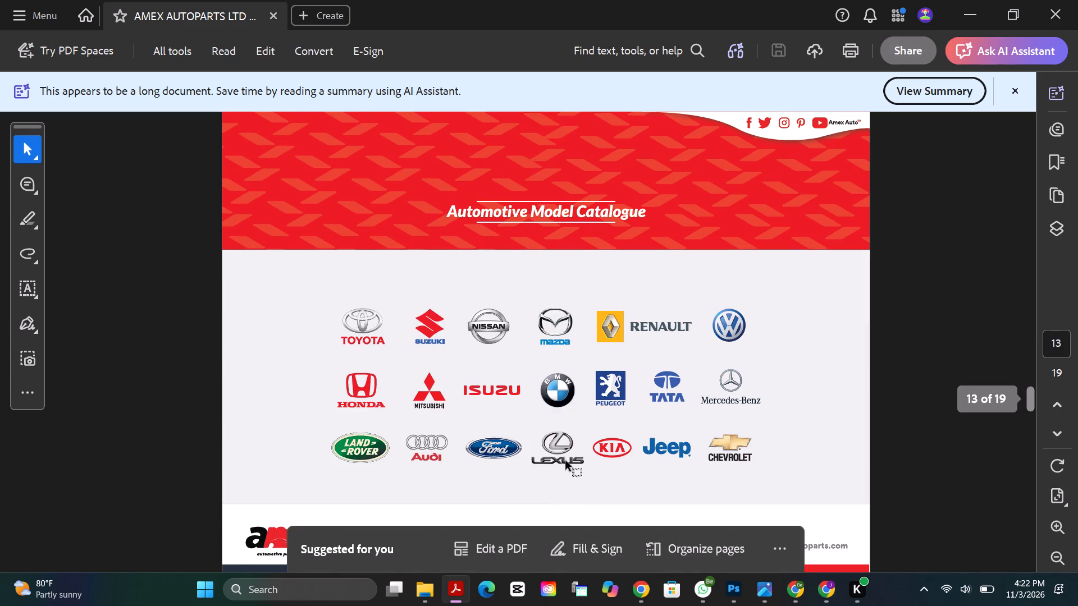
scroll(533, 486, down, 2)
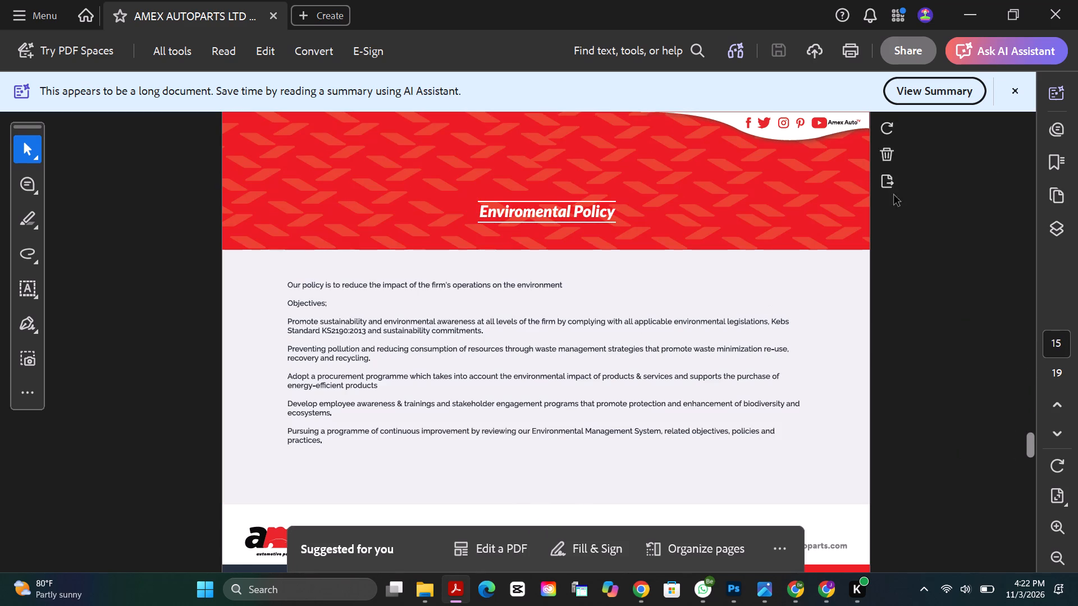
click(1011, 91)
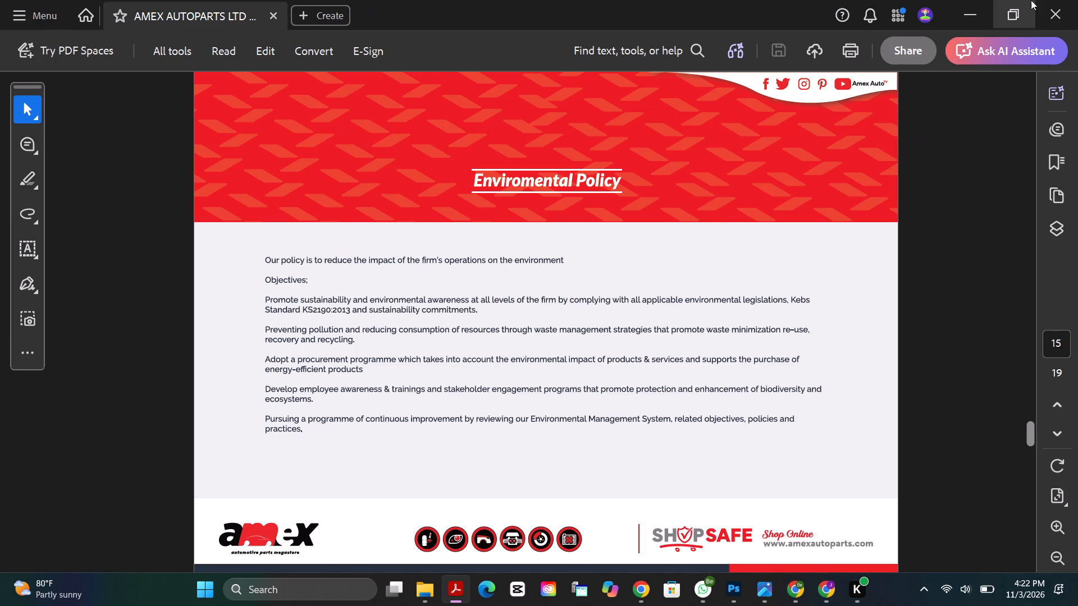
click(979, 19)
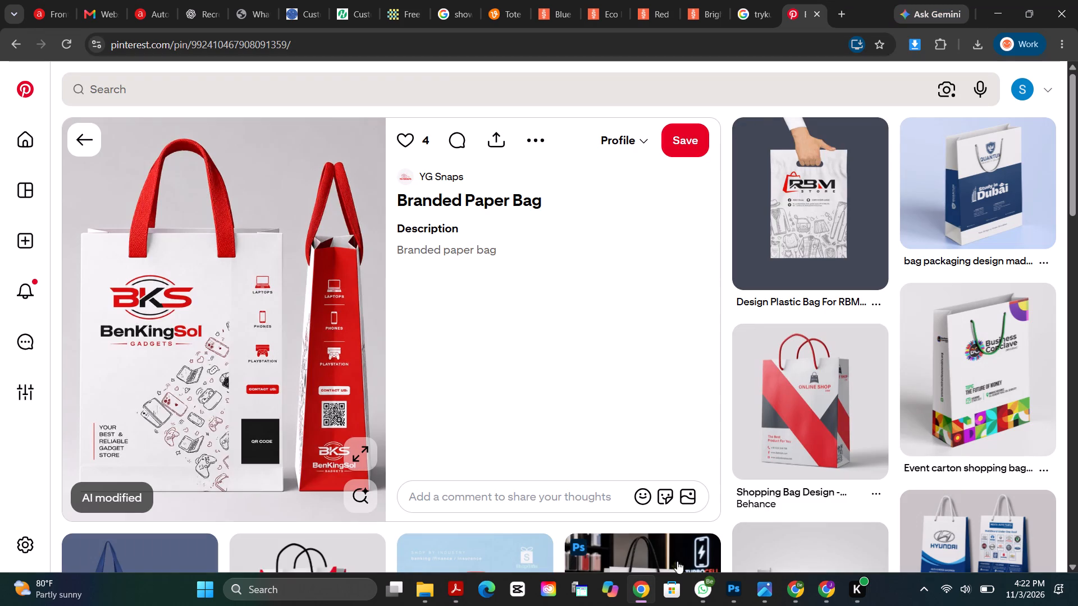
Switch to File Explorer and open the COMPANY PROFILE.ai artwork from the PROFILE search results in the server's MARKETING folder.
click(419, 591)
click(550, 509)
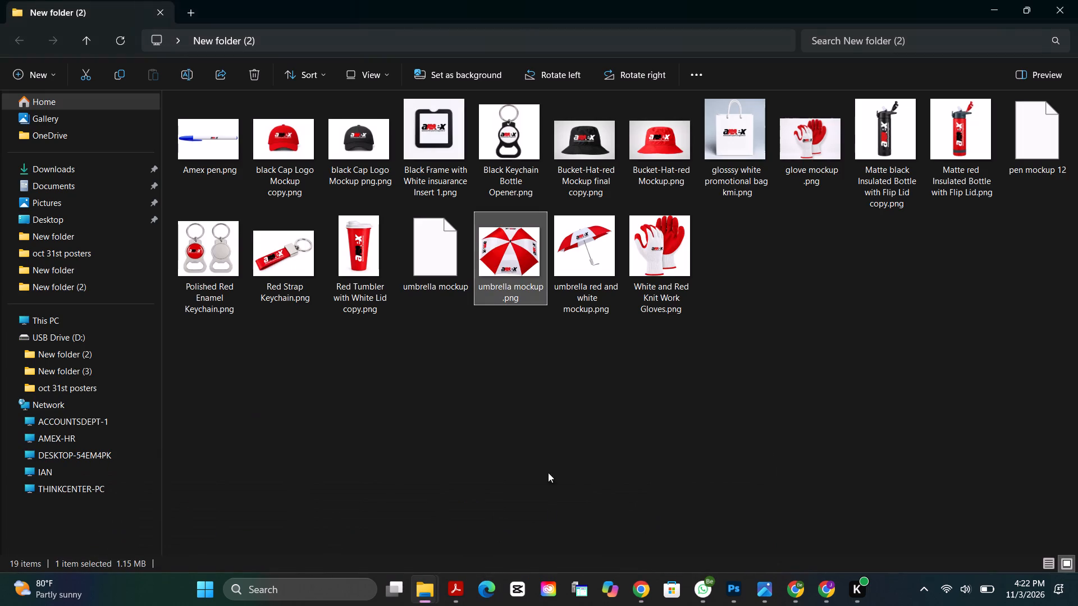
click(431, 588)
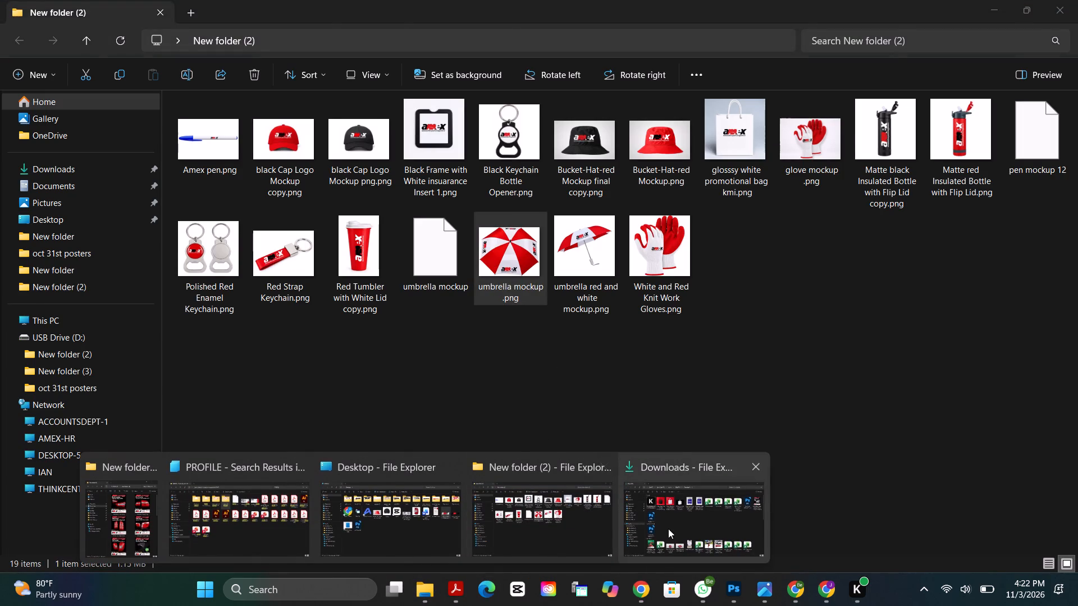
click(261, 515)
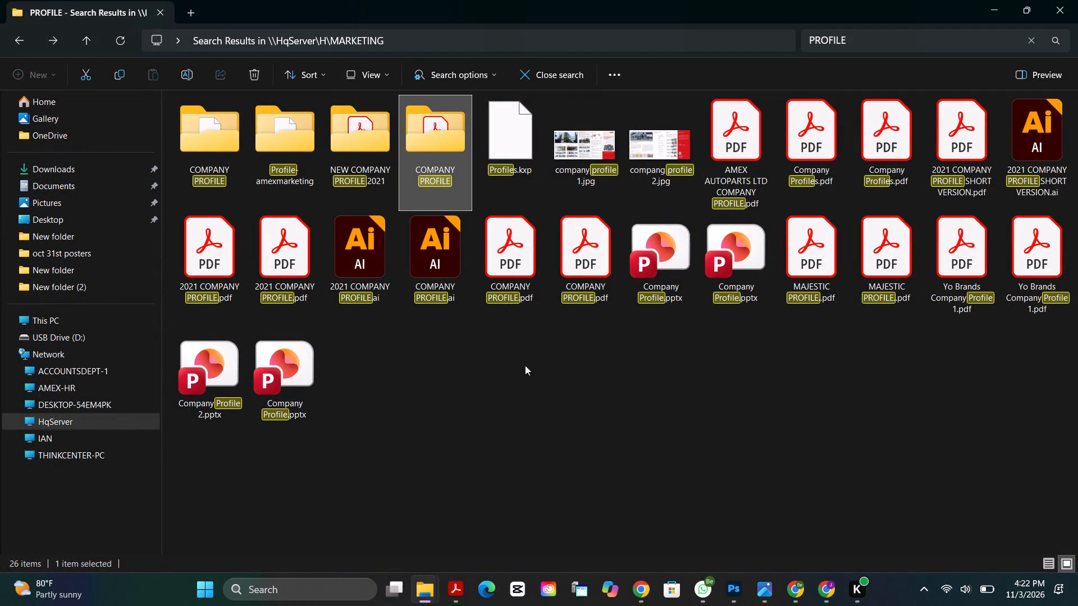
click(500, 392)
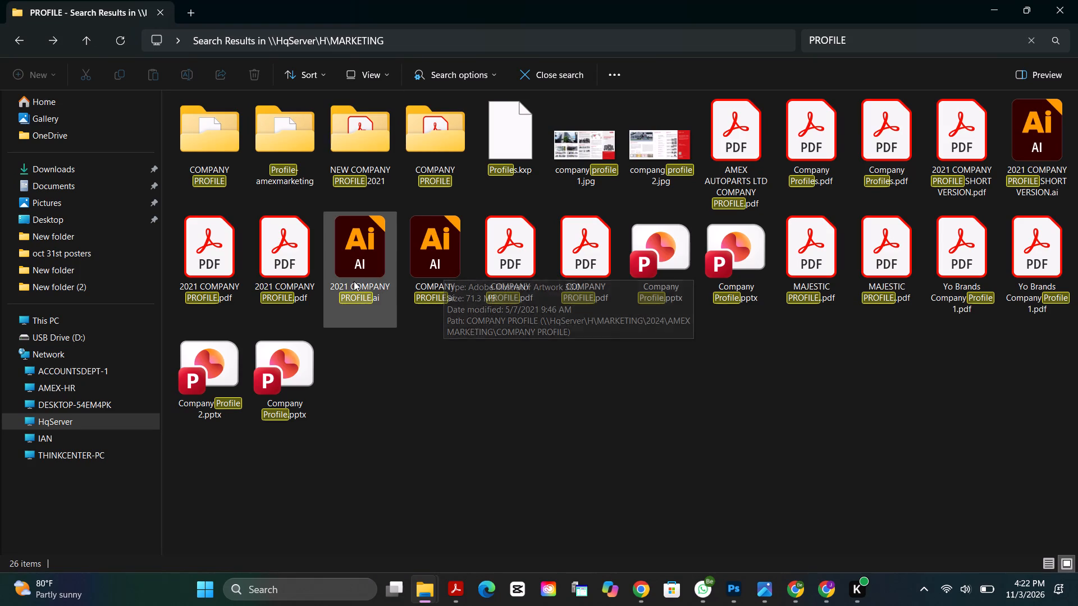
double_click(426, 265)
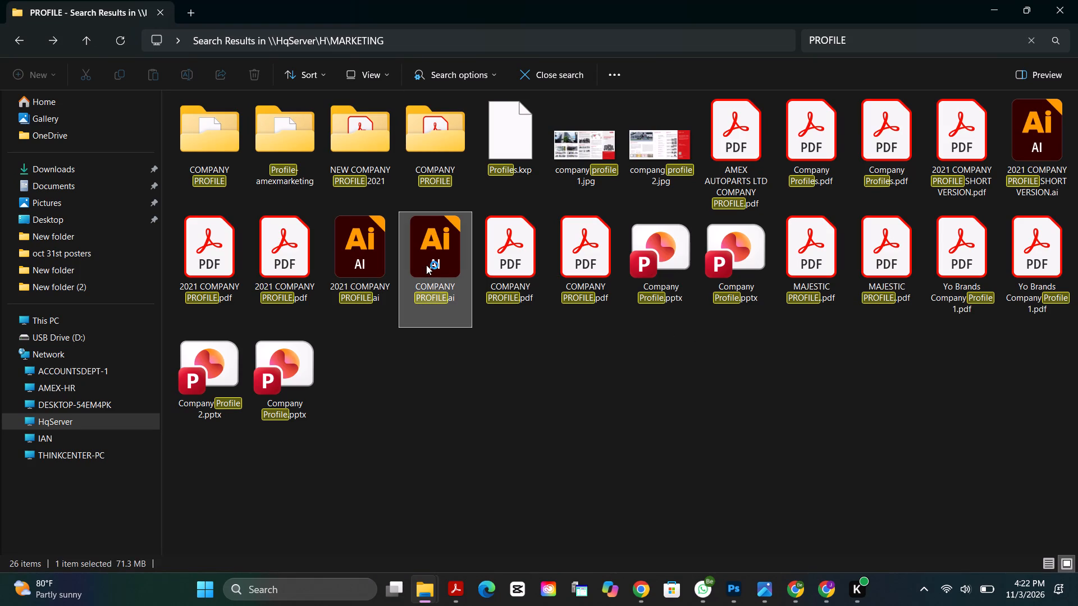
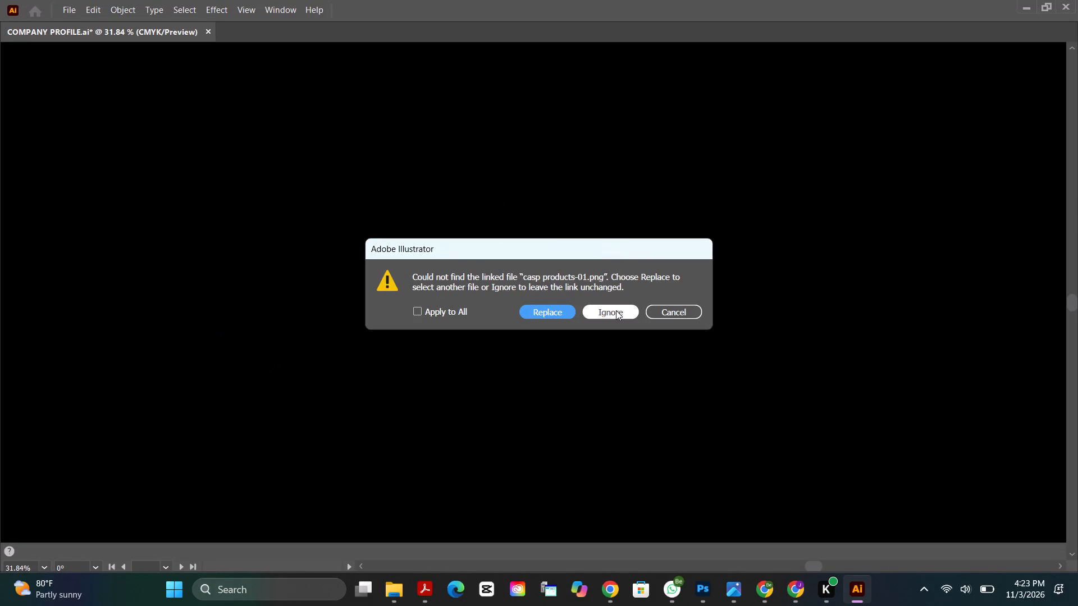
Finish opening COMPANY PROFILE.ai by ignoring all missing linked images, closing the missing fonts notice without replacing fonts, and enabling automatic font activation.
click(616, 310)
click(616, 311)
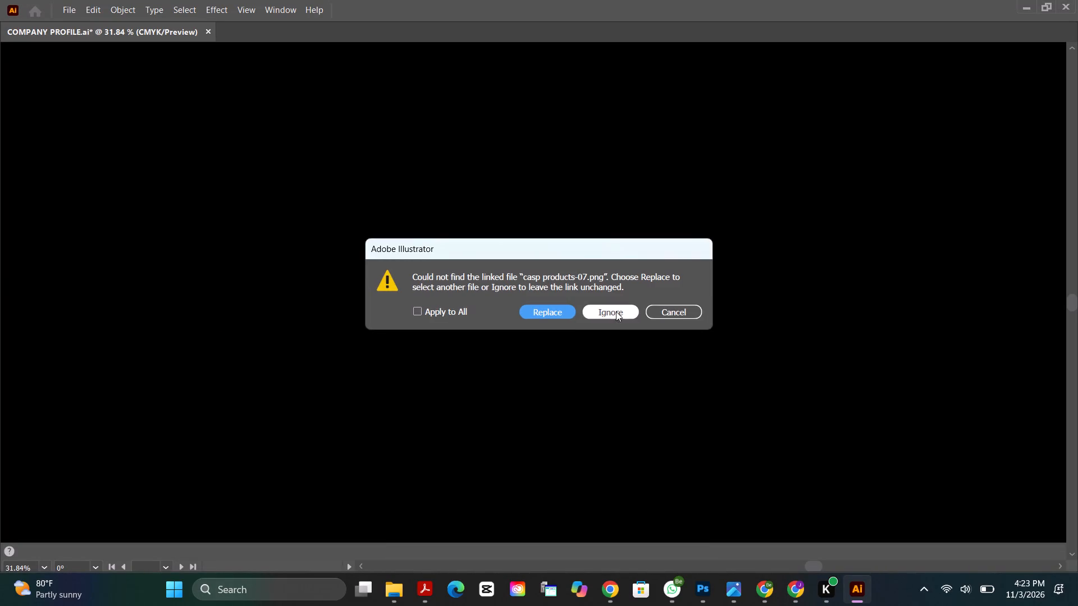
click(443, 307)
click(609, 310)
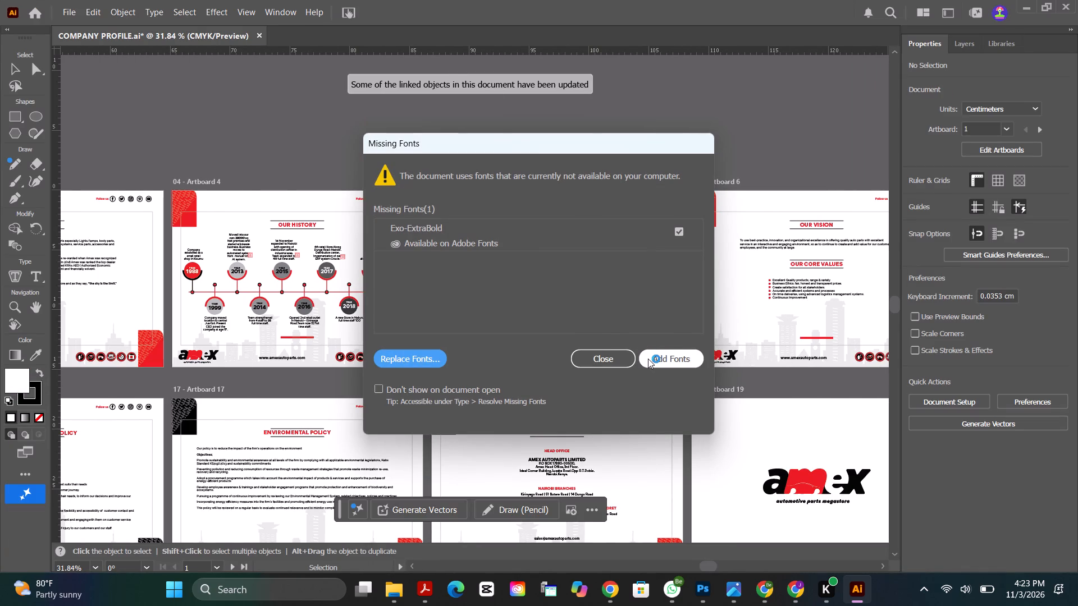
click(604, 357)
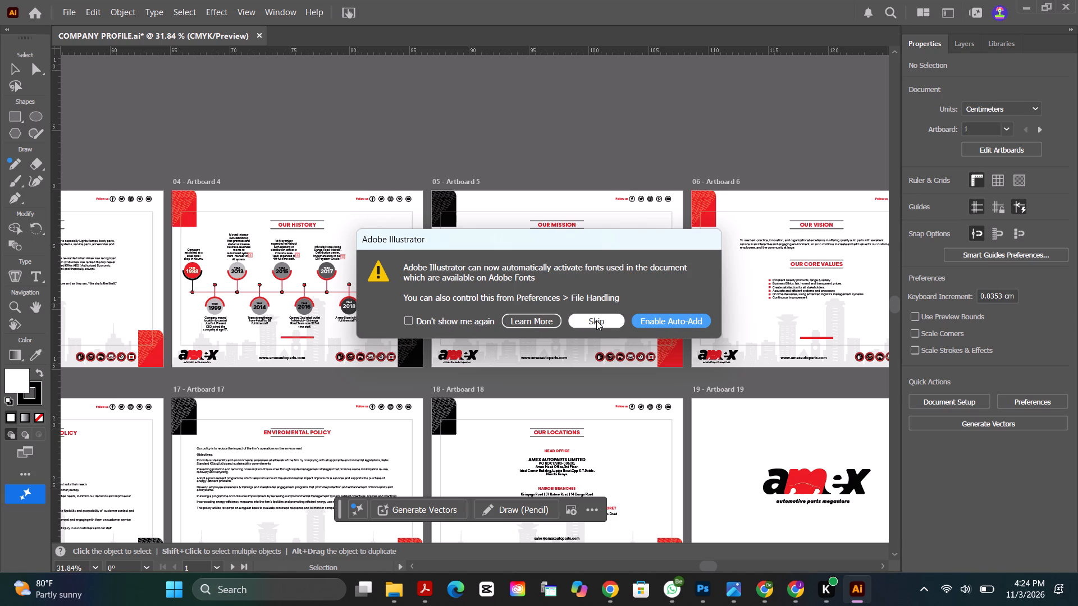
click(663, 321)
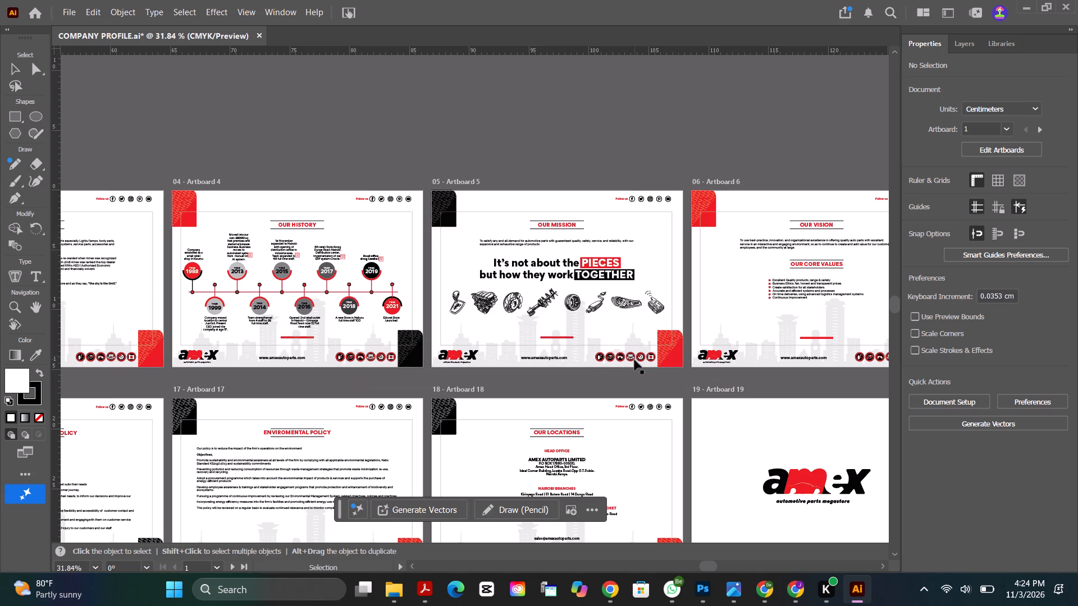
Copy the footer graphics on Artboard 5, Our Mission, including the city skyline, amex logo and row of round car-part icons.
alt+scroll(634, 360, up, 5)
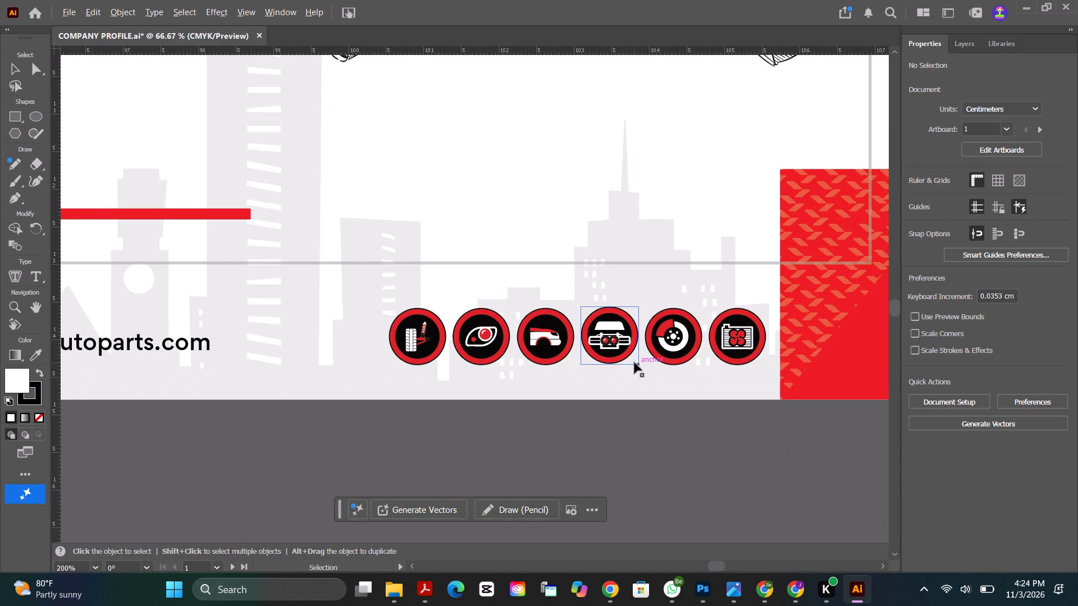
scroll(342, 456, up, 1)
drag(417, 429, 665, 338)
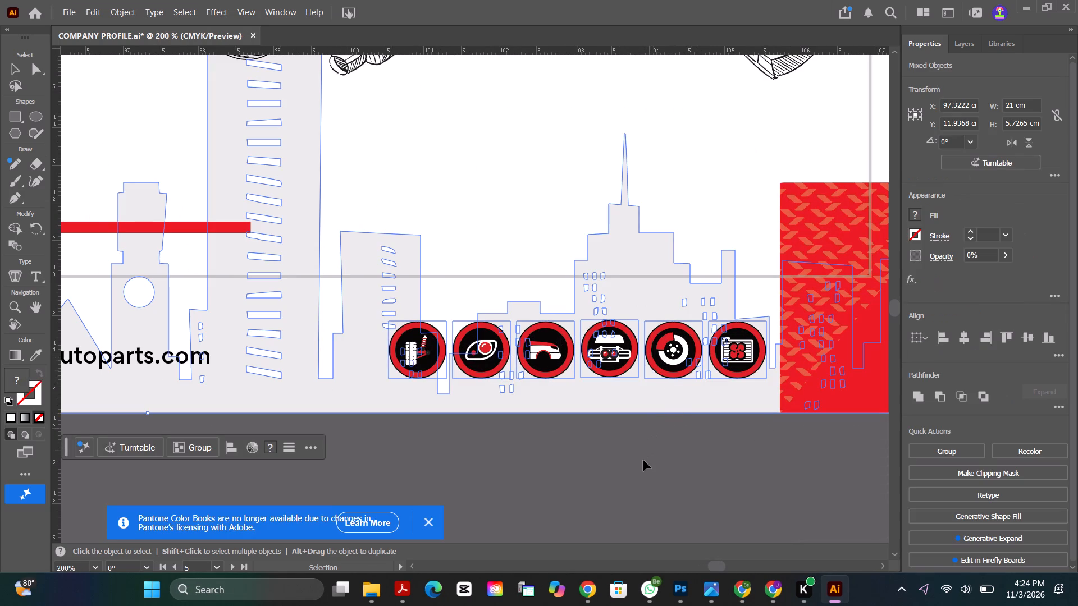
click(642, 463)
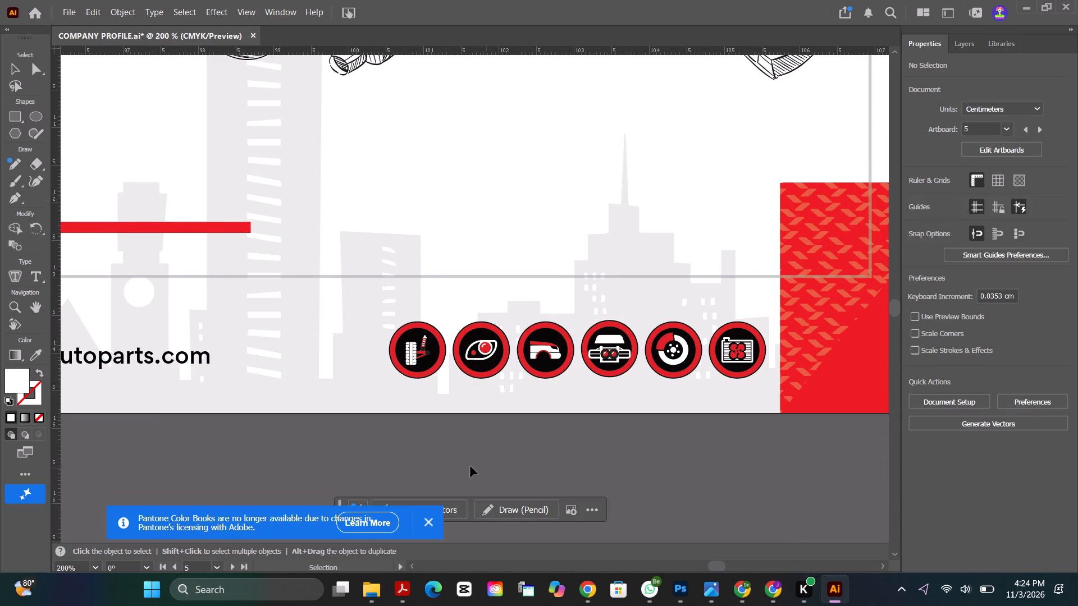
drag(421, 451, 761, 323)
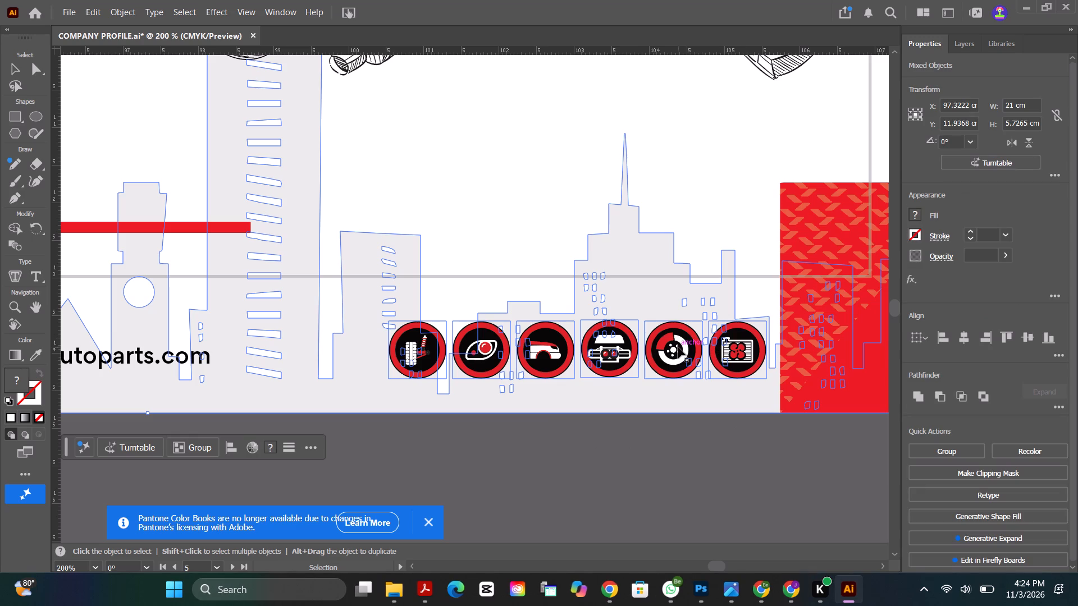
scroll(668, 366, down, 7)
alt+scroll(647, 375, up, 2)
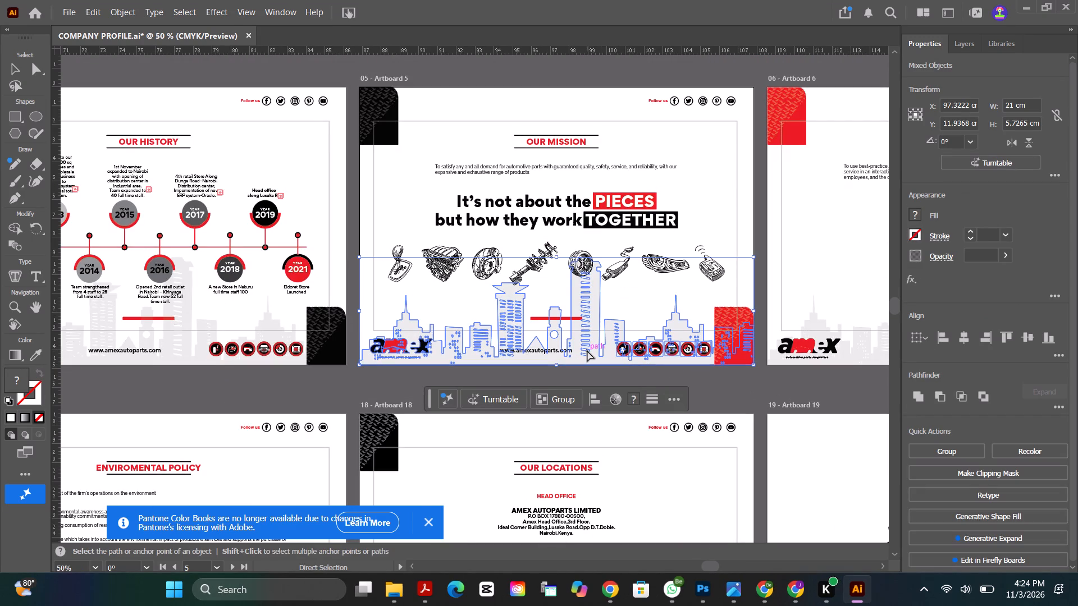
key(ctrl+c)
Switch to Photoshop, paste the footer graphics as pixels onto the white tote artboard, and align them with its bottom edge.
click(696, 588)
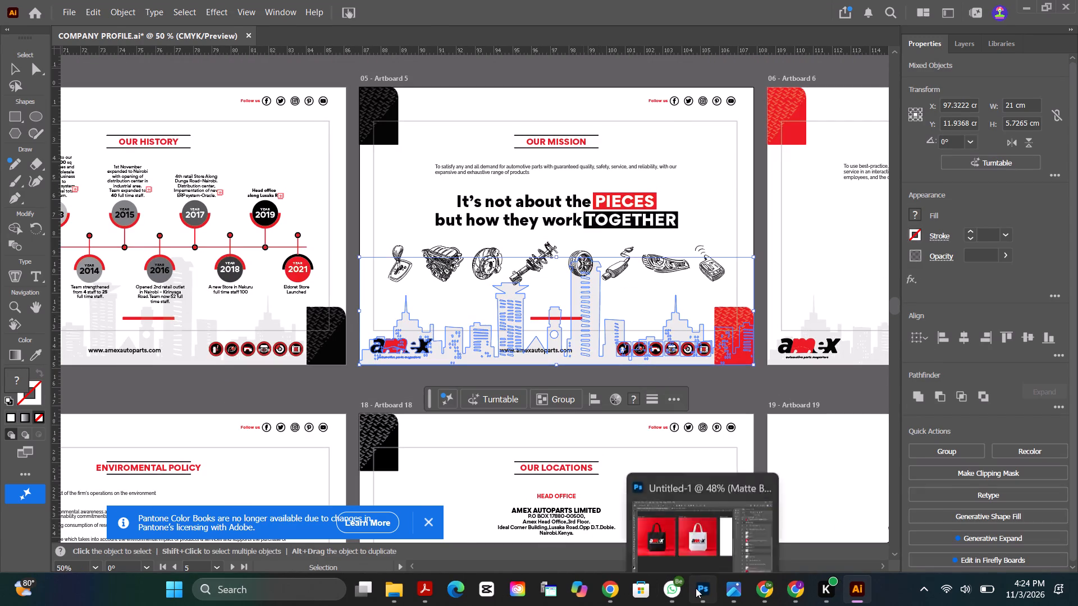
click(476, 362)
key(ctrl+v)
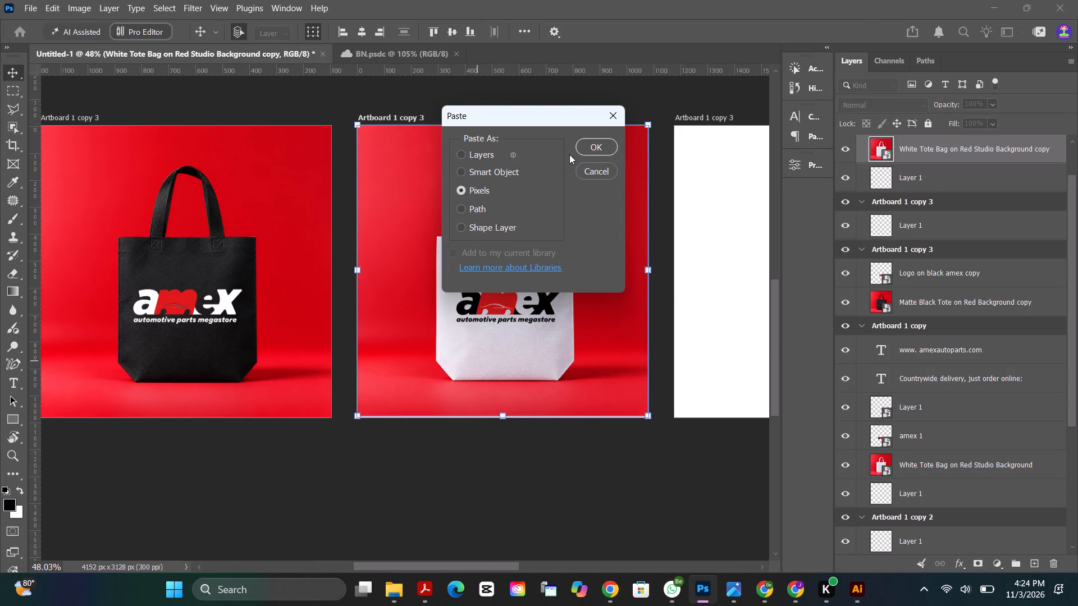
click(593, 148)
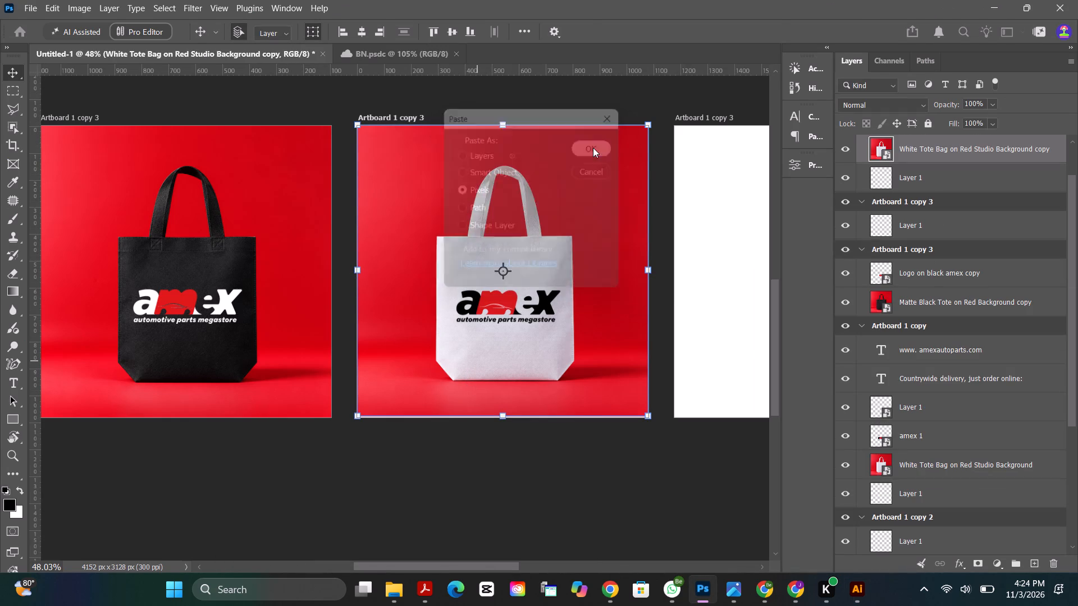
drag(523, 268, 510, 352)
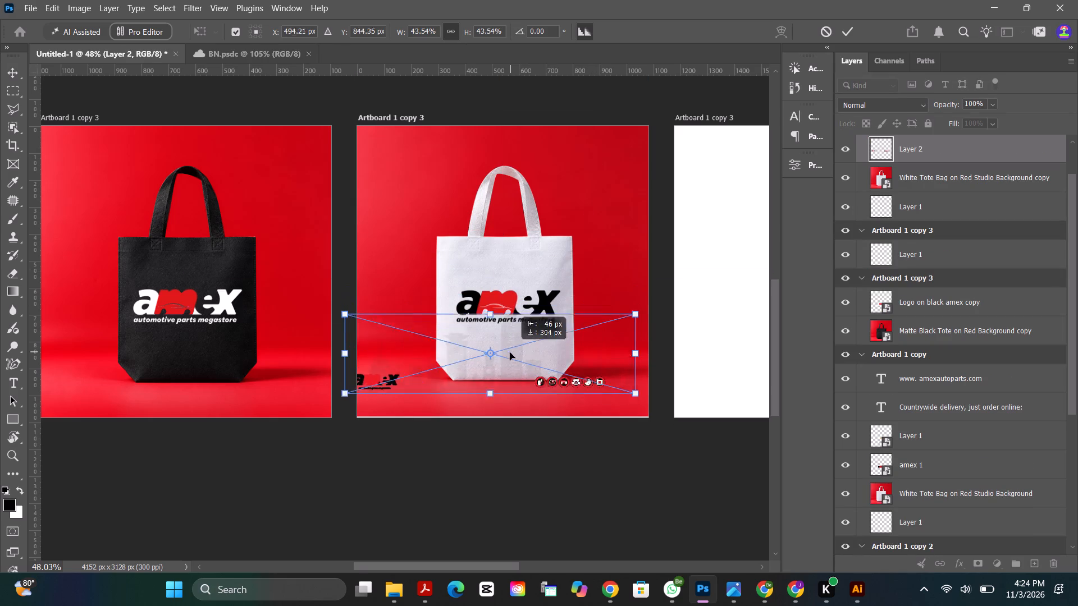
drag(510, 352, 521, 370)
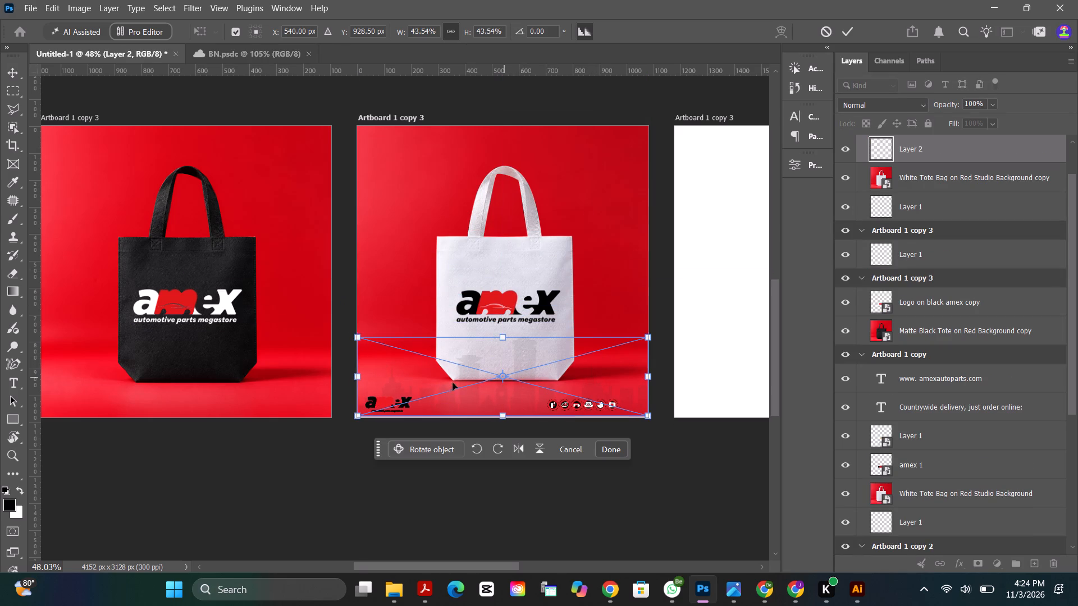
click(422, 499)
click(846, 30)
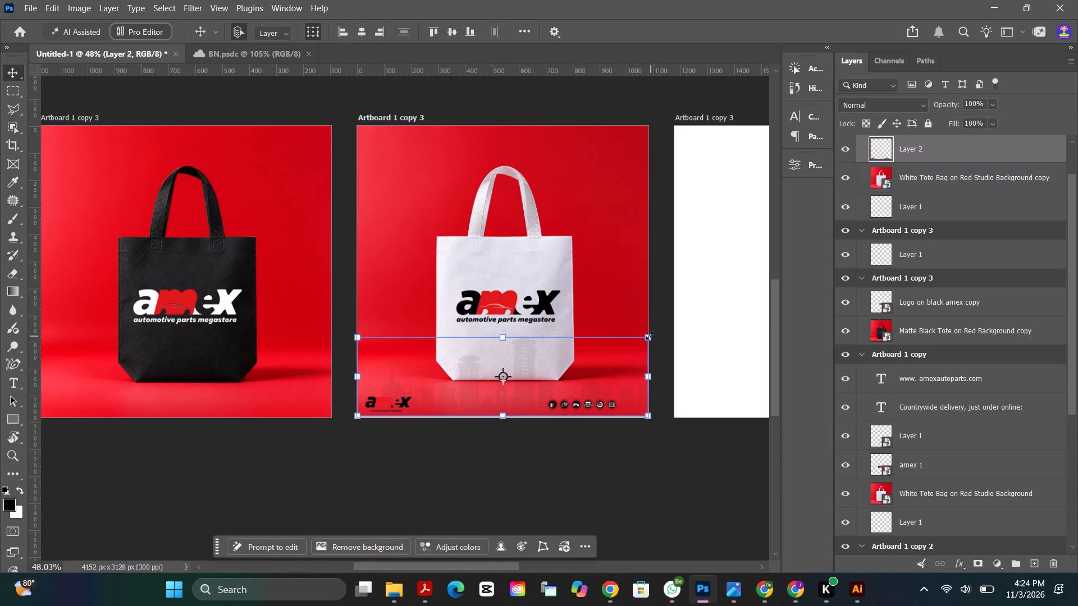
Scale the pasted footer graphics to about 103% and position them so the skyline runs across the lower part of the white tote.
drag(650, 336, 580, 376)
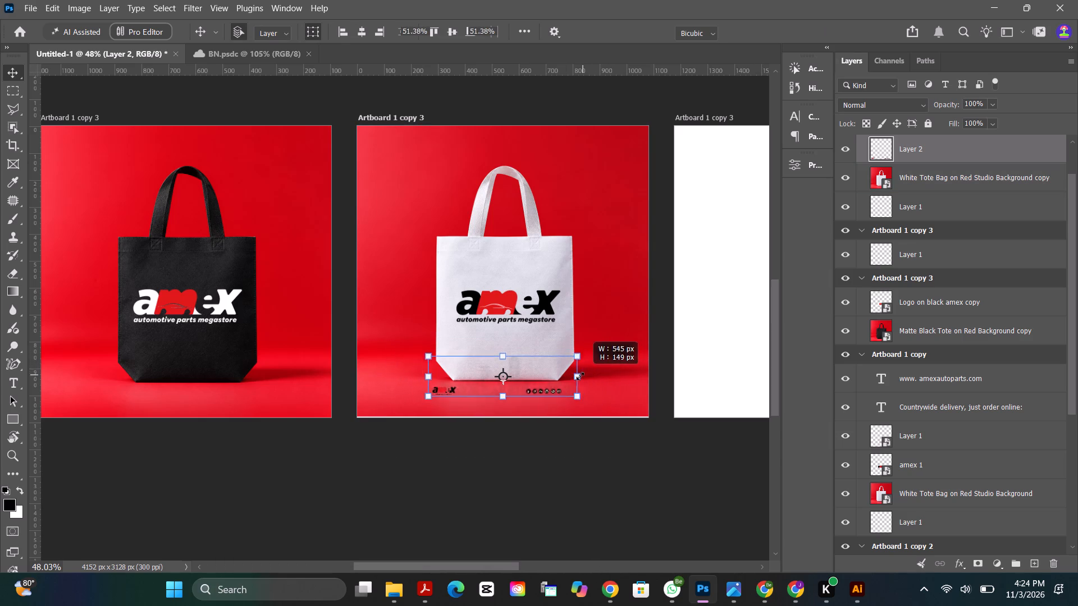
drag(580, 376, 558, 383)
drag(532, 373, 524, 355)
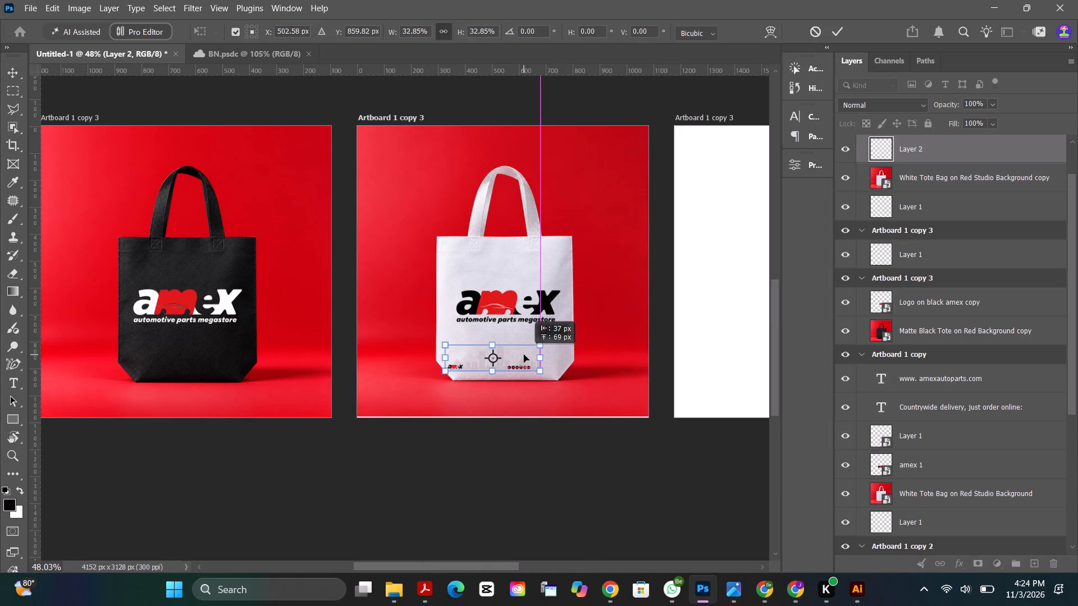
drag(524, 355, 514, 341)
alt+drag(535, 331, 573, 309)
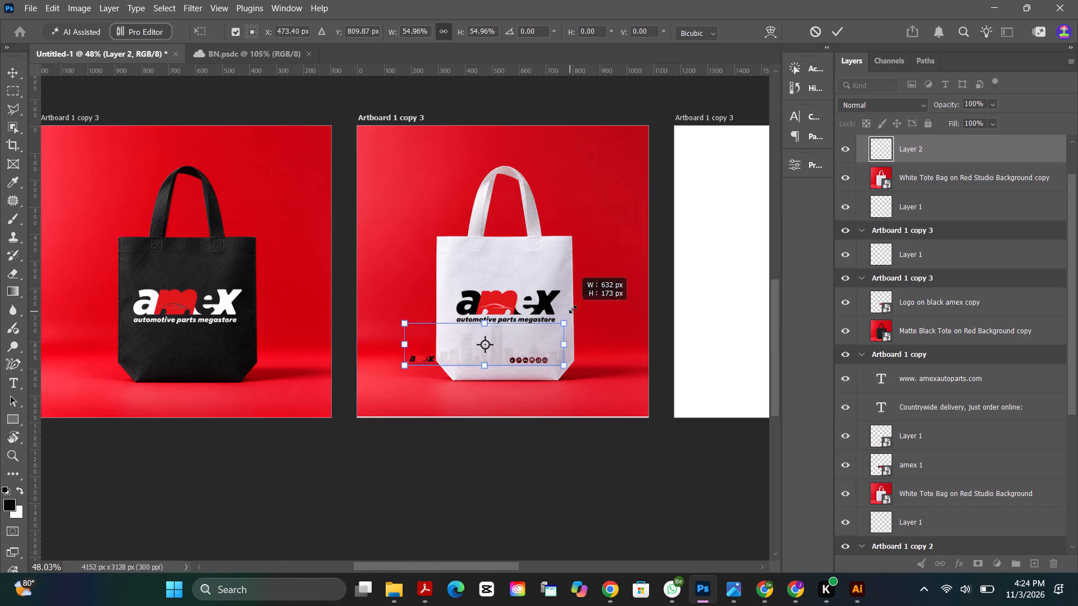
alt+drag(573, 309, 610, 285)
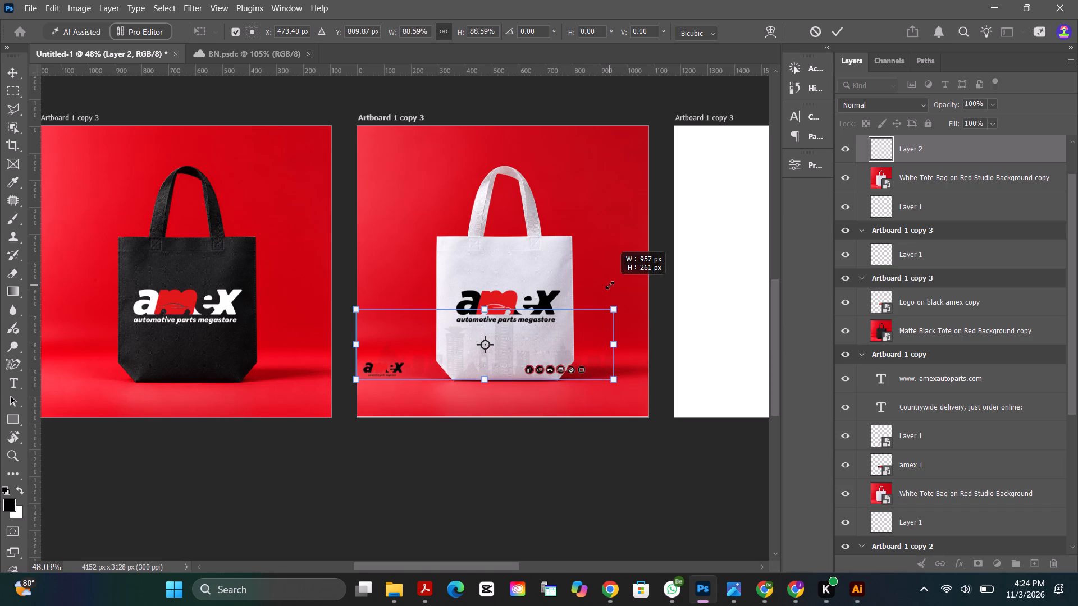
alt+drag(610, 285, 610, 288)
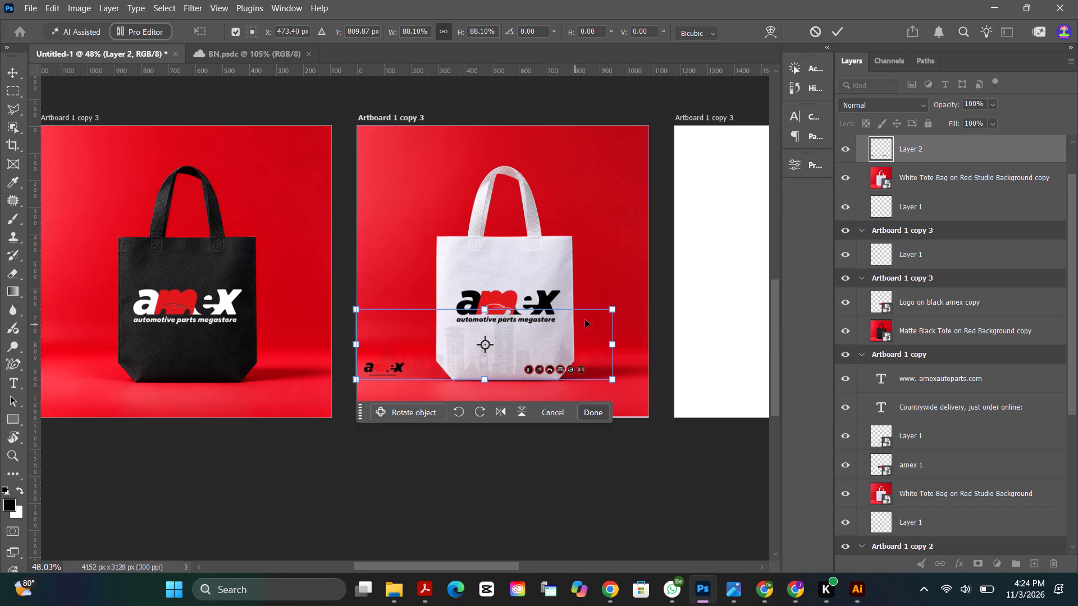
alt+drag(612, 307, 633, 301)
drag(552, 358, 575, 351)
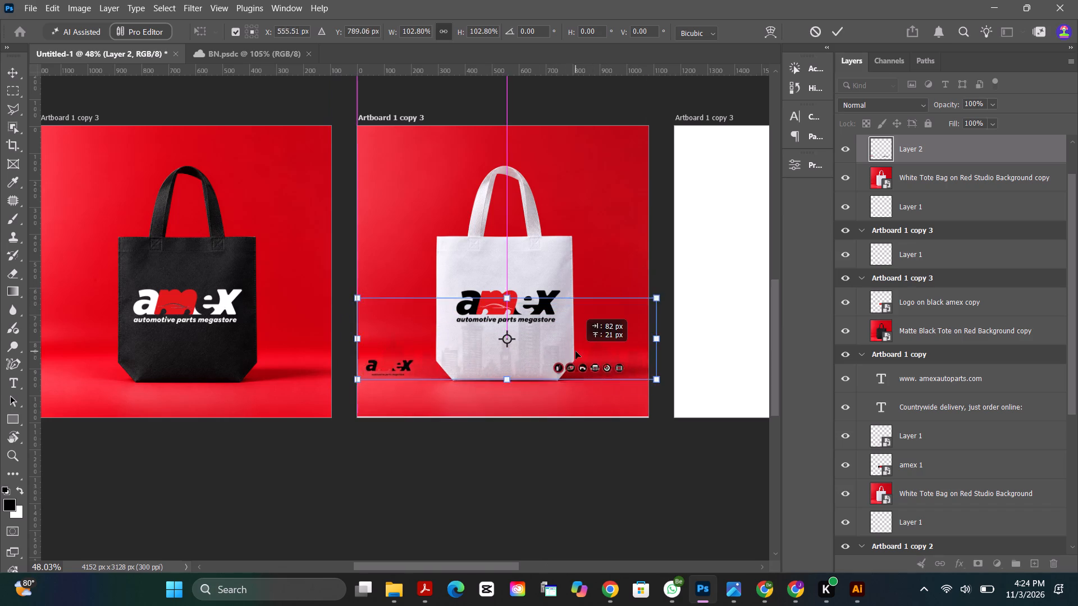
drag(575, 351, 585, 357)
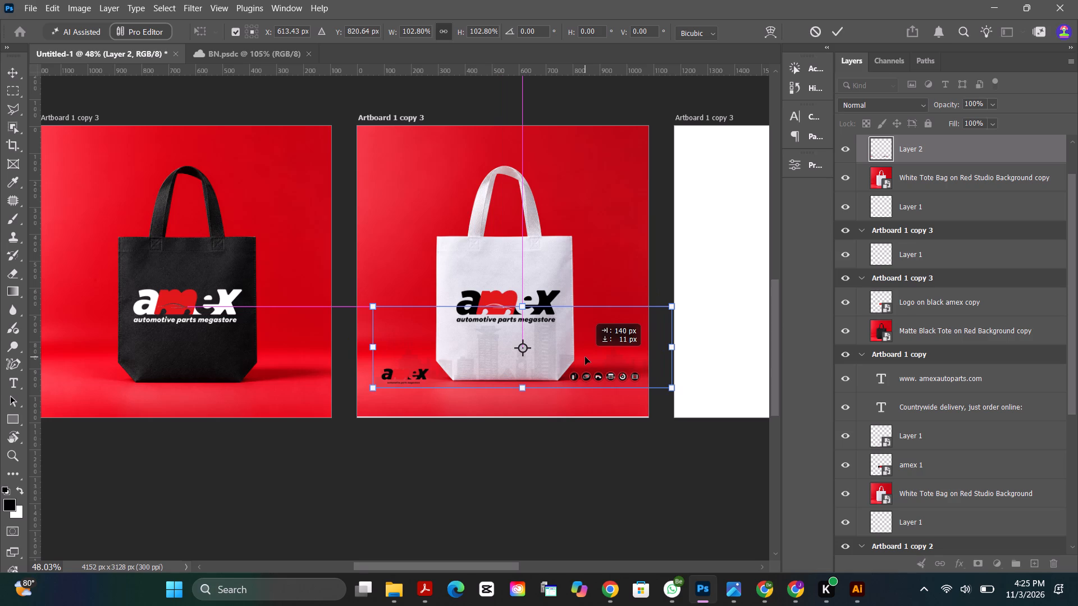
drag(585, 357, 588, 354)
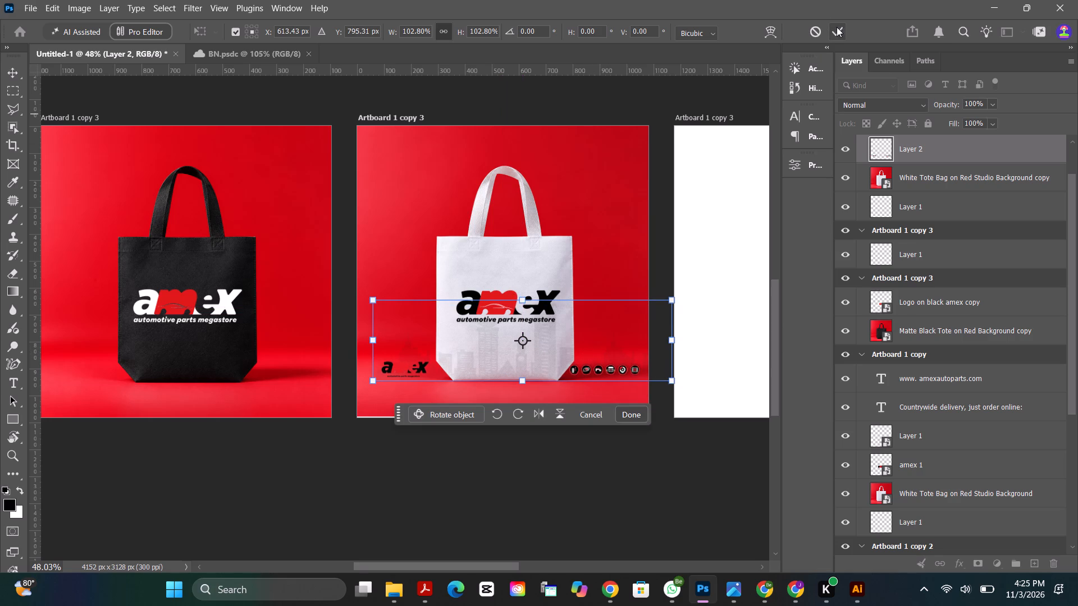
click(837, 30)
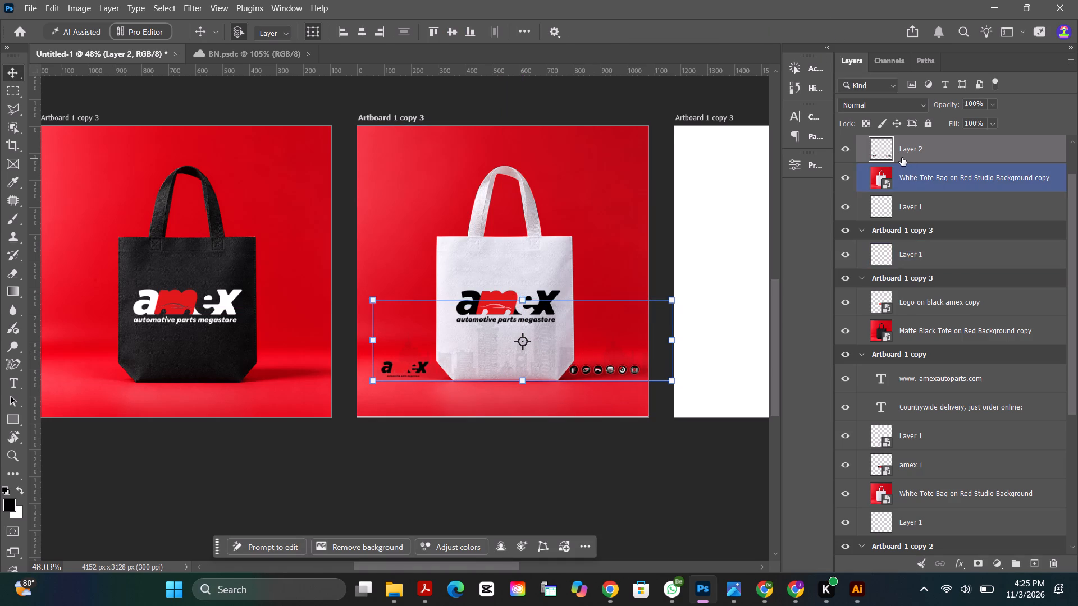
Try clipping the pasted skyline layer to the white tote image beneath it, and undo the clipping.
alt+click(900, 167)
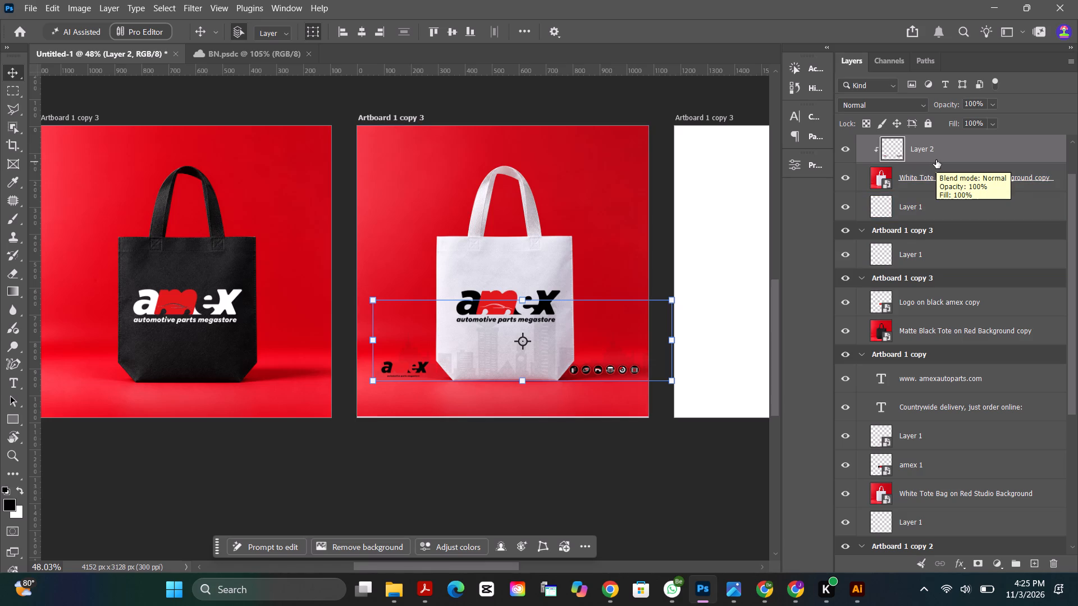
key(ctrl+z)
Run the Select subject action on the White Tote Bag on Red Studio Background copy layer.
click(903, 175)
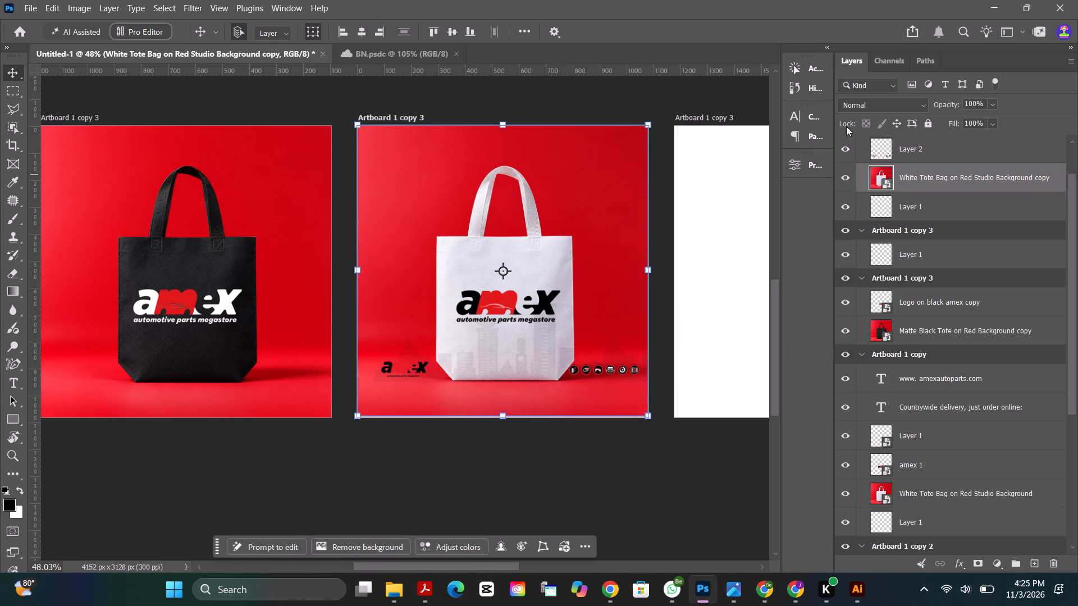
click(818, 70)
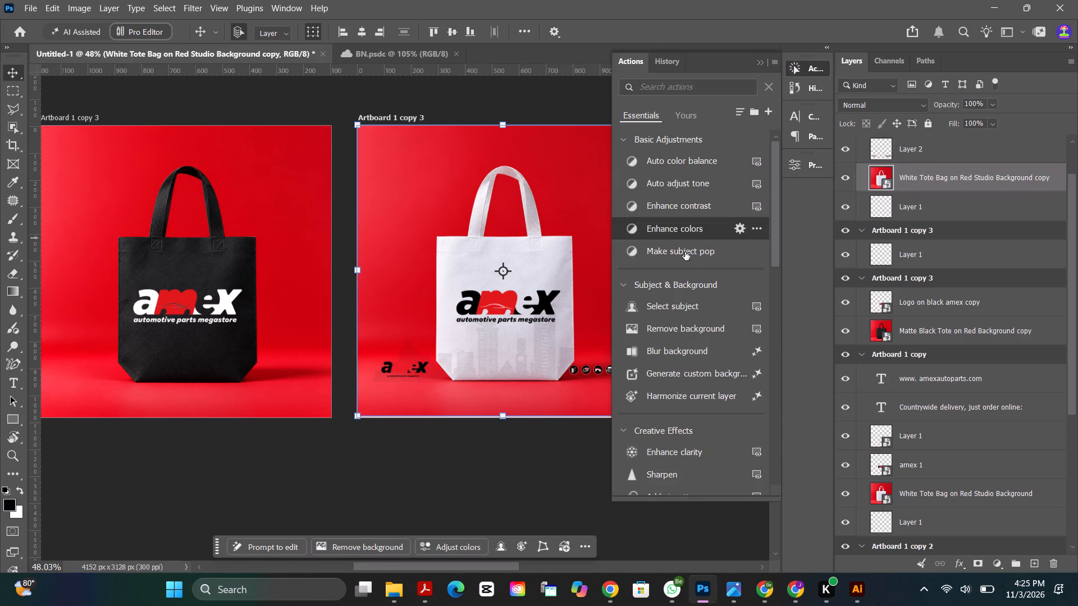
click(679, 306)
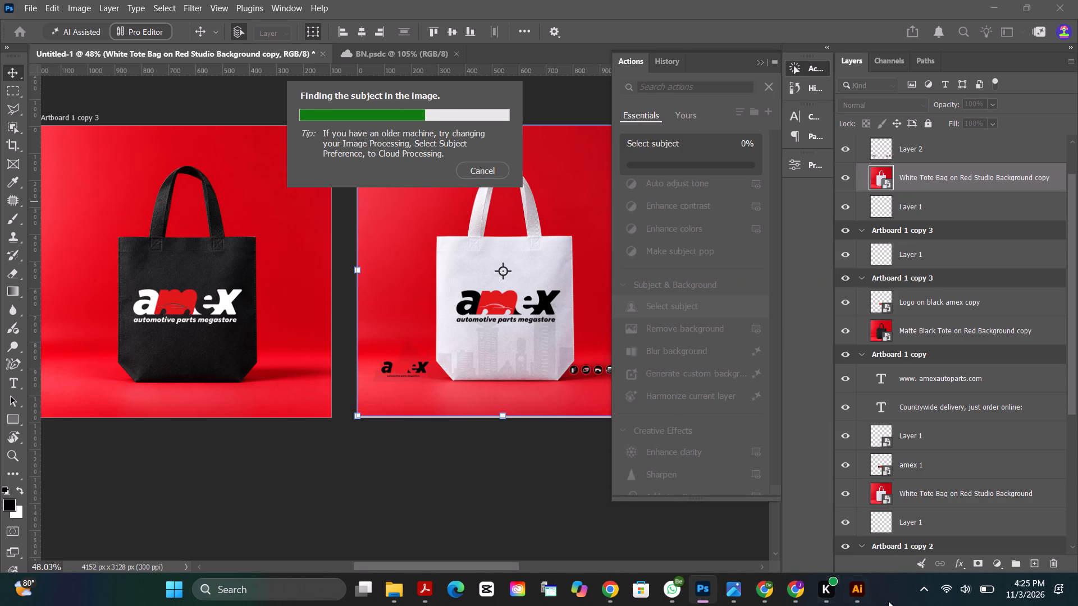
Switch to Illustrator and look over the company profile artboards around Our Mission and the neighbouring pages for brand graphics.
click(865, 596)
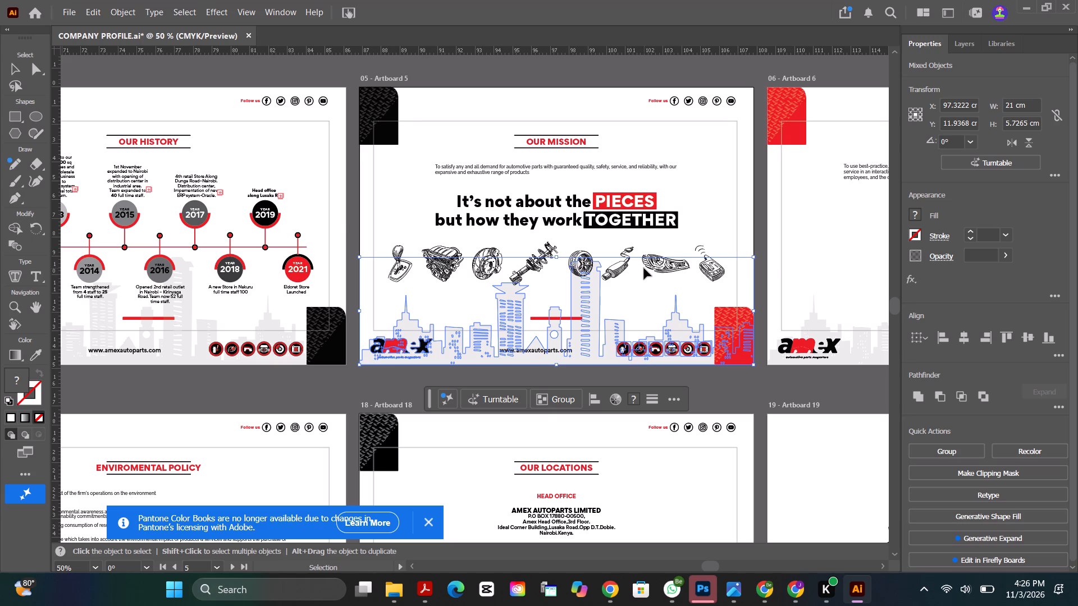
alt+scroll(644, 268, up, 3)
alt+scroll(640, 274, down, 4)
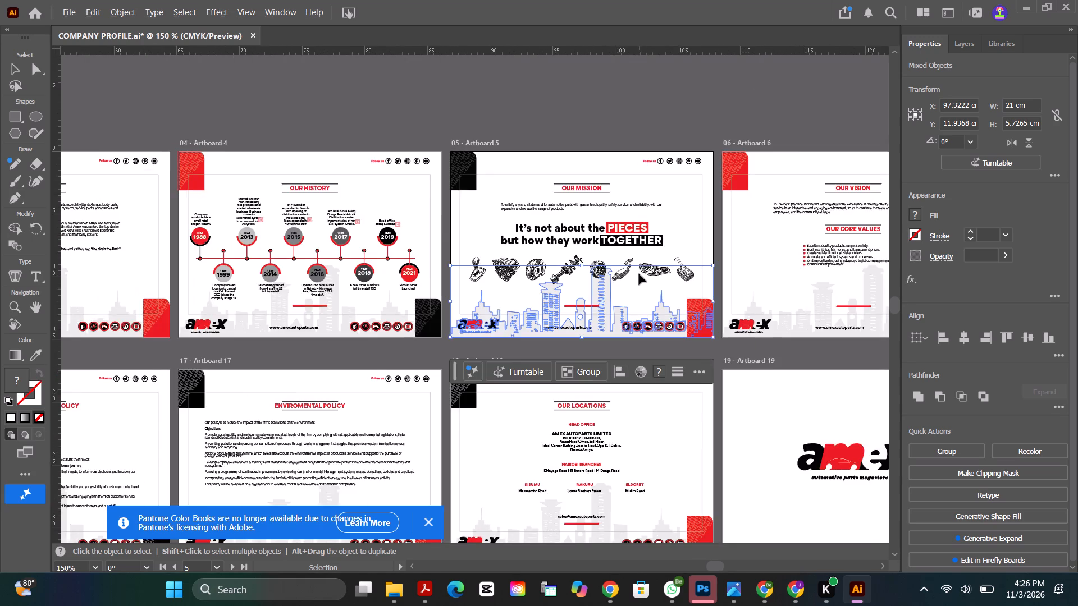
alt+scroll(643, 230, up, 1)
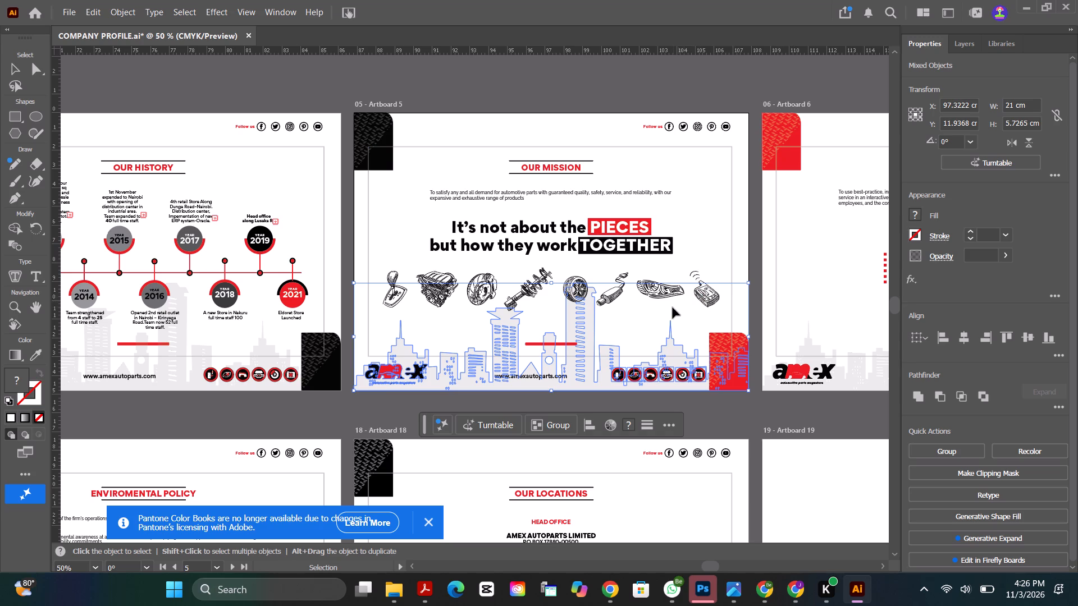
alt+scroll(672, 314, down, 4)
alt+scroll(675, 338, up, 2)
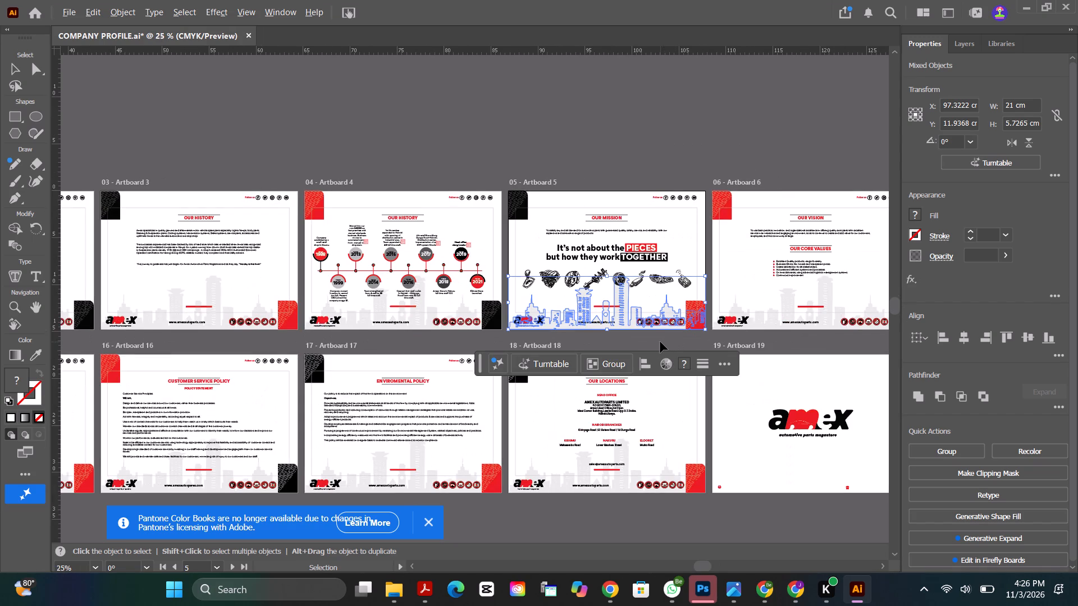
Return to Photoshop and add a layer mask to the white tote image from the subject selection.
click(707, 588)
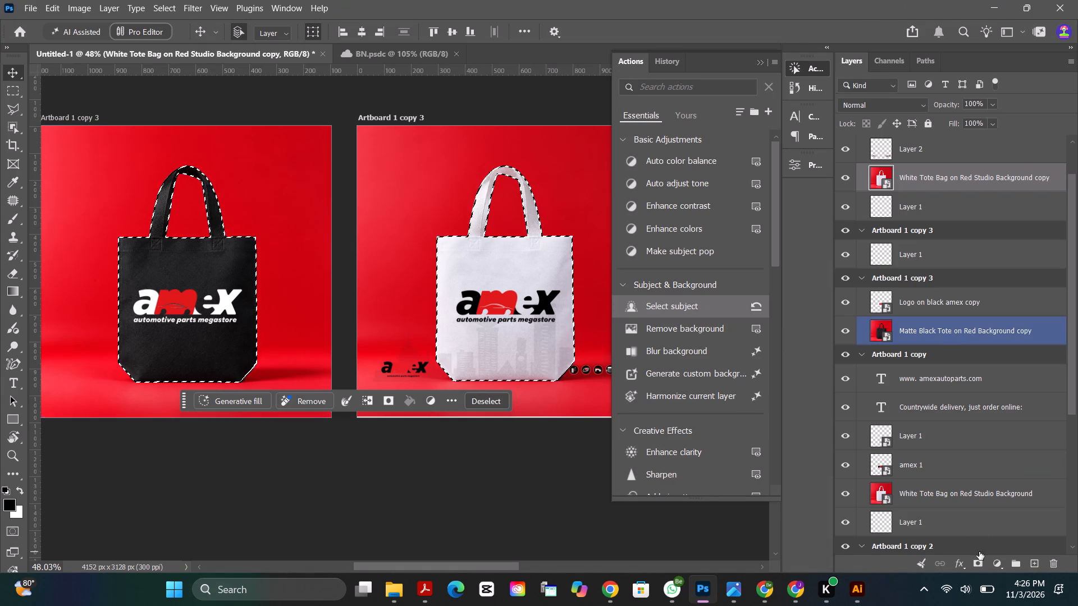
click(979, 564)
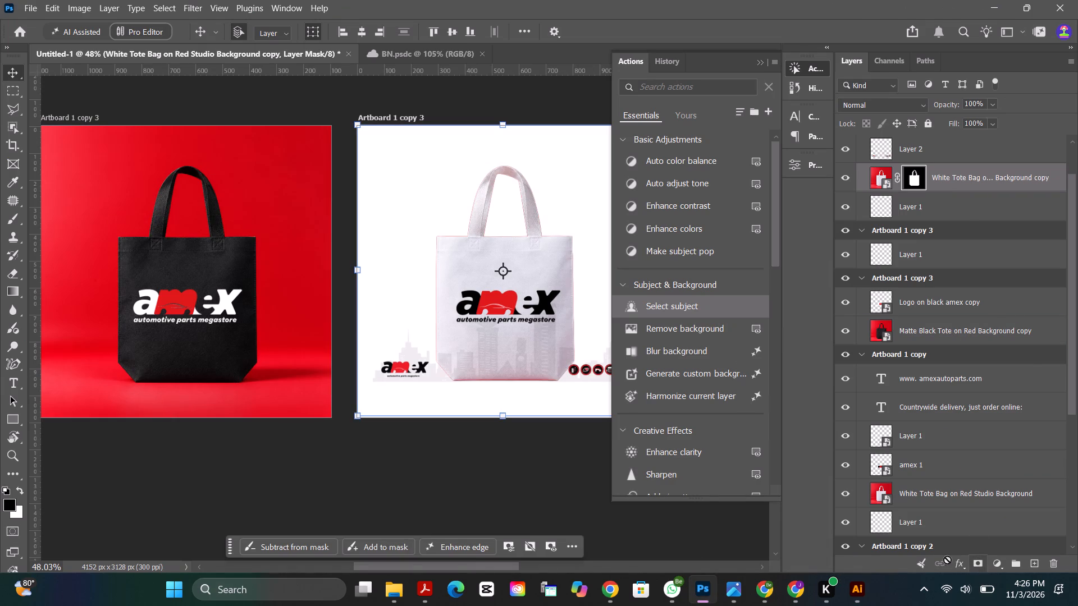
Examine the masked white tote with its skyline strip and compare it with the black tote and the upper mockup artboards.
click(543, 483)
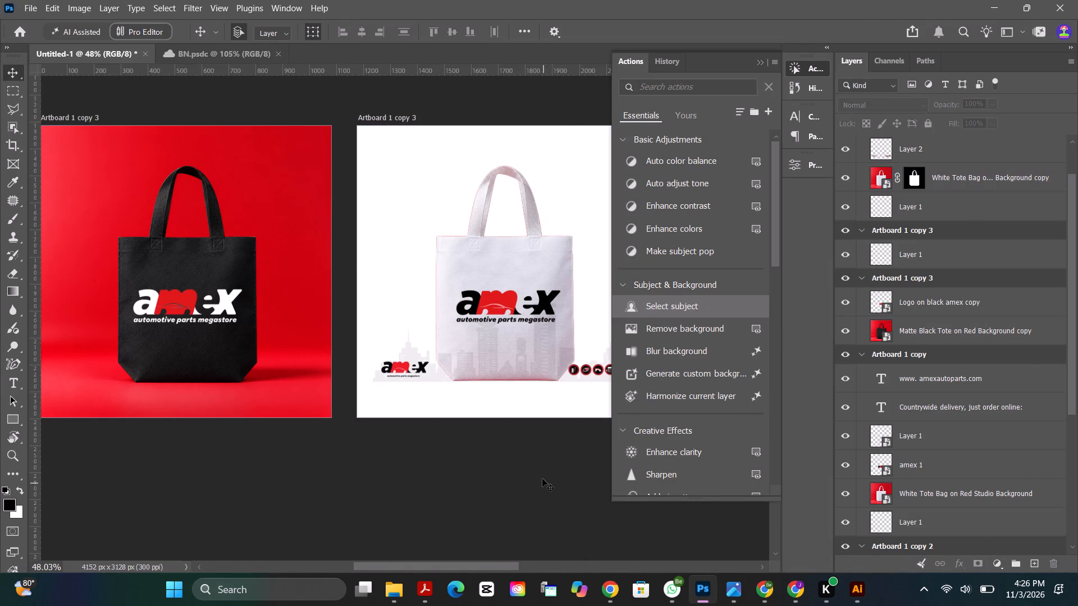
alt+scroll(523, 267, up, 5)
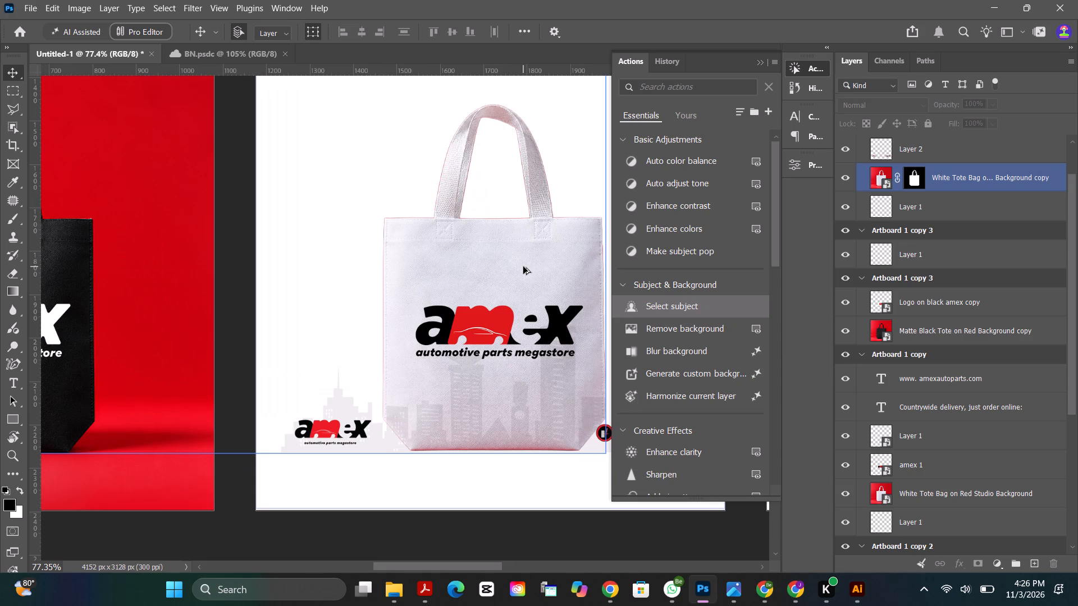
alt+scroll(523, 266, down, 16)
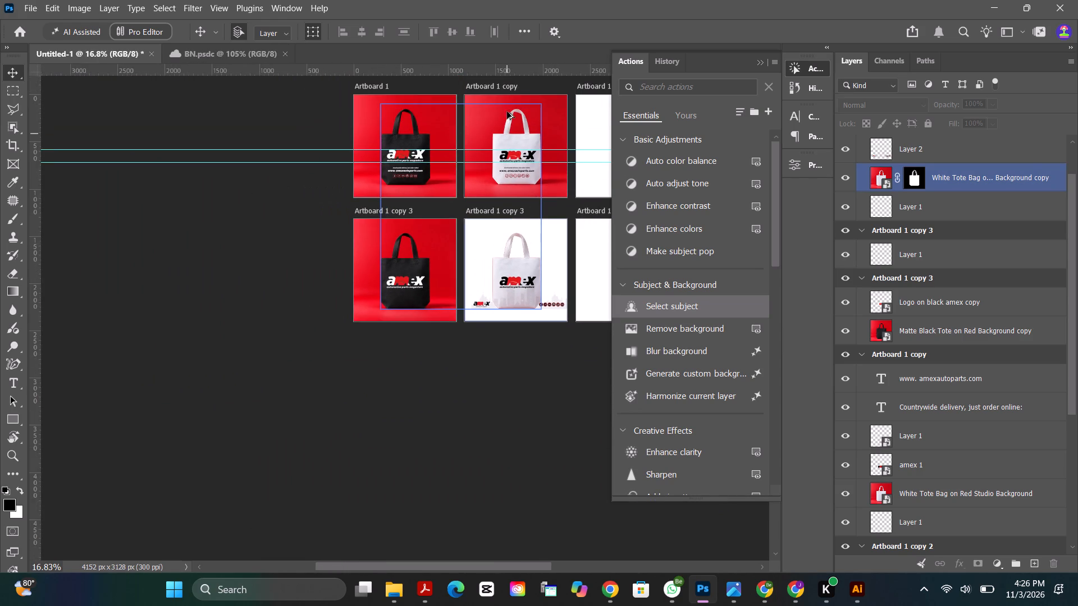
alt+scroll(507, 93, up, 3)
drag(776, 240, 776, 214)
drag(775, 221, 774, 208)
alt+scroll(568, 322, up, 2)
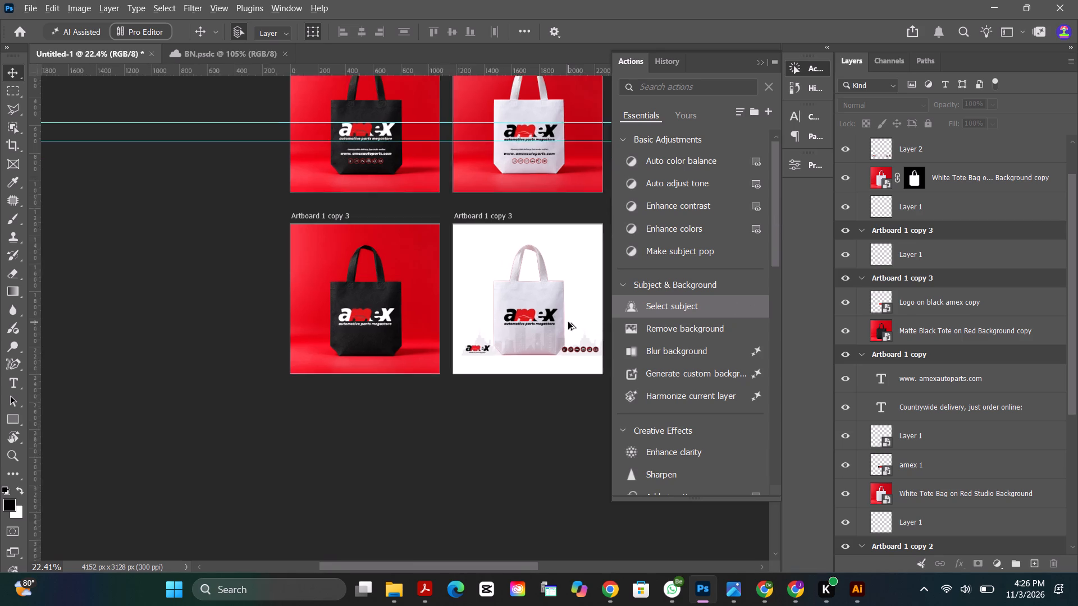
alt+scroll(568, 322, up, 3)
click(527, 347)
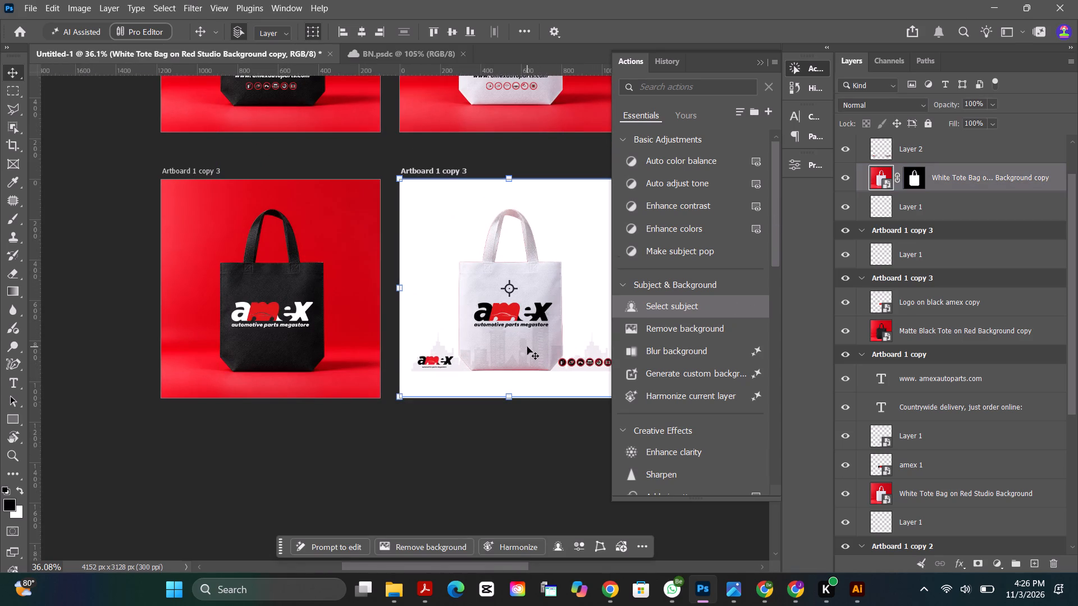
alt+scroll(526, 330, up, 5)
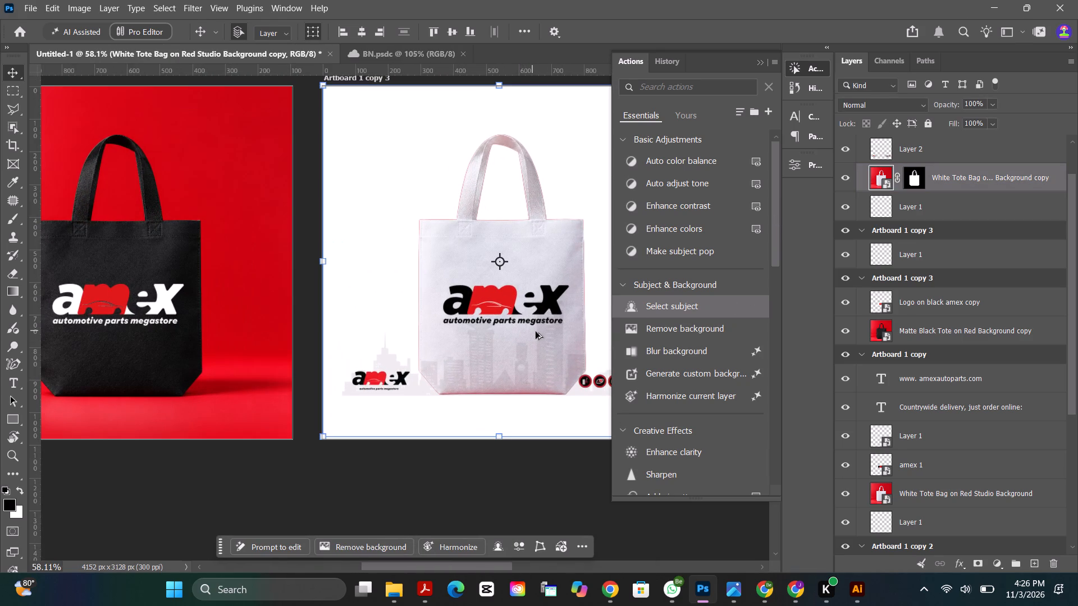
alt+scroll(549, 301, up, 2)
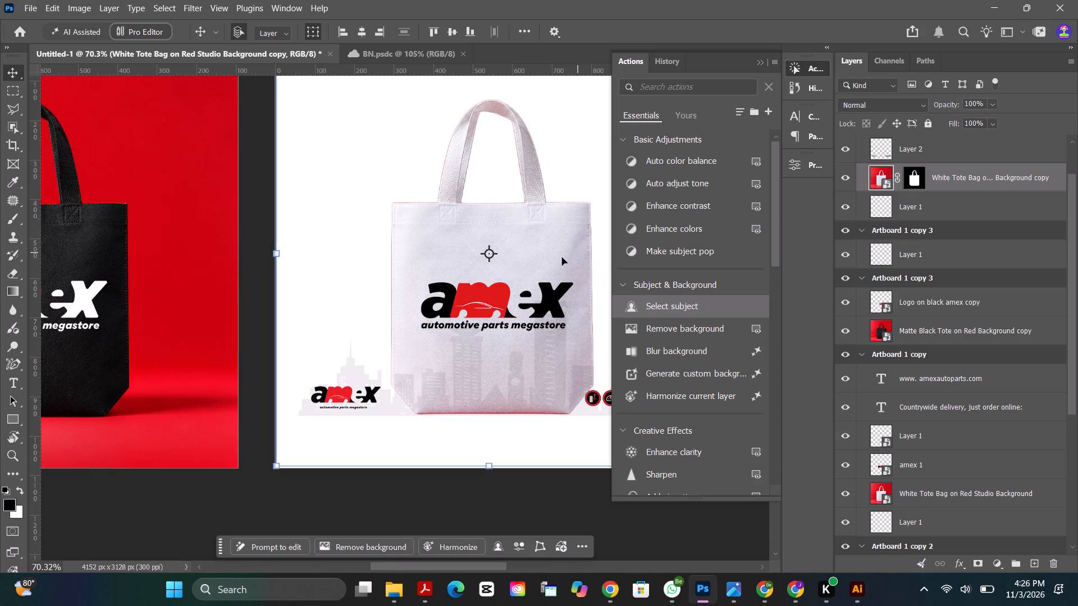
alt+scroll(363, 282, down, 6)
click(229, 264)
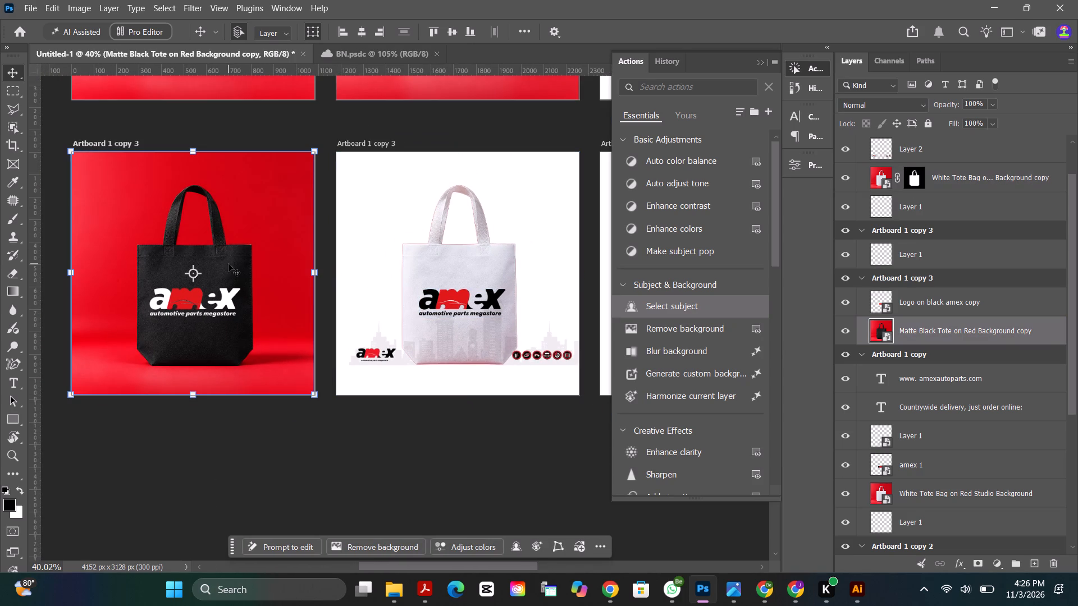
scroll(933, 190, up, 2)
click(939, 222)
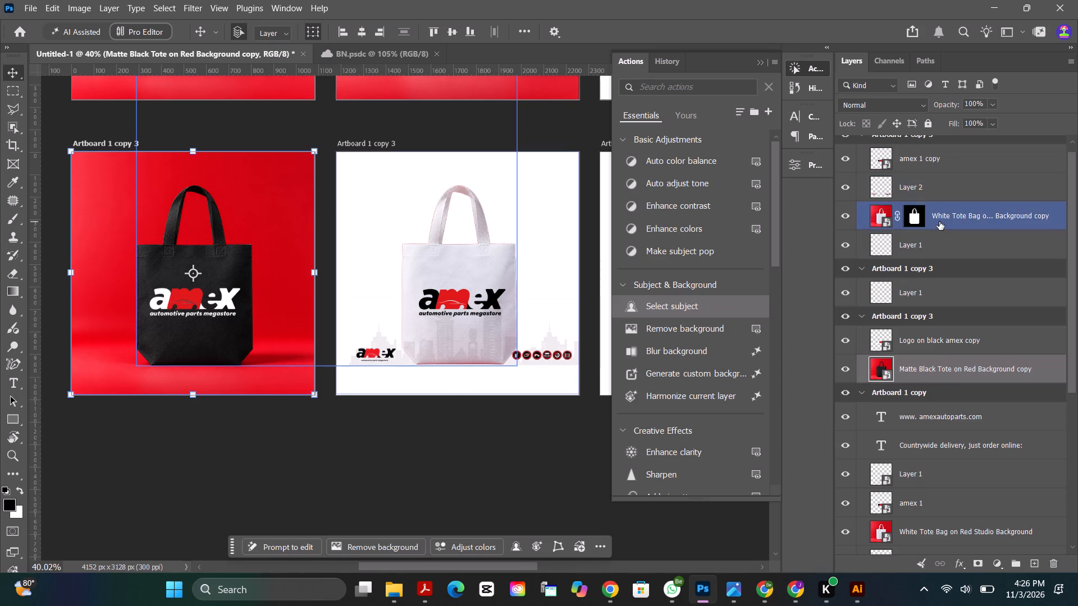
alt+scroll(494, 264, up, 3)
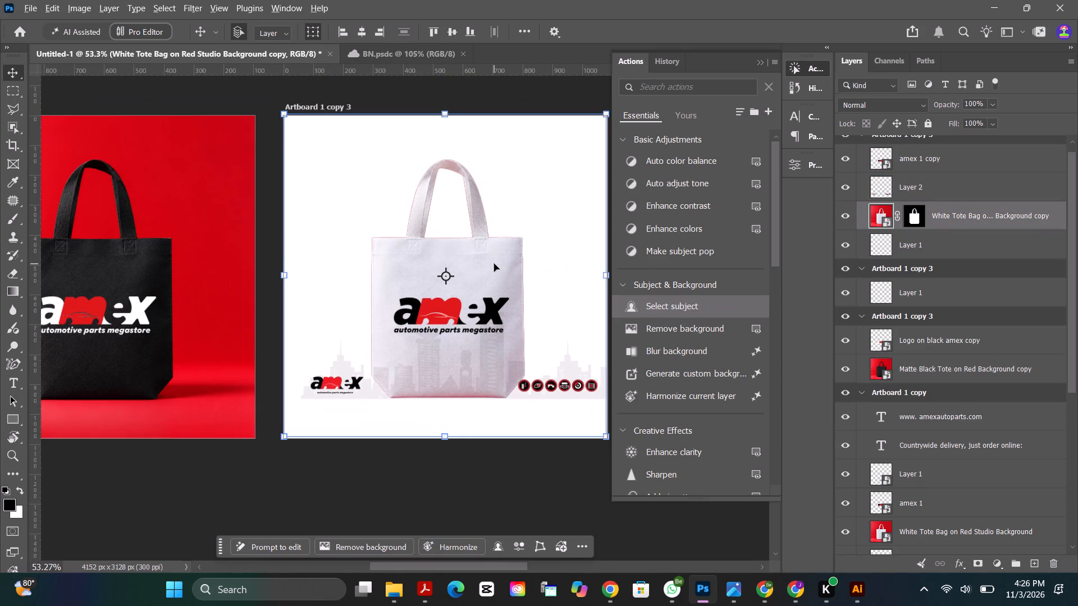
alt+scroll(492, 264, up, 3)
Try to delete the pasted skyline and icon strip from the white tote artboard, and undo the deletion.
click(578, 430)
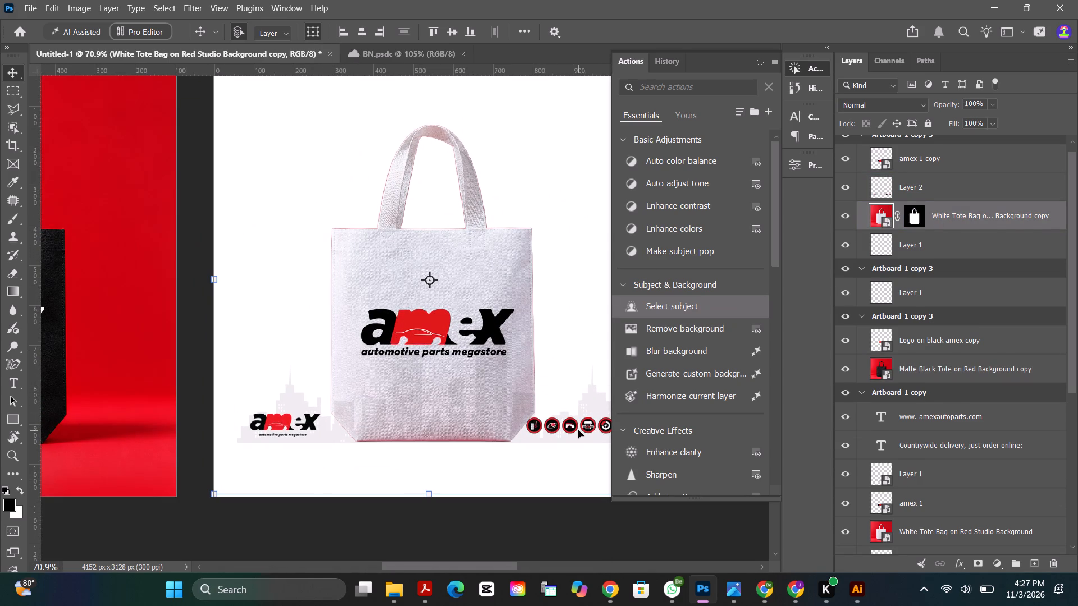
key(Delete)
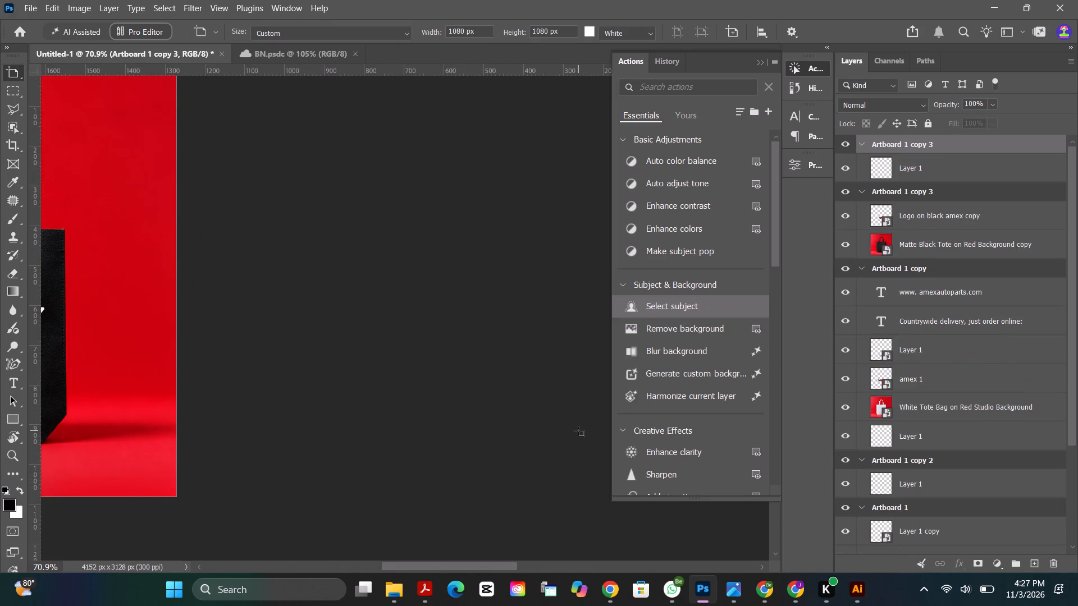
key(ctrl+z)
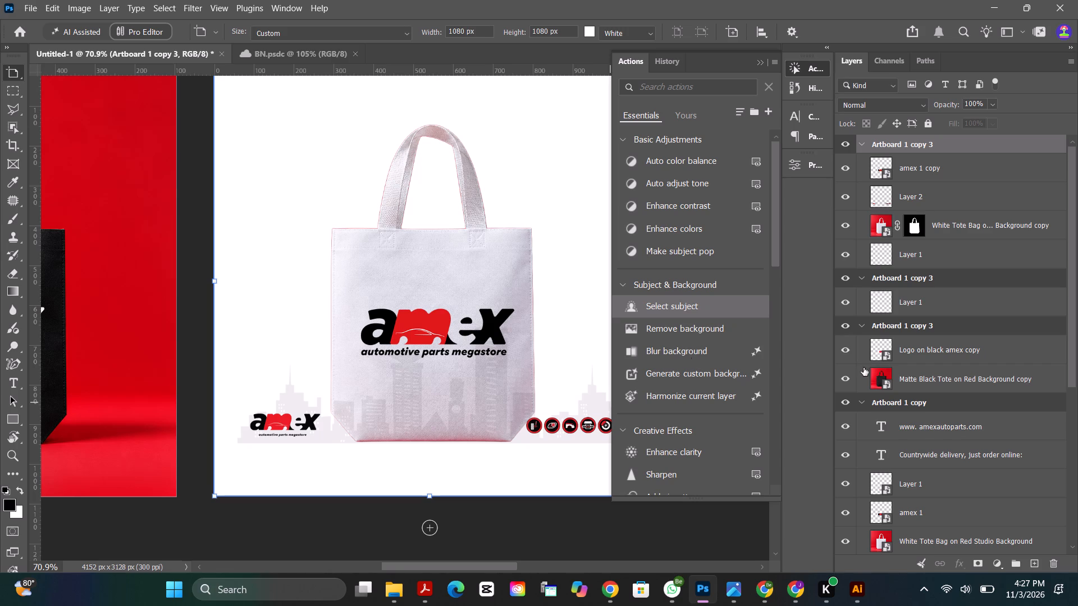
Delete the pasted skyline layer, Layer 2, from the masked white tote's artboard.
click(441, 371)
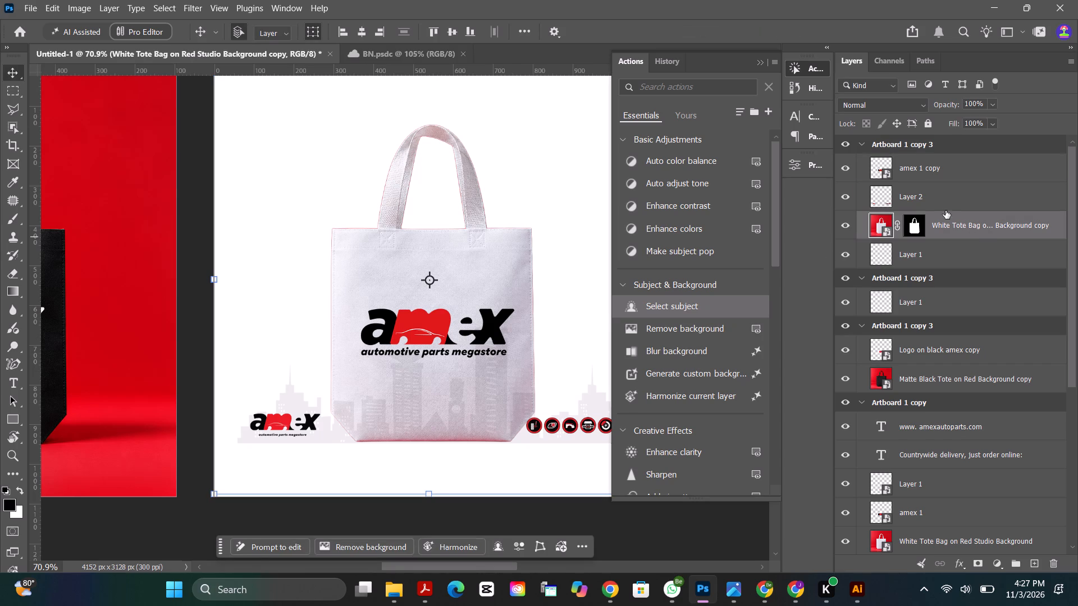
click(929, 192)
key(Delete)
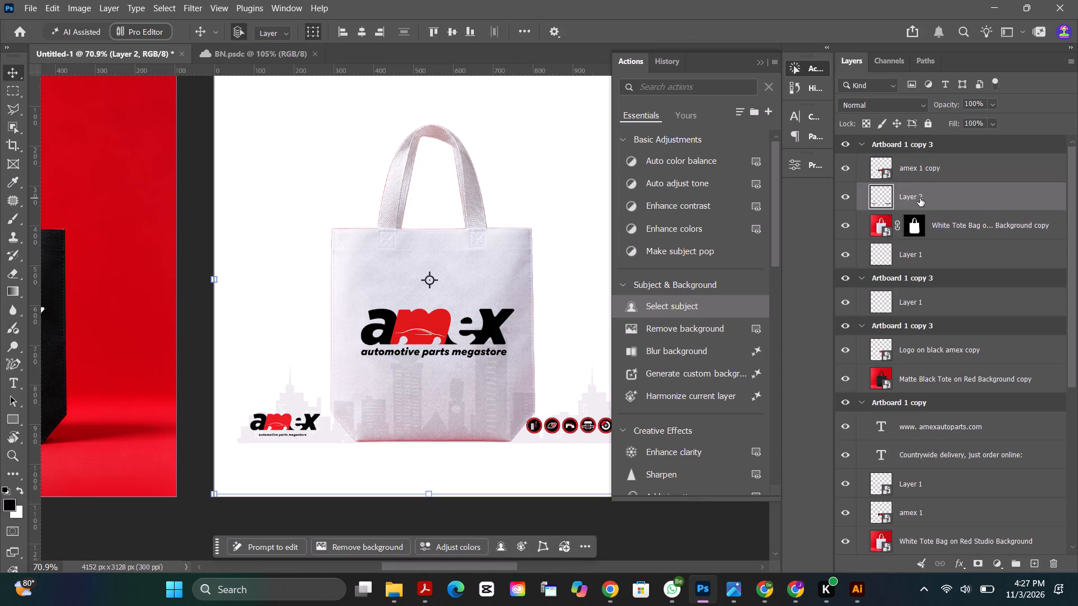
Delete the row of round car-part icons below the website address on the white tote in Artboard 1 copy.
alt+scroll(474, 389, down, 2)
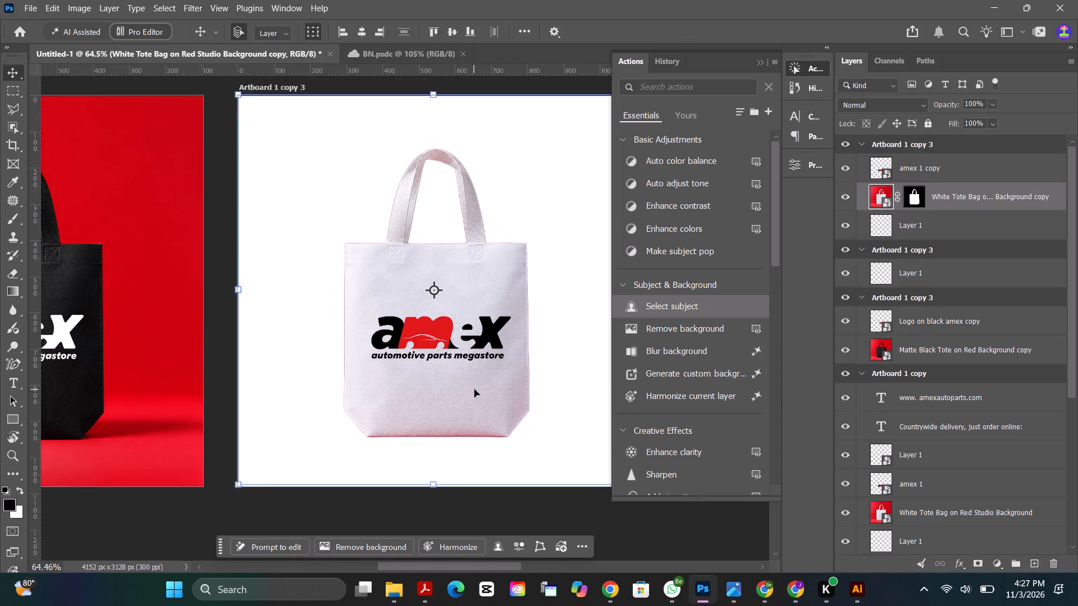
alt+scroll(474, 389, down, 12)
alt+scroll(468, 163, up, 6)
alt+scroll(476, 274, up, 4)
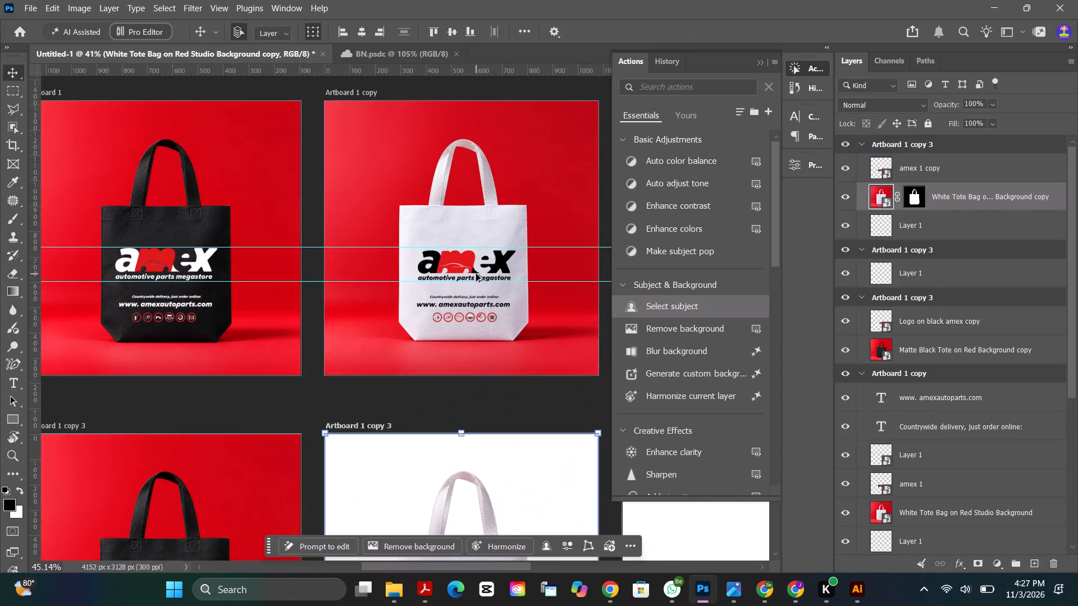
click(476, 324)
alt+scroll(475, 324, up, 11)
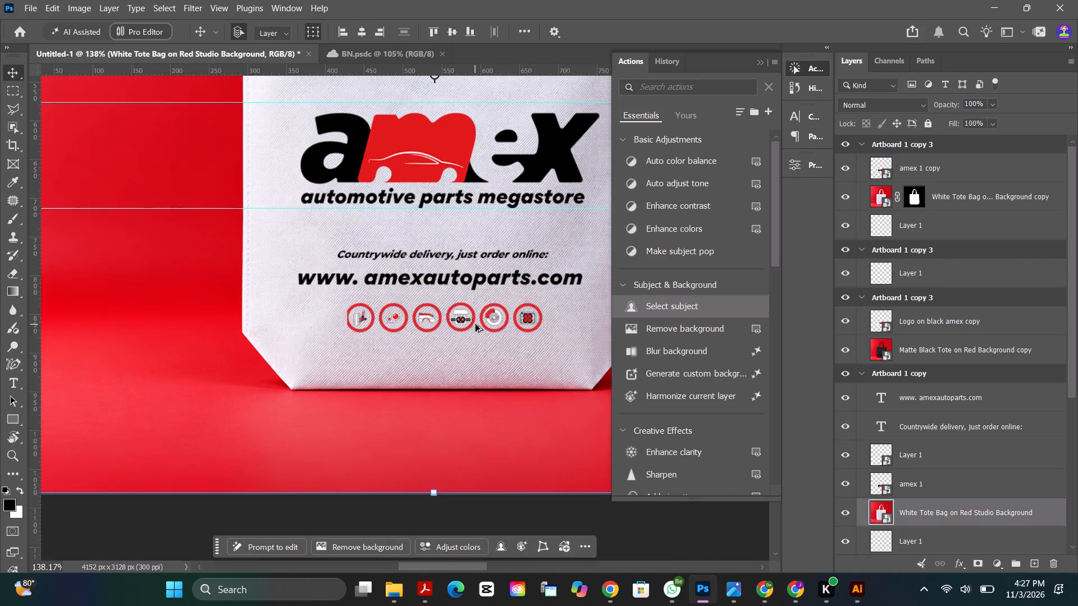
click(506, 323)
key(Delete)
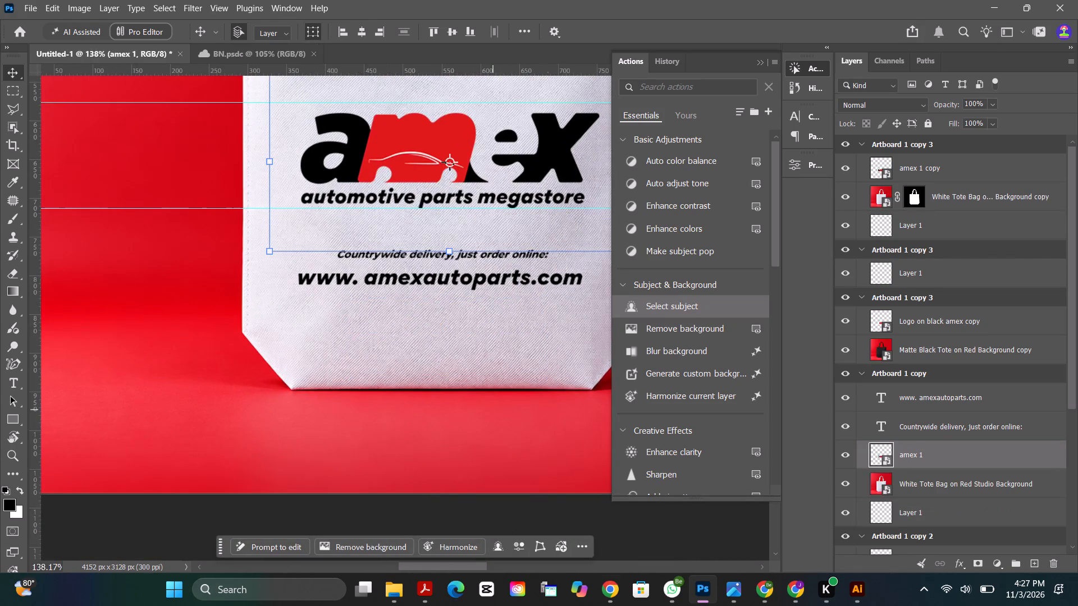
Switch to Illustrator, select the footer group on the Our Locations artboard, and expand it into its subgroups in the layer structure.
click(854, 591)
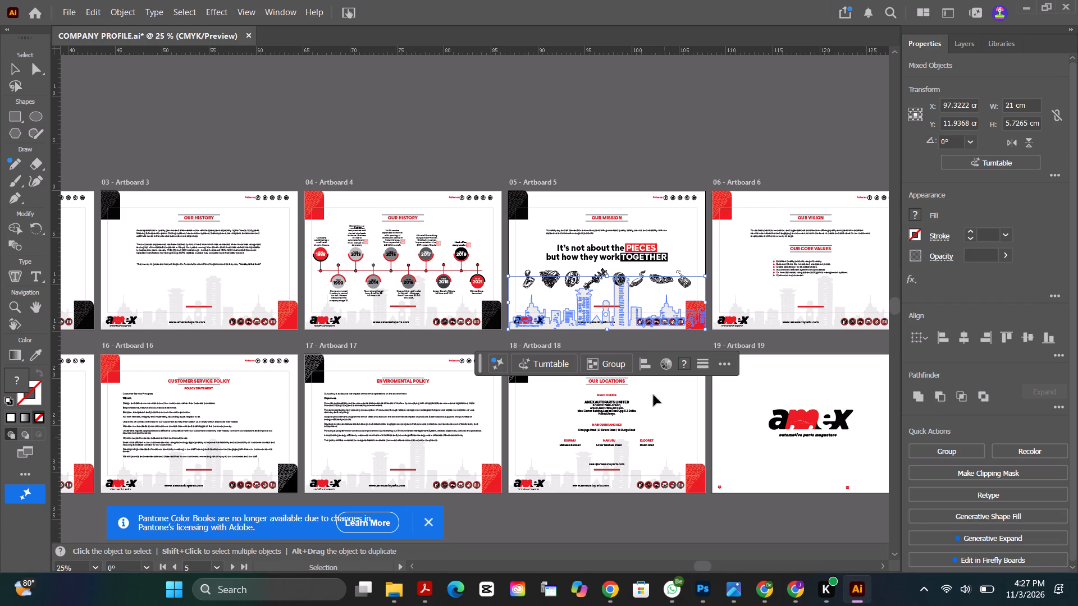
click(734, 417)
click(672, 484)
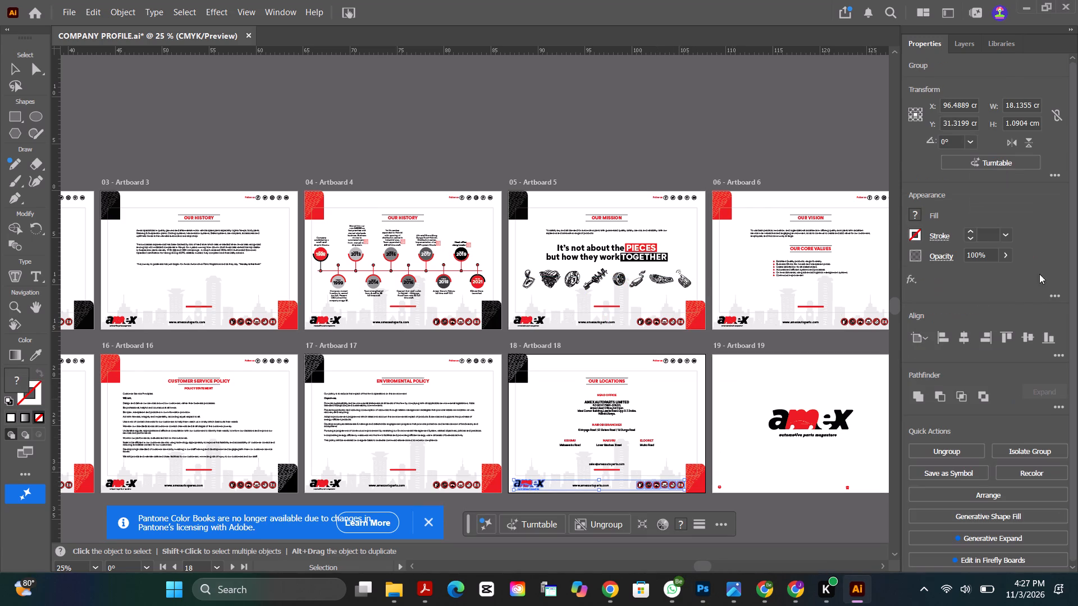
click(966, 42)
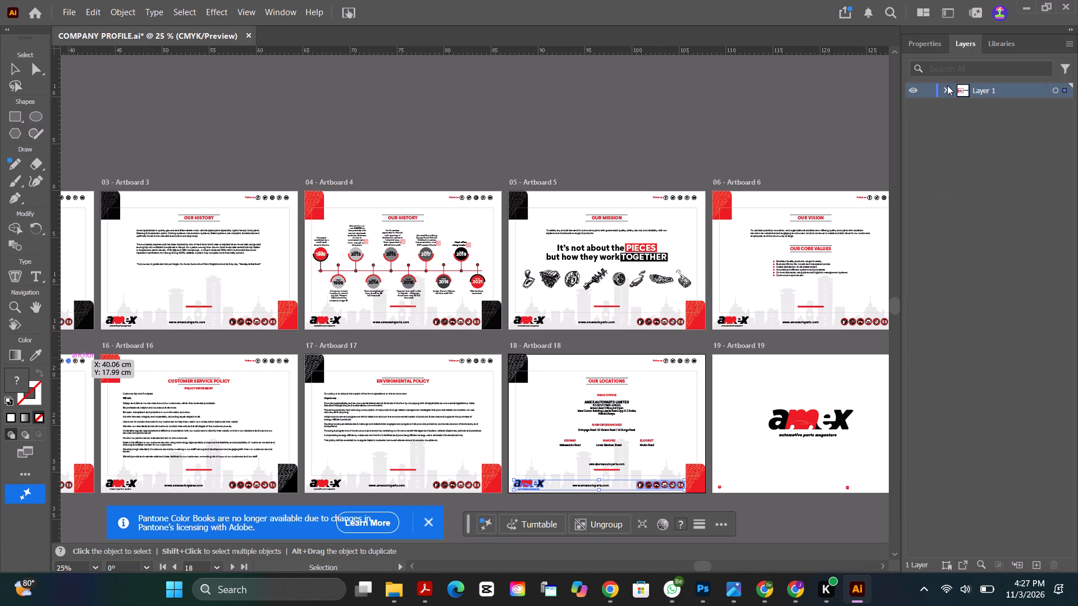
click(947, 85)
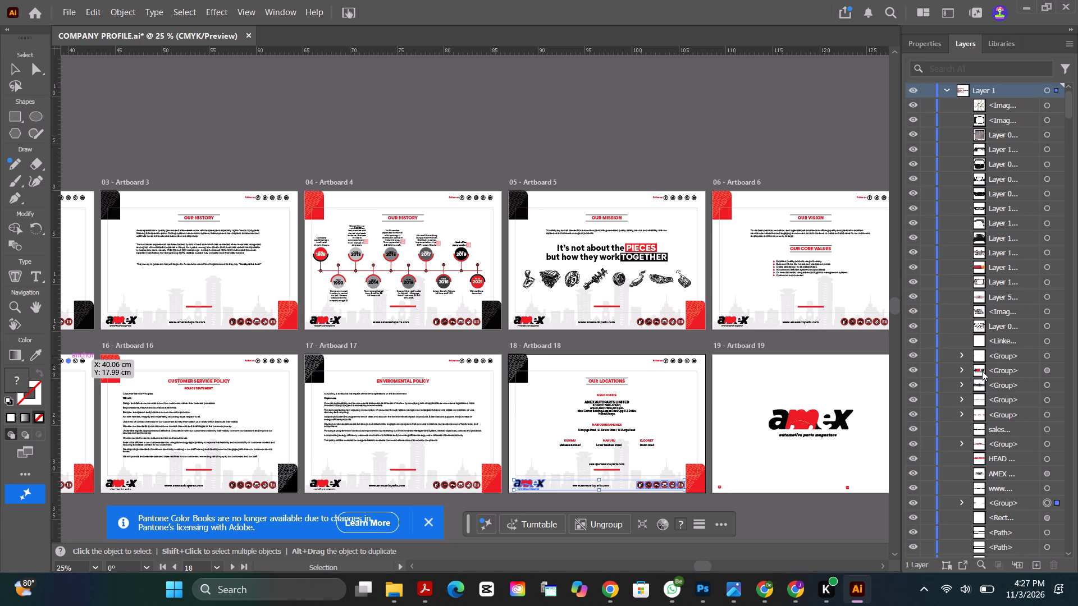
click(663, 484)
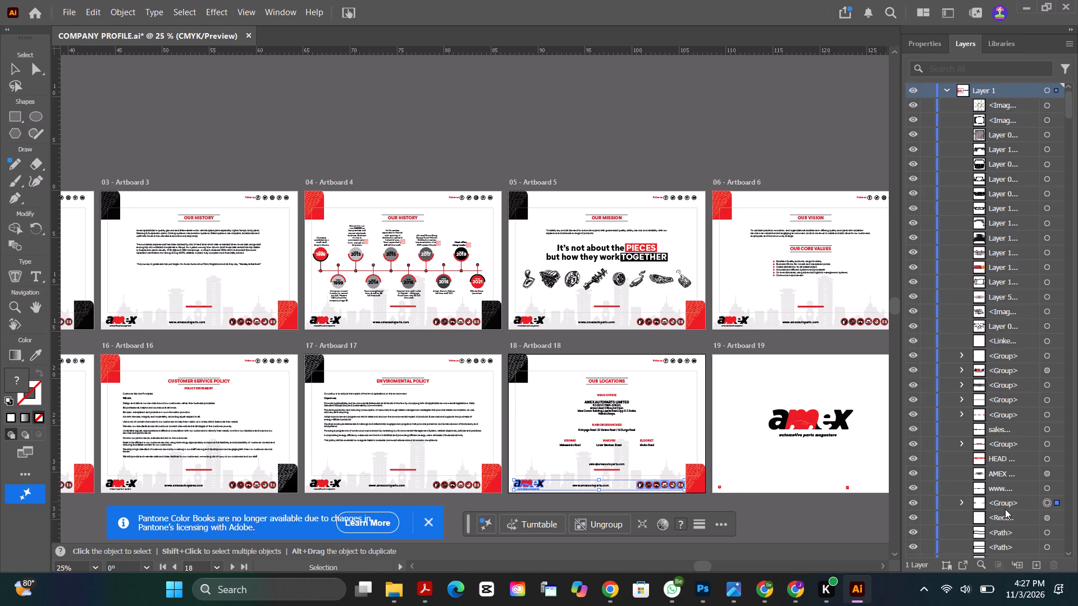
click(979, 505)
click(962, 503)
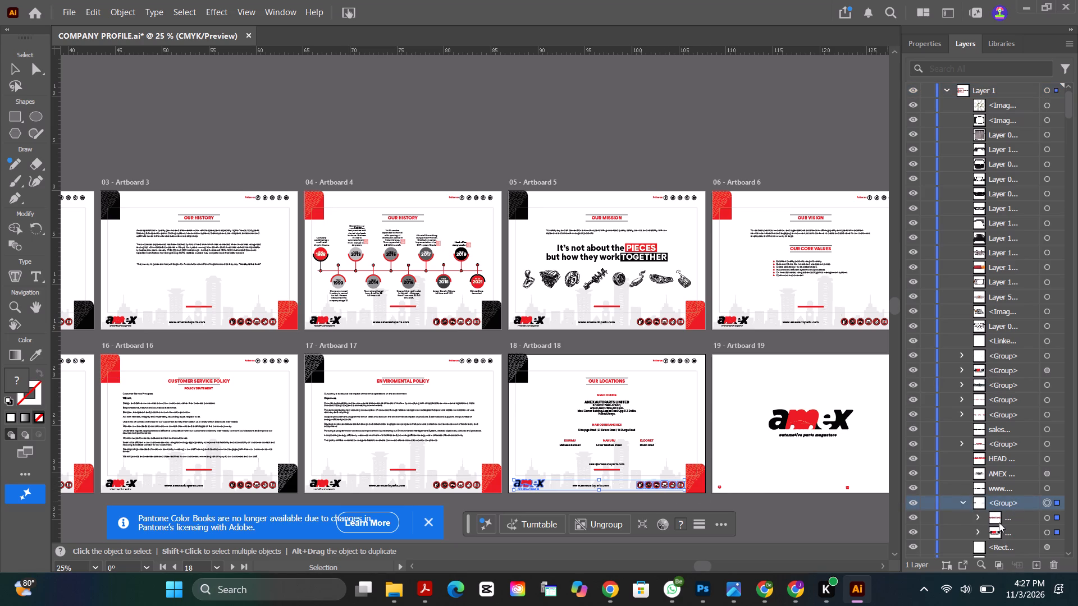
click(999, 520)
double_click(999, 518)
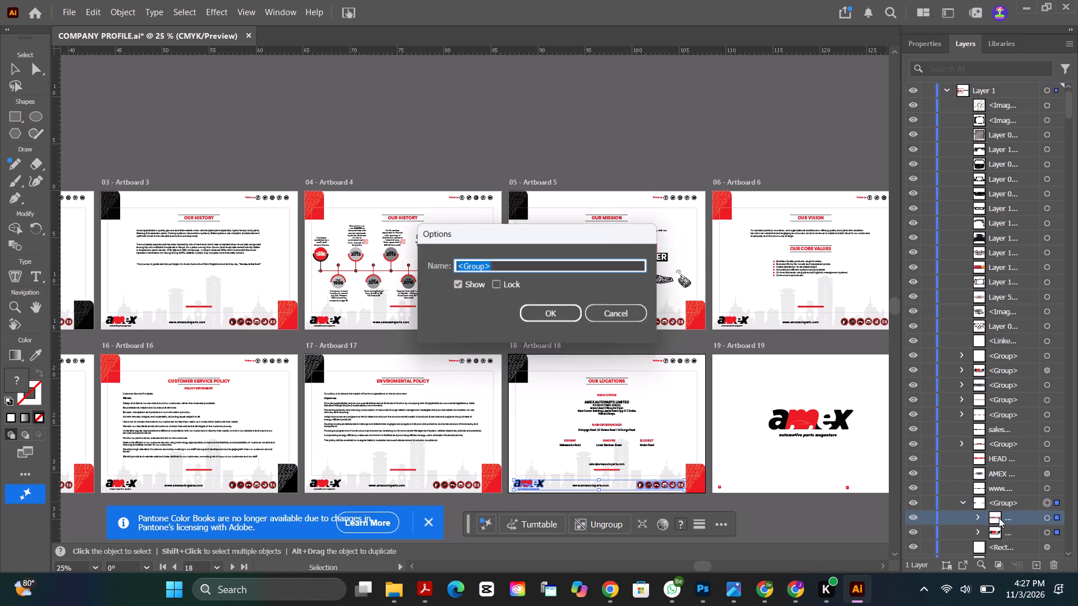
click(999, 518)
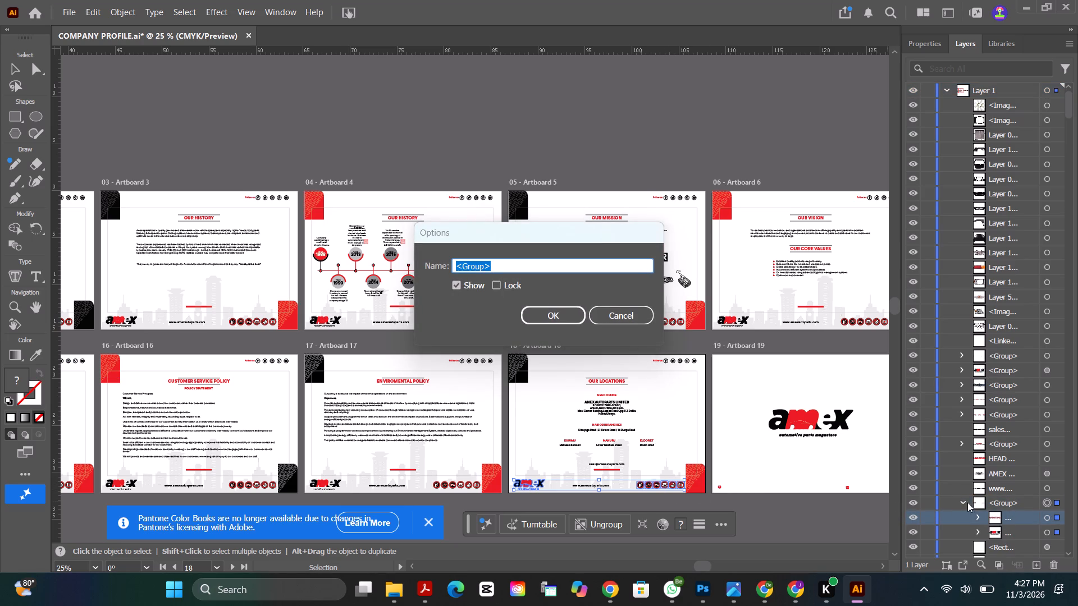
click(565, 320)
Select only the round car-part icons subgroup within the Our Locations footer group and copy it.
click(1005, 515)
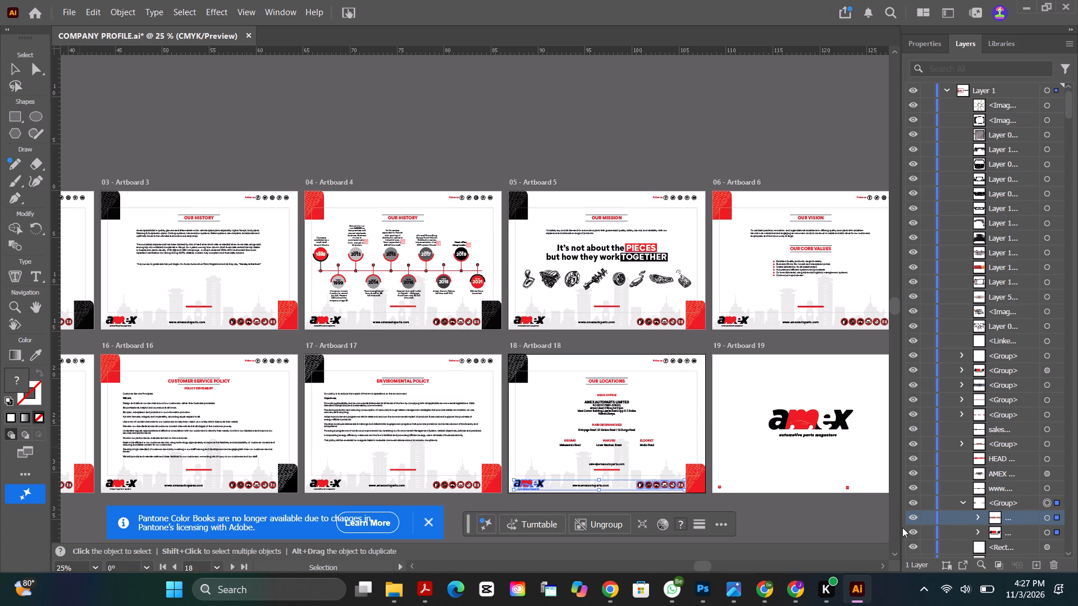
click(1056, 532)
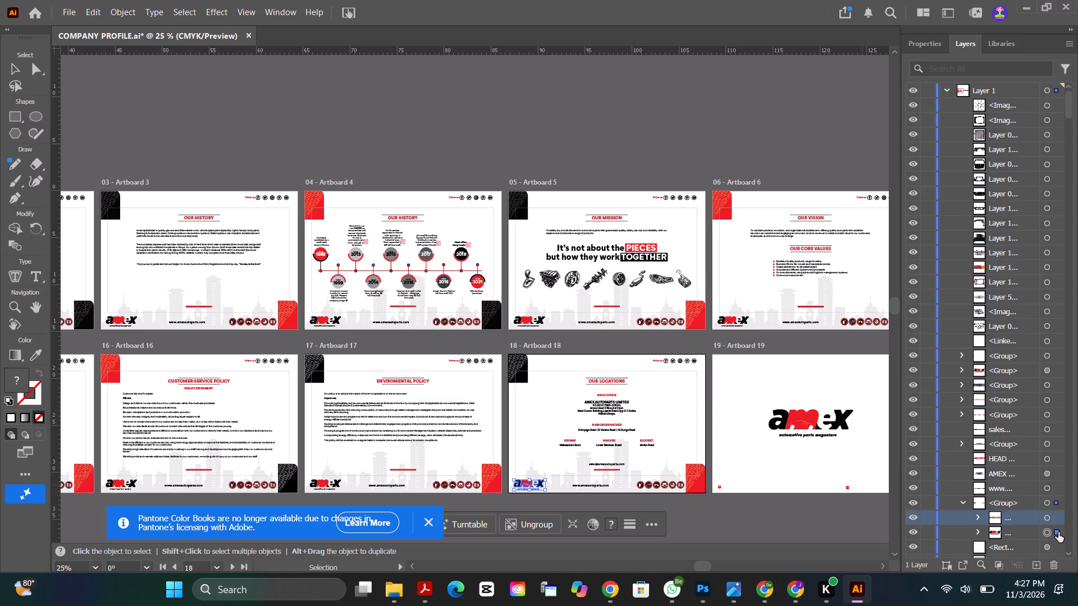
click(1058, 532)
click(1057, 502)
click(1055, 504)
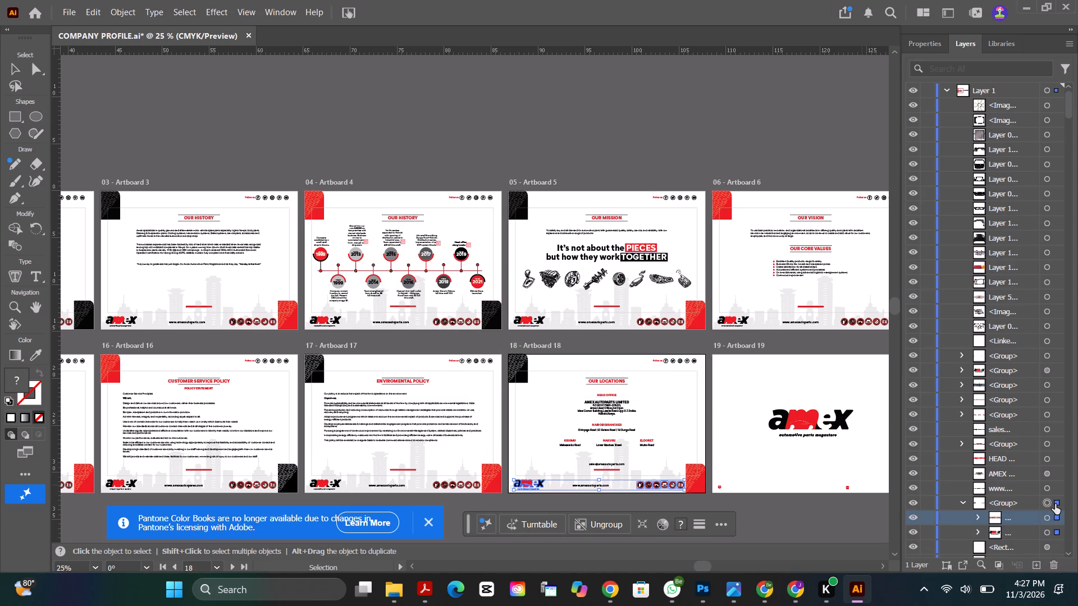
click(1057, 504)
click(1057, 518)
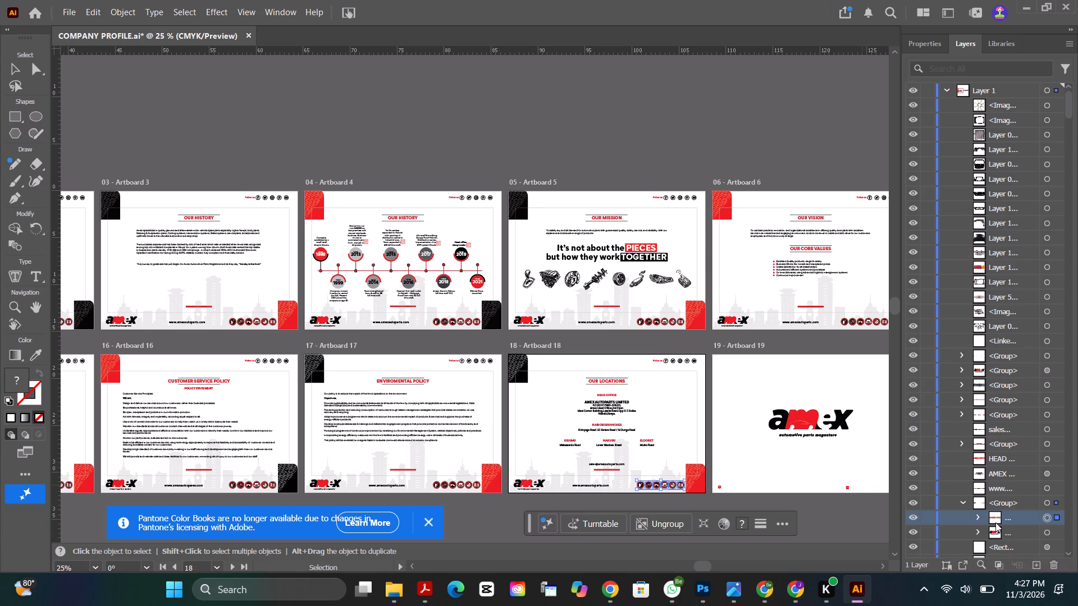
key(ctrl+c)
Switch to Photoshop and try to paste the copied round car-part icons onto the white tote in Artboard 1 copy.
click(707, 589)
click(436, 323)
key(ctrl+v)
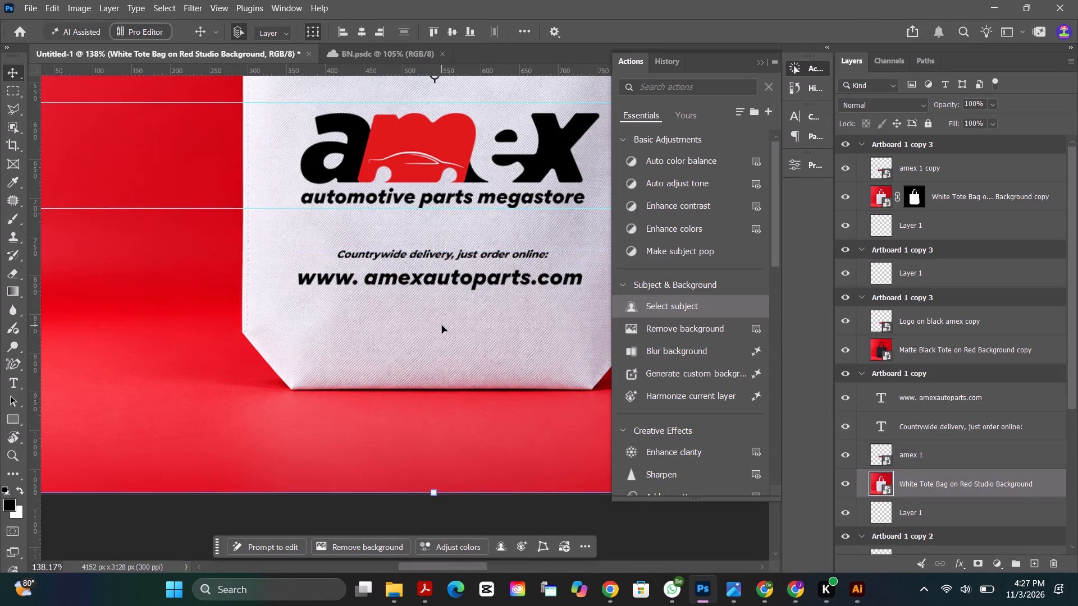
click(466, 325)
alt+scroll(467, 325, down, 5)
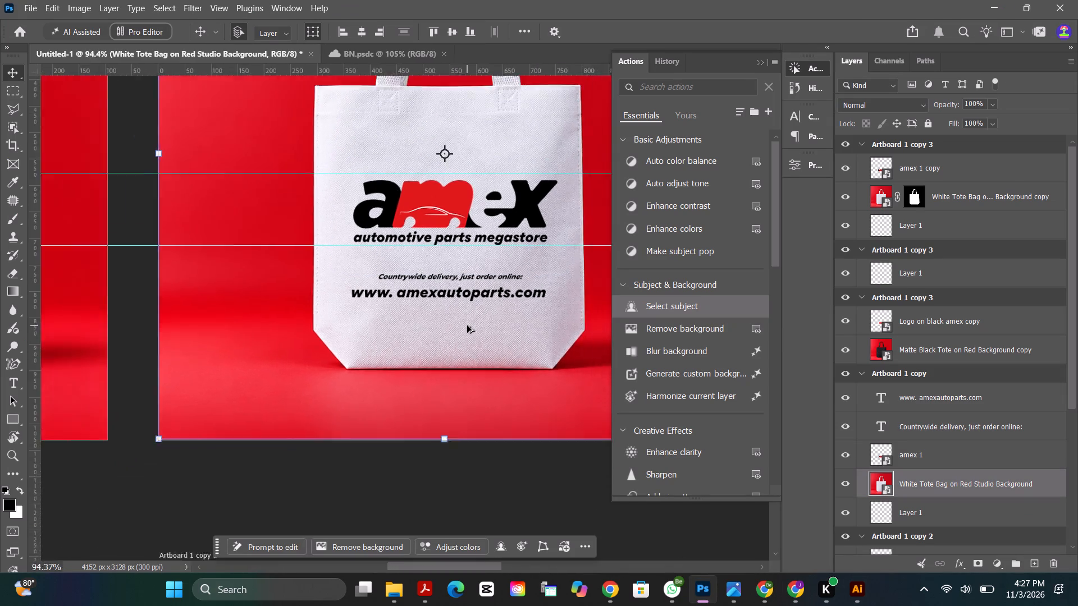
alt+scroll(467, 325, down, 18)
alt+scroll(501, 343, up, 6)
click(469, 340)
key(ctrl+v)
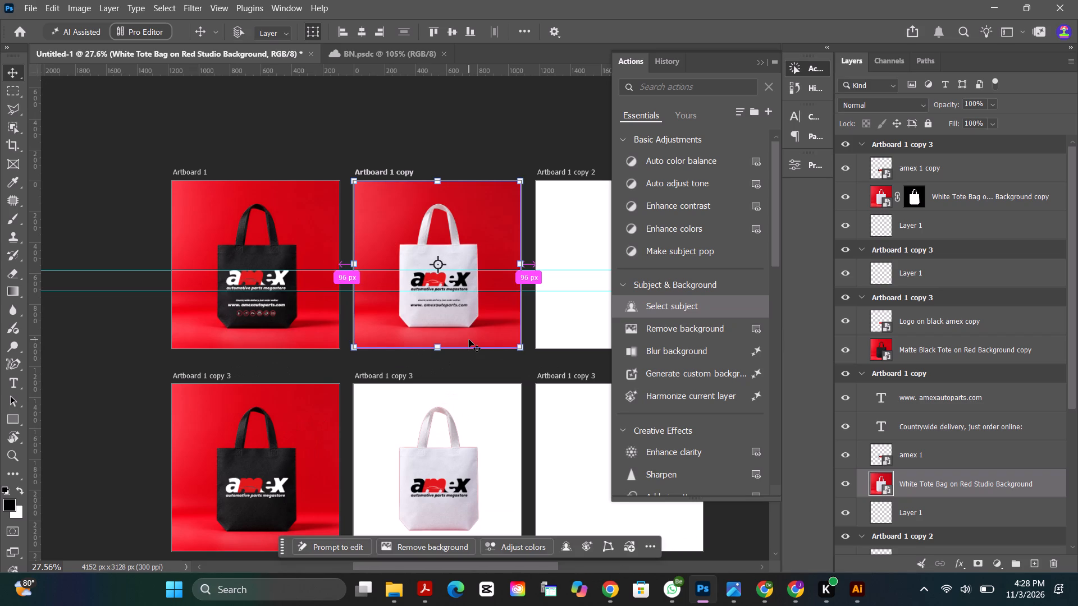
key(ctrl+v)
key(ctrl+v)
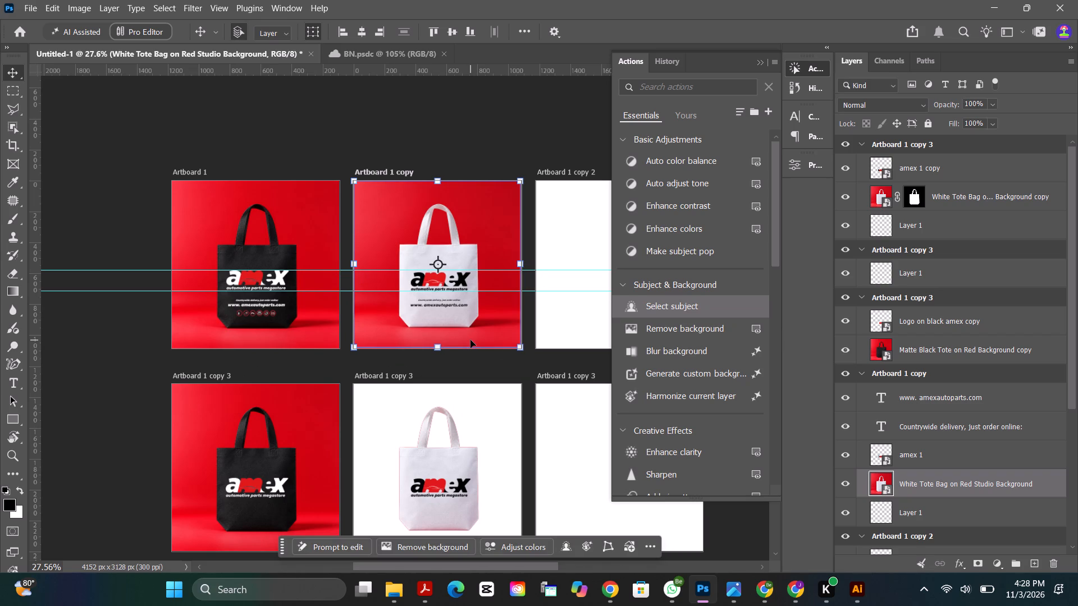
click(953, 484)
Switch to Illustrator, expand the footer's round car-part icons subgroup, select all six individual icon groups inside it and copy them.
click(858, 590)
scroll(671, 493, up, 3)
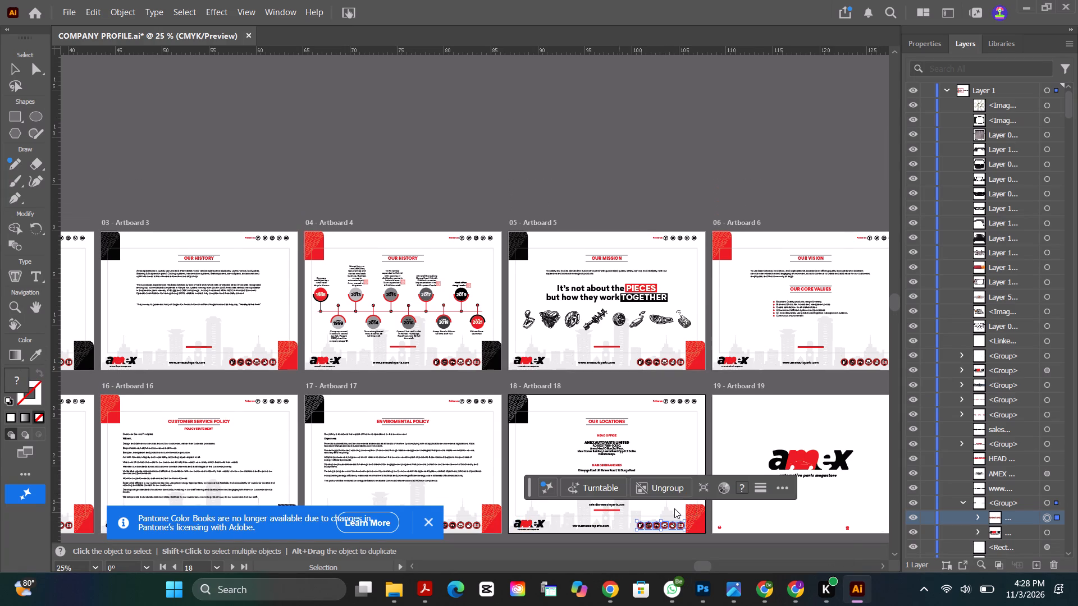
scroll(674, 511, down, 10)
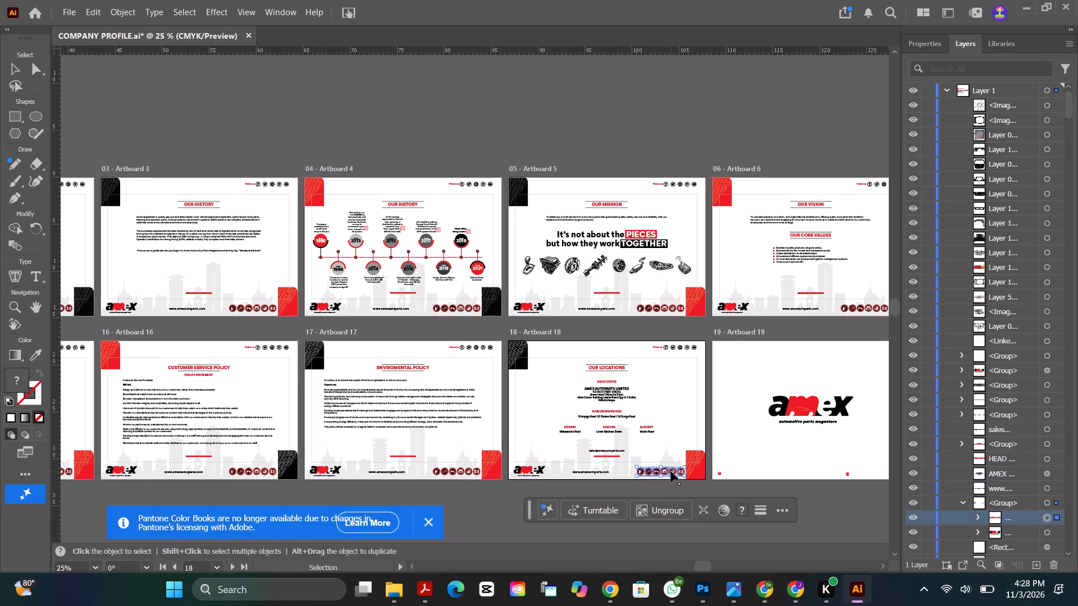
alt+scroll(671, 471, up, 12)
click(693, 421)
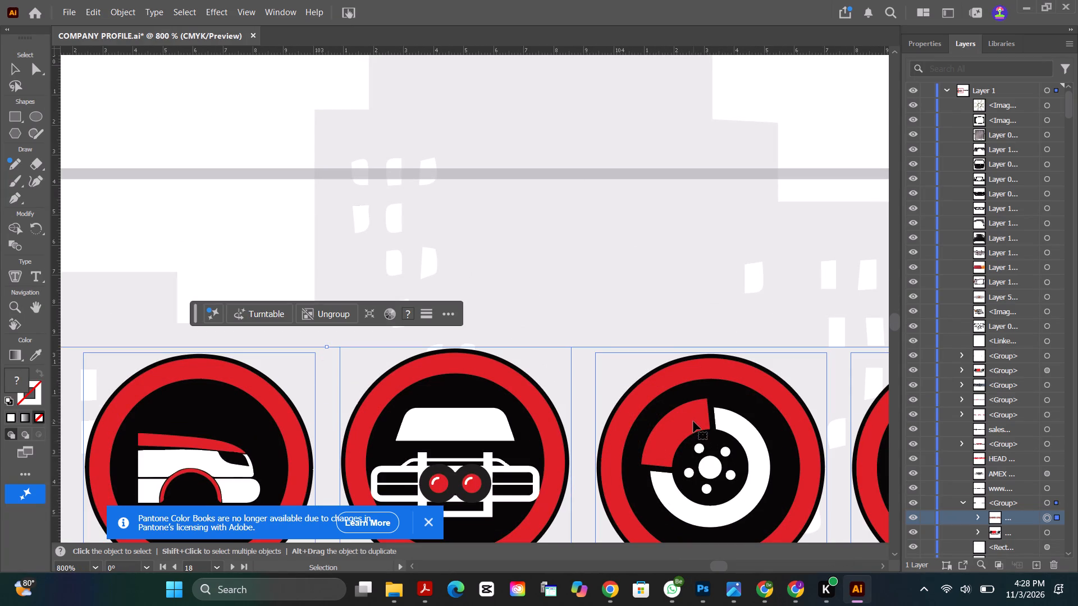
alt+scroll(693, 421, down, 9)
alt+scroll(696, 429, up, 3)
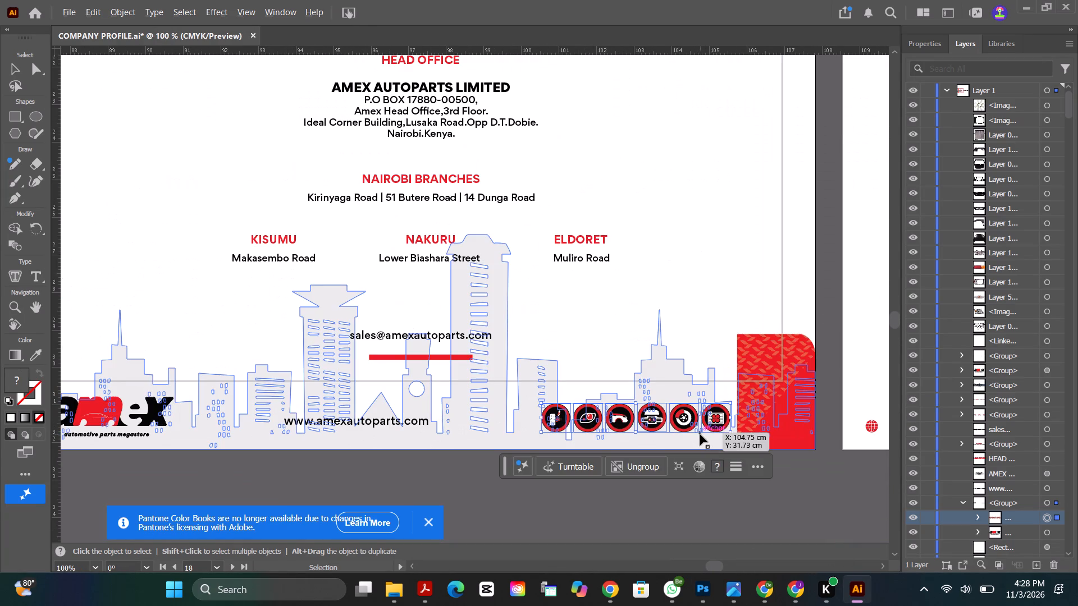
click(977, 517)
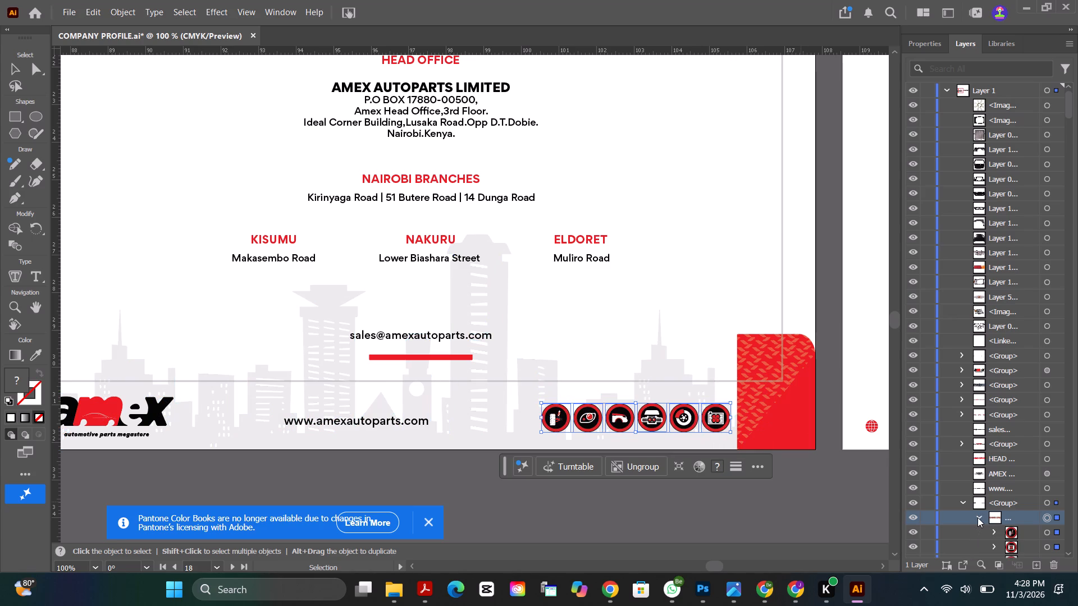
scroll(979, 517, down, 20)
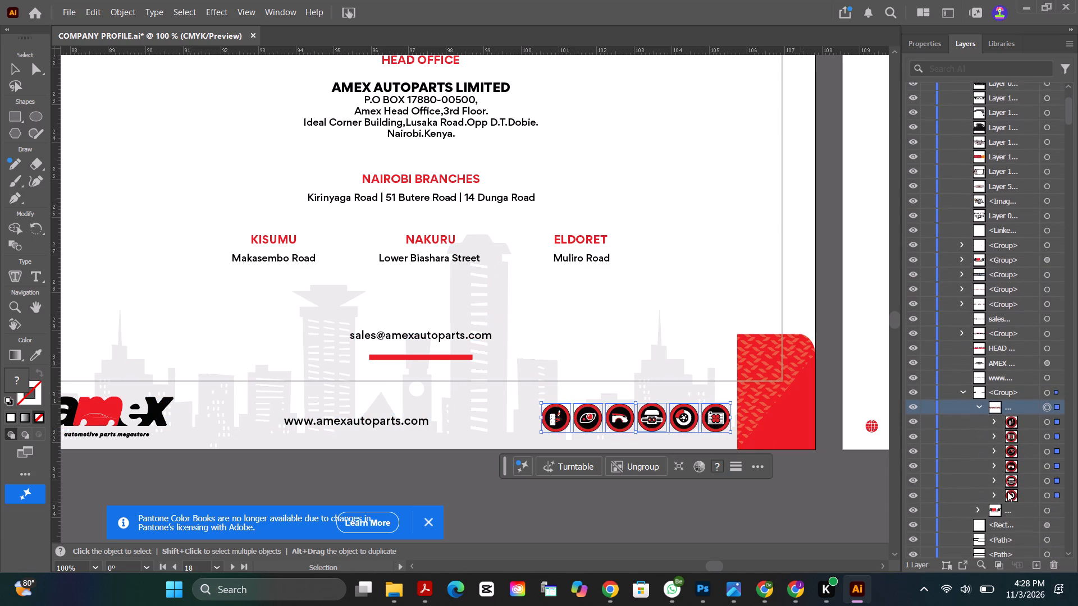
click(1013, 498)
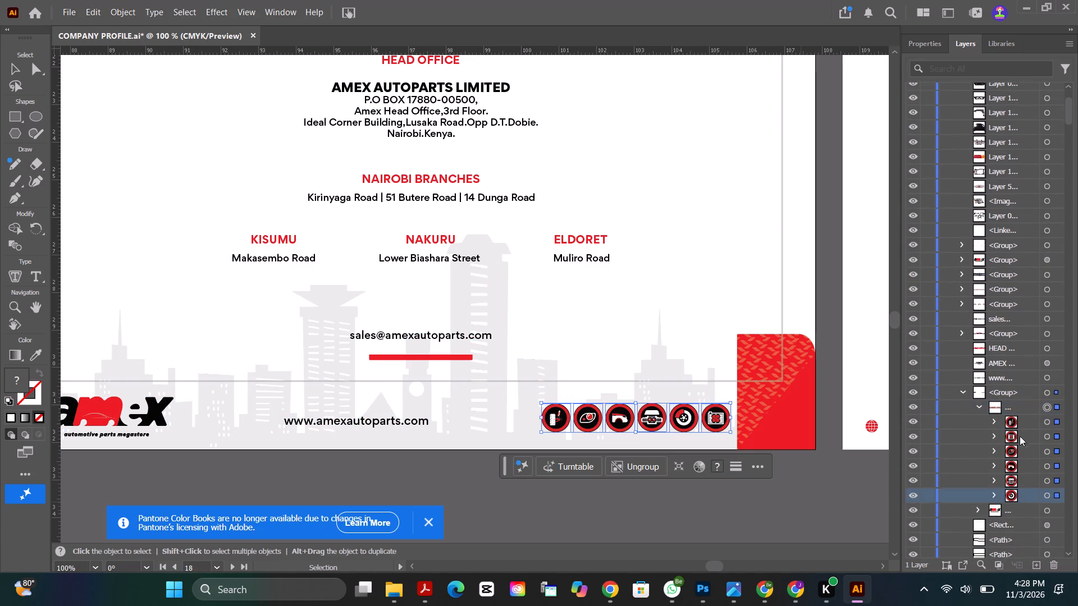
shift+click(1016, 423)
key(ctrl+c)
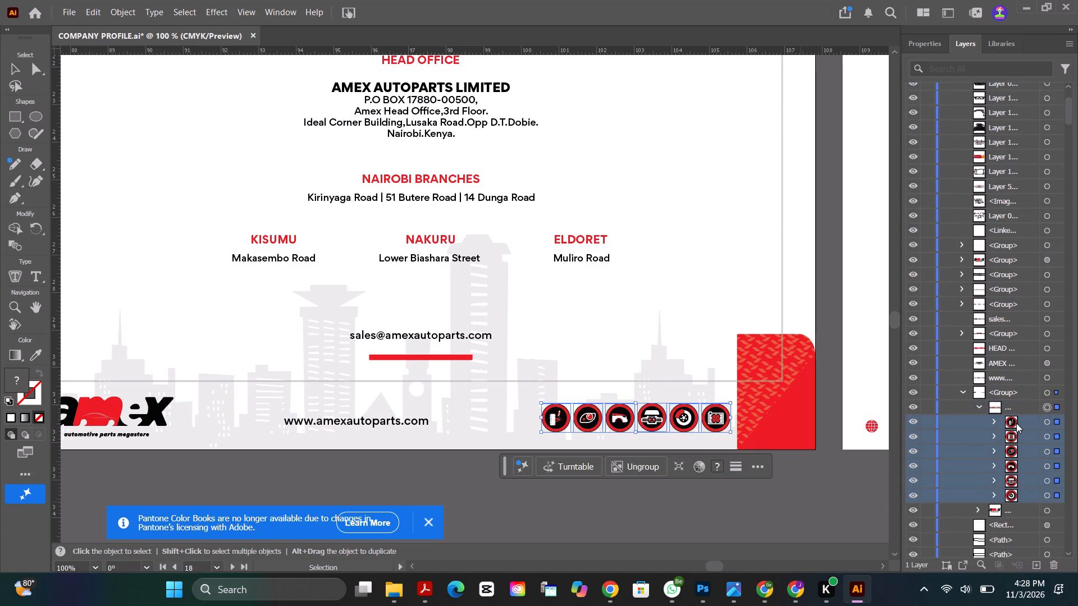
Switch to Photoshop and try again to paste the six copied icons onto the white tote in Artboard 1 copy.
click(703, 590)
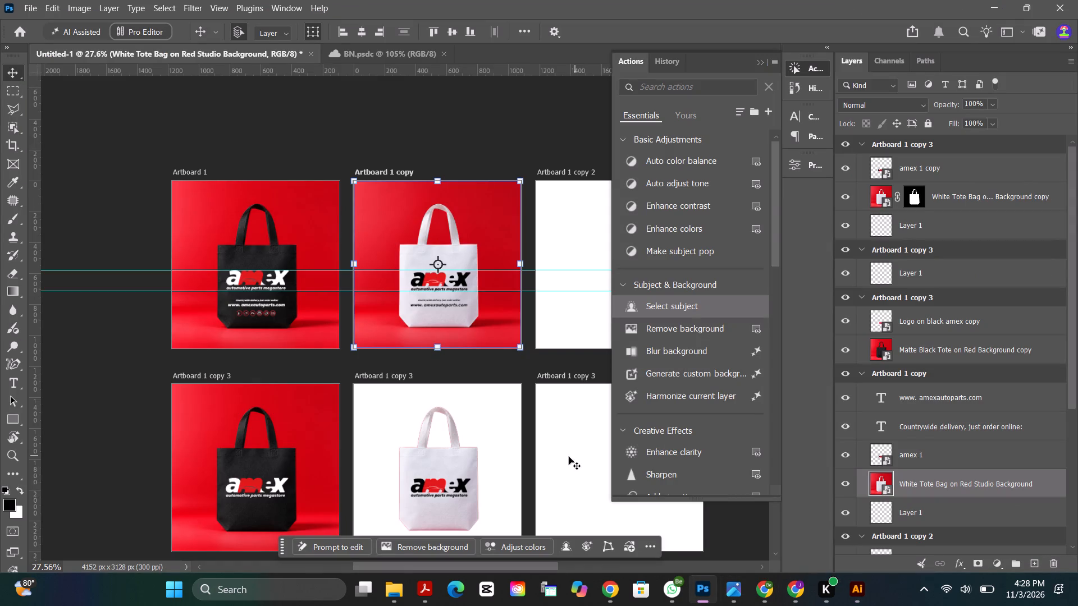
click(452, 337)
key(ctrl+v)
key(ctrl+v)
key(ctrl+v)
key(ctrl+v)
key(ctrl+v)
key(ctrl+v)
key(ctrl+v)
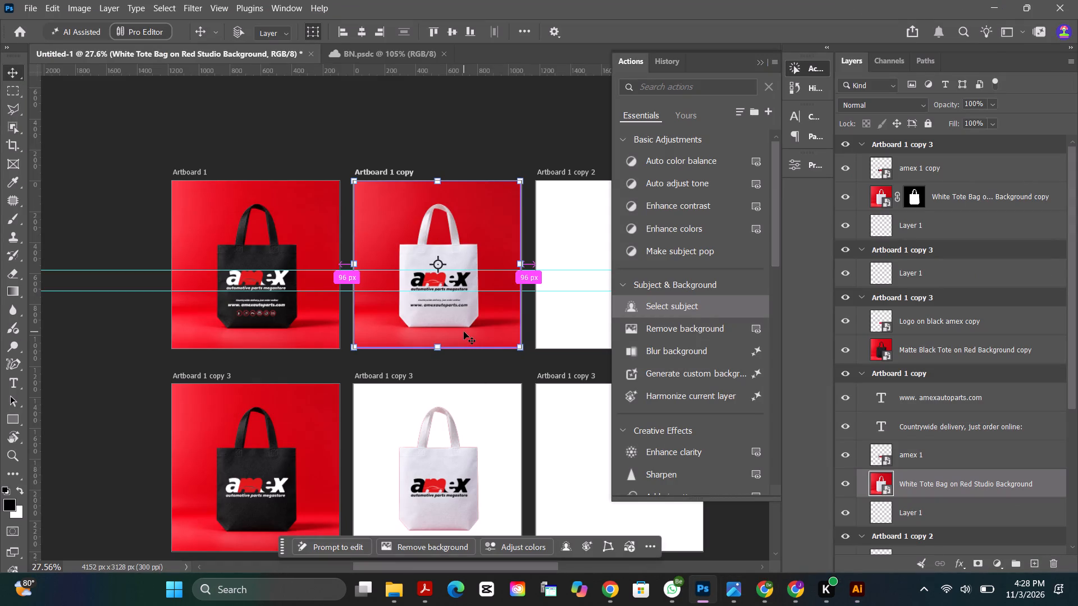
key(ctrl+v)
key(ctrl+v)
Switch to Illustrator and start exporting the company profile artwork with PNG as the file format.
click(854, 594)
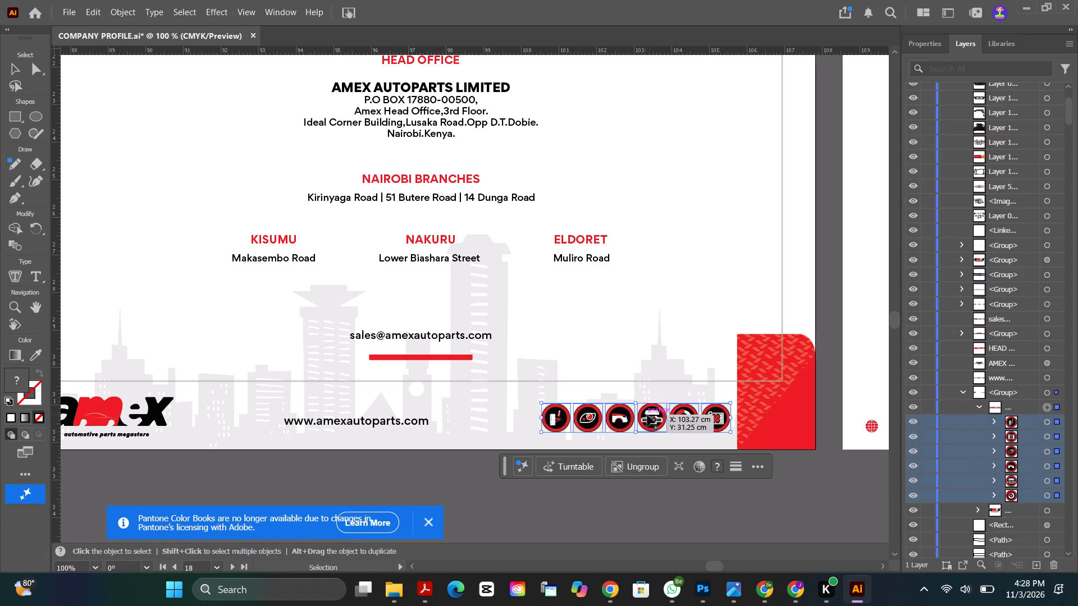
click(66, 8)
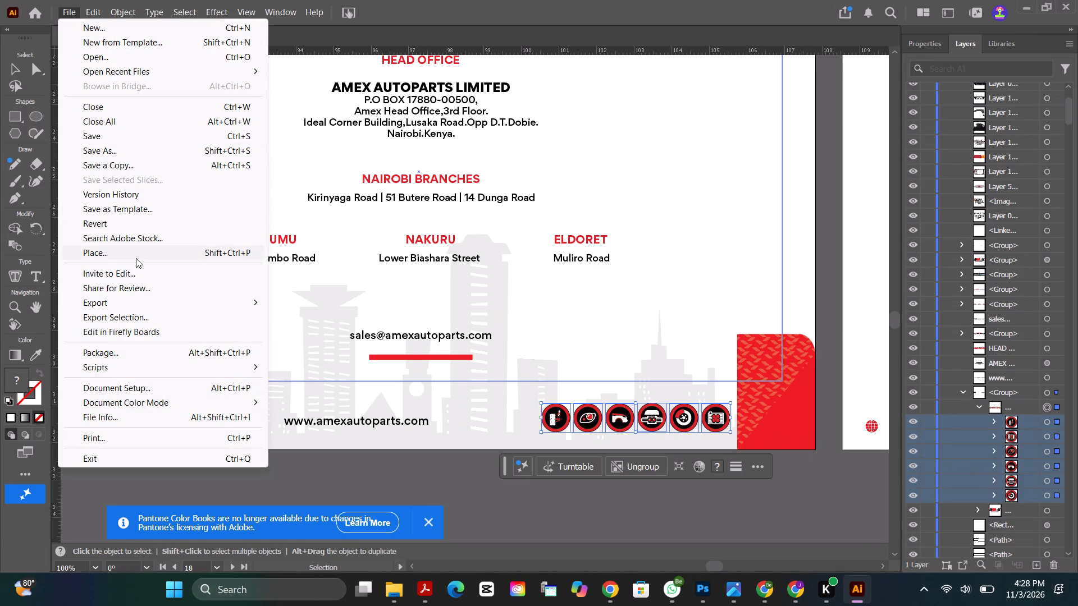
click(126, 303)
click(340, 320)
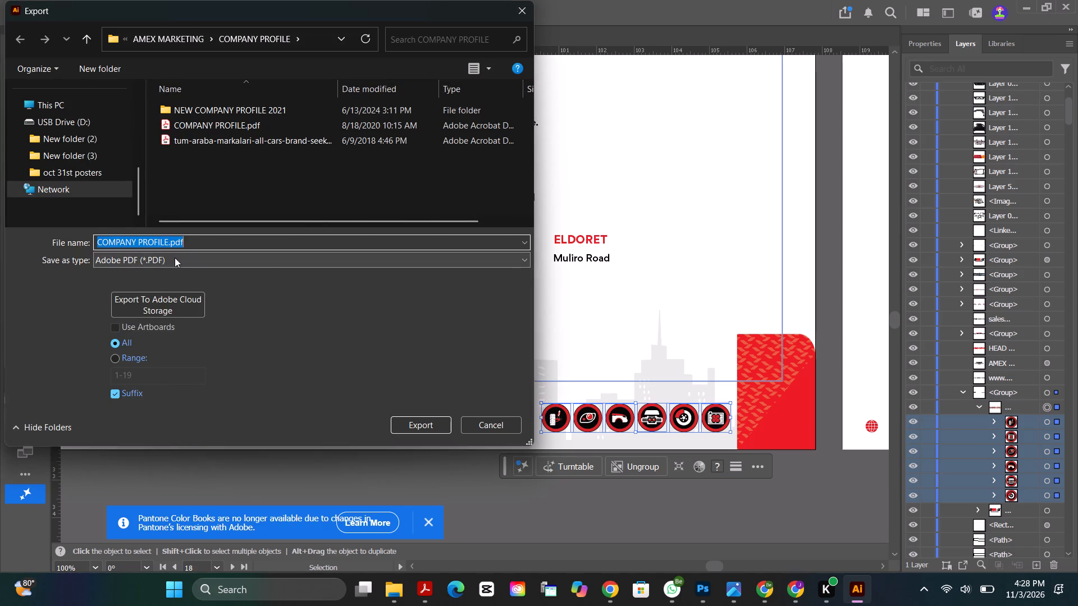
click(175, 258)
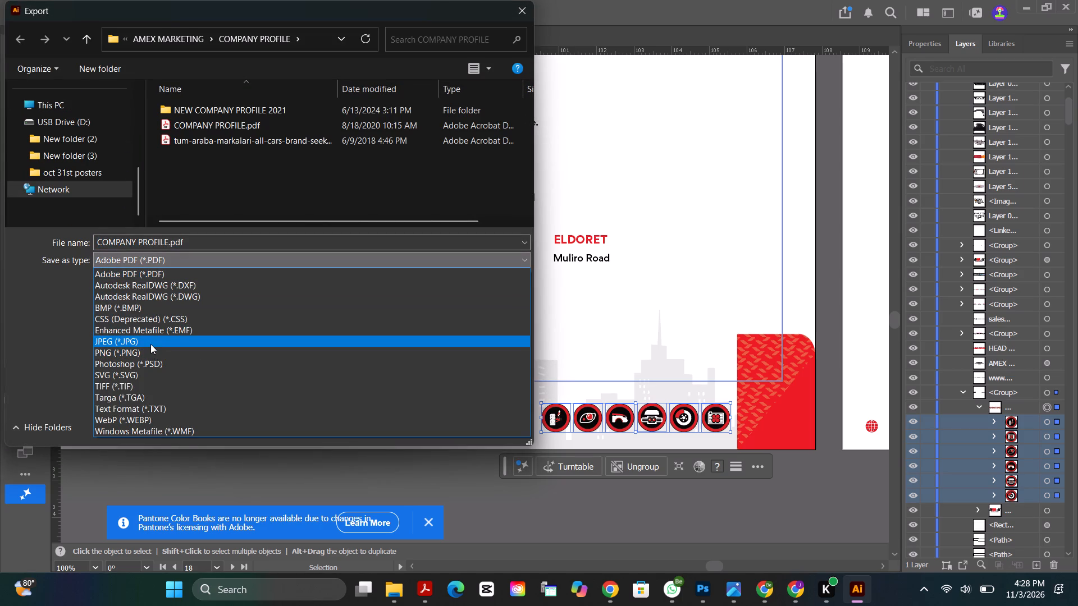
click(145, 357)
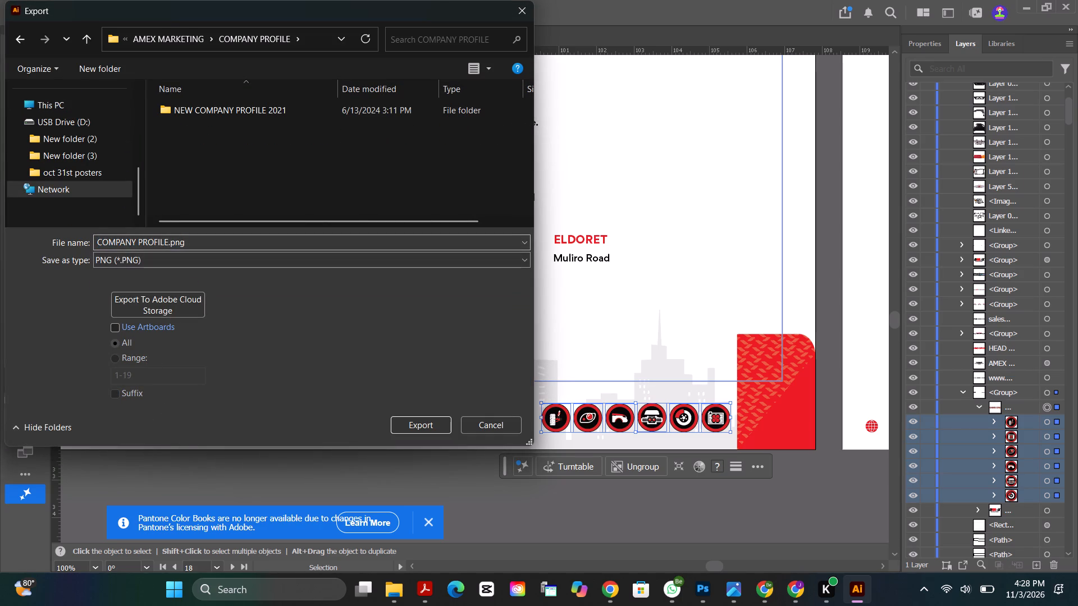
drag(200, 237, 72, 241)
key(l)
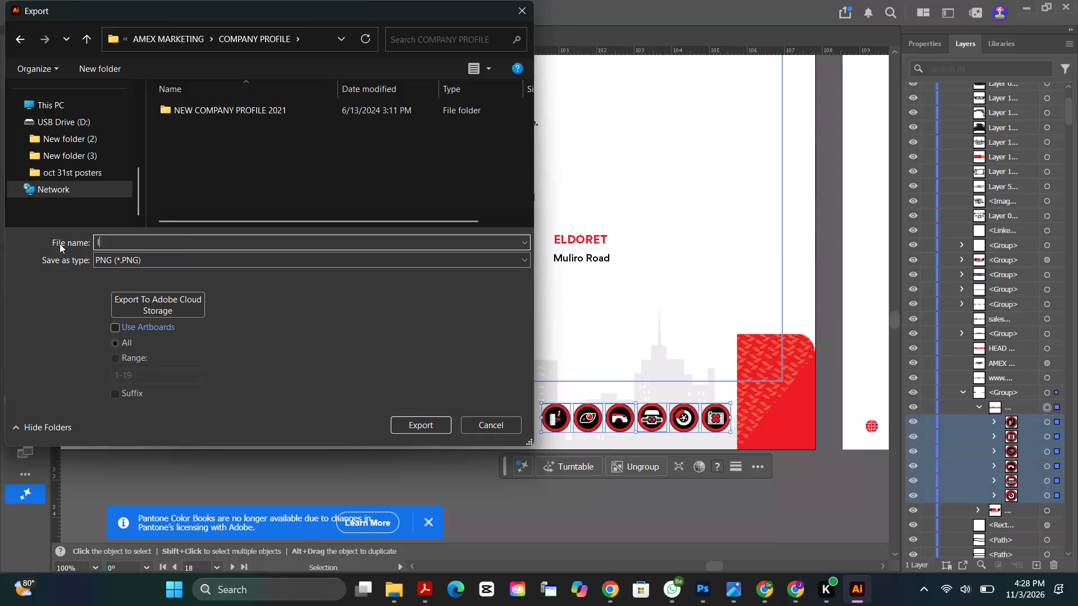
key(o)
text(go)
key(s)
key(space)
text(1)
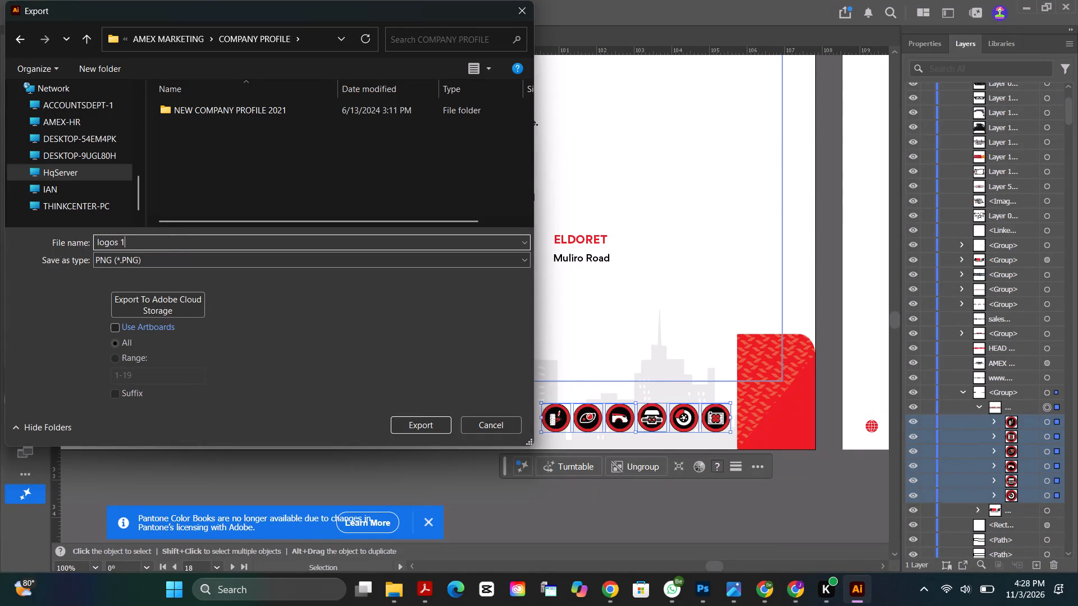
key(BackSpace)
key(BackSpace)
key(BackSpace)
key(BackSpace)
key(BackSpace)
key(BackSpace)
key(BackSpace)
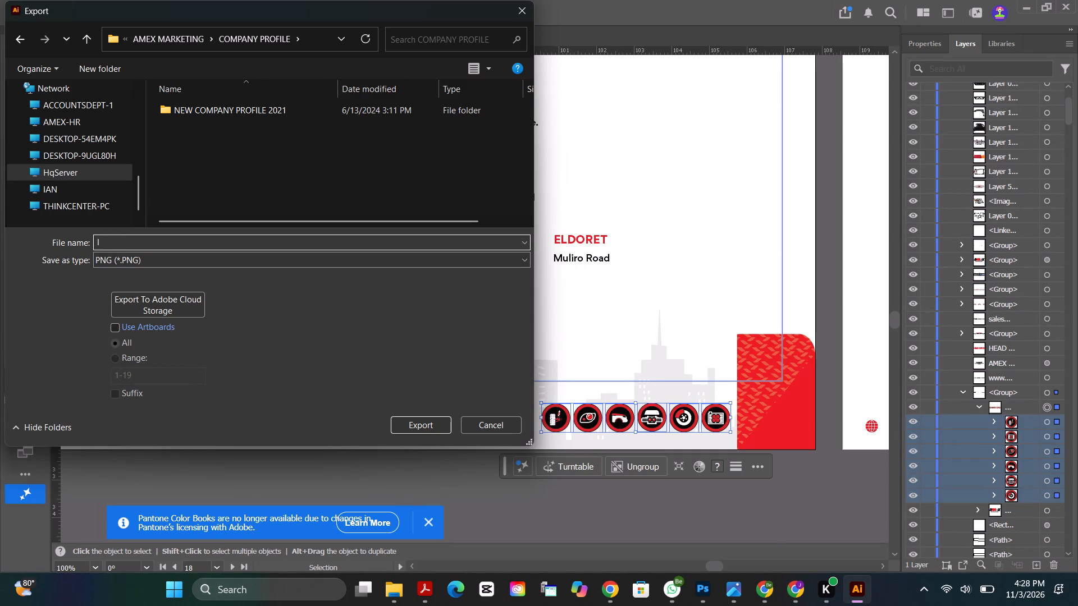
Name the PNG export file "amex bag 1".
text(amex)
key(space)
text(ba)
text(g)
key(space)
key(1)
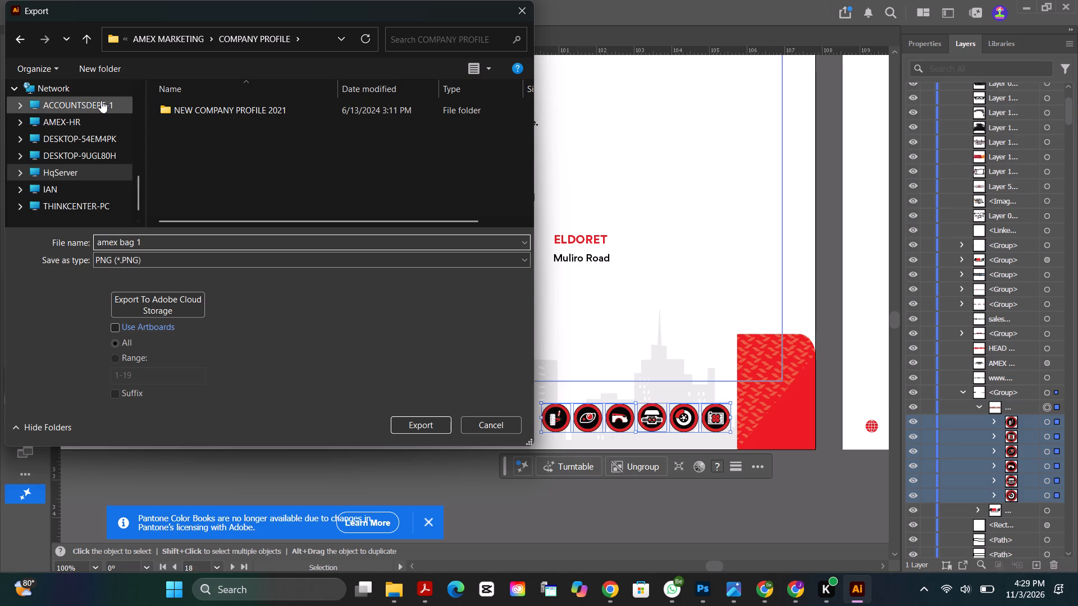
Choose the Pictures folder as the destination and export the PNG file there.
scroll(95, 97, up, 10)
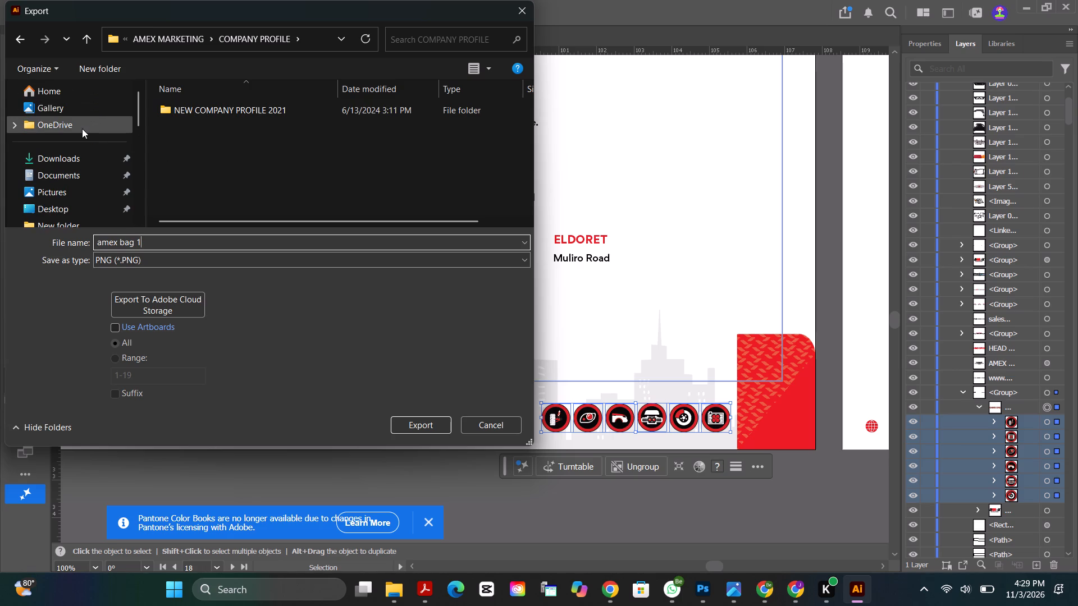
scroll(82, 128, up, 1)
scroll(81, 143, down, 9)
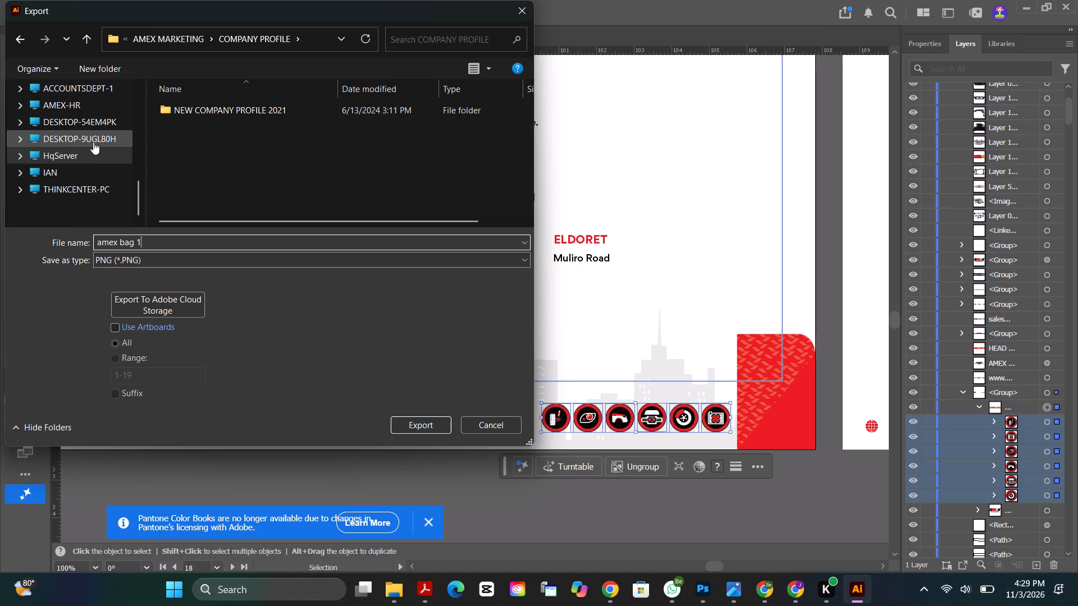
scroll(93, 142, up, 8)
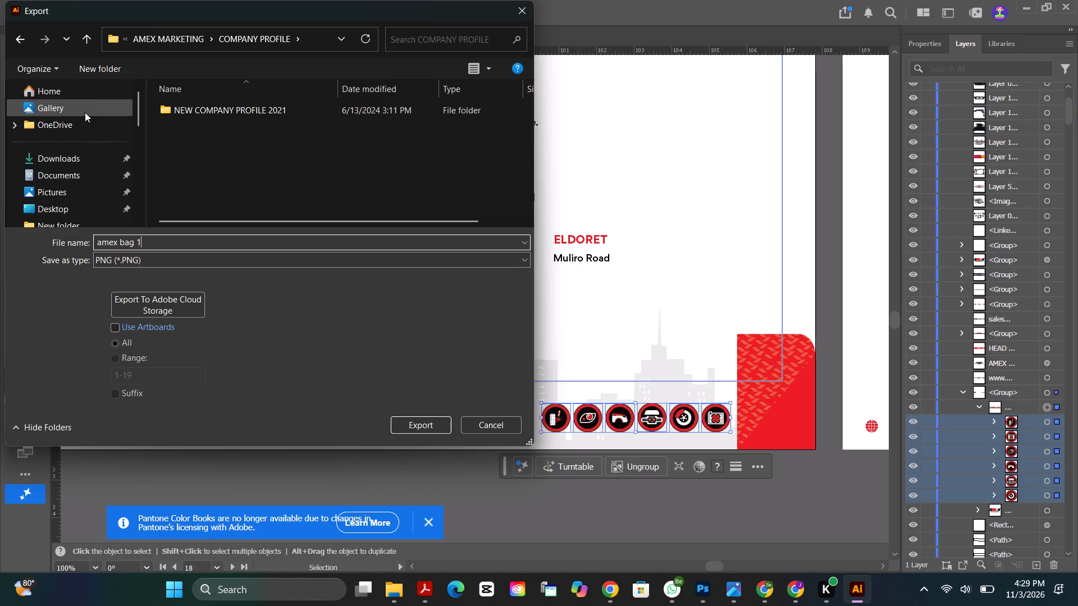
click(94, 100)
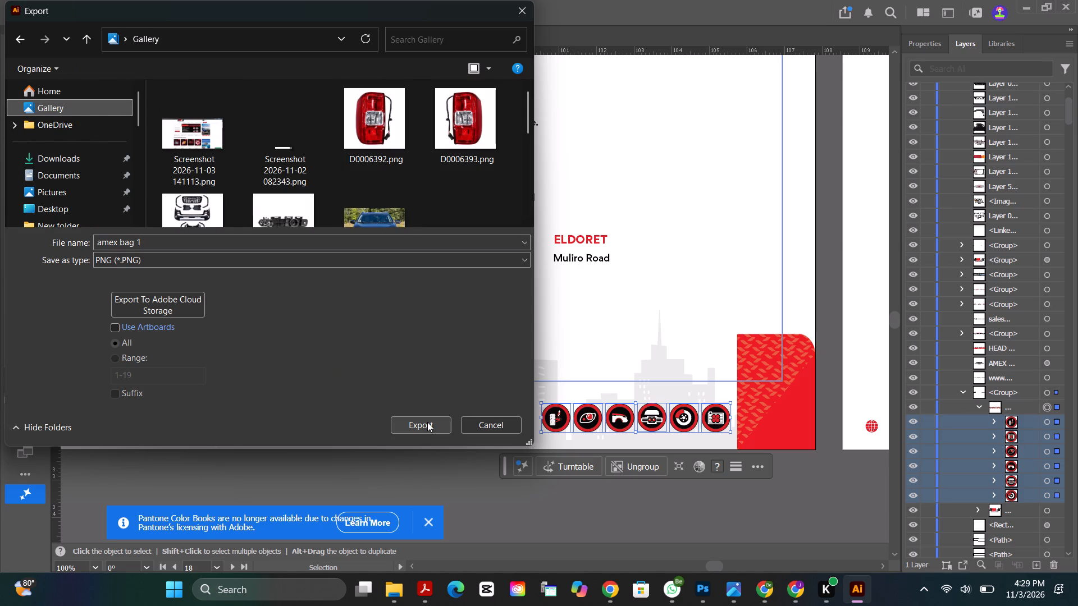
click(74, 192)
scroll(395, 153, down, 4)
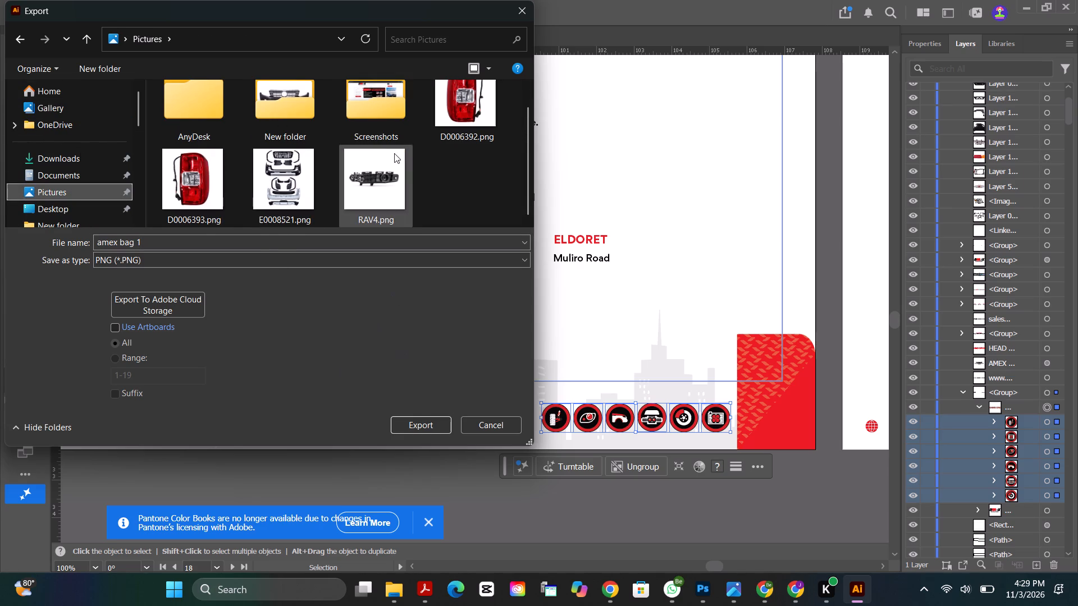
click(424, 425)
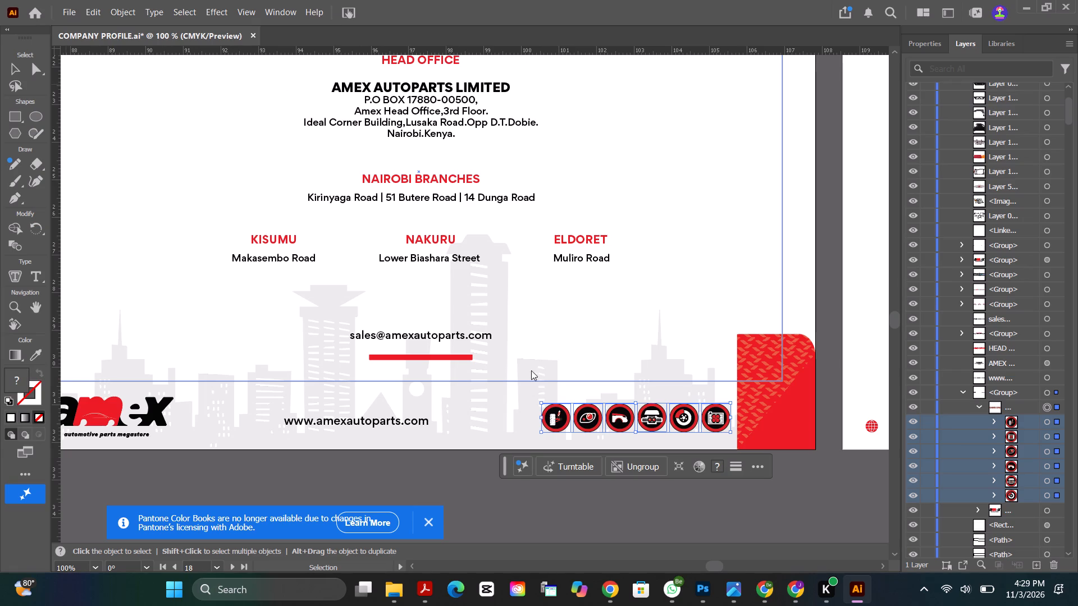
Set the PNG export resolution to Medium (150 ppi) and complete the export.
click(541, 284)
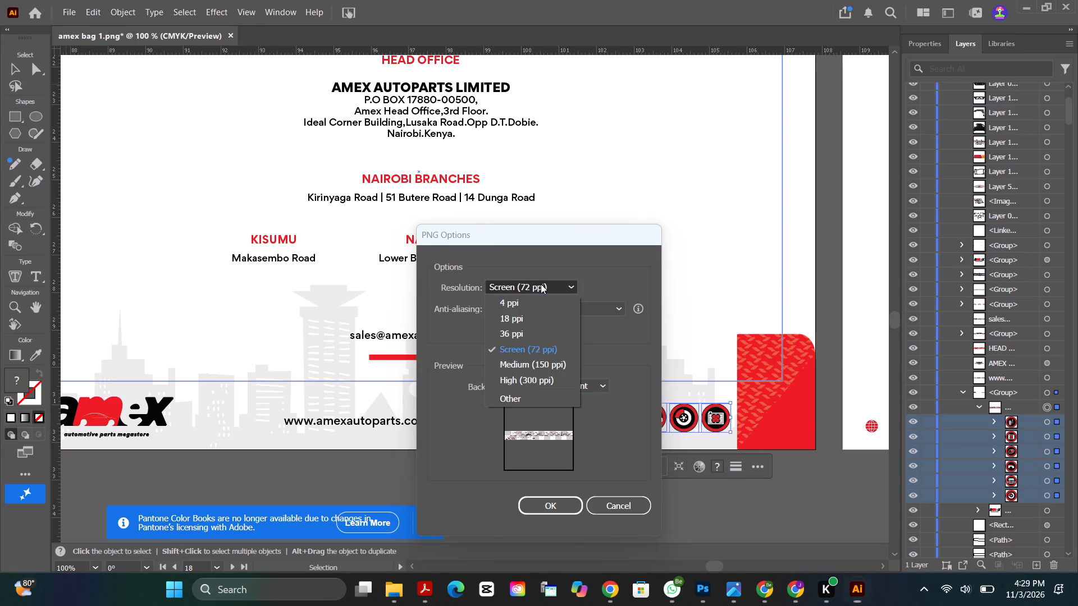
click(519, 362)
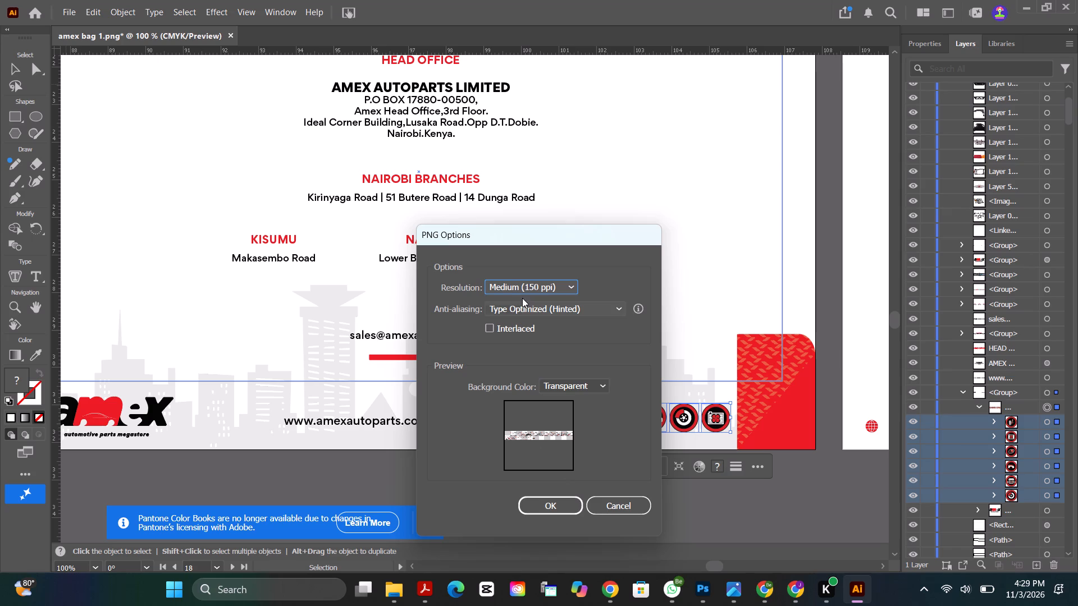
click(556, 508)
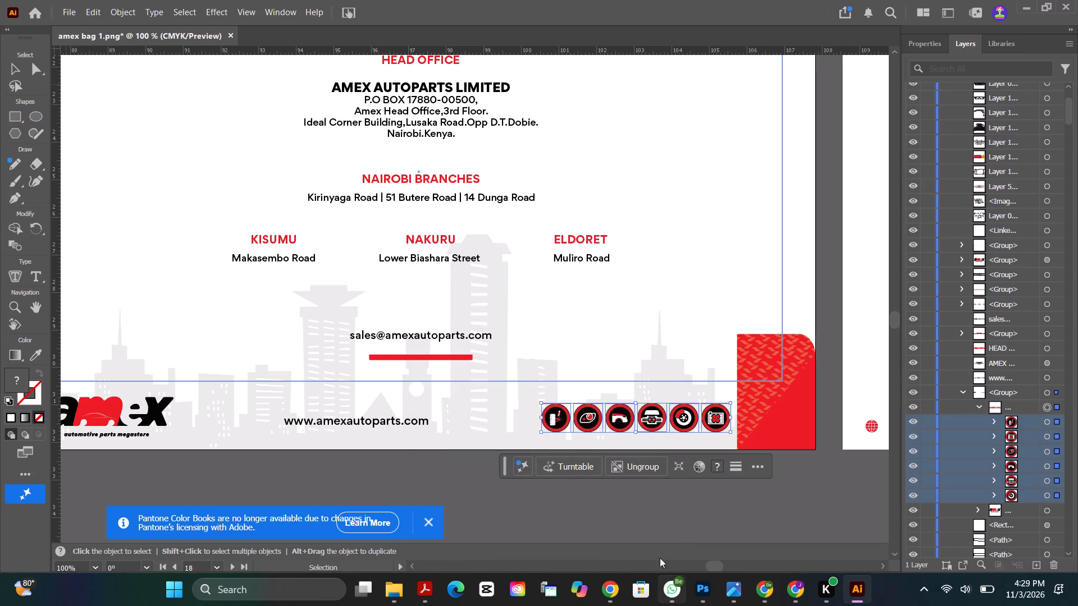
Switch to File Explorer, find the exported amex bag 1.png in the Pictures folder, and view the image.
click(393, 589)
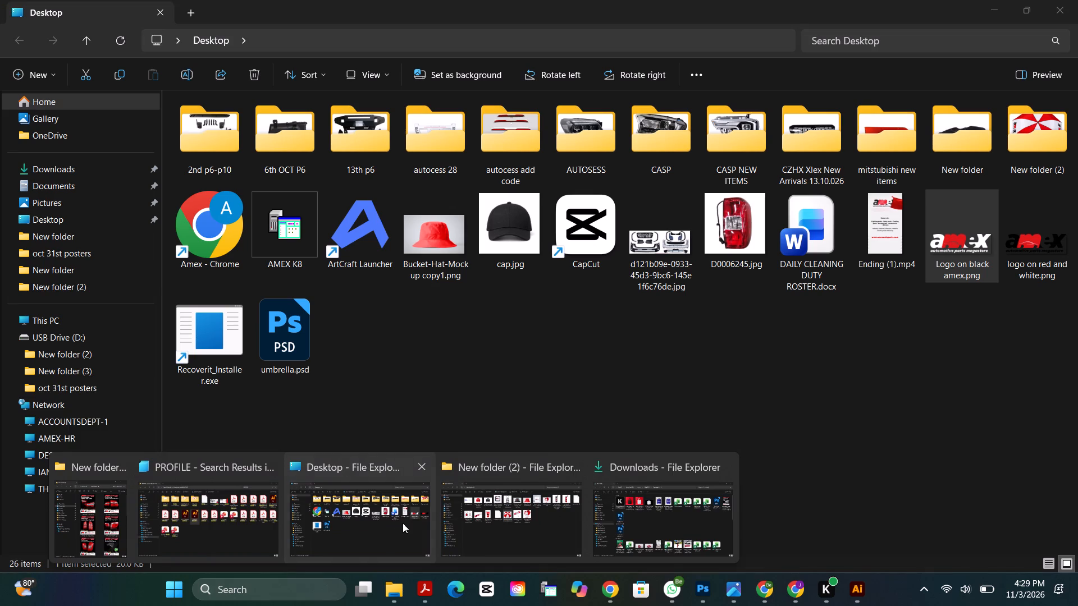
click(403, 523)
click(549, 402)
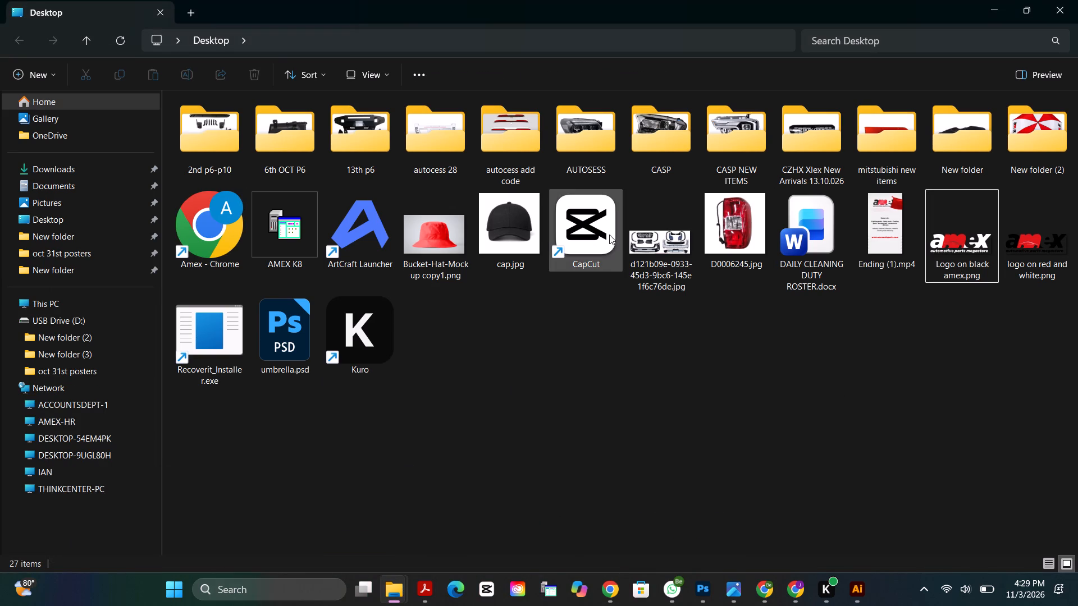
click(63, 264)
click(57, 355)
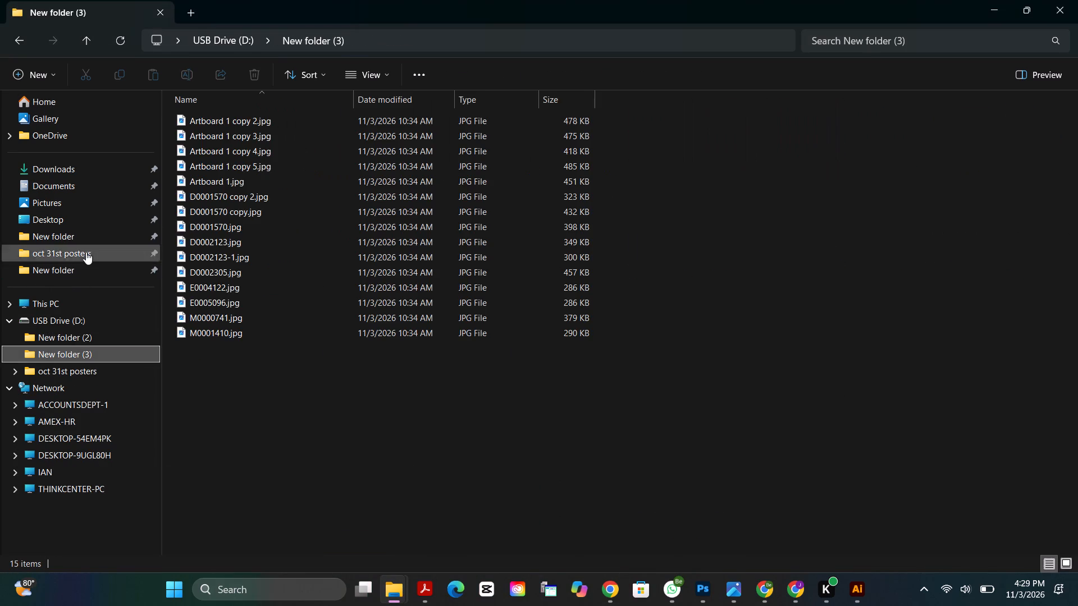
click(66, 198)
click(581, 254)
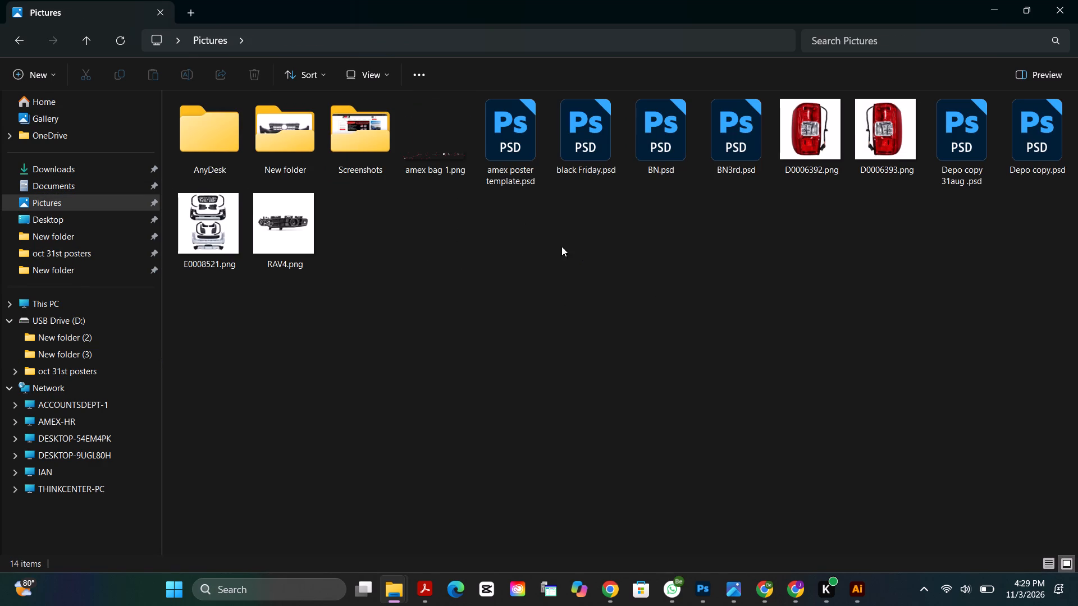
click(445, 171)
double_click(445, 155)
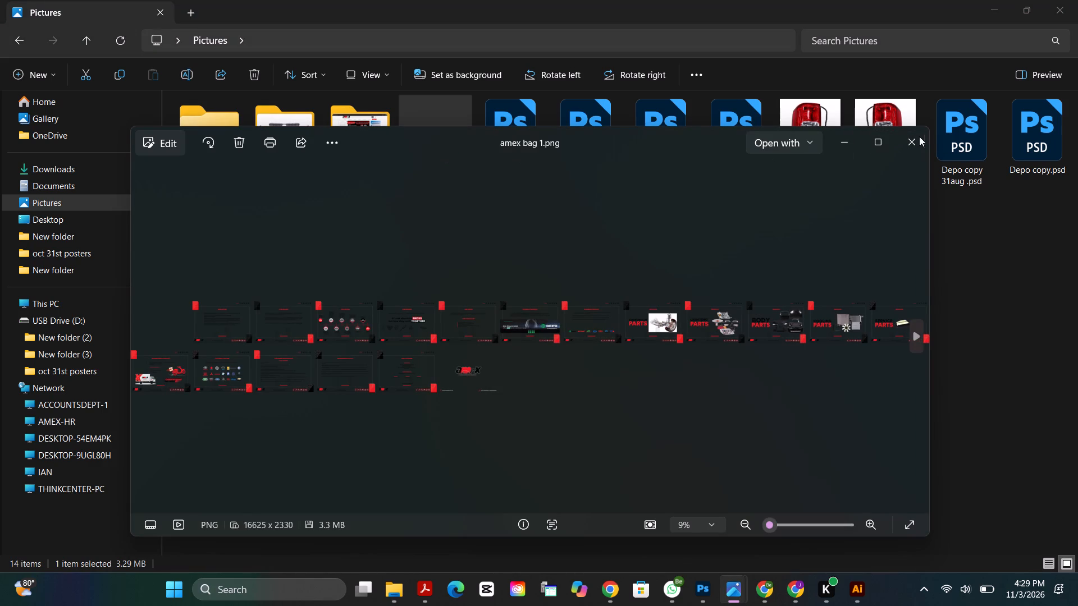
click(915, 144)
Return to the company profile in Illustrator and copy the row of six round car-part icons.
click(862, 591)
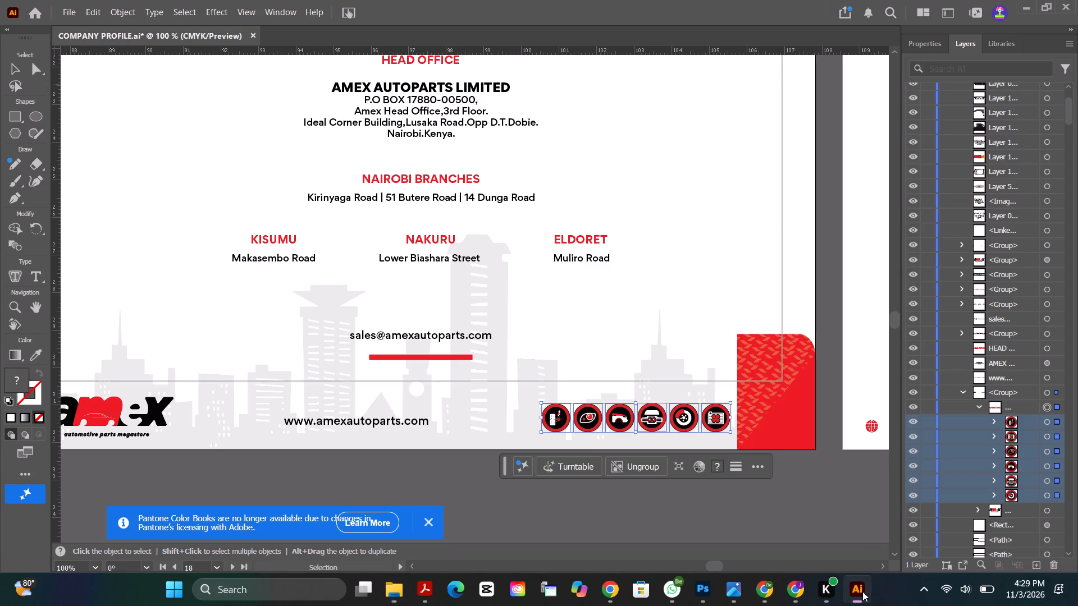
click(710, 418)
click(713, 416)
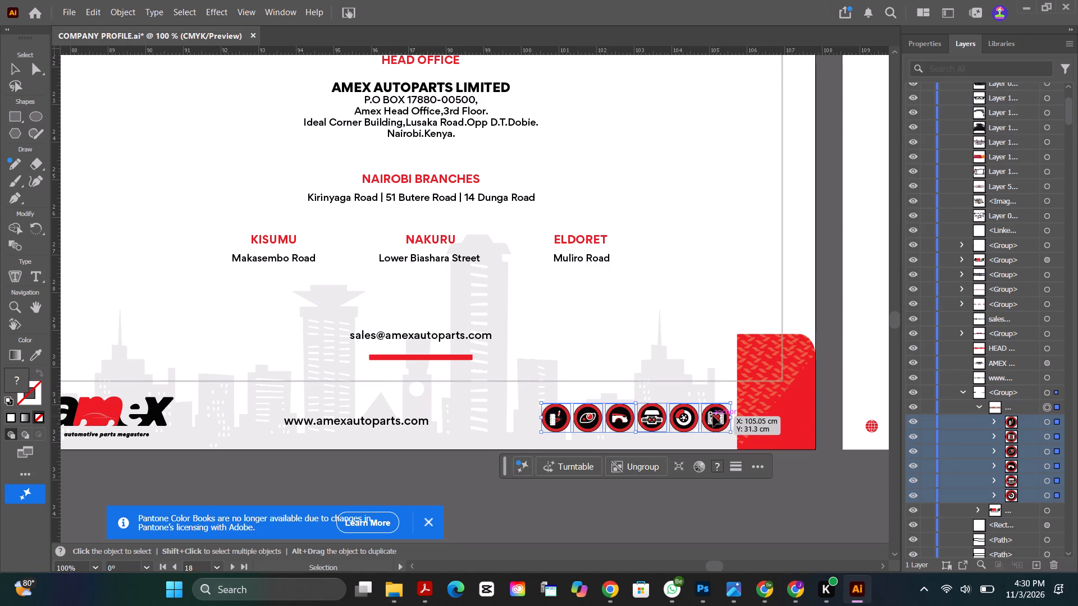
right_click(713, 416)
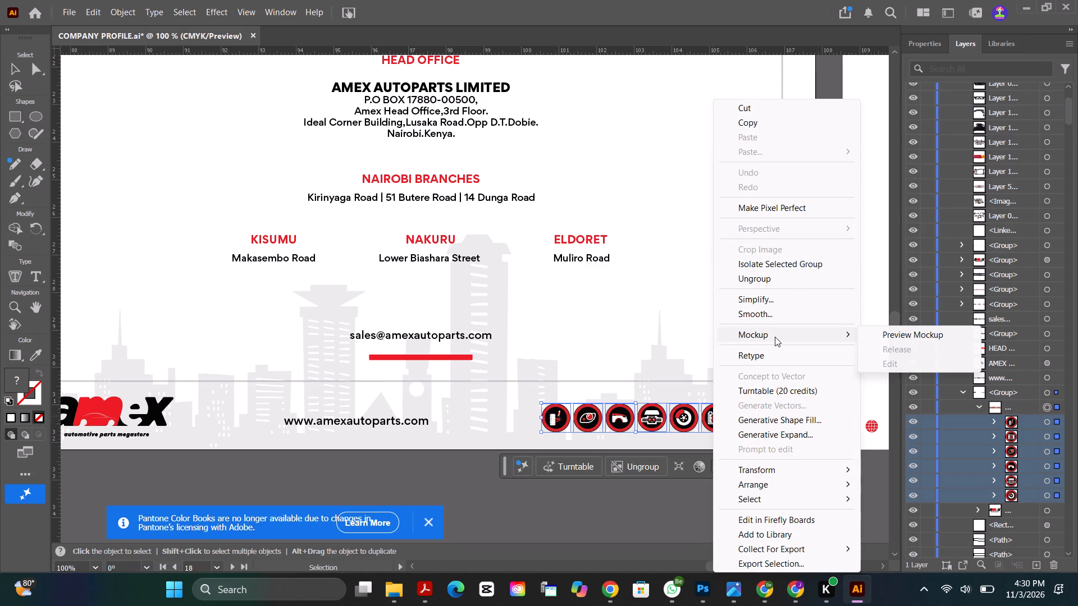
click(748, 122)
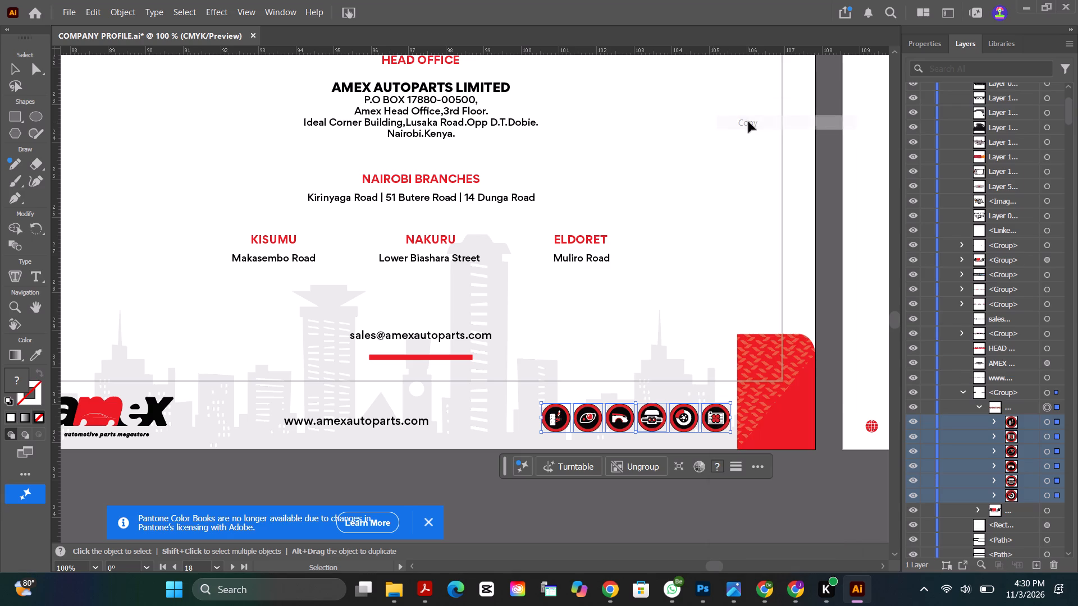
Create a new blank A4 portrait document in CMYK colour.
click(63, 8)
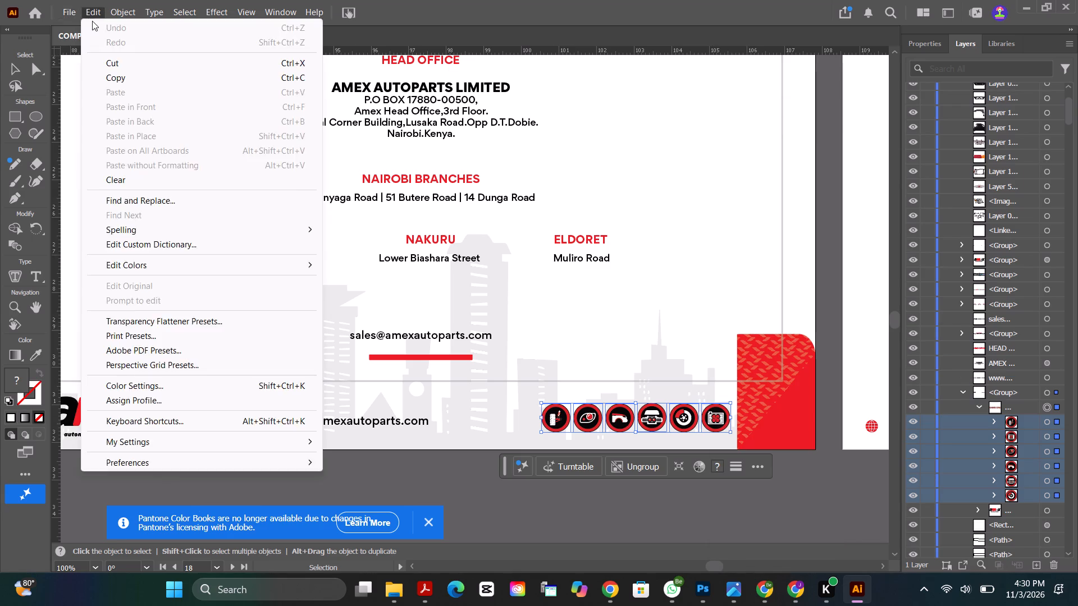
click(81, 27)
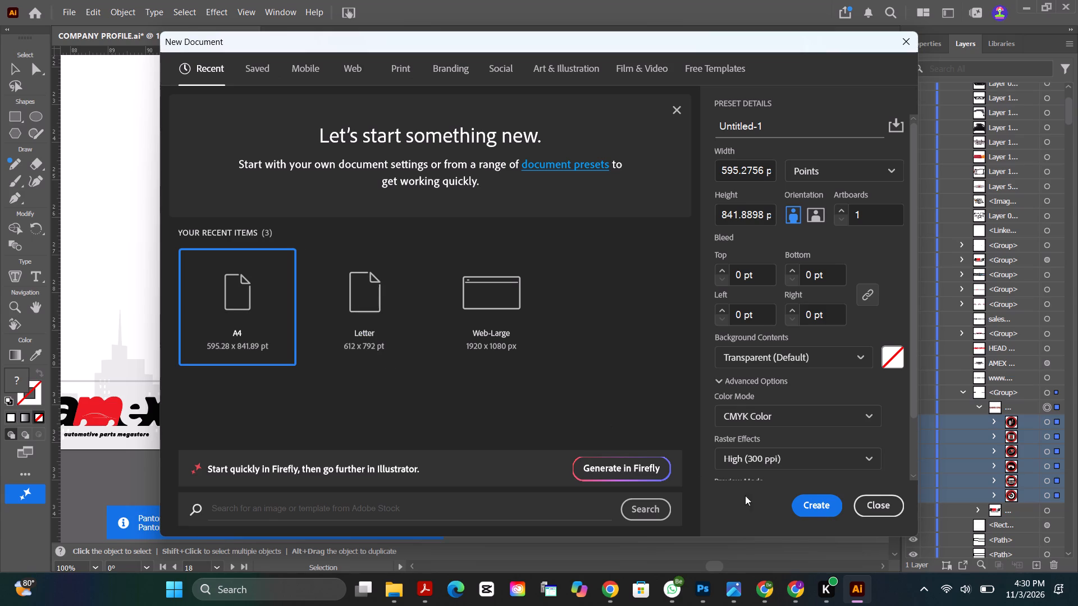
click(812, 504)
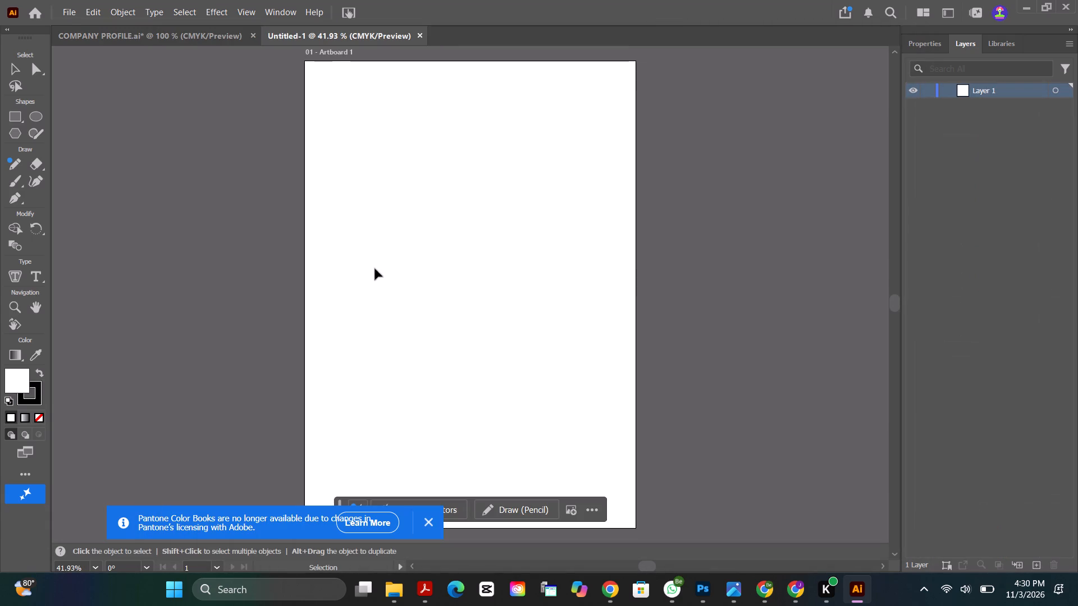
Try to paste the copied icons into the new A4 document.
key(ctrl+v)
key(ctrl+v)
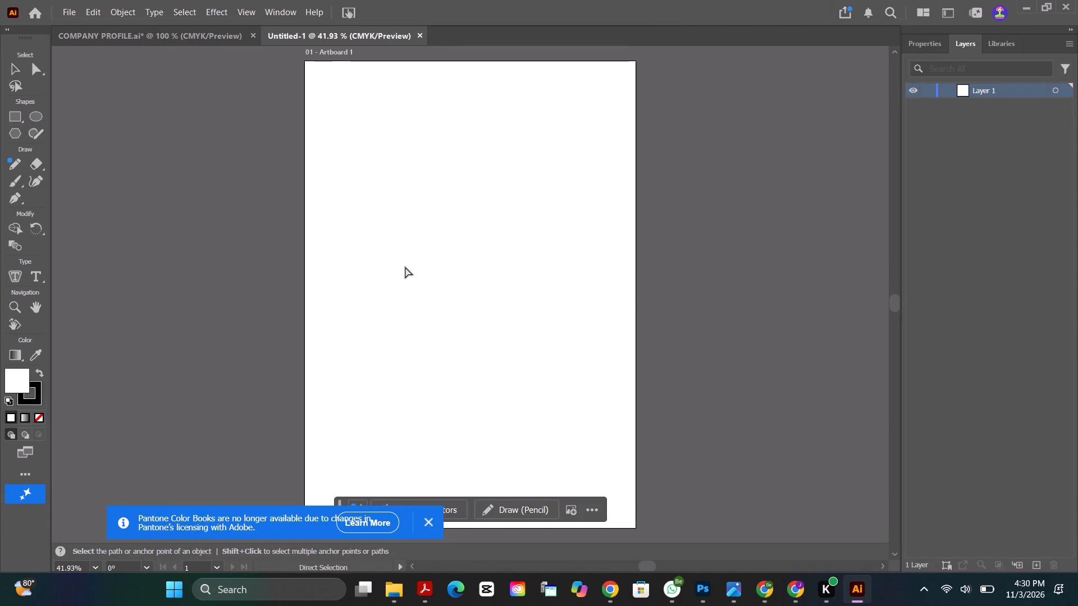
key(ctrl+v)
Transfer the six-icon group directly from the COMPANY PROFILE document onto the new A4 artboard.
click(191, 29)
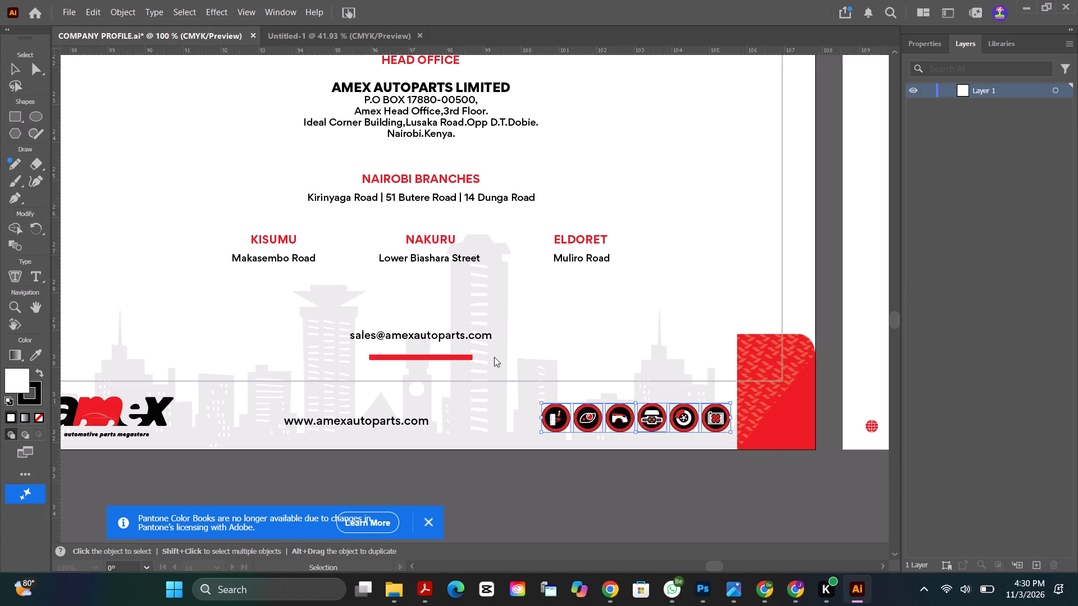
drag(601, 409, 358, 91)
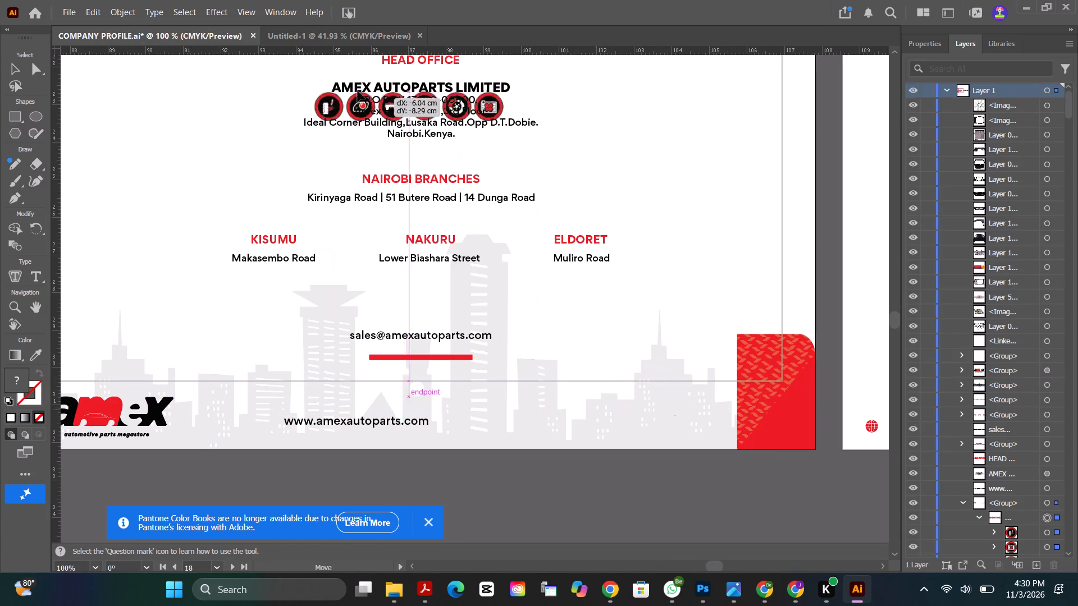
drag(358, 91, 423, 269)
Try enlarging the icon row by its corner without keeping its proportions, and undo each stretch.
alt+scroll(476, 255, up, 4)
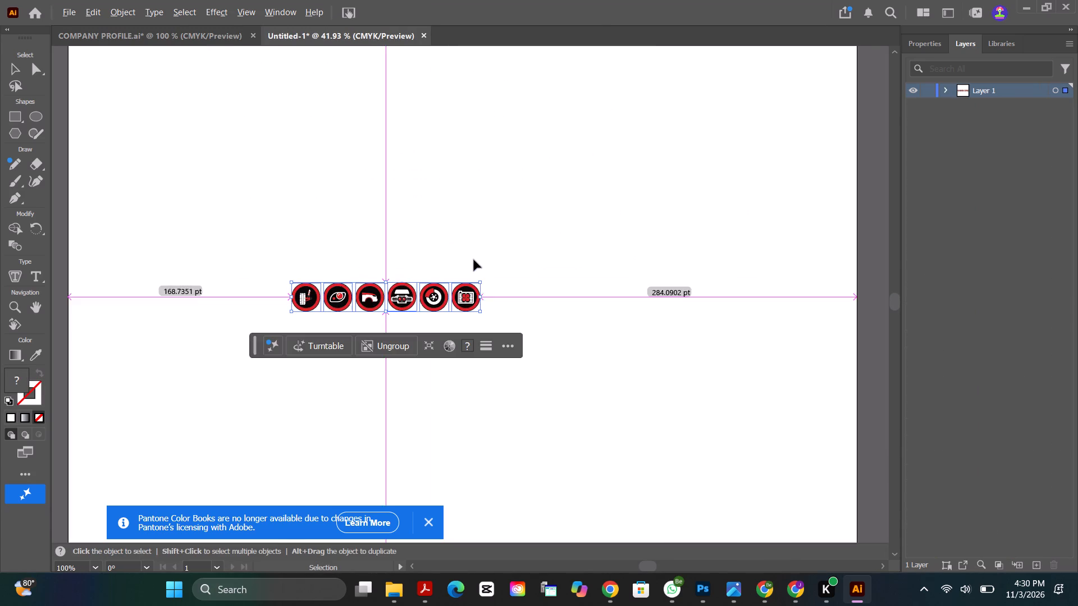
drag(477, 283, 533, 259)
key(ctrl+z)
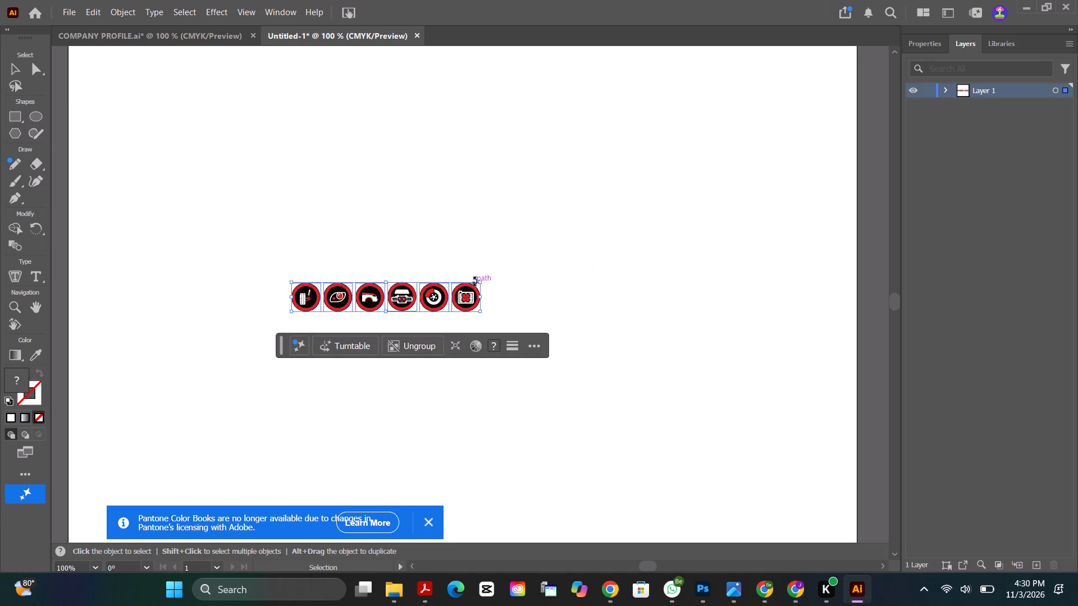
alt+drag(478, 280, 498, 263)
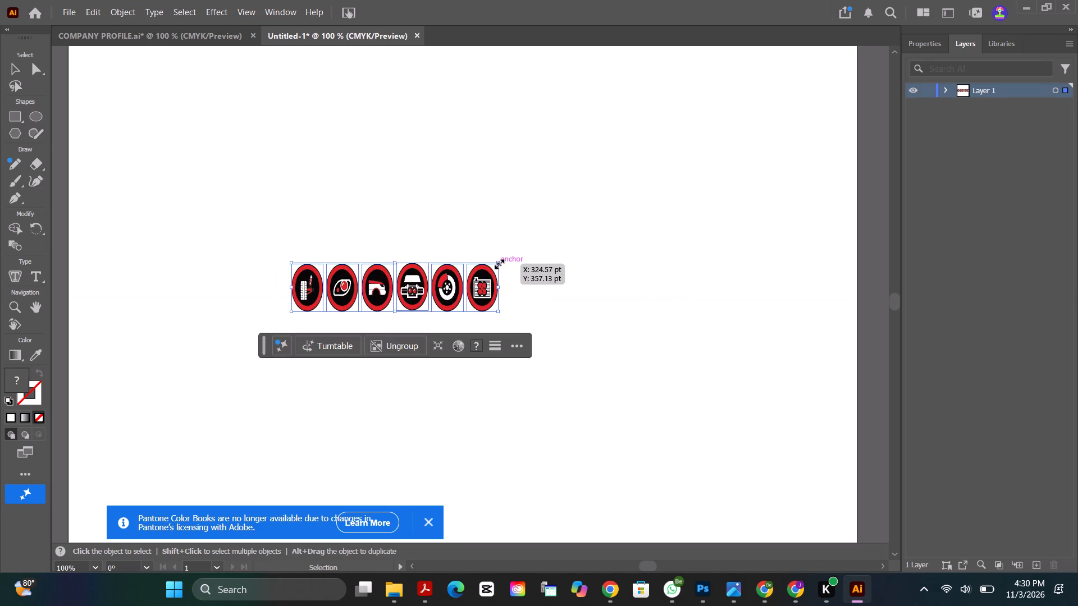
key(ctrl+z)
Enlarge the icon row proportionally until it spans most of the A4 artboard's width, and centre it horizontally by eye.
shift+drag(479, 281, 506, 261)
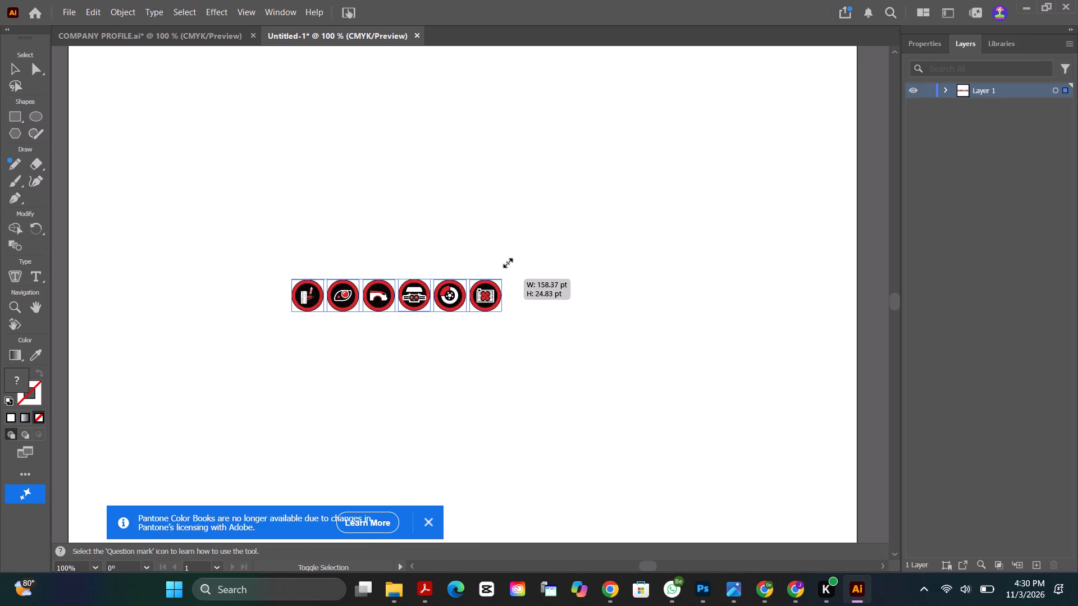
shift+drag(506, 261, 733, 187)
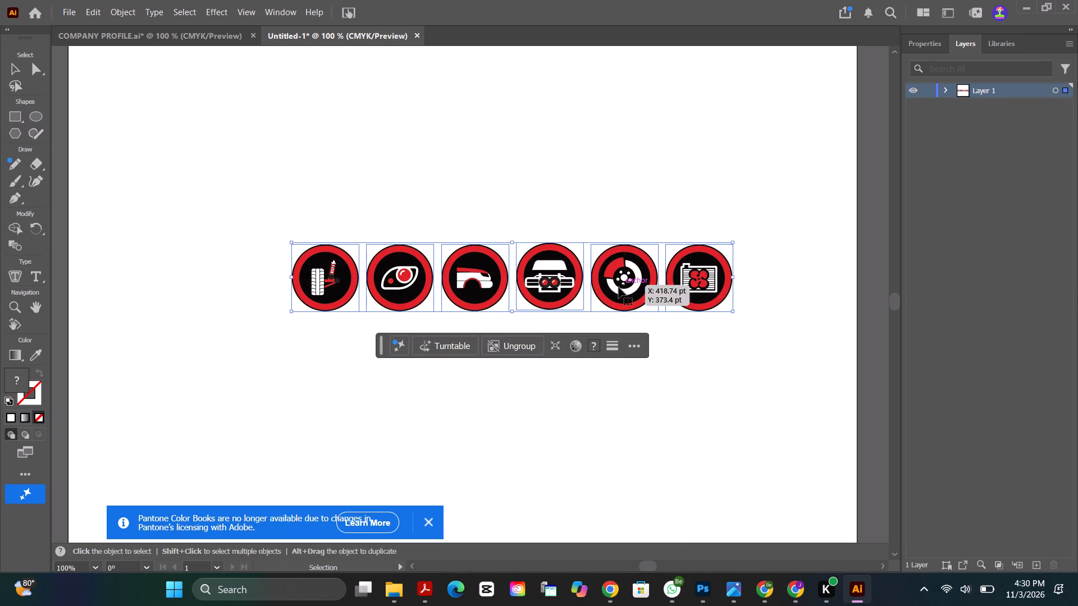
drag(621, 285, 553, 270)
shift+drag(664, 230, 705, 203)
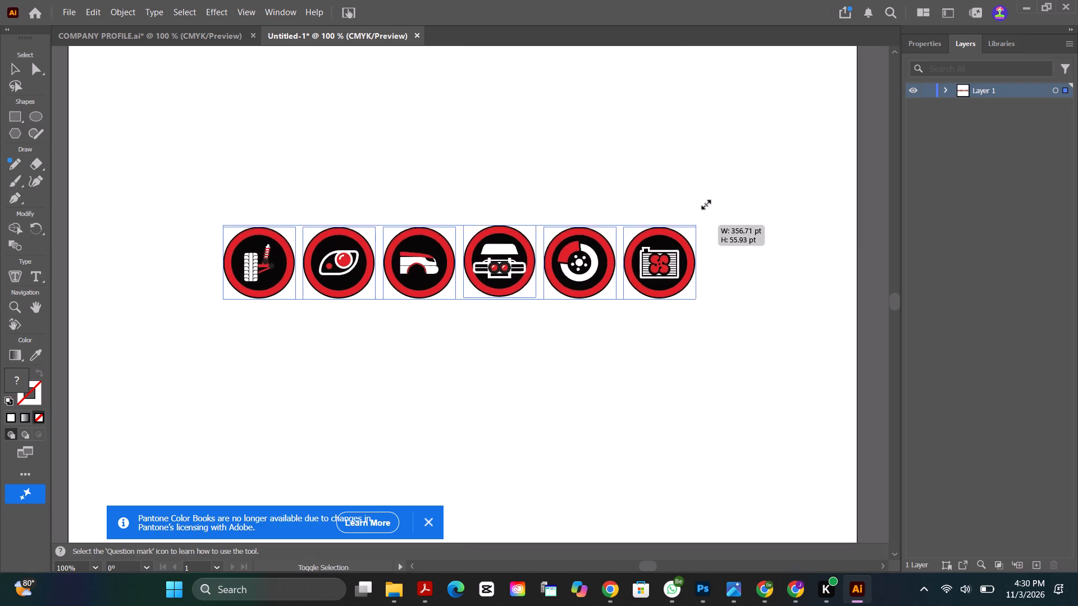
shift+drag(705, 203, 801, 163)
drag(687, 242, 650, 247)
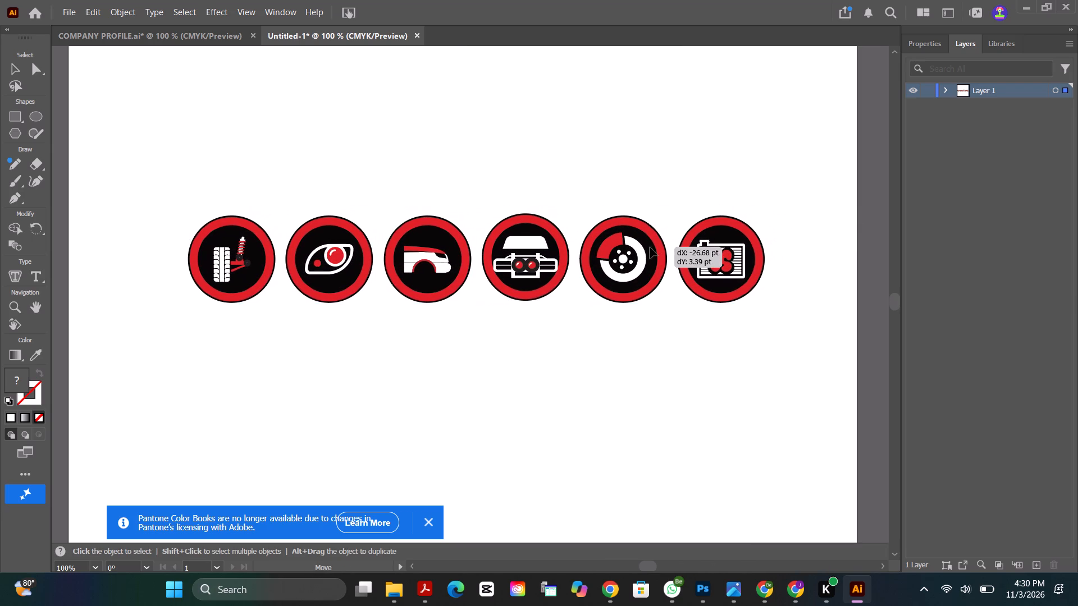
drag(650, 247, 650, 247)
click(785, 236)
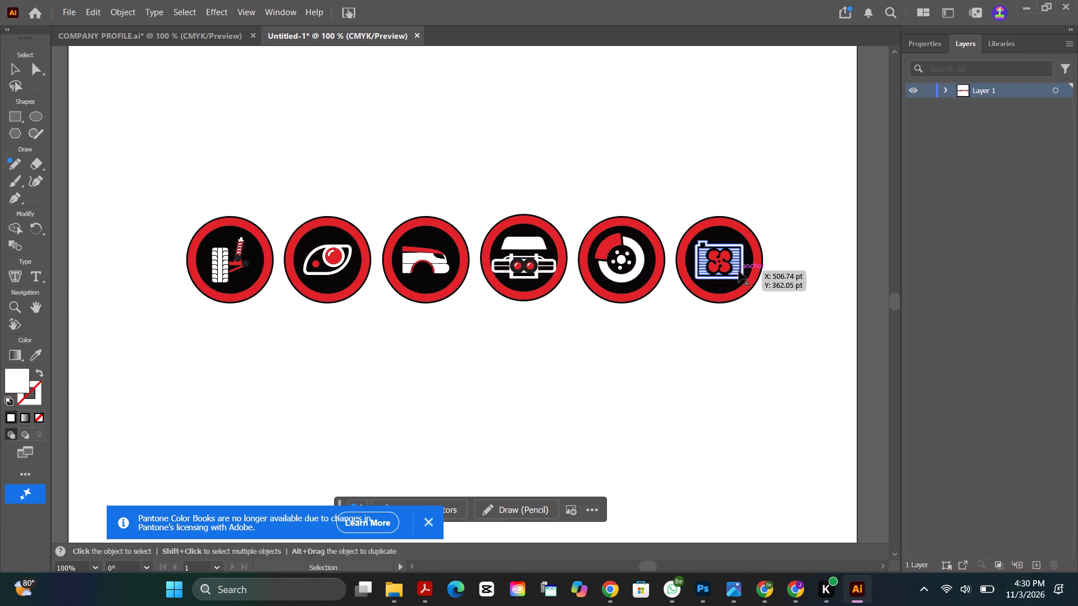
Carry the enlarged icon group over to Photoshop and place it on the lower part of the white tote in Artboard 1 copy.
click(746, 260)
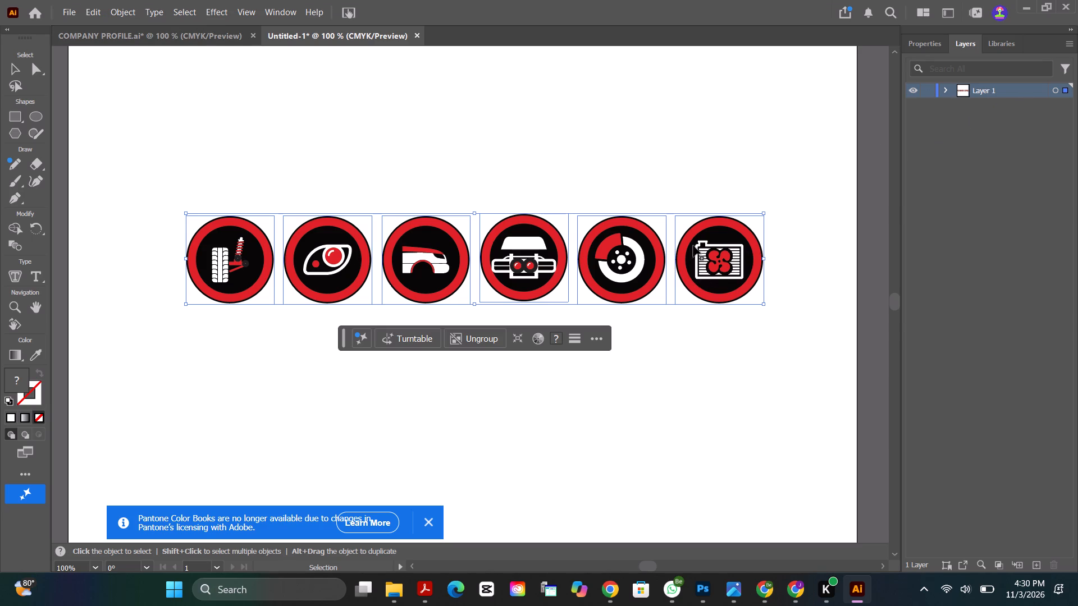
drag(694, 245, 701, 597)
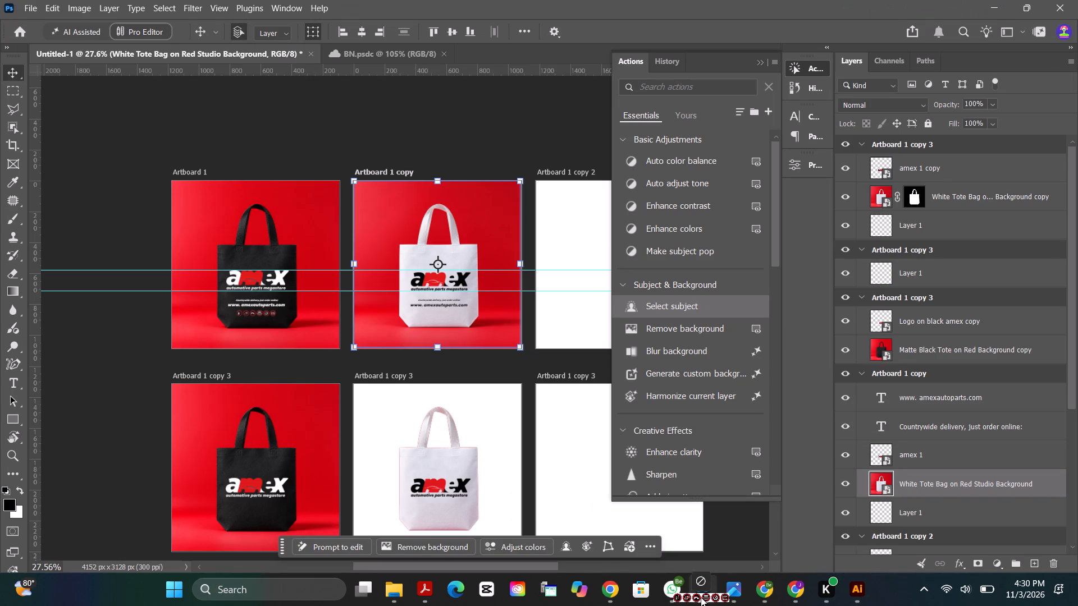
drag(701, 597, 447, 319)
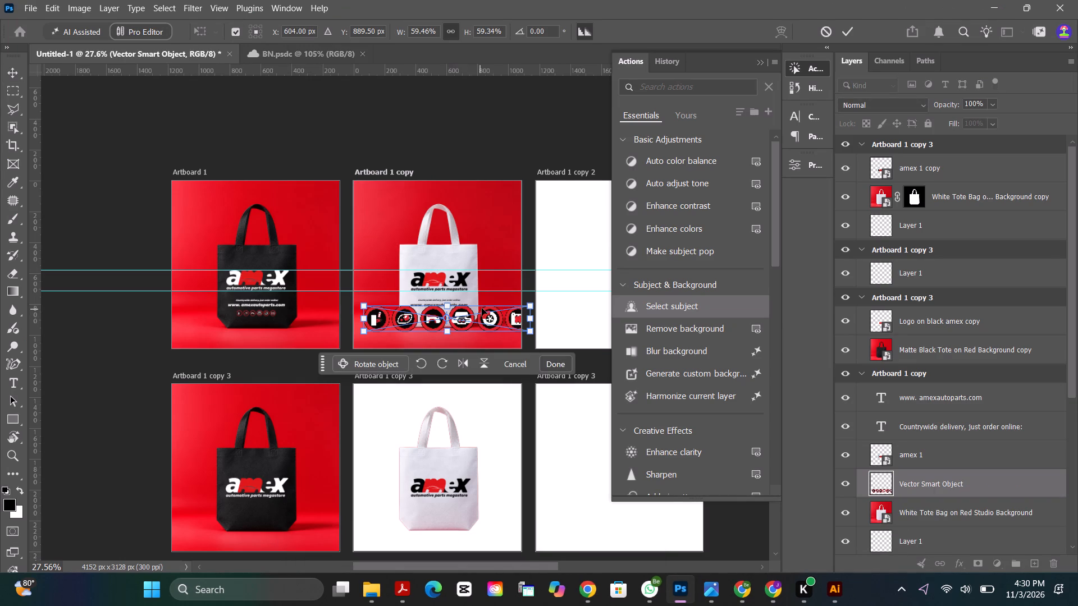
Scale the placed icon row down proportionally to about 13.75% so it fits within the white tote's width.
alt+scroll(482, 308, up, 11)
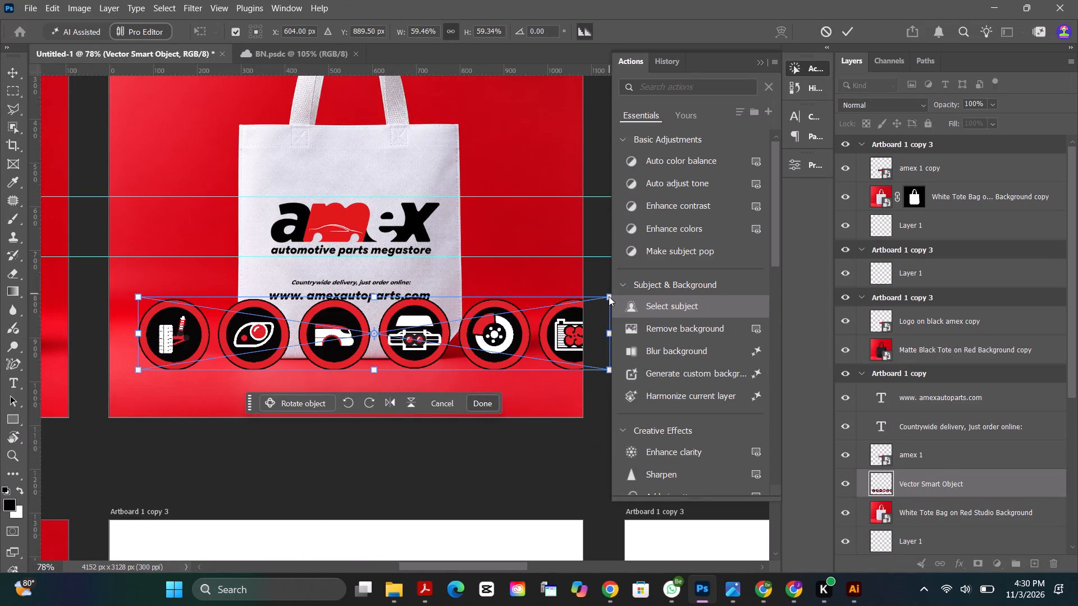
click(609, 296)
click(759, 60)
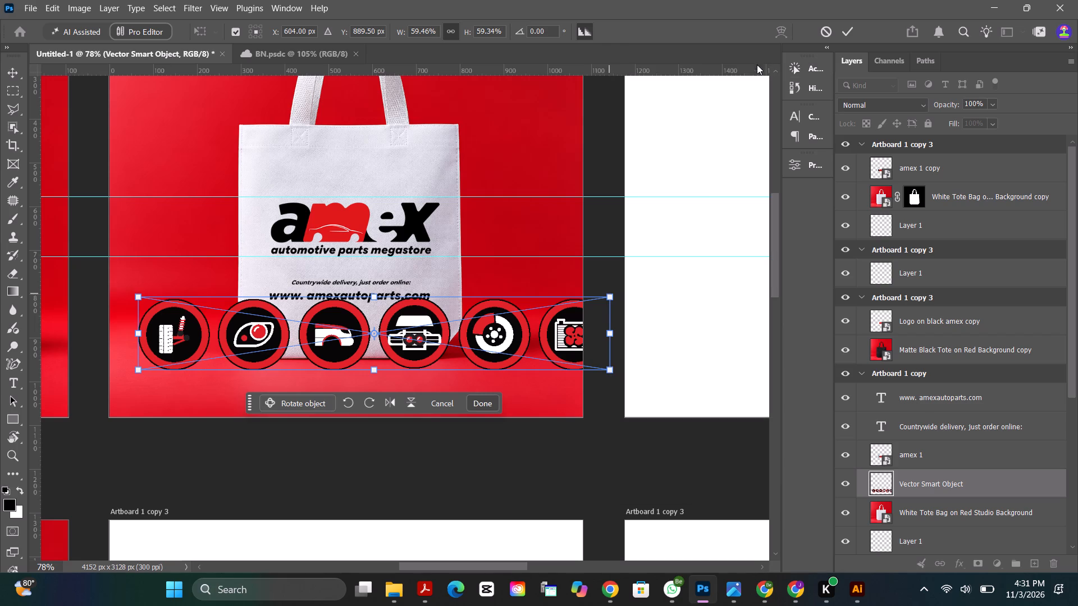
drag(614, 296, 532, 339)
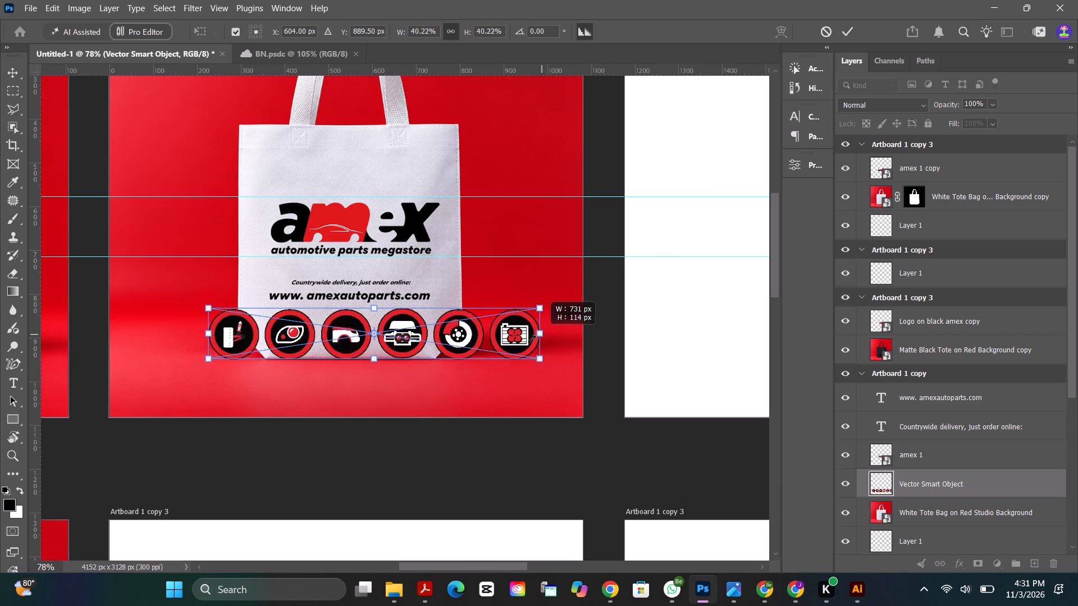
drag(532, 339, 437, 356)
Move the placed icon row directly beneath the web address on the white tote, centred at about X 540, Y 850 px.
alt+scroll(282, 328, up, 3)
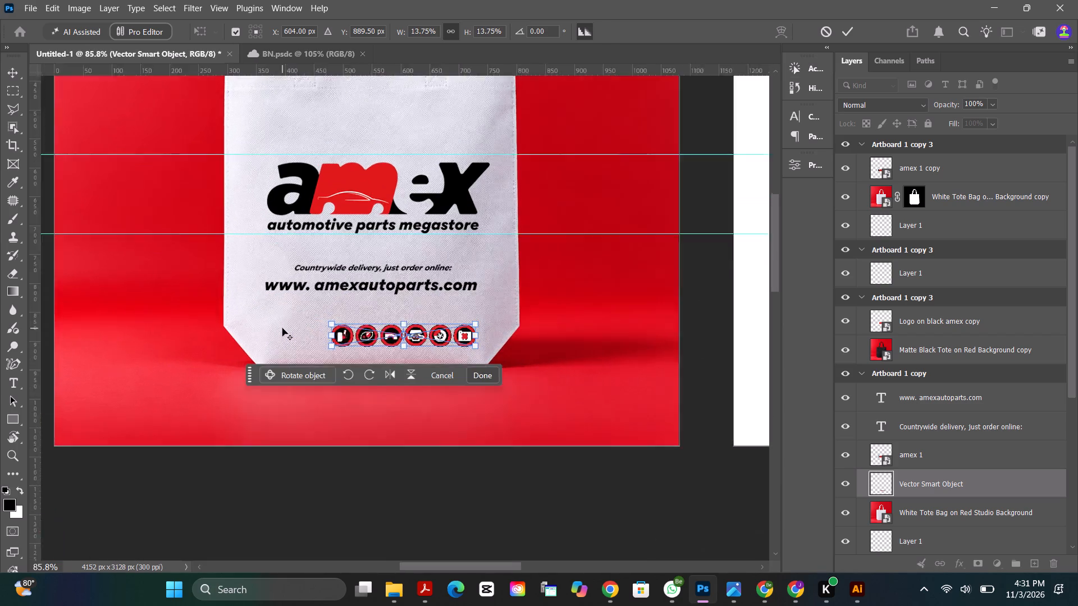
alt+scroll(282, 328, up, 6)
drag(529, 330, 468, 293)
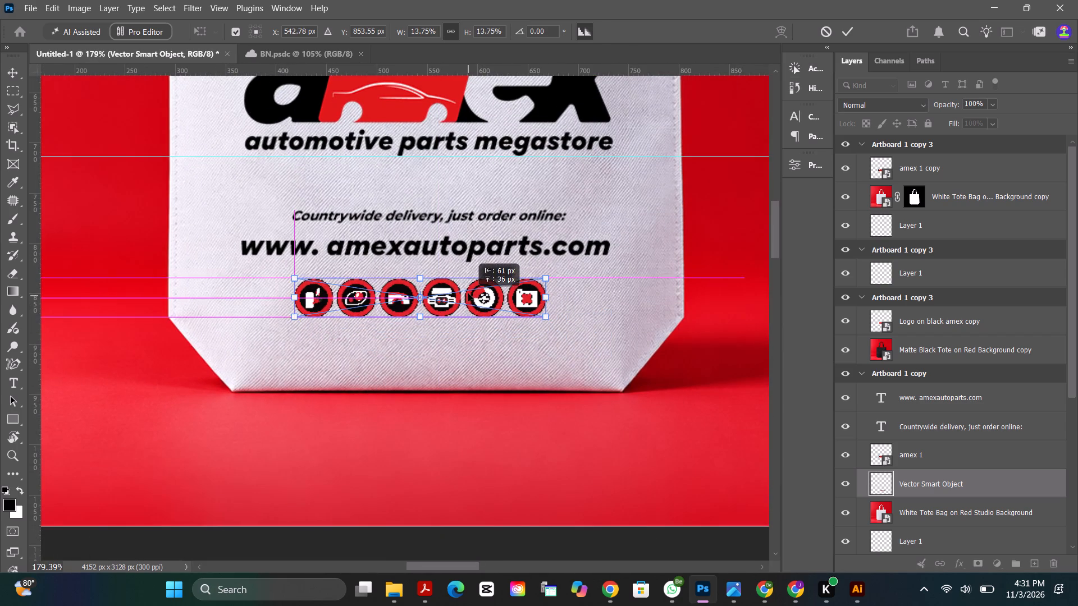
drag(468, 293, 463, 292)
alt+scroll(464, 292, up, 3)
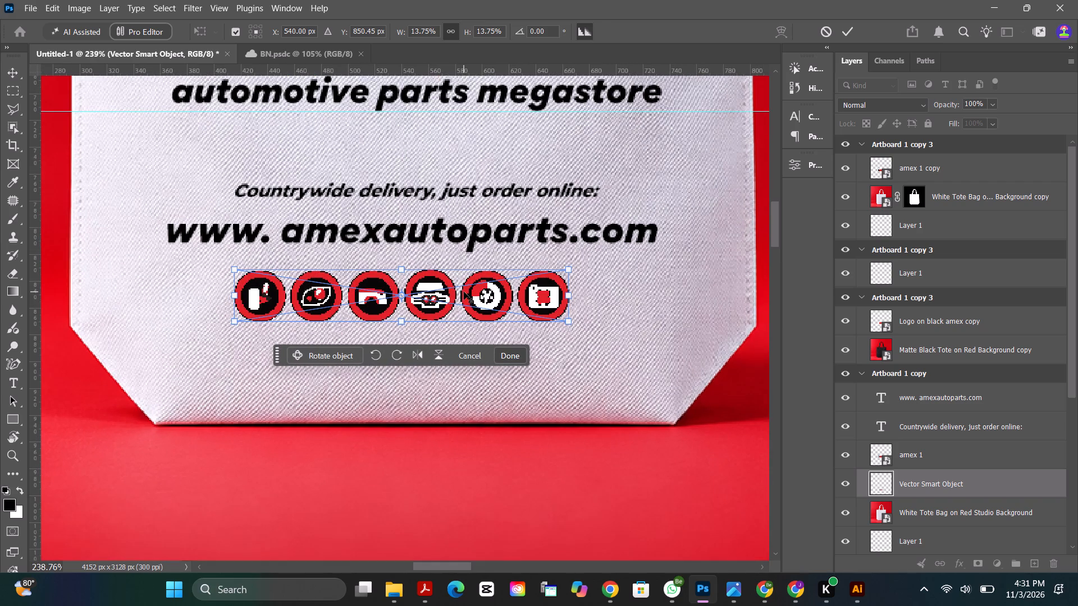
click(844, 30)
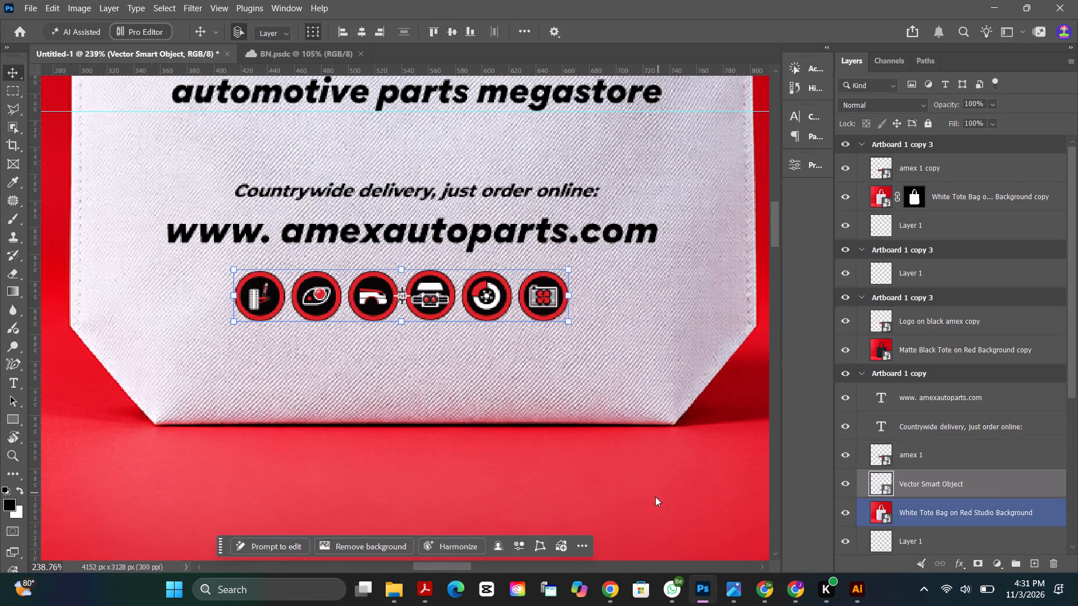
Nudge the icon row slightly lower beneath the web address on the white tote.
click(650, 507)
alt+scroll(483, 328, down, 16)
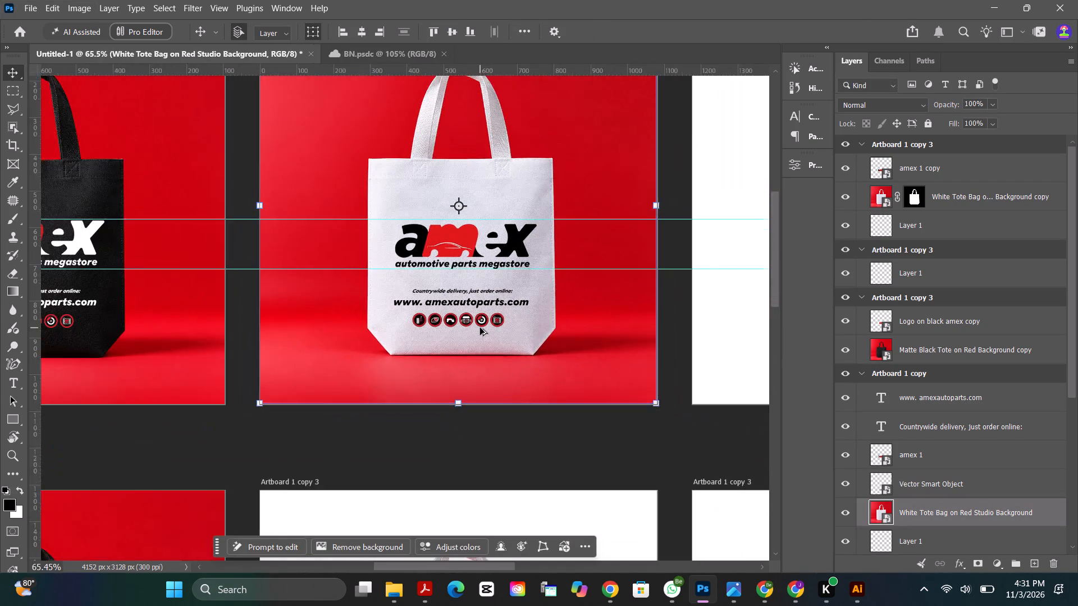
alt+scroll(480, 328, down, 2)
alt+scroll(480, 237, up, 4)
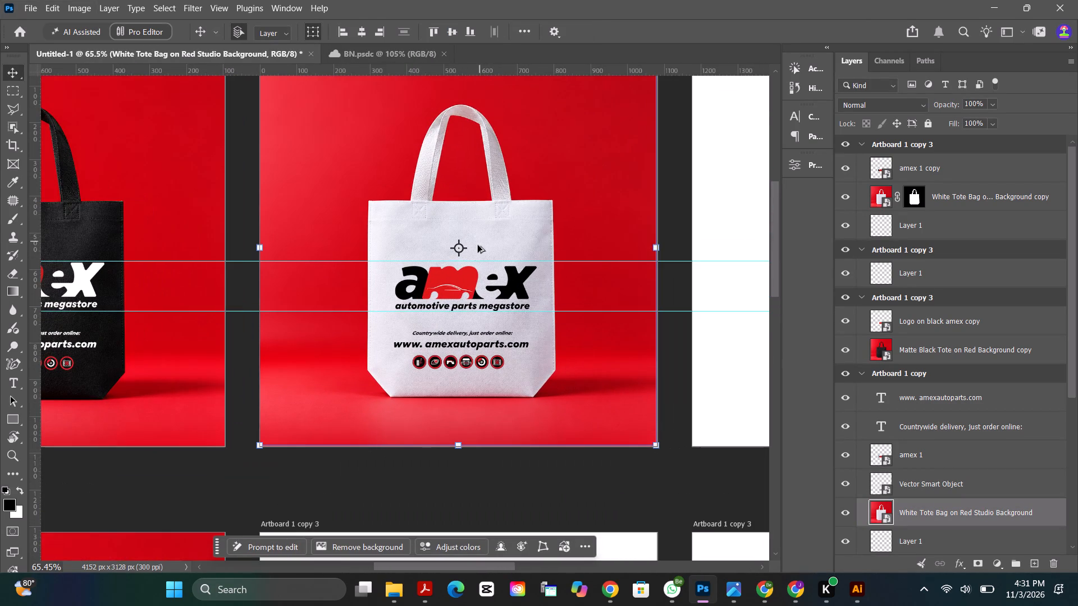
alt+scroll(472, 252, up, 3)
alt+scroll(458, 383, up, 2)
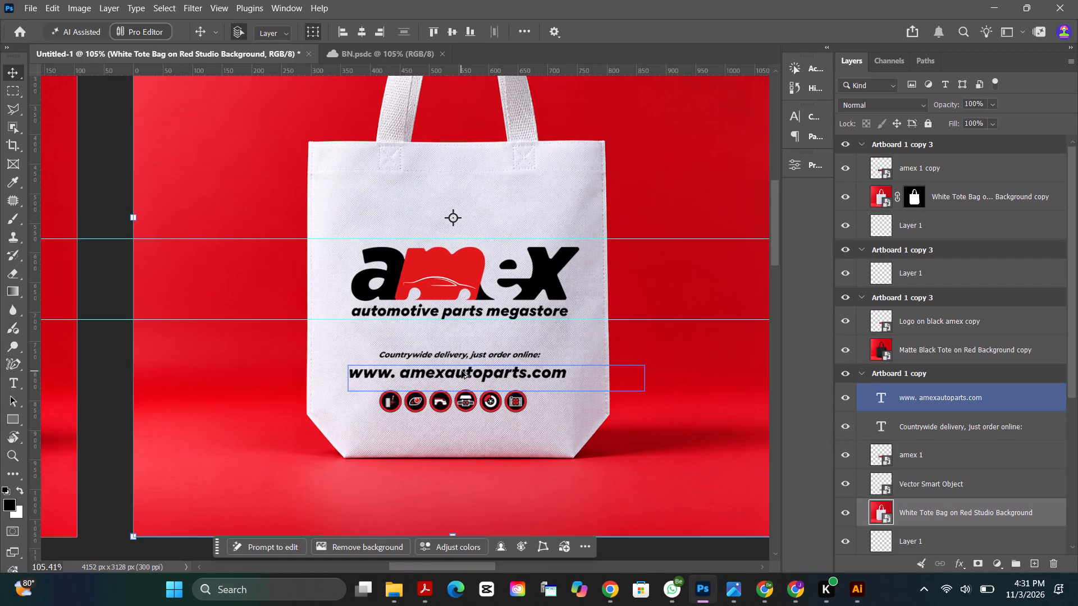
alt+scroll(462, 370, up, 1)
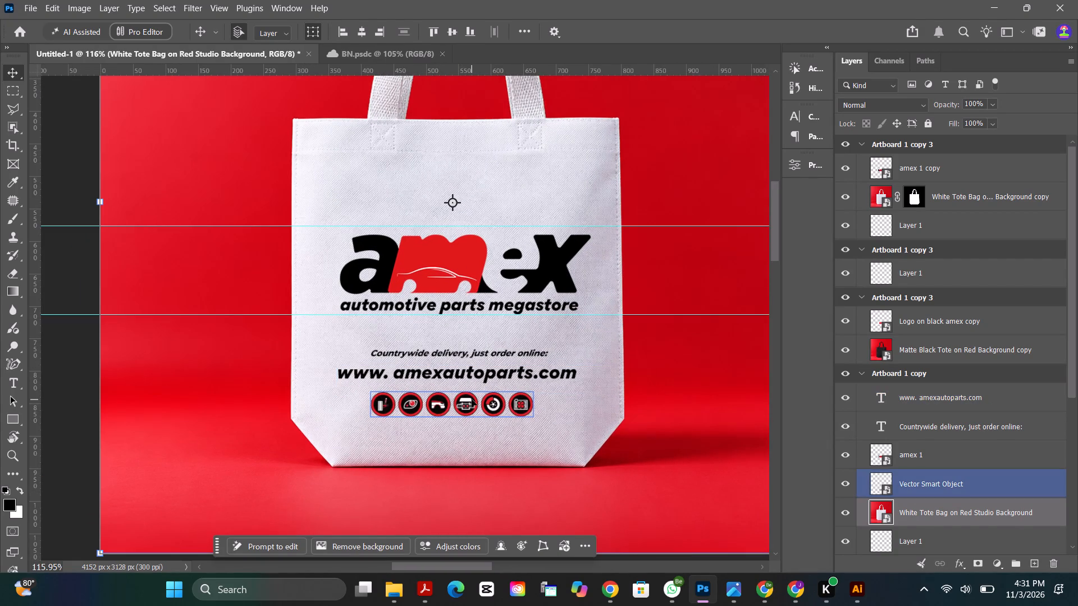
click(472, 400)
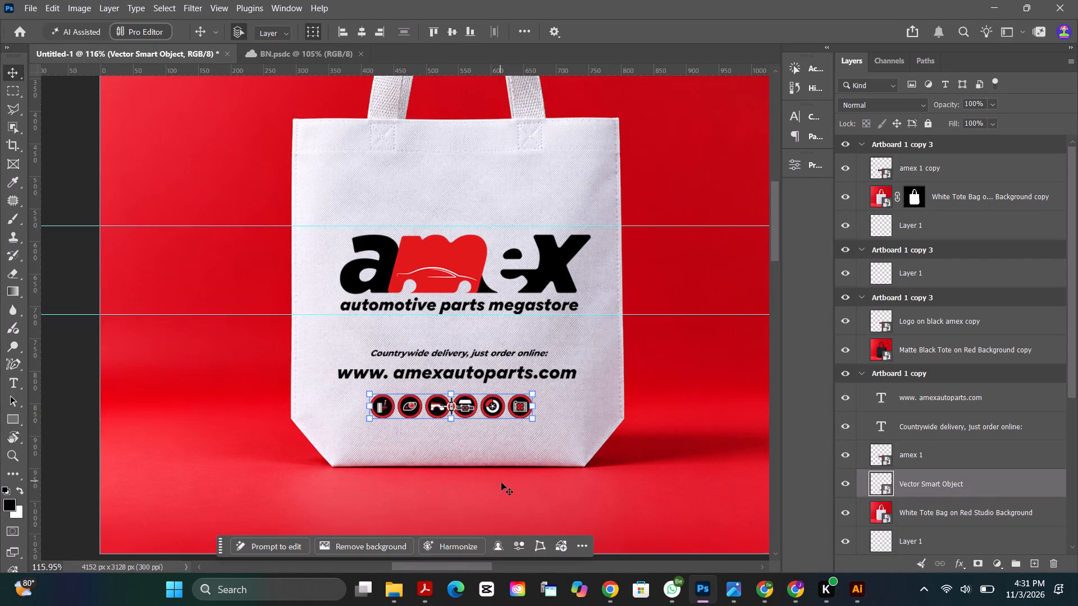
click(503, 483)
Delete the existing icon row beneath the web address on the black tote in Artboard 1.
alt+scroll(500, 448, down, 11)
alt+scroll(506, 396, down, 3)
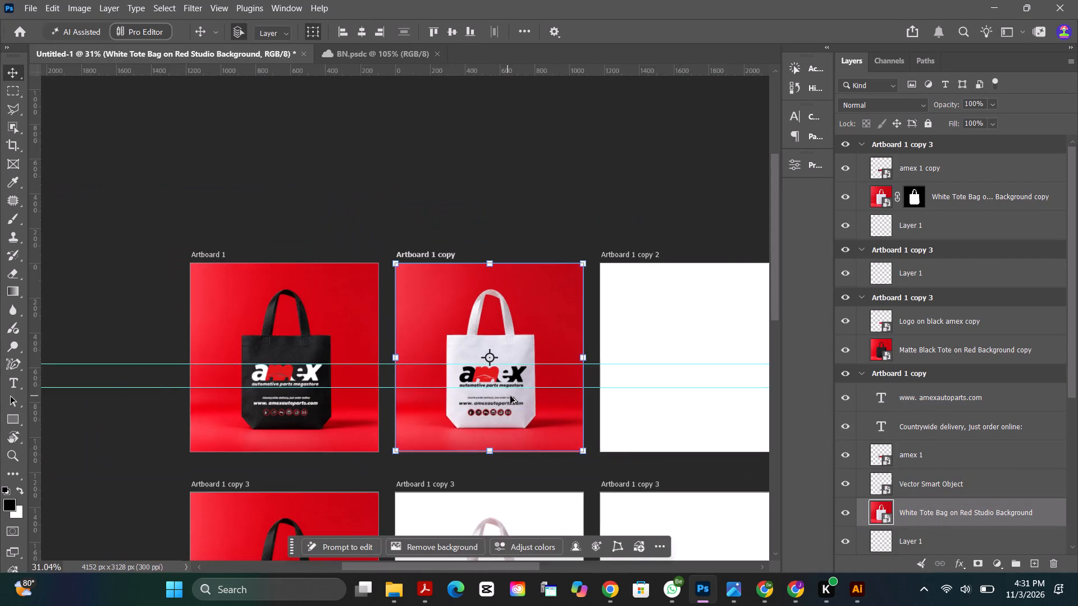
alt+scroll(484, 464, up, 7)
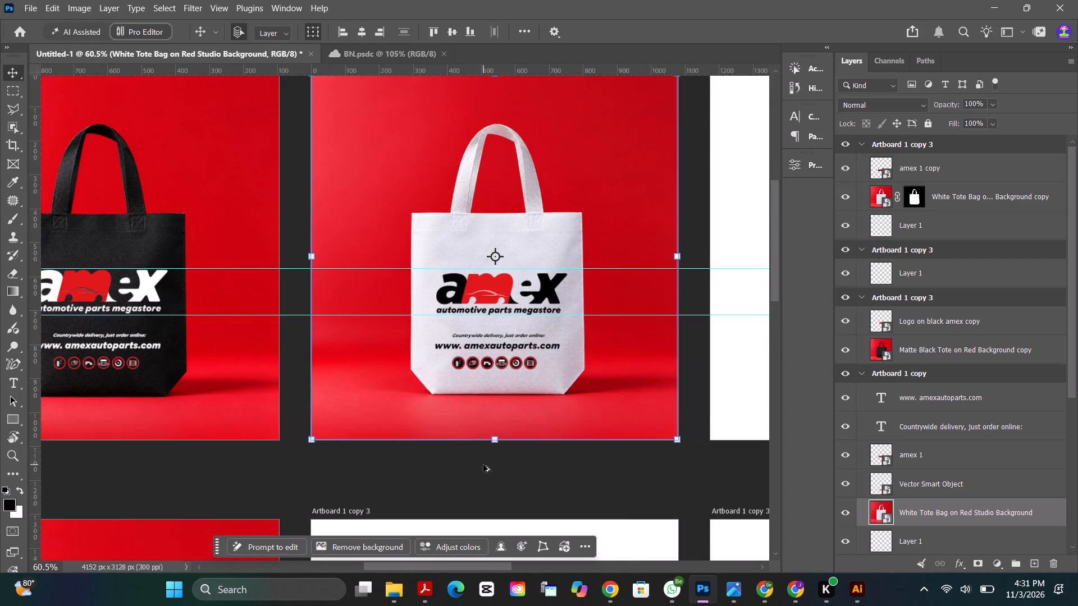
alt+scroll(483, 465, down, 4)
alt+scroll(176, 397, up, 7)
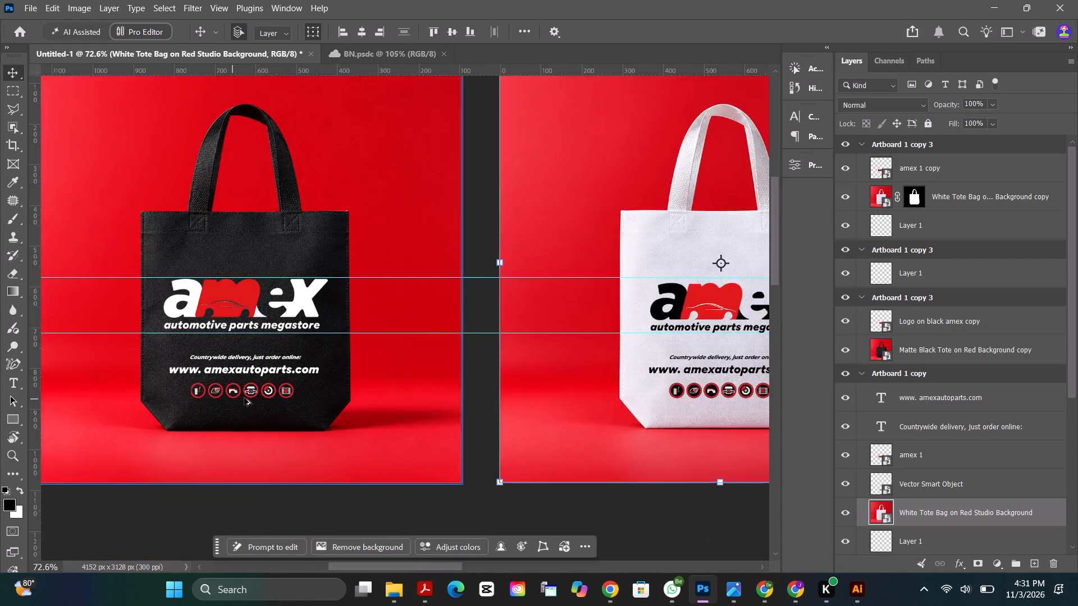
alt+scroll(244, 398, up, 2)
click(262, 391)
key(Delete)
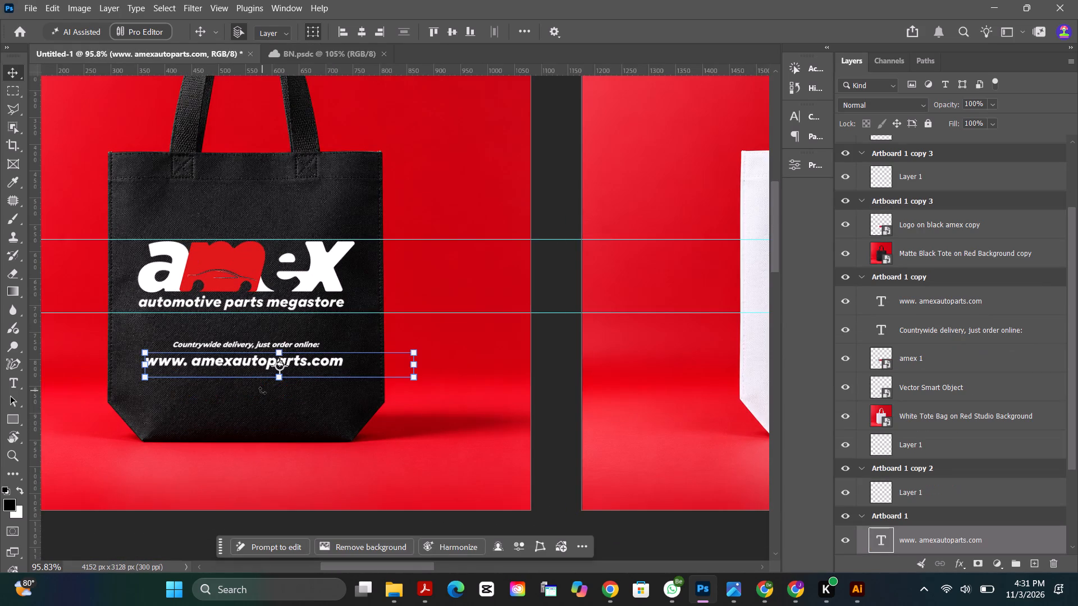
Compare the white tote's icon row with the space beneath the web address on the black tote.
alt+scroll(282, 394, down, 2)
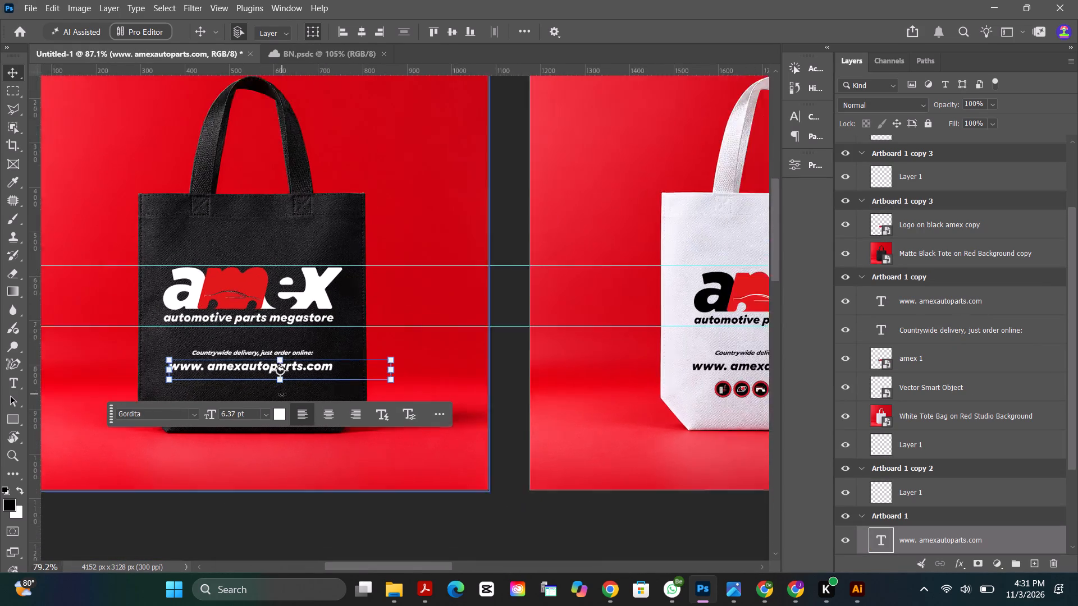
alt+scroll(282, 394, down, 5)
alt+scroll(599, 430, up, 3)
alt+scroll(597, 383, up, 3)
alt+scroll(539, 389, up, 2)
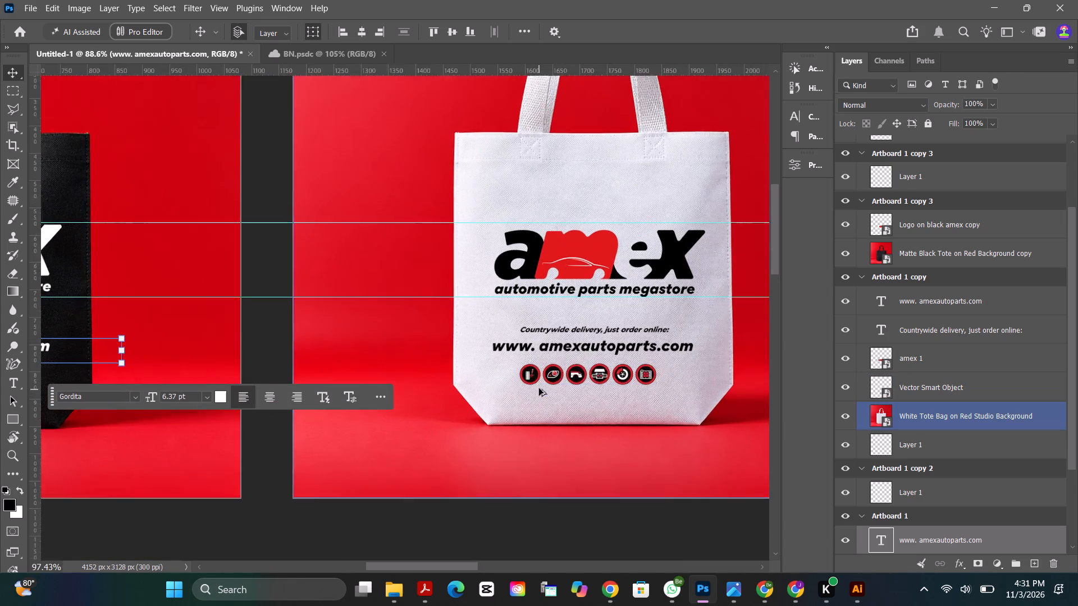
alt+scroll(539, 388, up, 7)
alt+scroll(591, 388, down, 9)
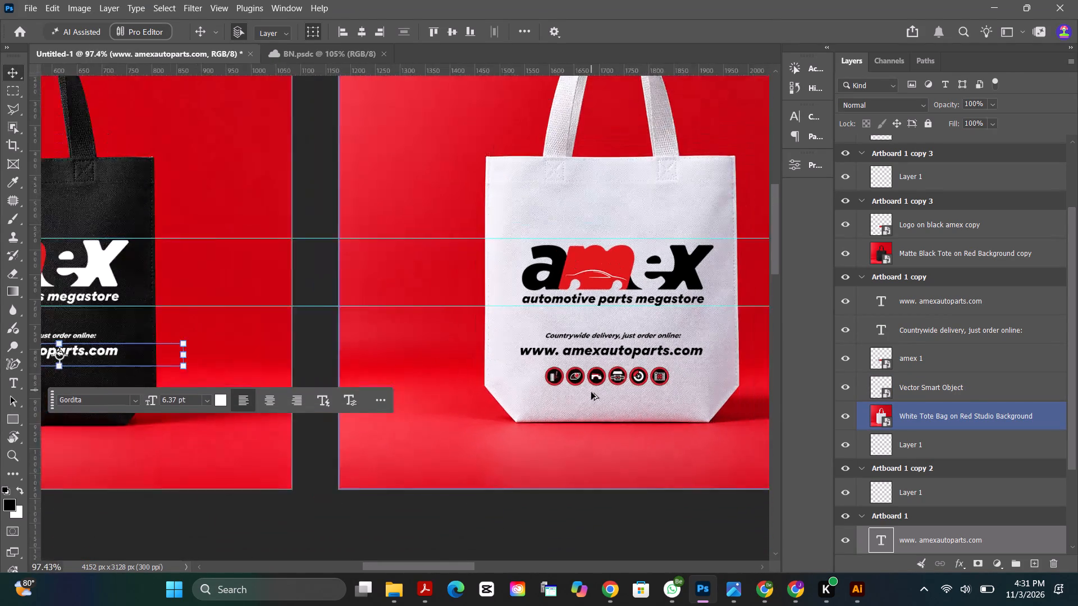
alt+scroll(591, 392, down, 8)
alt+scroll(295, 388, up, 7)
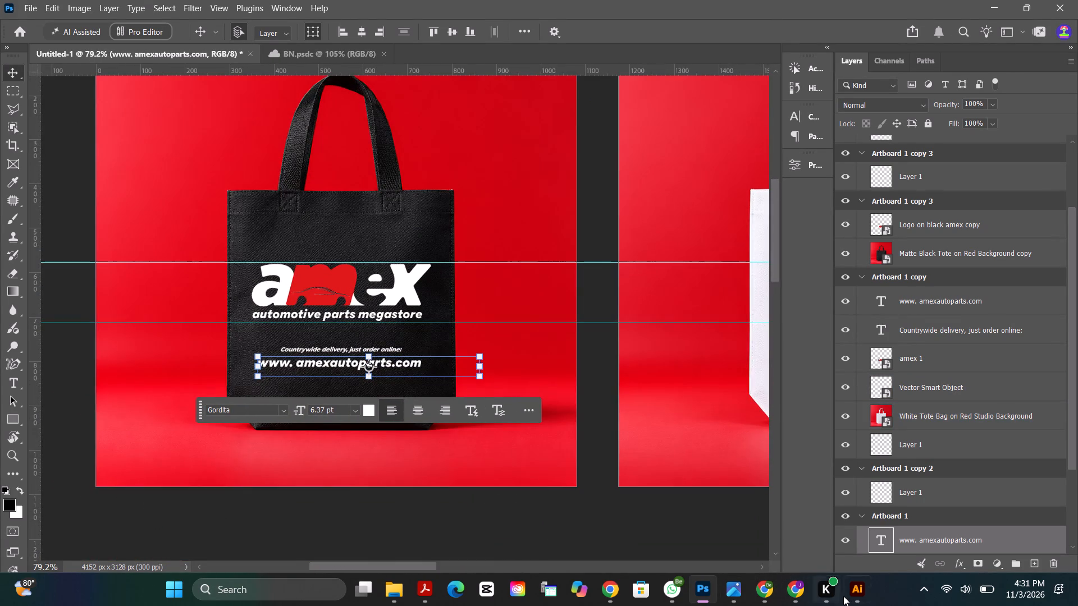
Switch to Illustrator and bring the icon row in the Untitled-1 document into view.
click(857, 597)
scroll(565, 309, up, 4)
alt+scroll(646, 337, down, 6)
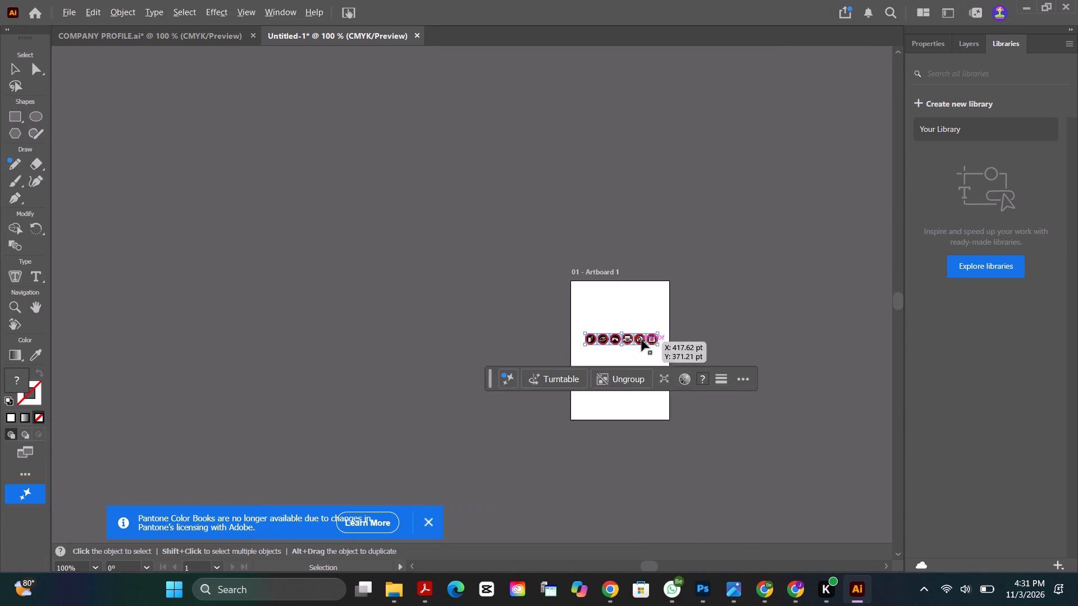
alt+scroll(656, 357, up, 6)
alt+scroll(687, 299, down, 2)
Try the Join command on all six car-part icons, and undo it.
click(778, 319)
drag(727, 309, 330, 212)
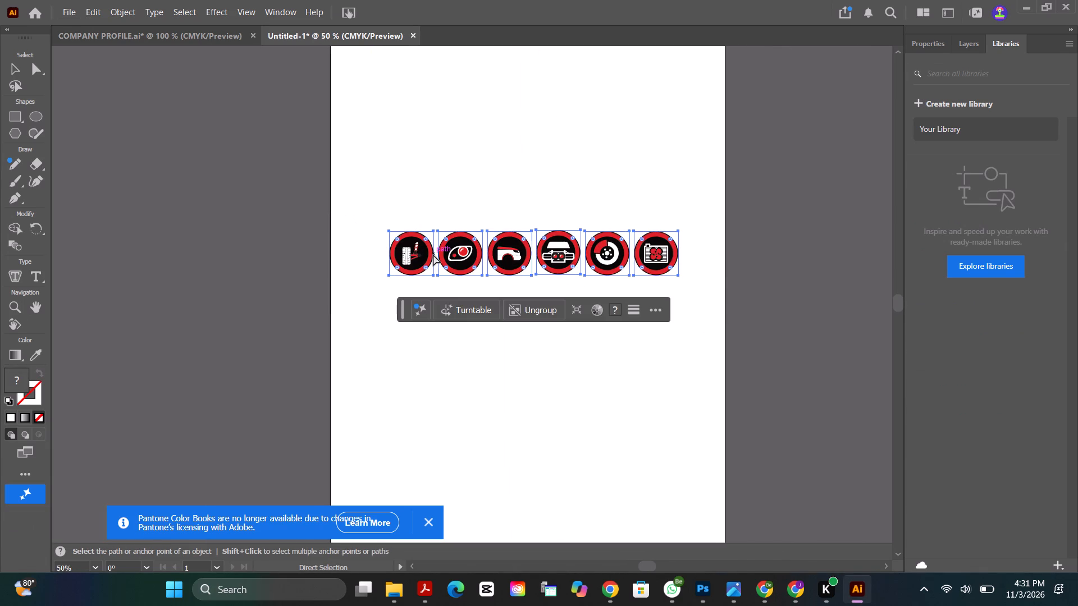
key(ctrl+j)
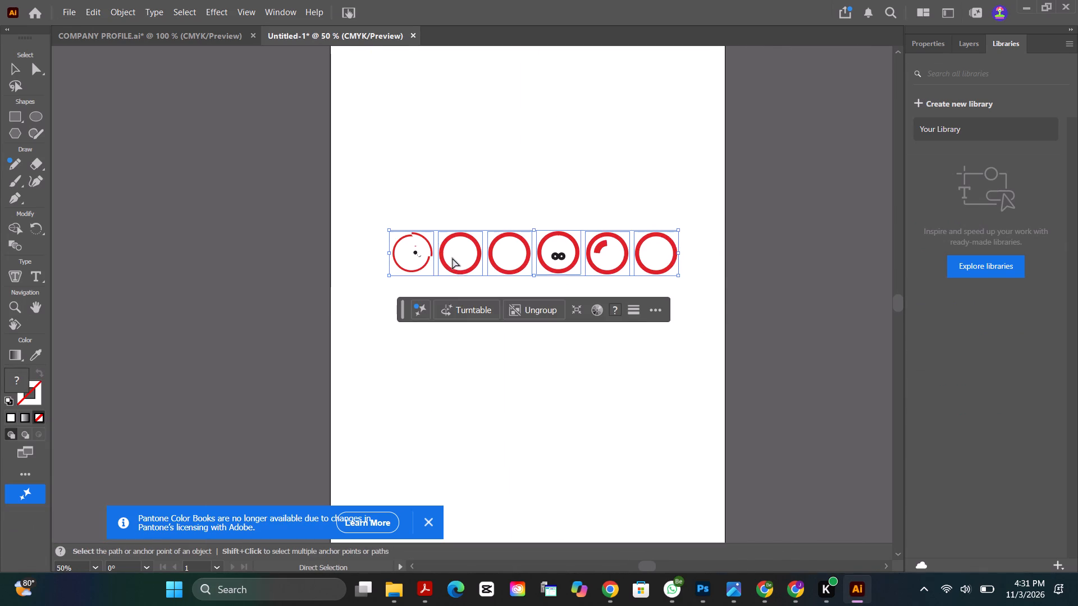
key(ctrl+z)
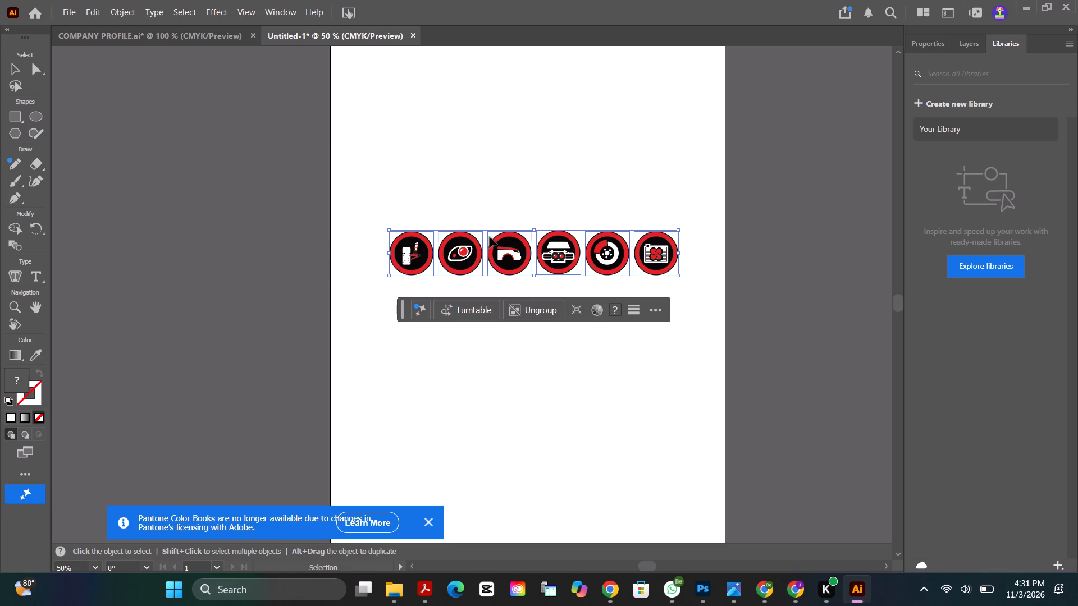
Duplicate the six-icon row and place the copy just below the original on the artboard.
alt+drag(490, 237, 481, 322)
drag(406, 232, 404, 317)
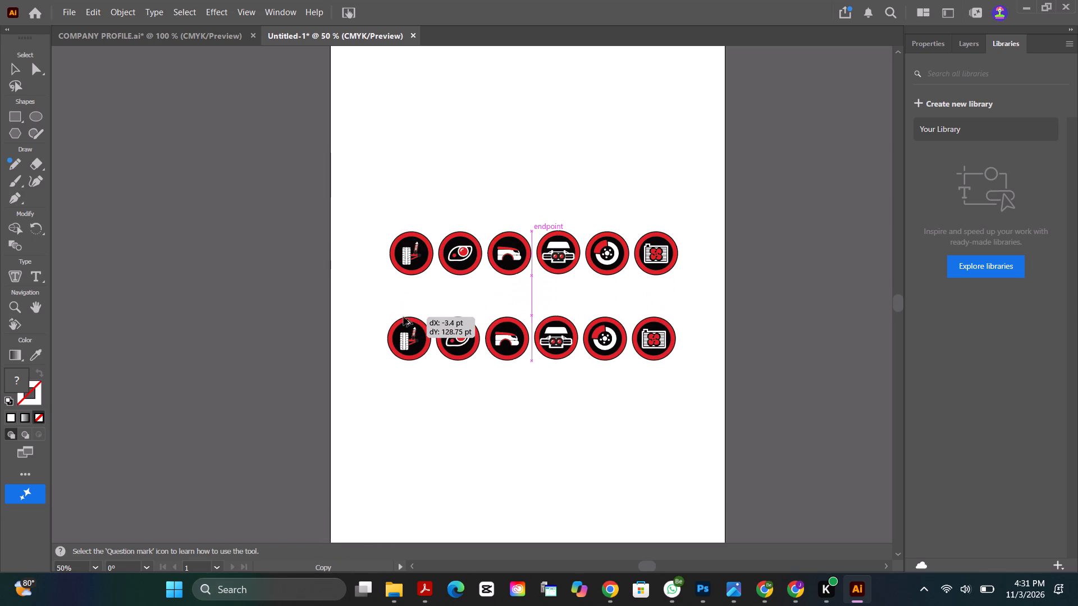
drag(404, 317, 408, 297)
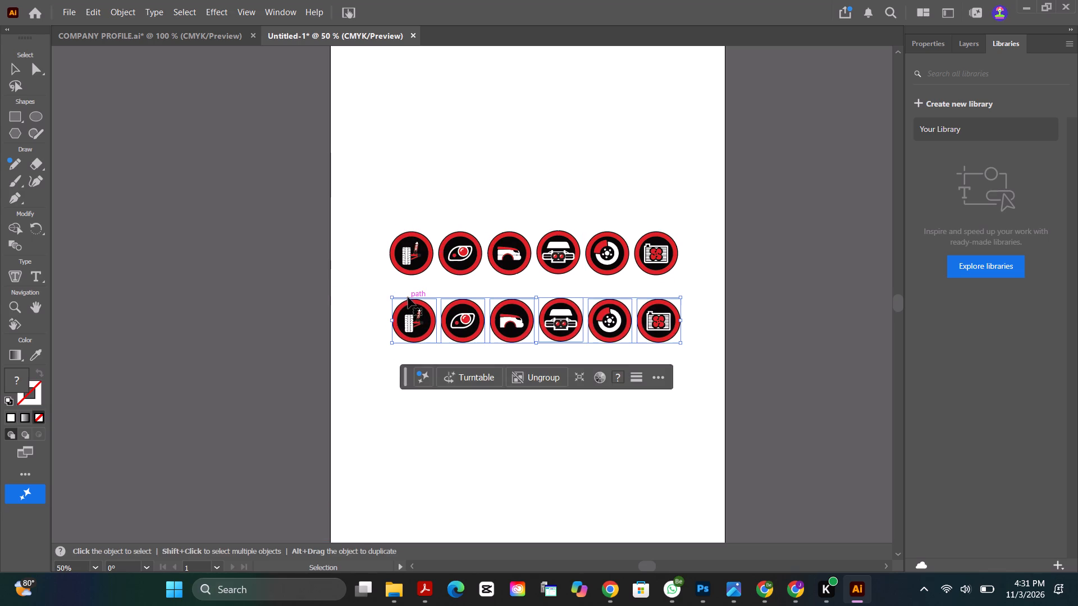
Isolate the radiator fan icon in the copied row and fill its inner black circle with white.
alt+scroll(625, 365, up, 3)
click(706, 368)
click(714, 284)
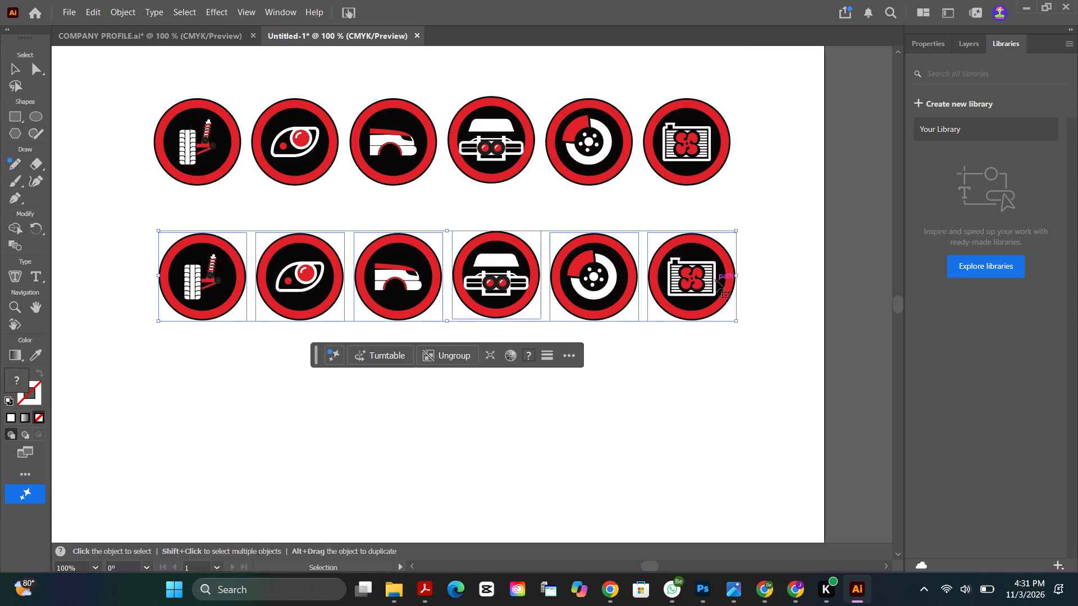
click(719, 280)
double_click(721, 278)
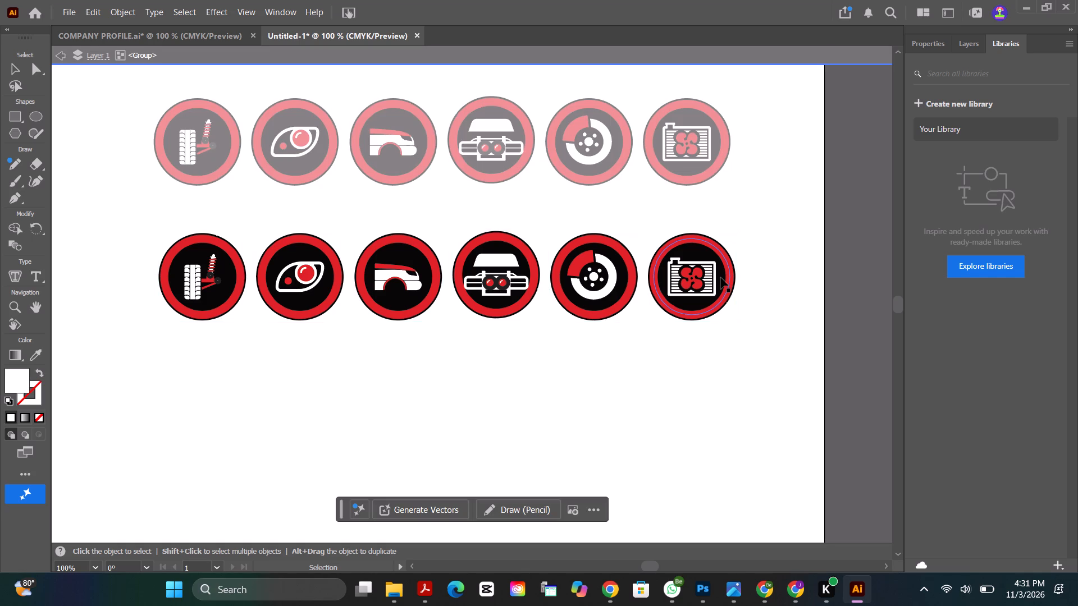
triple_click(721, 278)
click(721, 278)
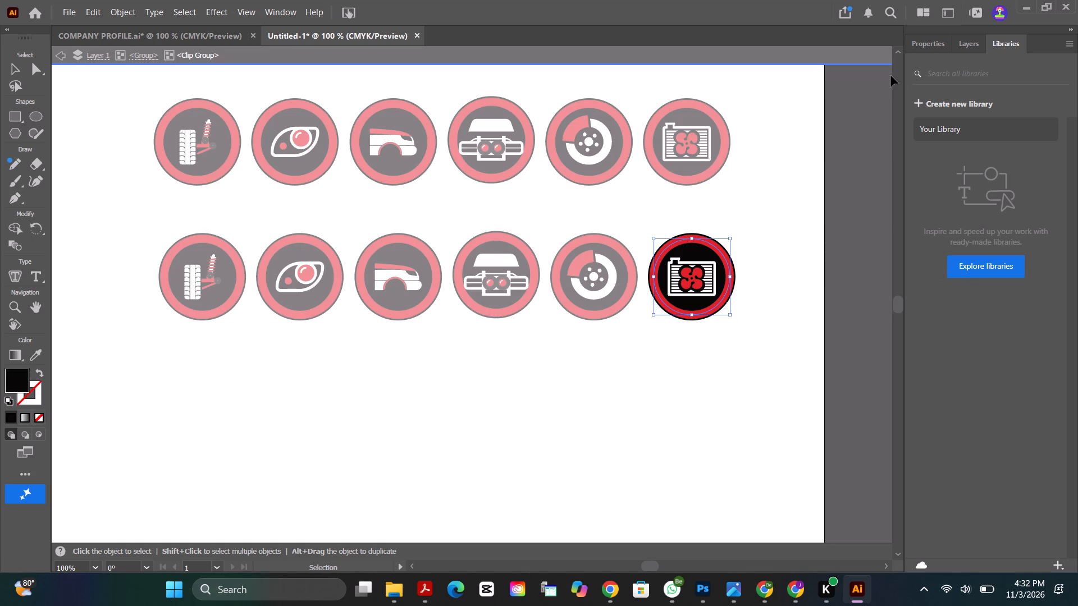
click(917, 46)
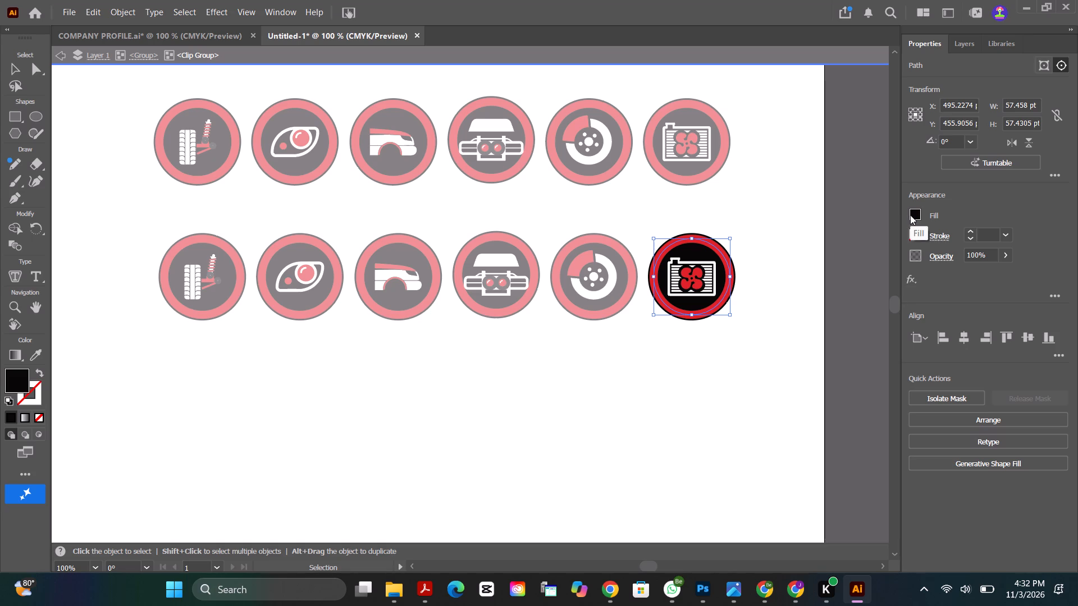
click(910, 215)
double_click(911, 214)
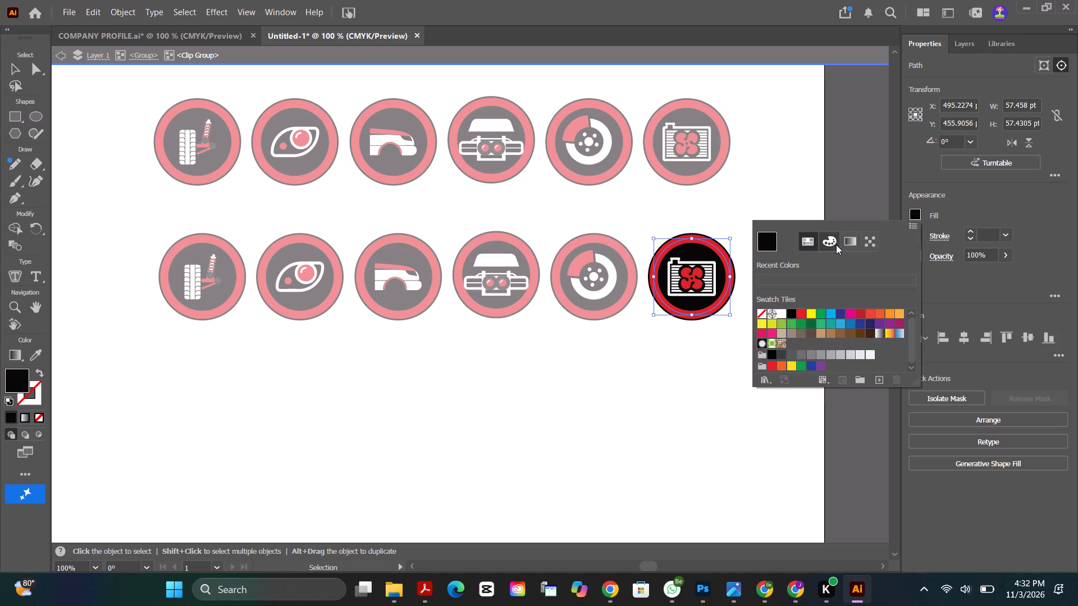
click(782, 313)
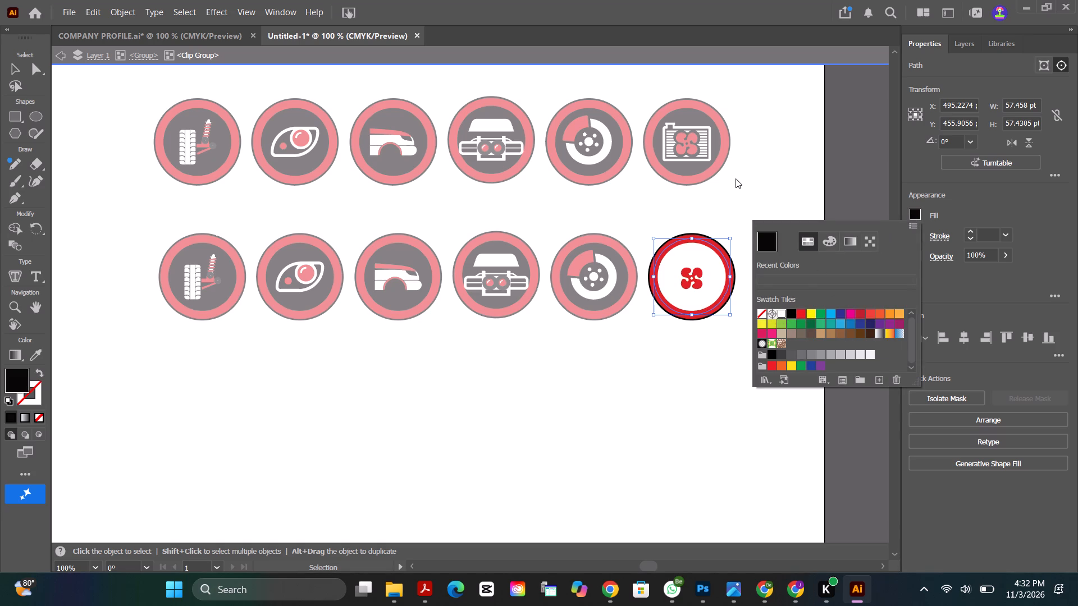
click(746, 181)
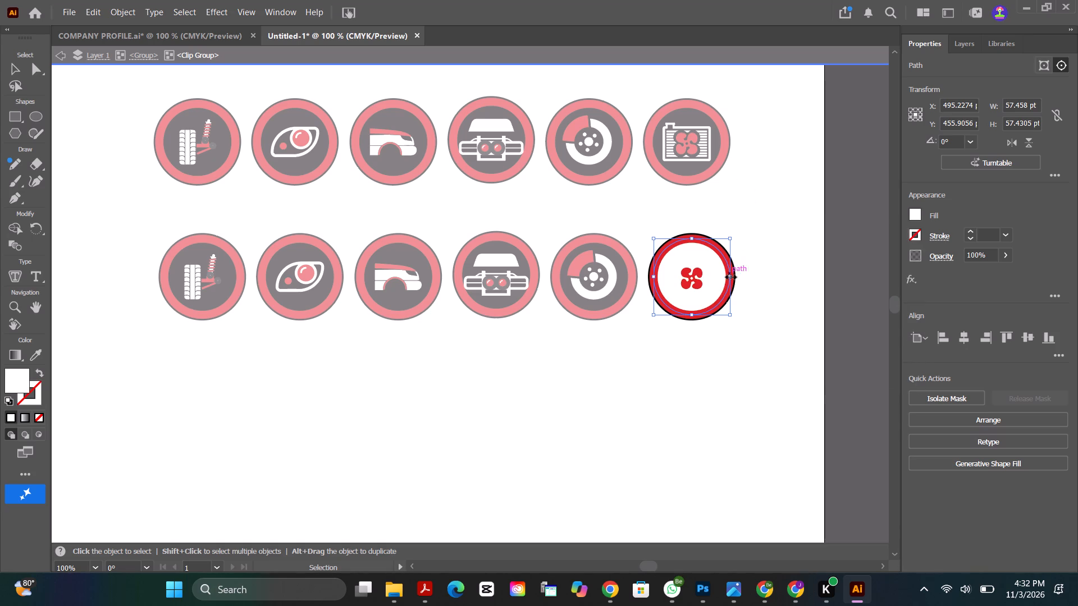
Apply a white 1 pt stroke to the red ring of the copied radiator fan icon.
click(736, 278)
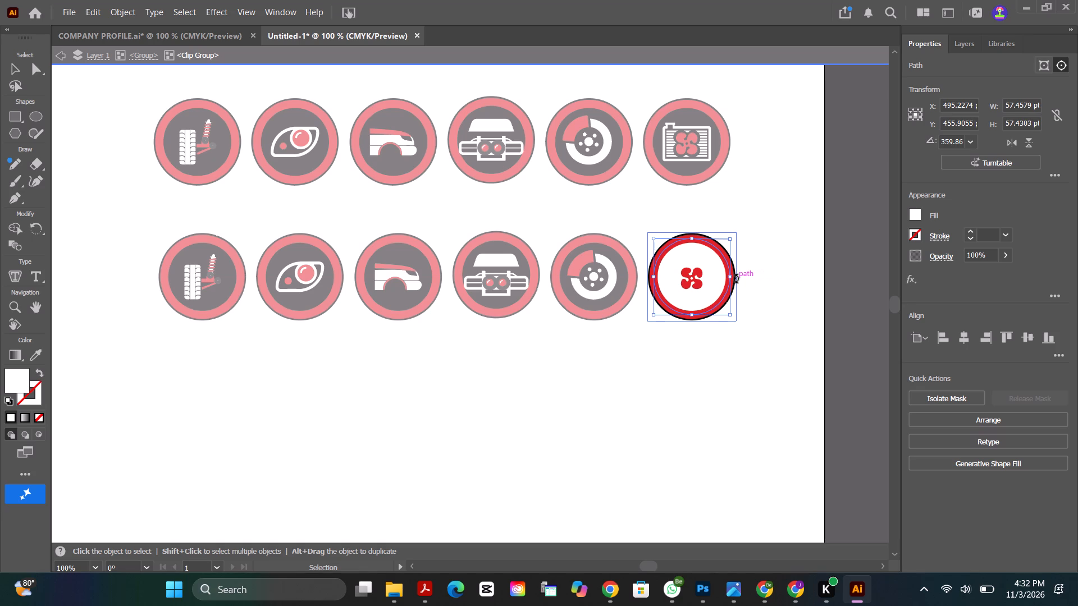
click(791, 217)
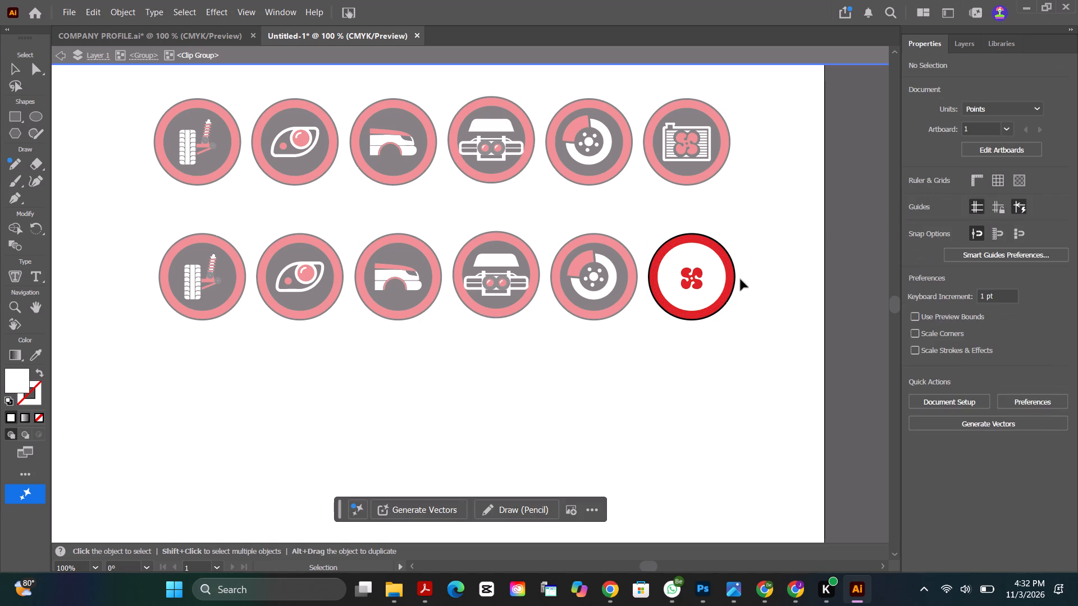
click(734, 278)
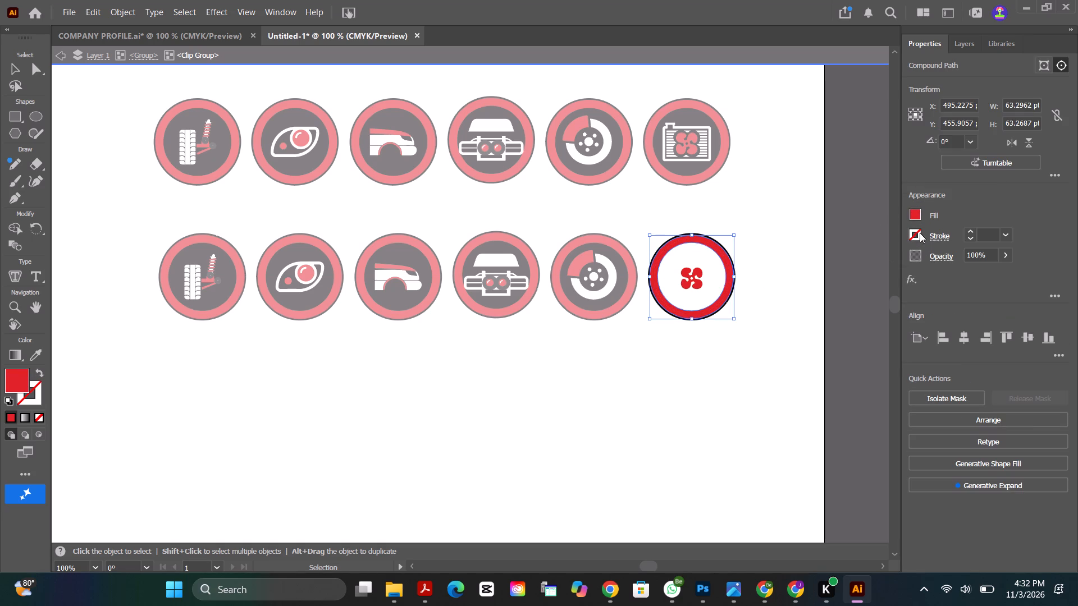
click(913, 238)
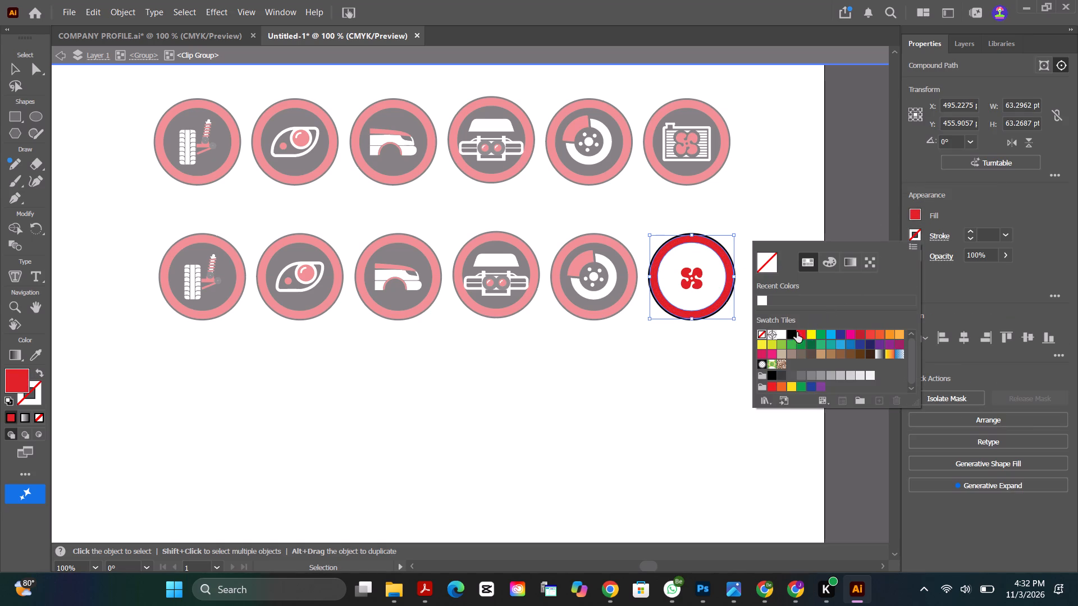
click(783, 333)
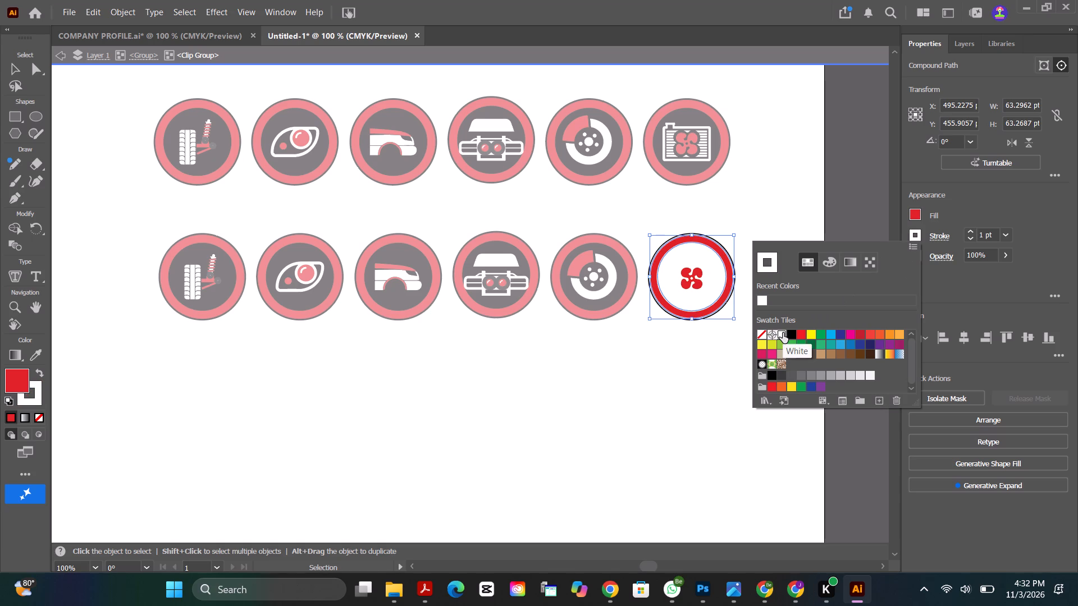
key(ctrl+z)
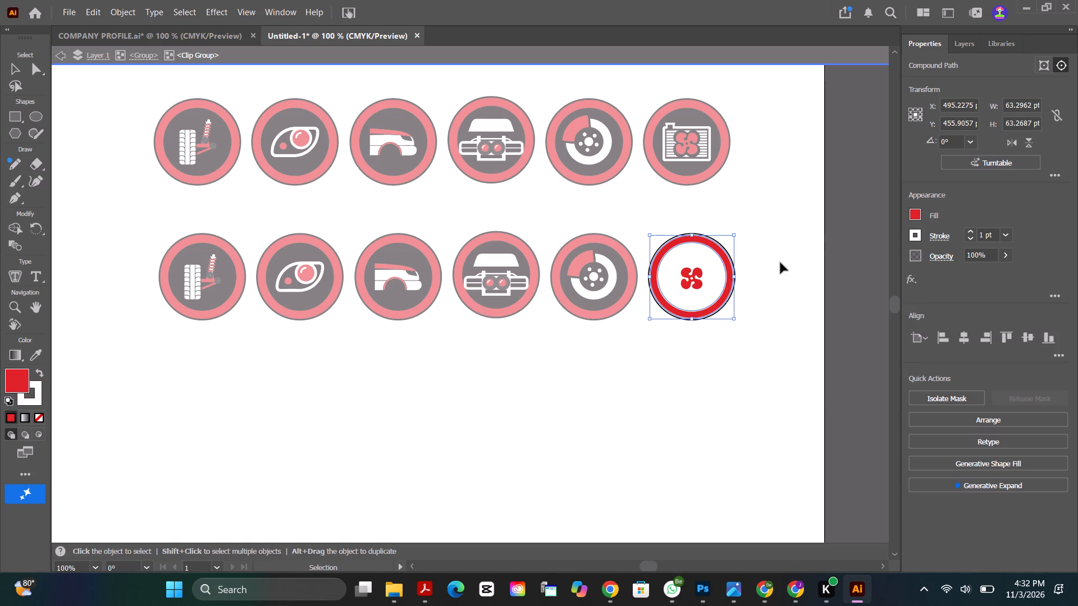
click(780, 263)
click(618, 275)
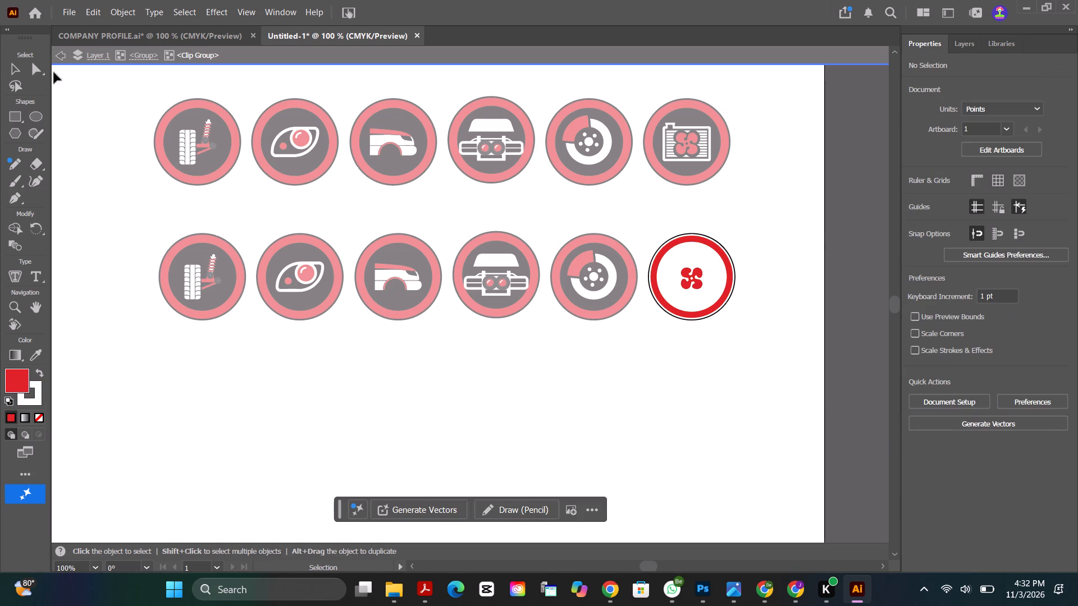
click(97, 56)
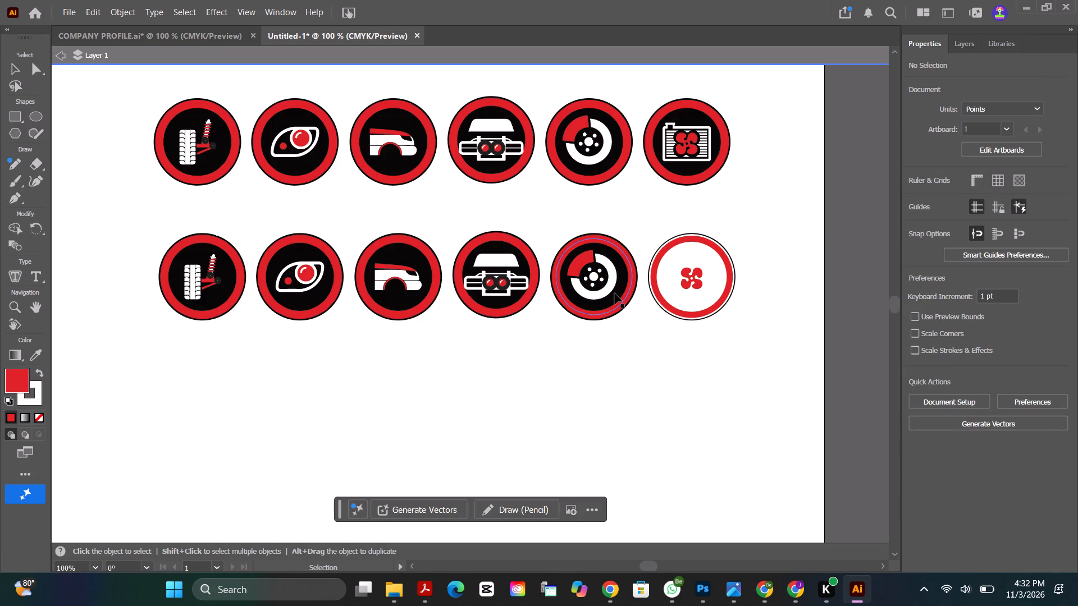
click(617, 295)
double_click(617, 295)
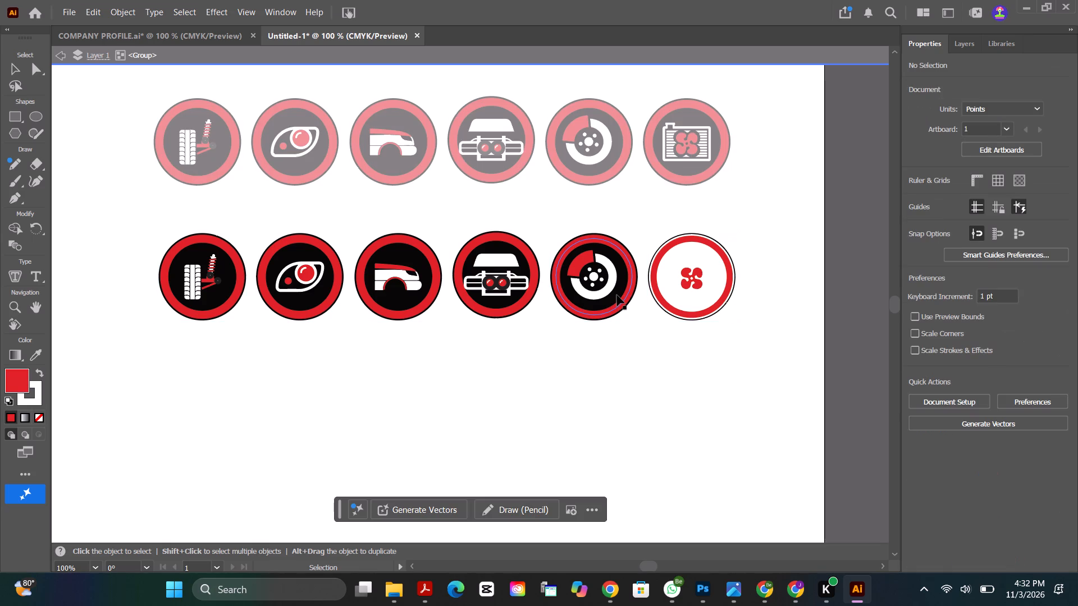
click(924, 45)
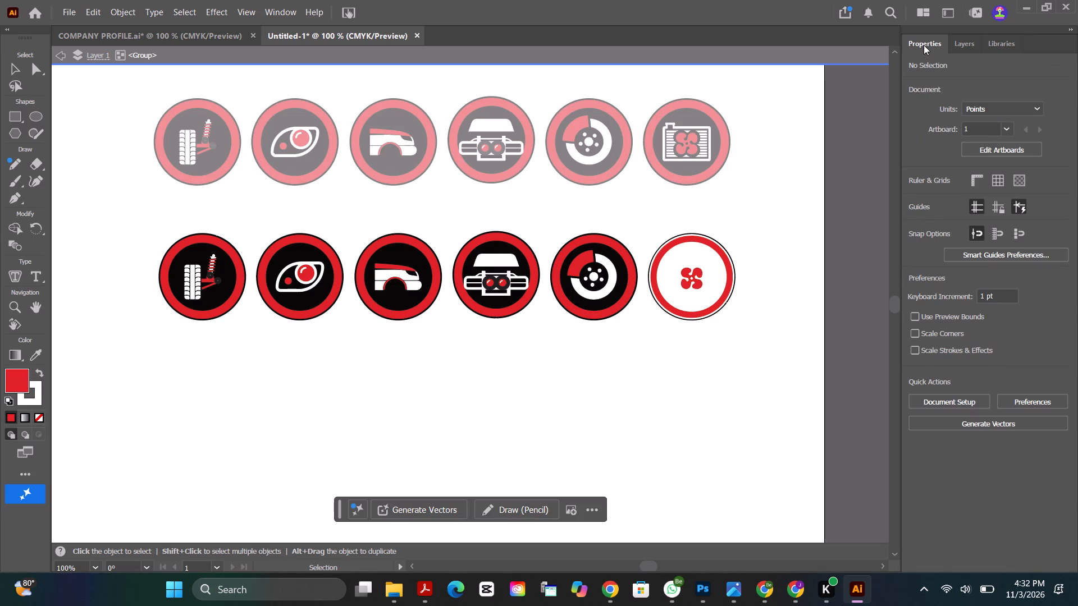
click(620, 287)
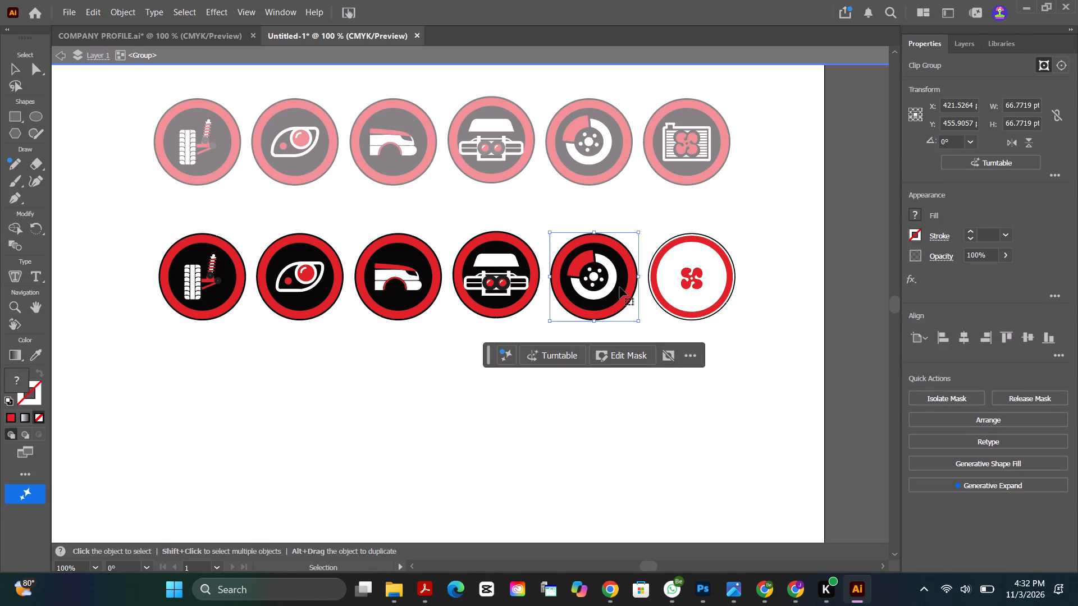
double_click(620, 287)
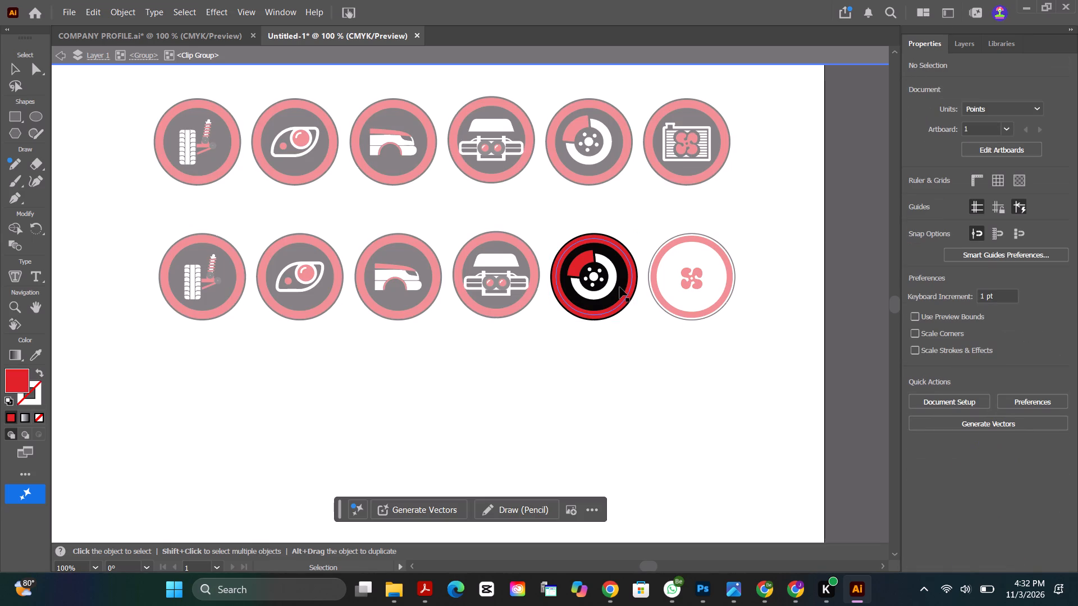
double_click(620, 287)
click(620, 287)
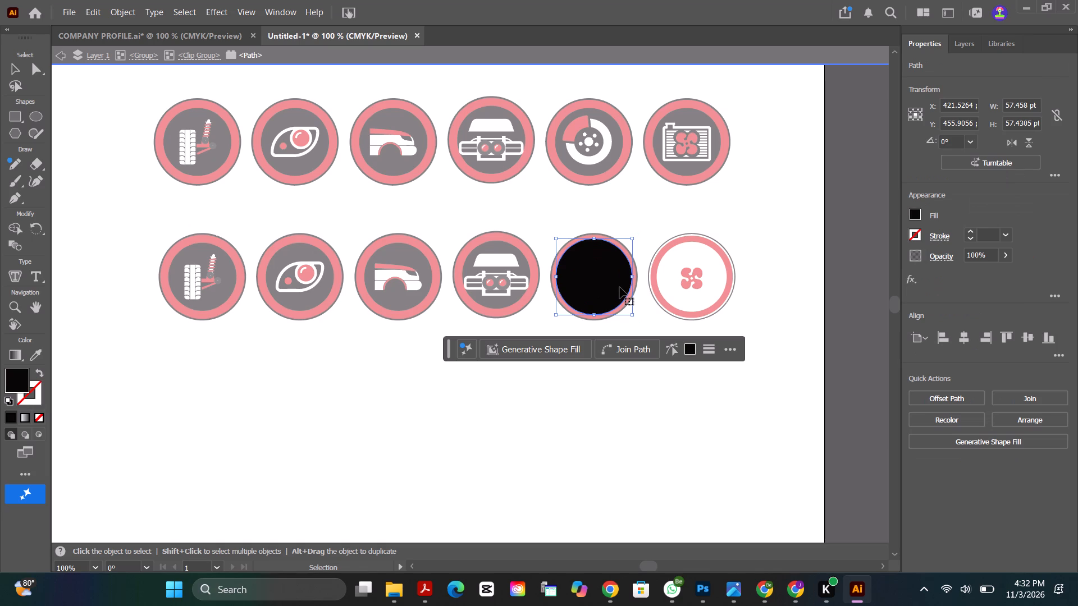
Undo the white stroke and the white inner circle fill on the copied radiator fan icon.
key(ctrl+z)
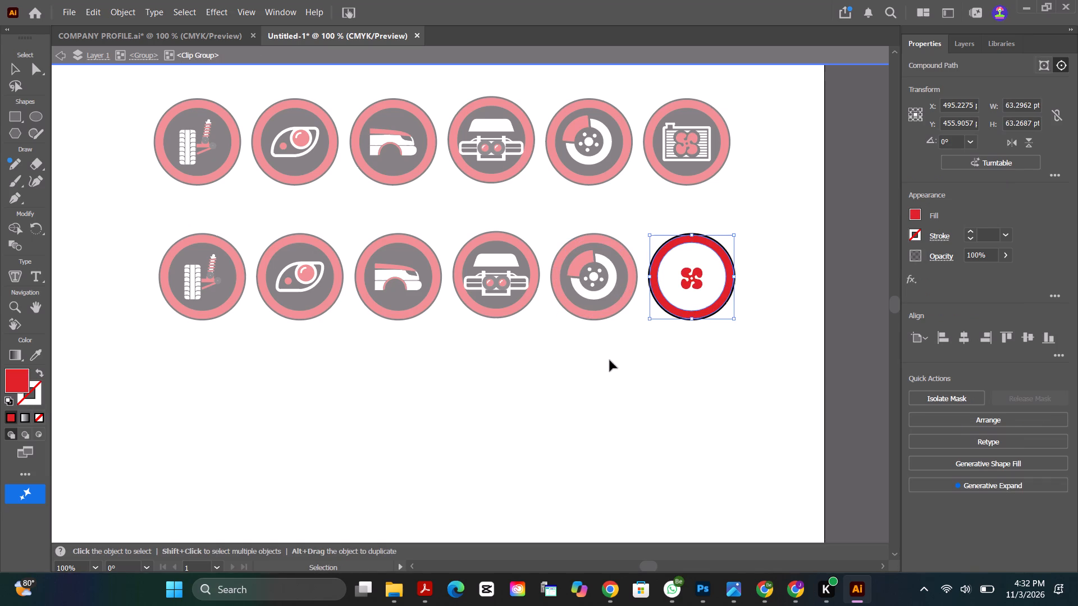
click(610, 367)
click(611, 285)
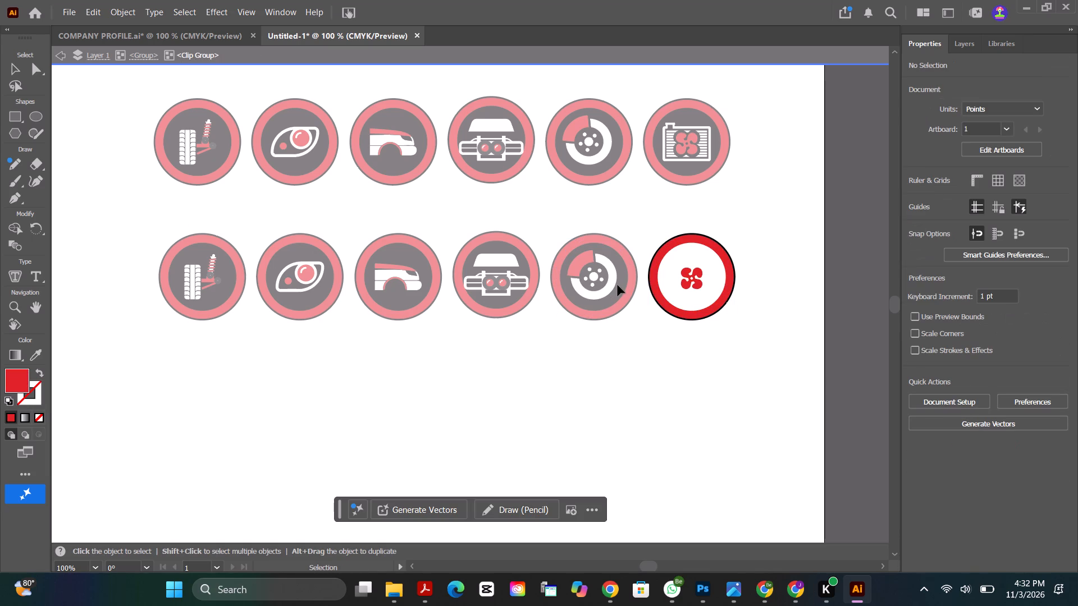
key(ctrl+z)
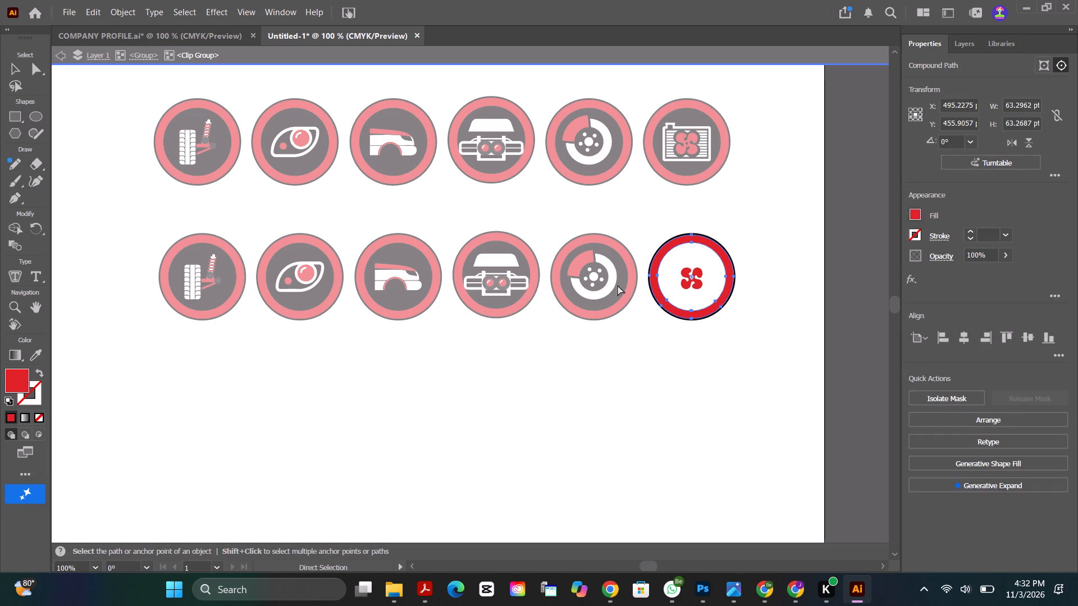
key(ctrl+z)
key(ctrl+z)
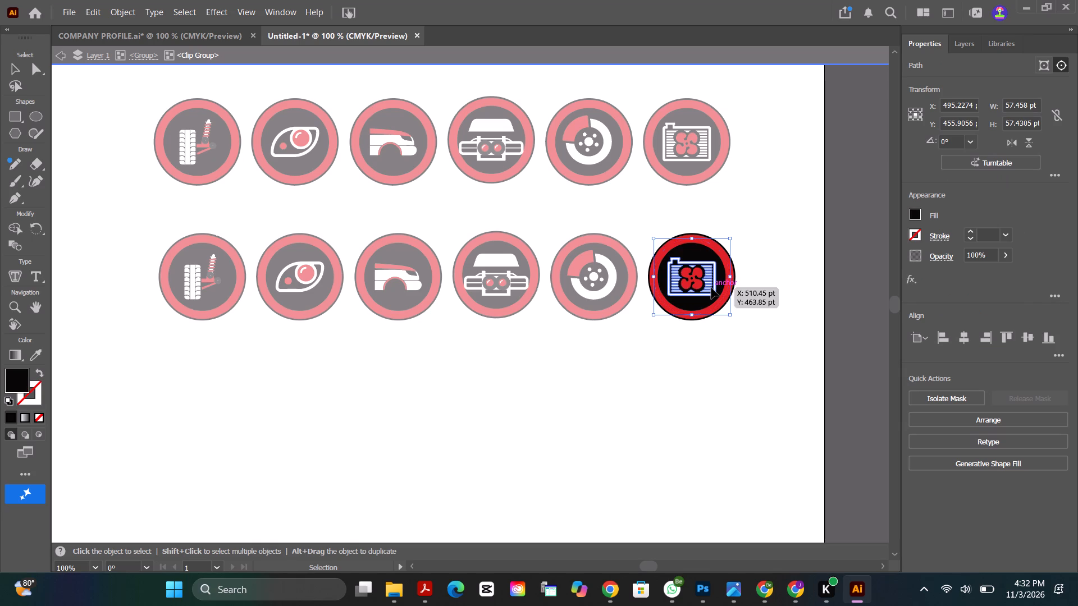
Fill the white radiator shape of the copied radiator fan icon with black.
click(711, 288)
click(919, 215)
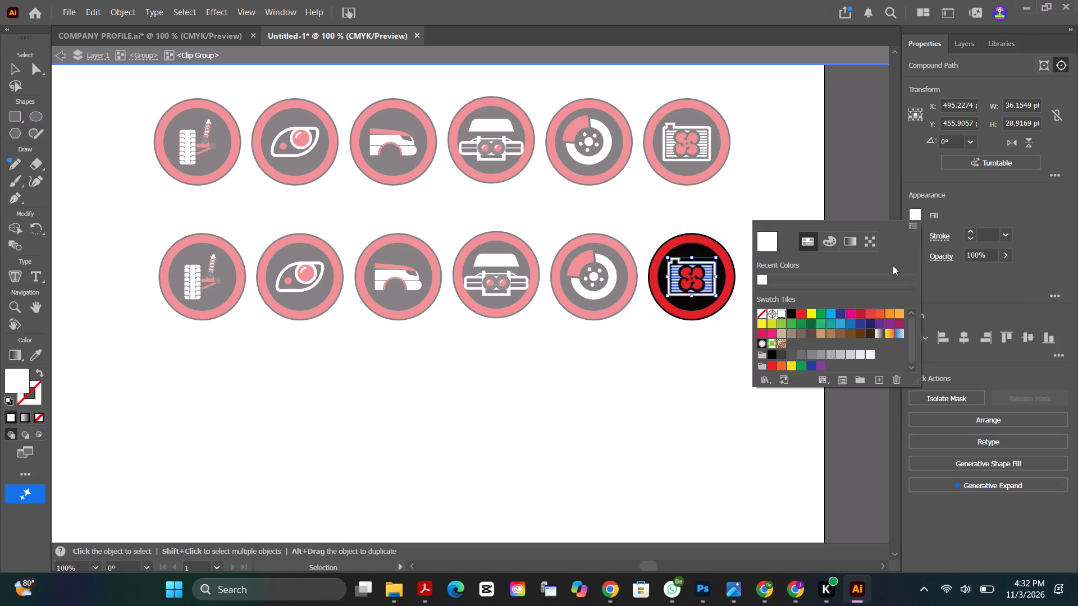
click(791, 312)
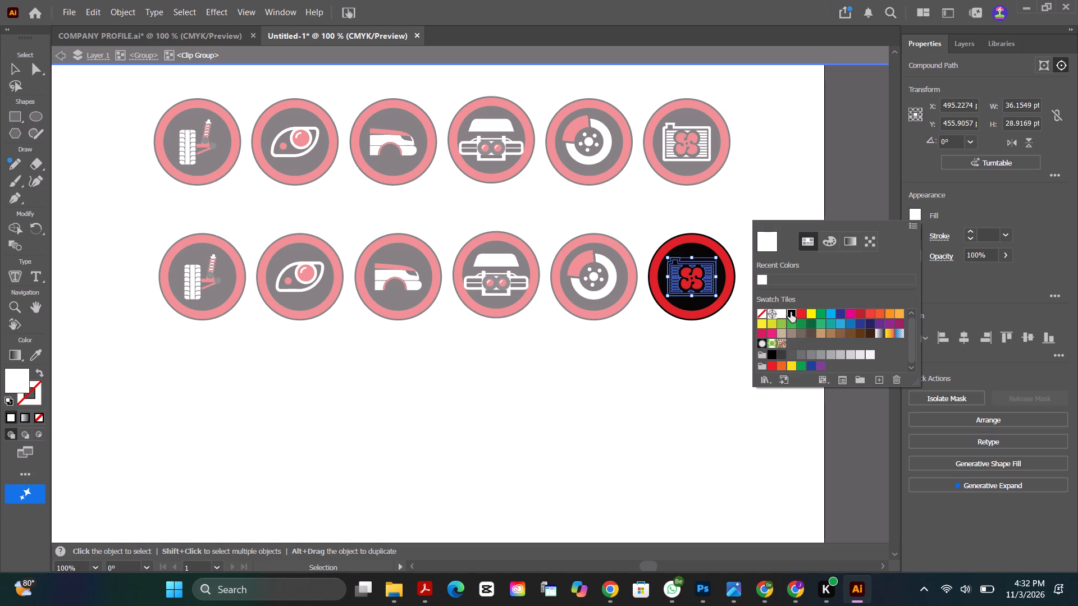
click(689, 374)
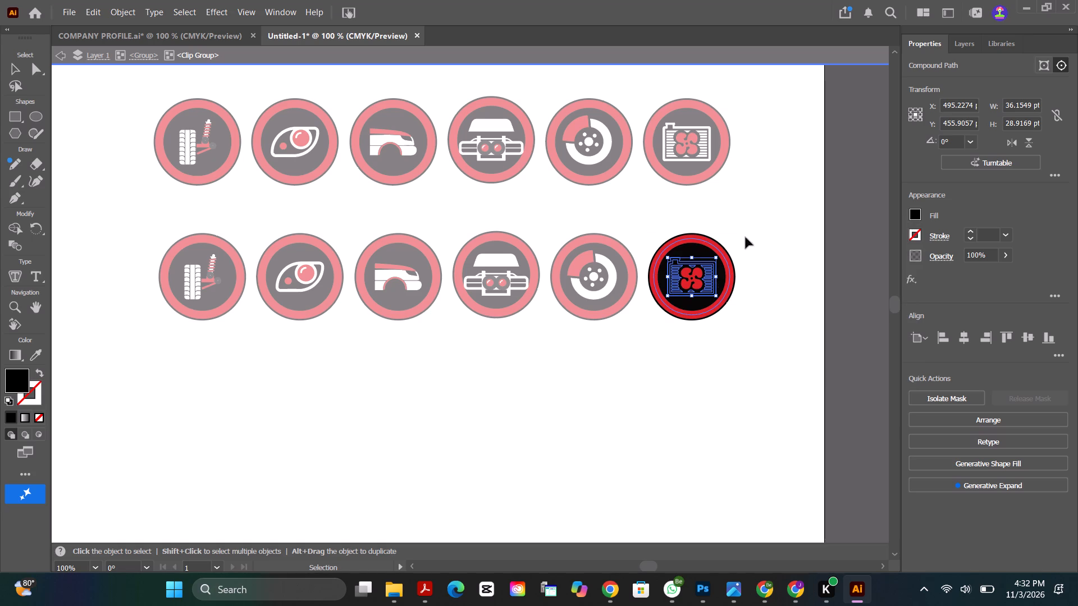
Fill the inner black circle behind the copied row's radiator with white.
click(759, 218)
click(719, 264)
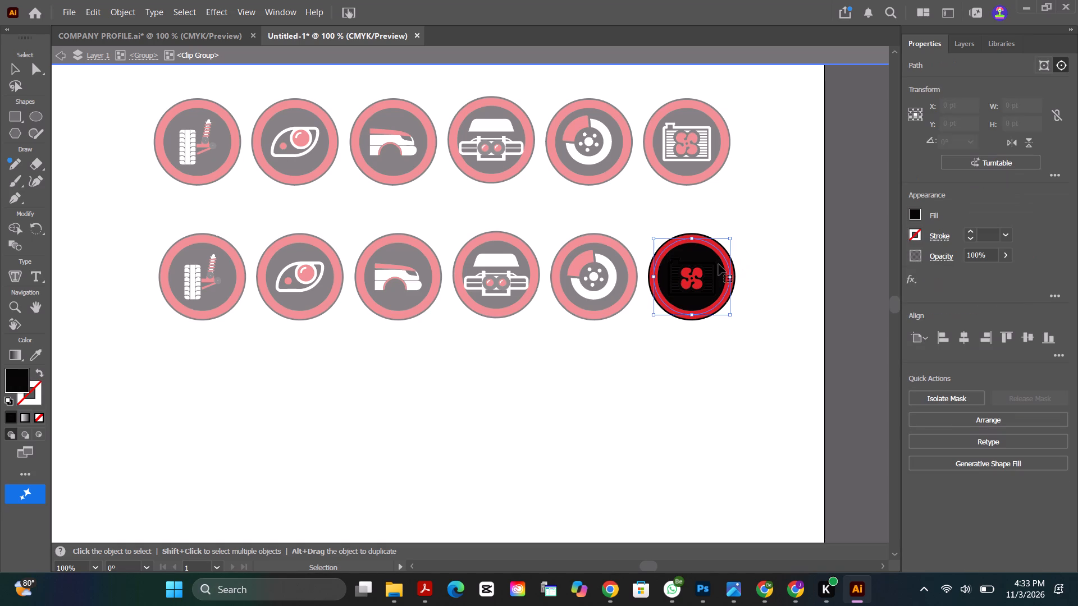
click(917, 218)
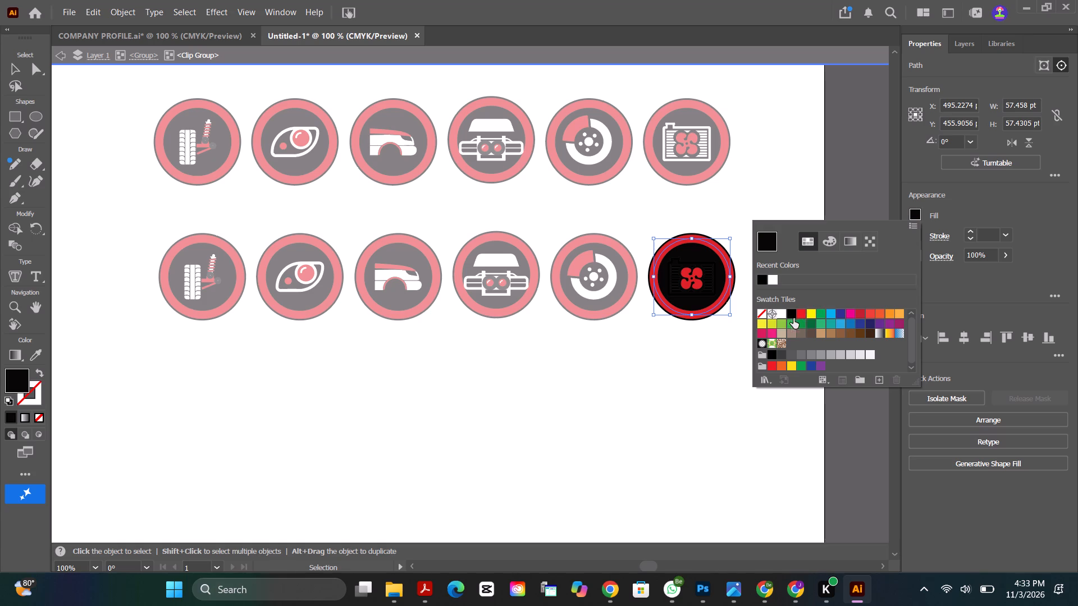
click(782, 313)
click(767, 186)
click(625, 339)
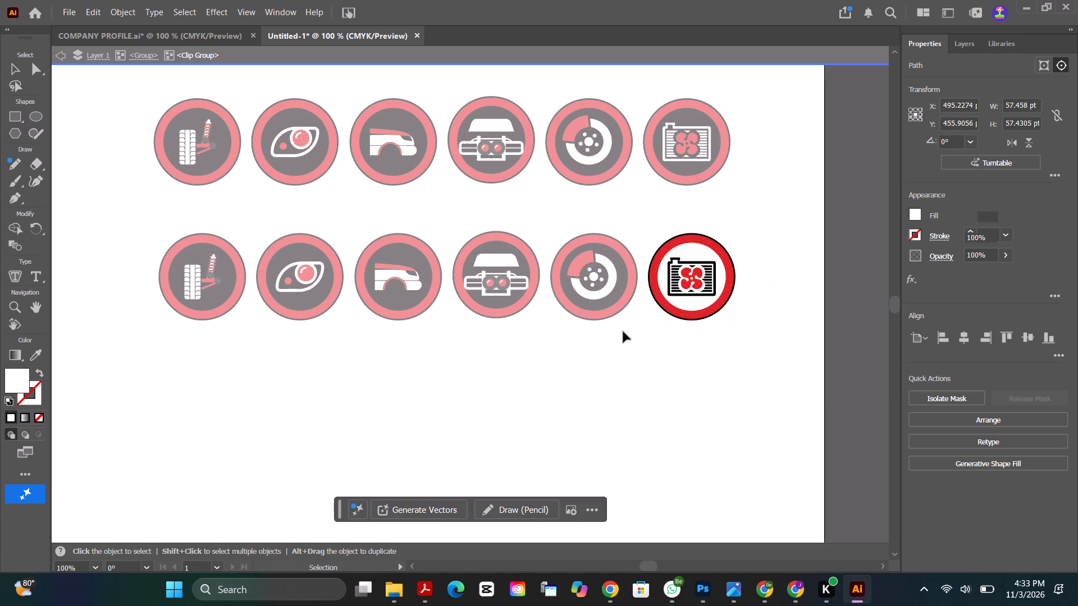
Exit the radiator fan icon's isolation and isolate the brake disc icon in the copied row.
click(616, 292)
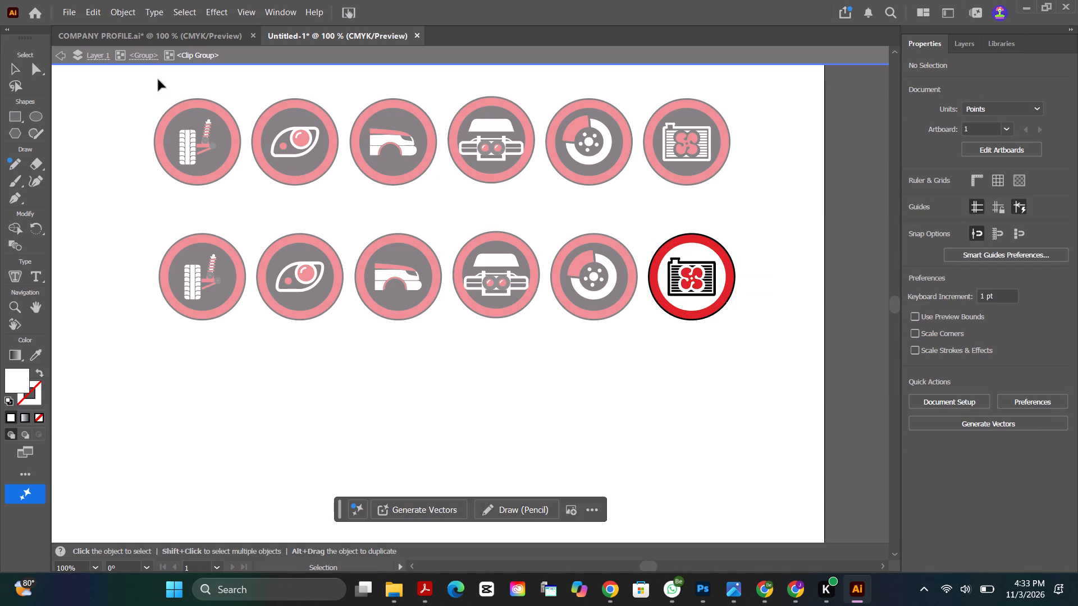
click(144, 54)
click(547, 403)
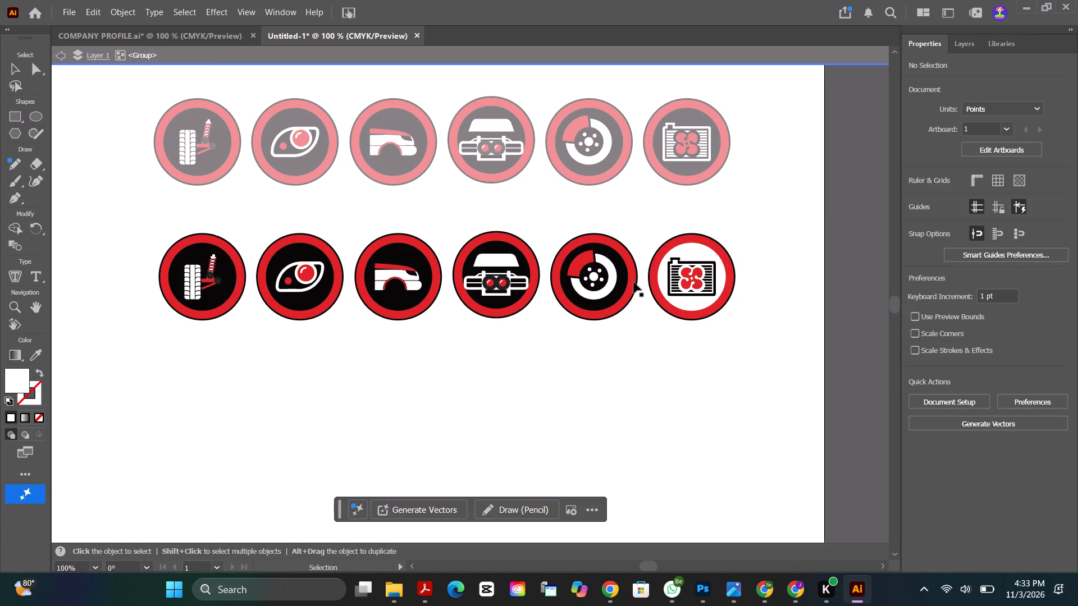
click(615, 282)
double_click(619, 283)
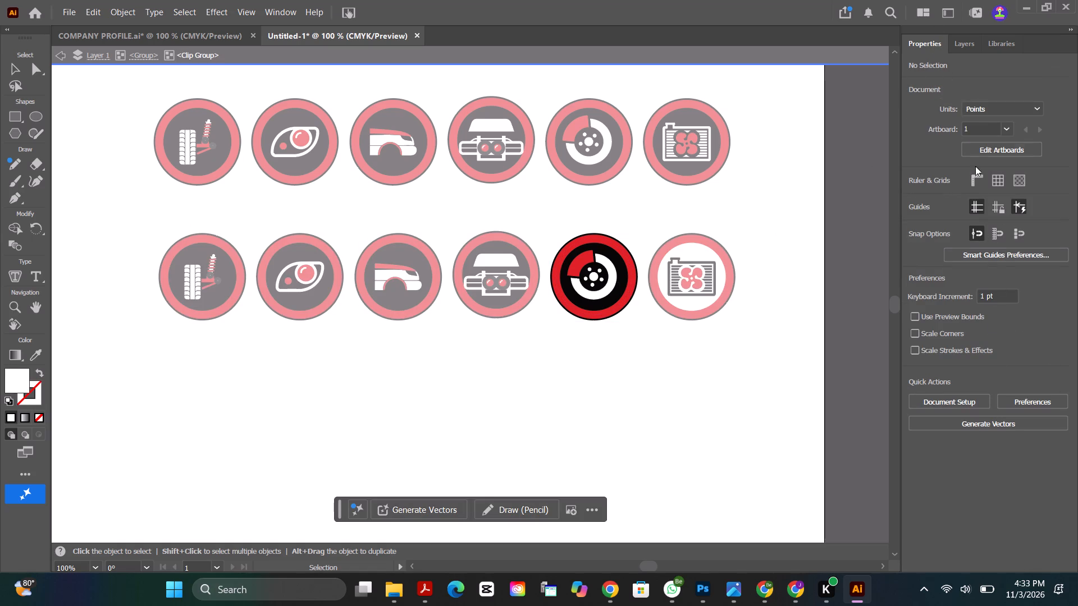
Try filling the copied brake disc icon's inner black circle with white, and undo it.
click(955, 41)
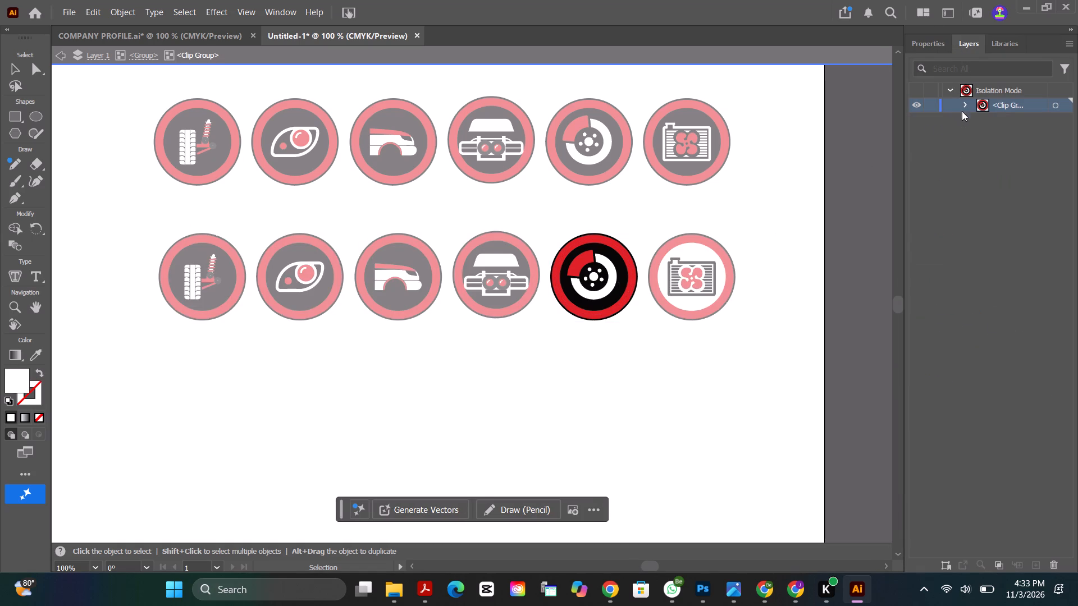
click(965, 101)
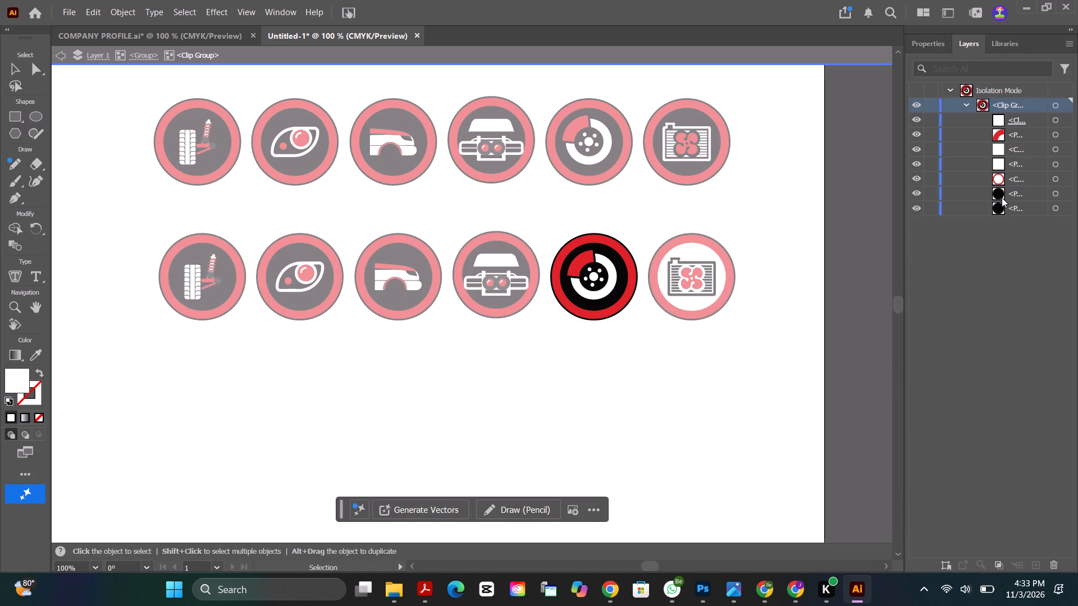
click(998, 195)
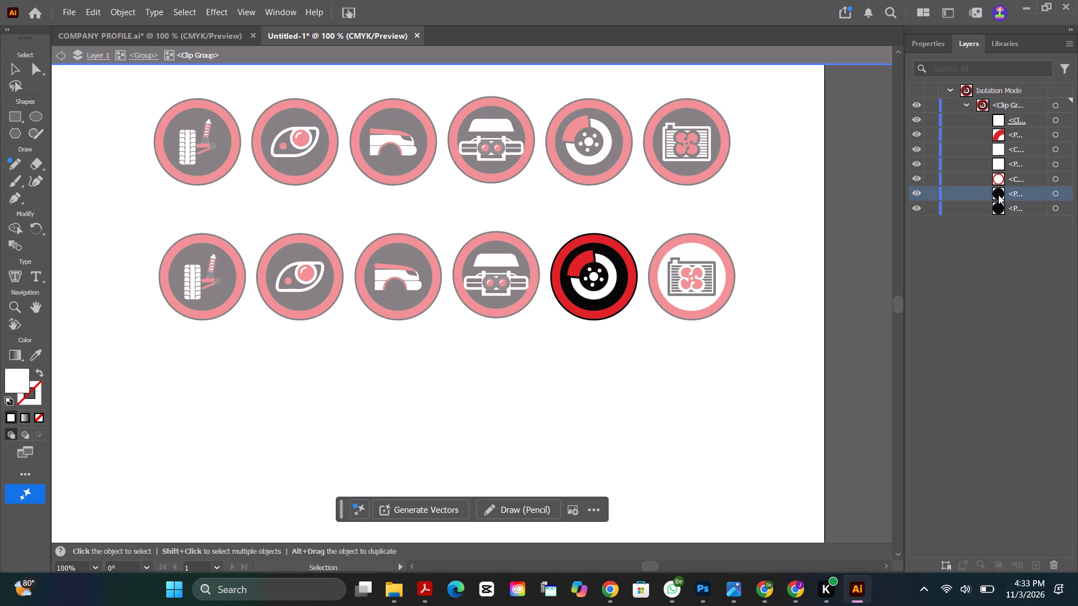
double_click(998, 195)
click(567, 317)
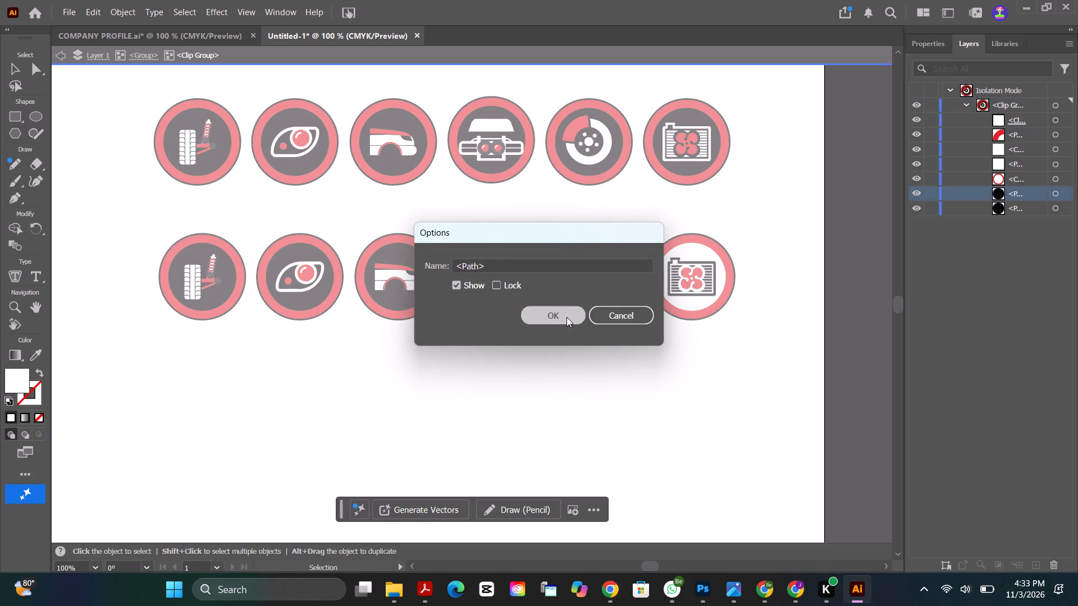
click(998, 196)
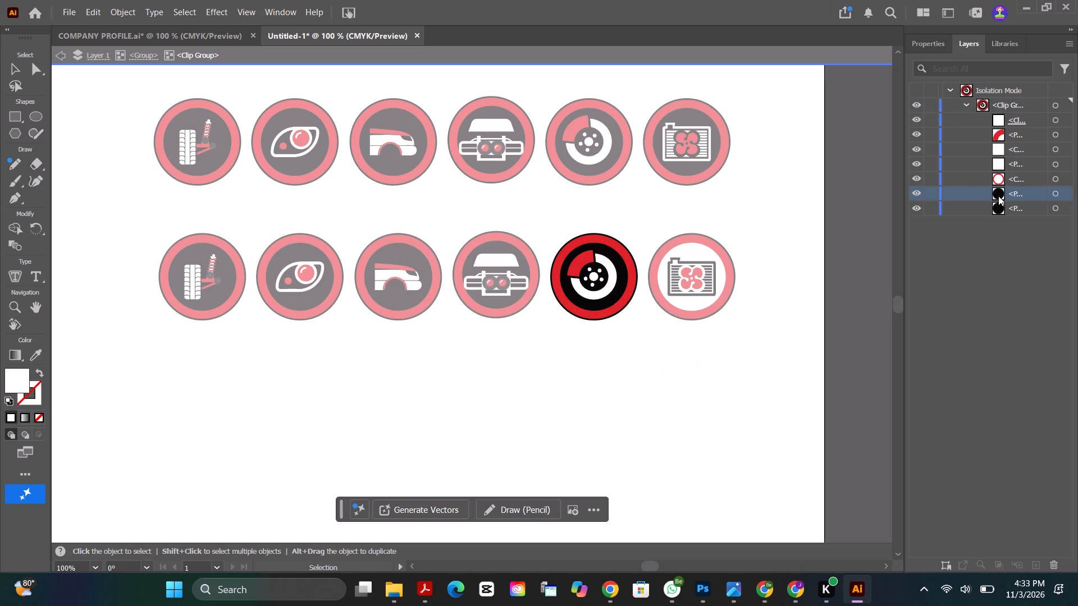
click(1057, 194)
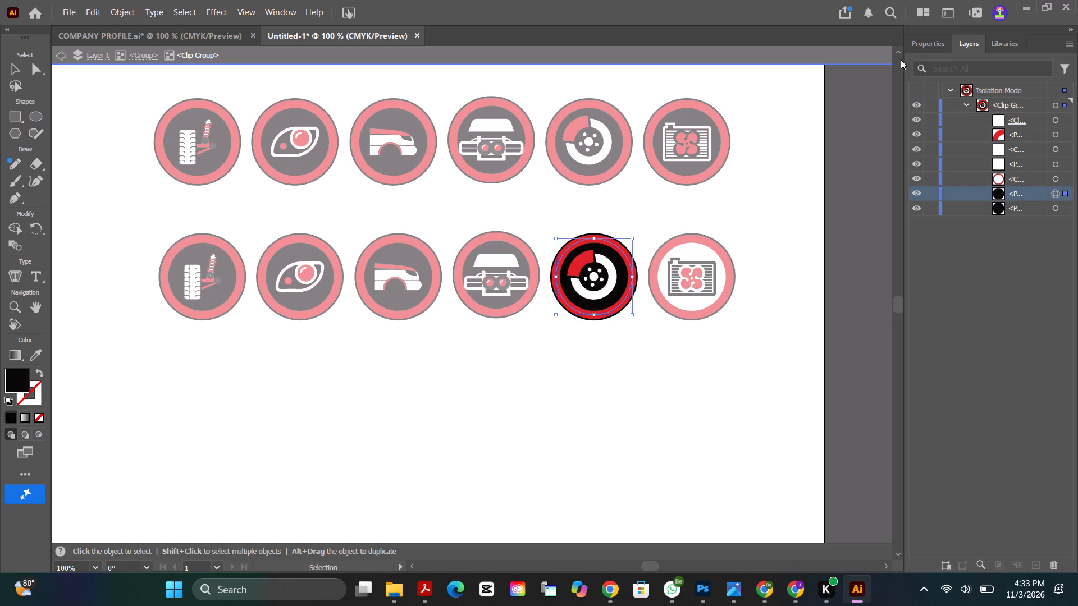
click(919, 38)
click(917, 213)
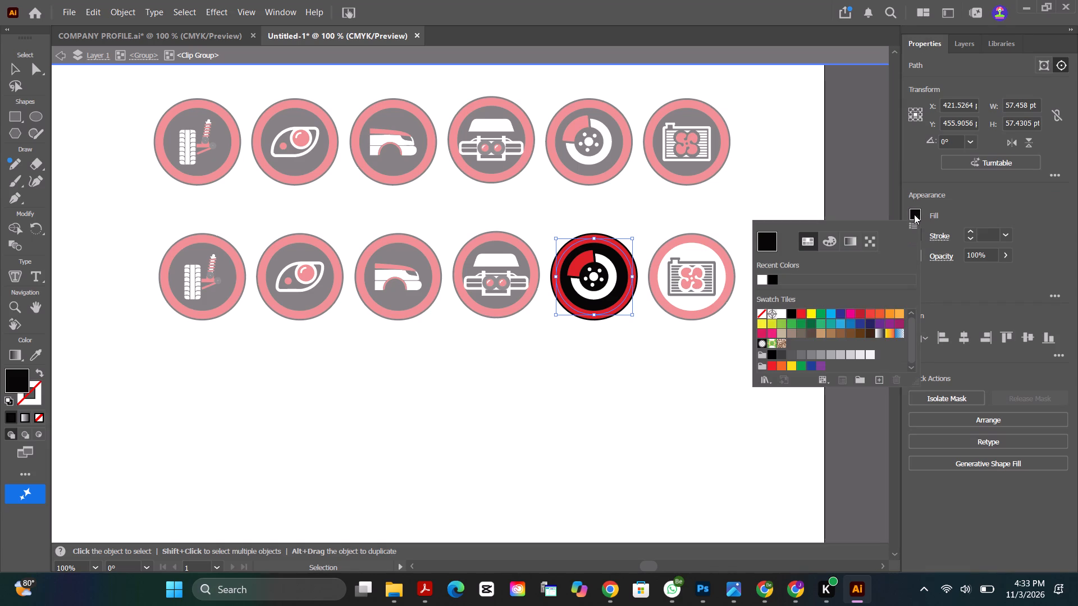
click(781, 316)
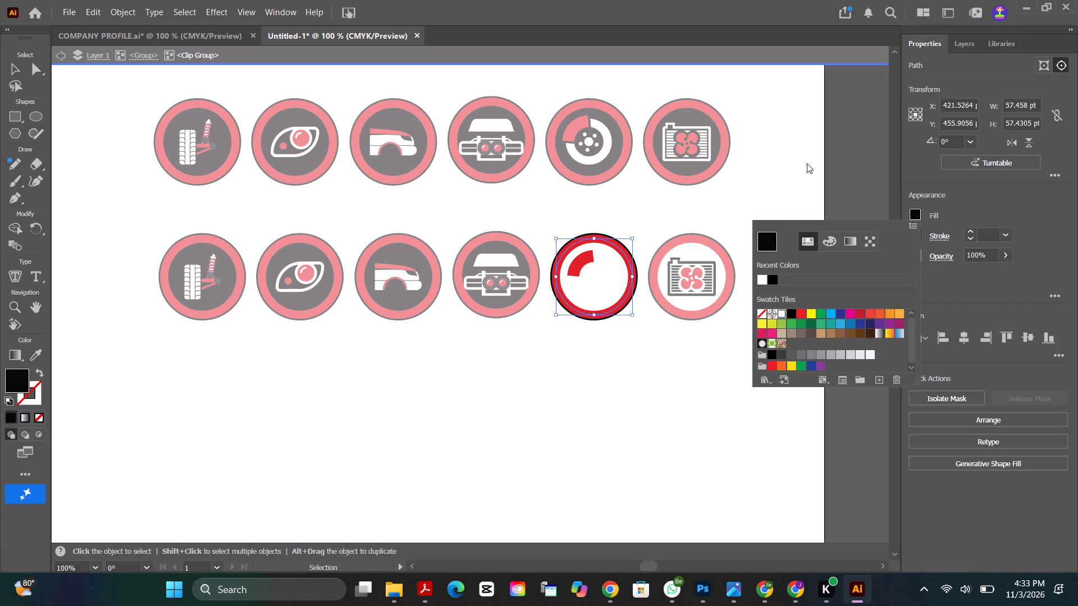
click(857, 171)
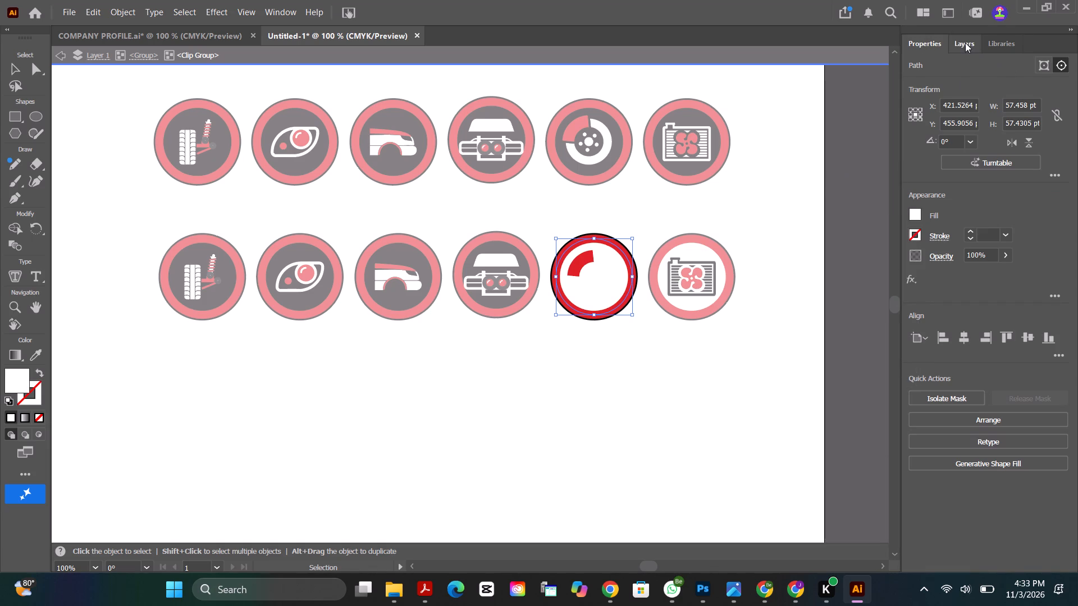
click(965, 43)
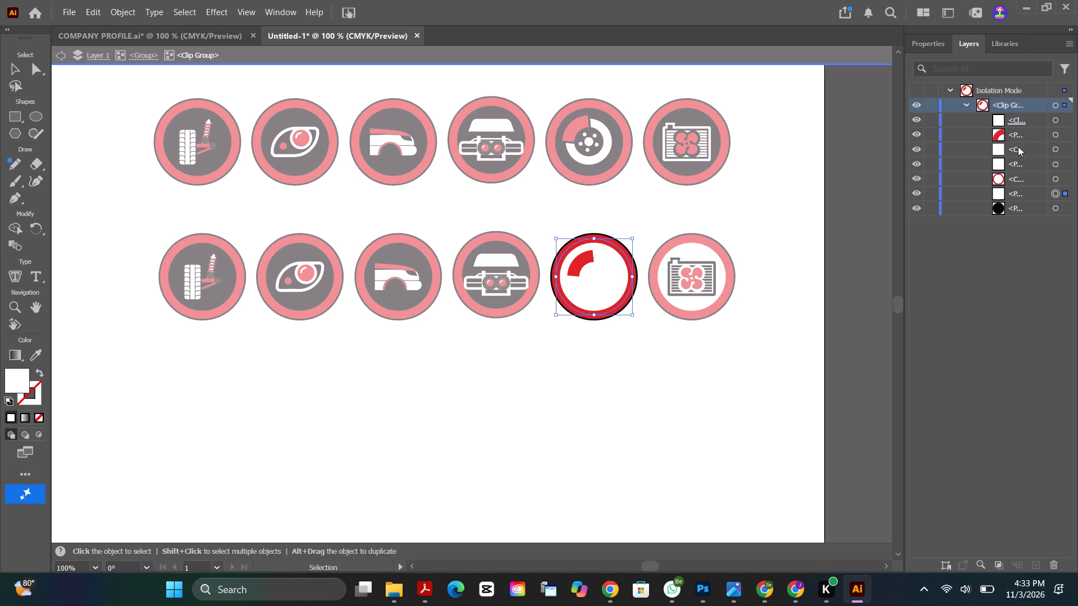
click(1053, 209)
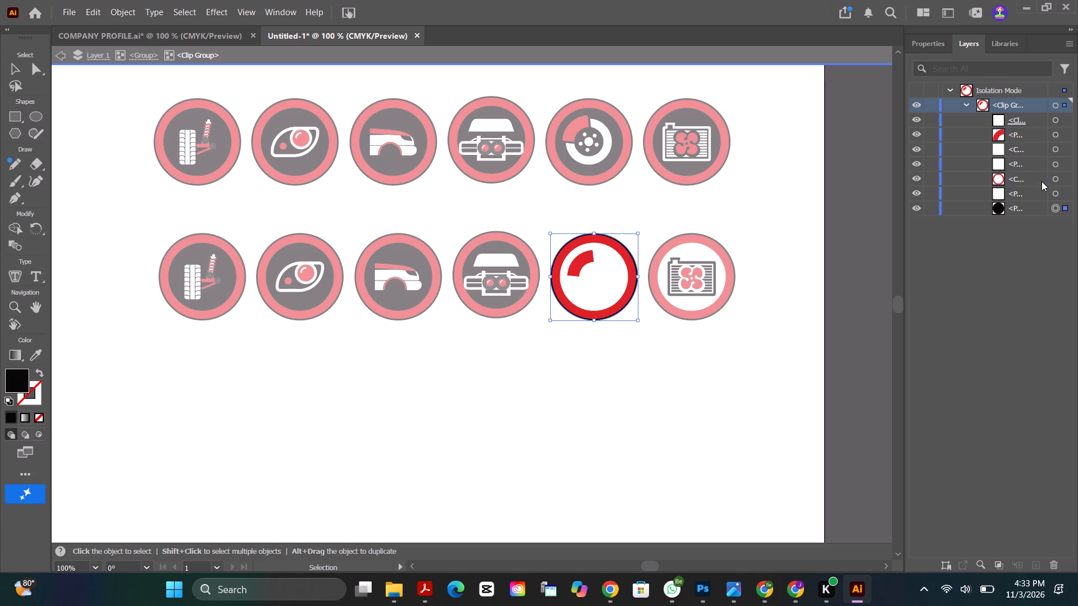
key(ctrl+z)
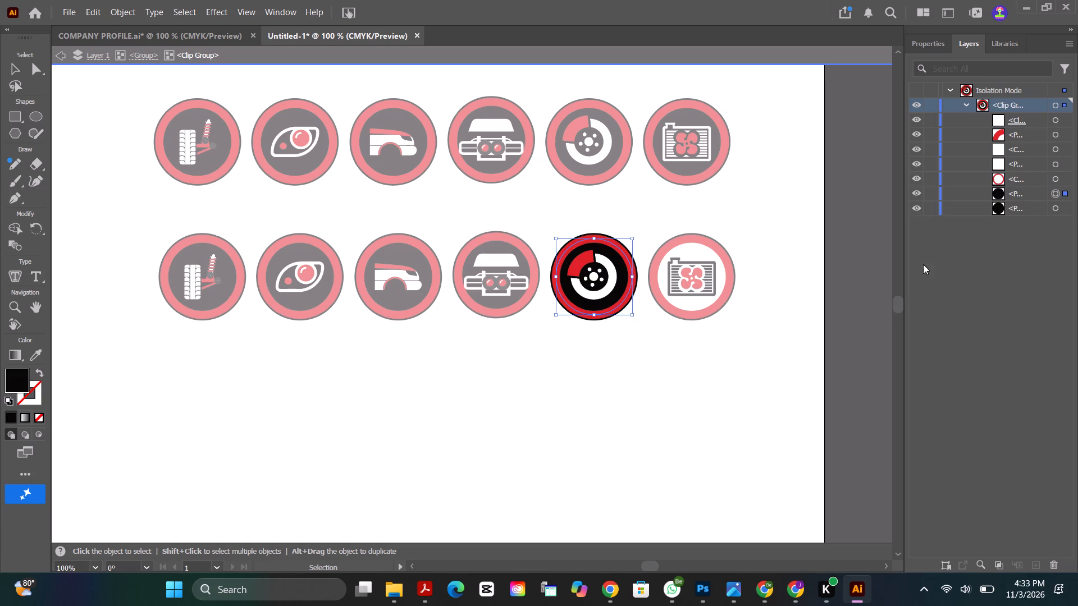
Fill the white disc ring and the white hub shape of the copied brake disc icon with black.
click(845, 311)
click(614, 285)
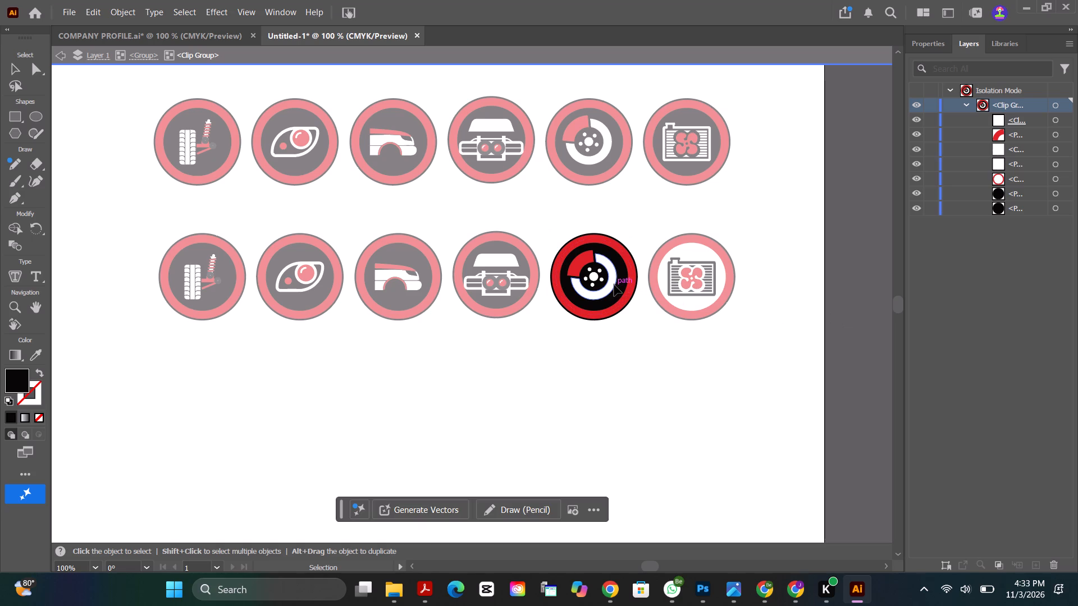
click(929, 38)
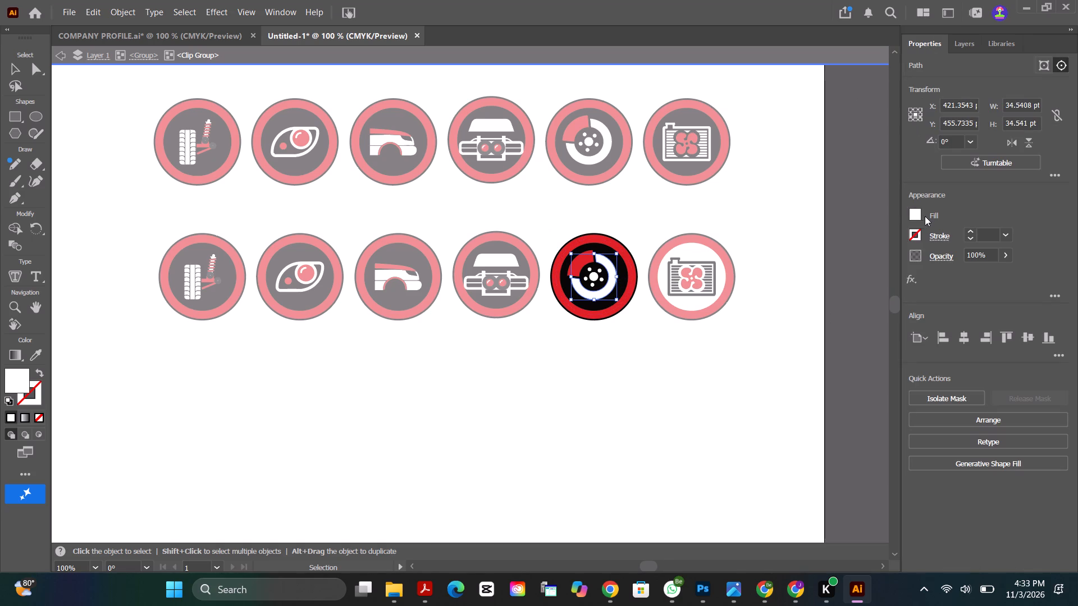
click(916, 213)
click(791, 313)
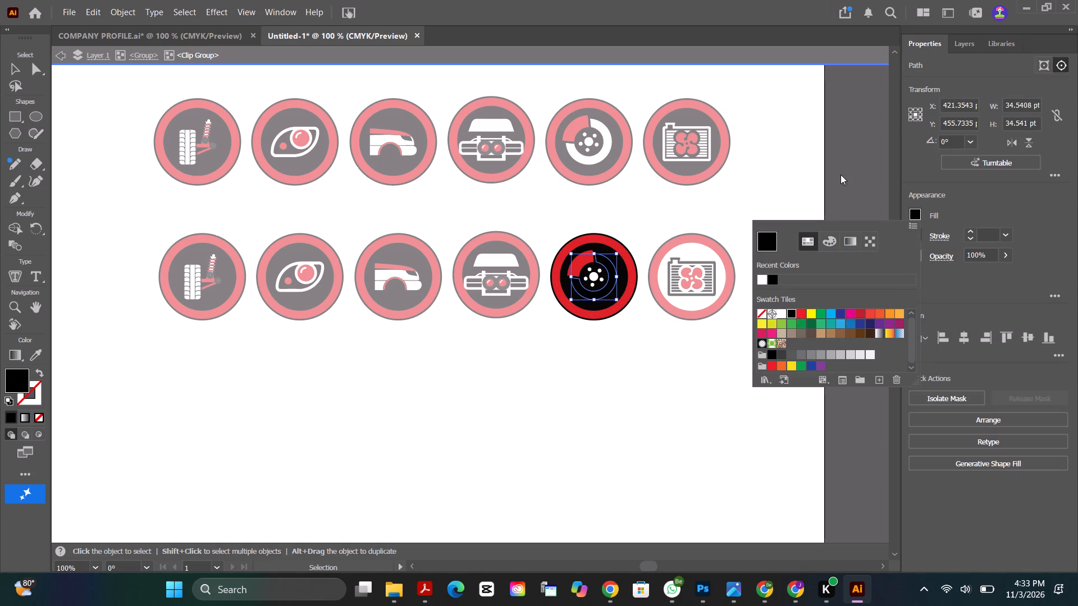
click(841, 175)
click(597, 278)
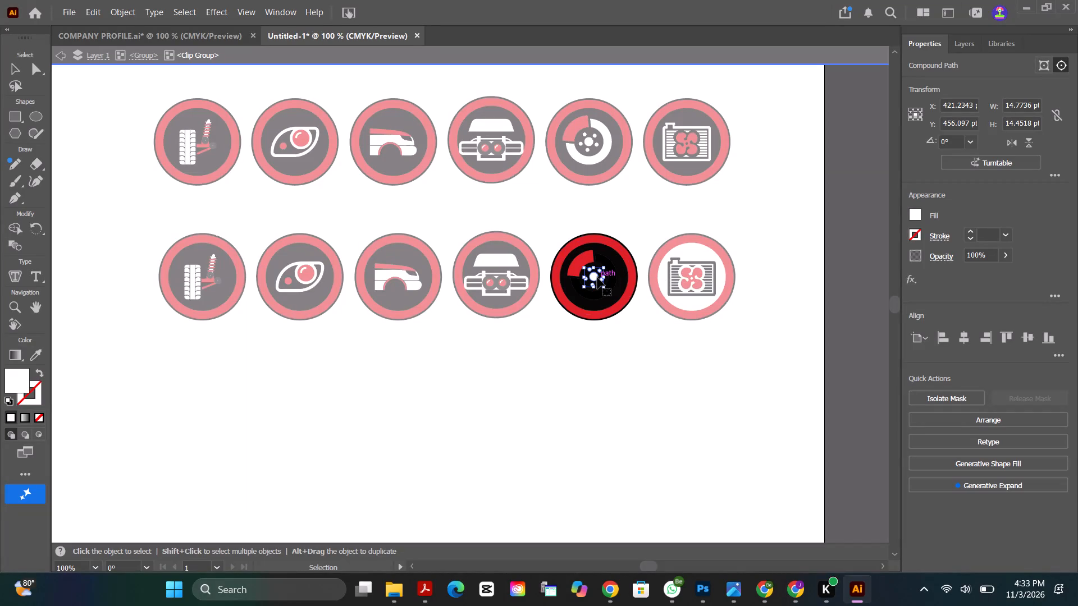
click(917, 212)
click(792, 315)
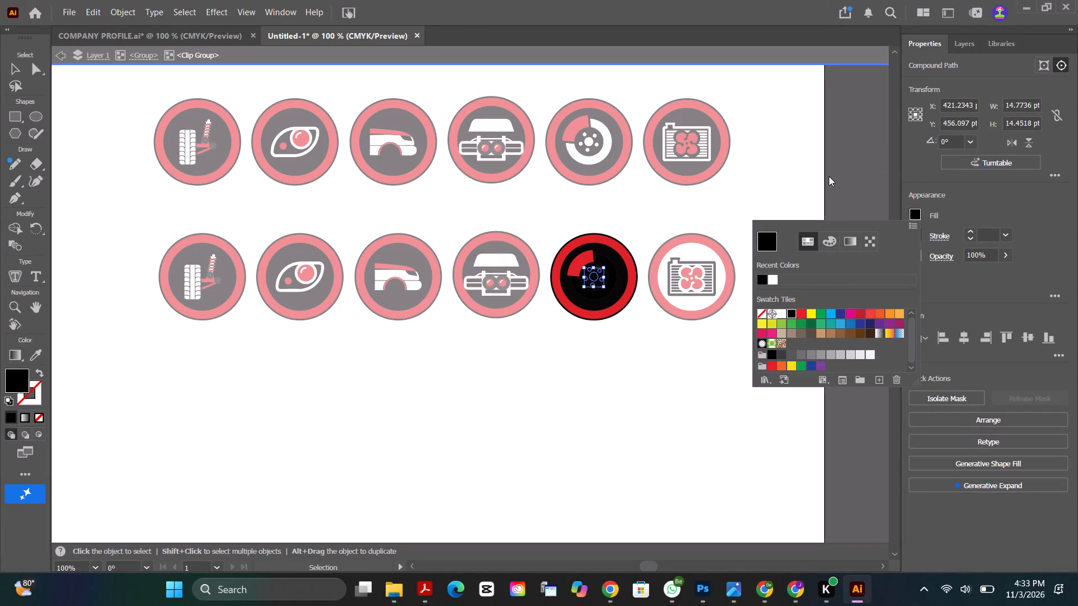
click(841, 167)
Fill the inner black circle behind the copied row's brake disc with white.
click(619, 261)
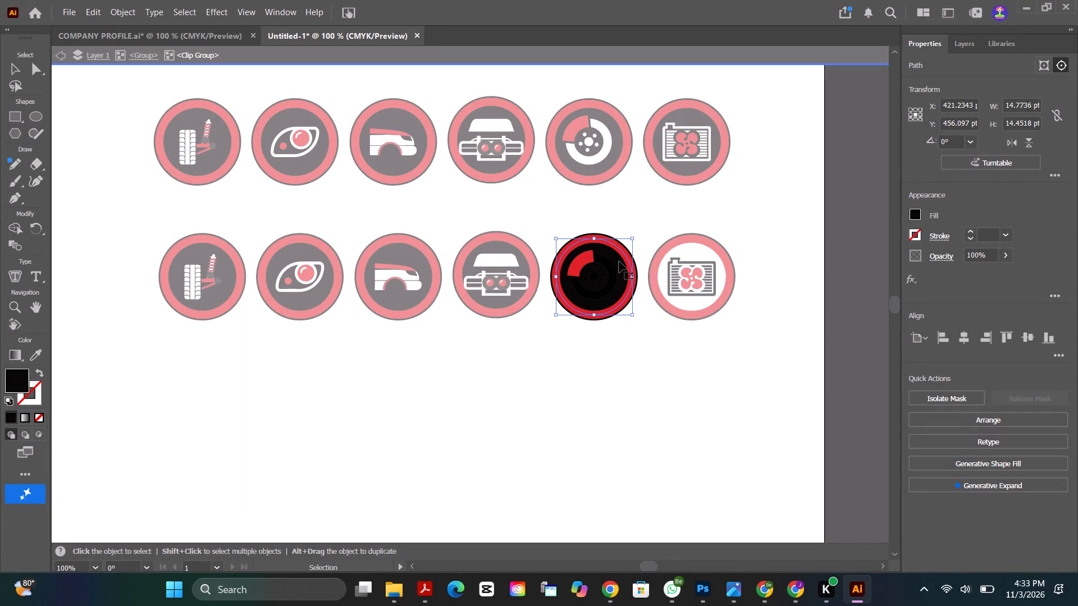
click(915, 214)
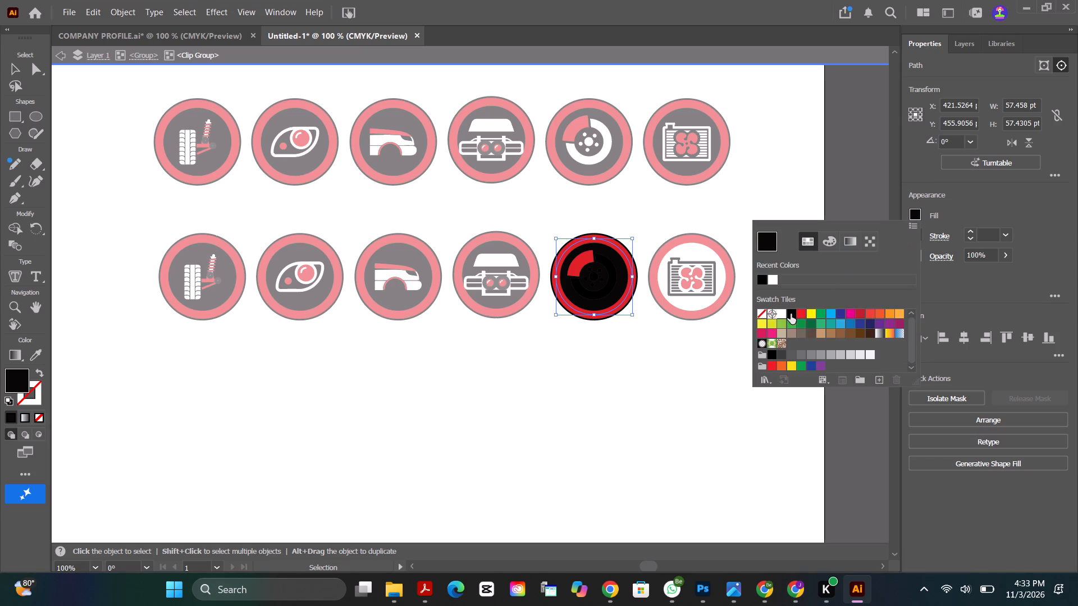
click(782, 313)
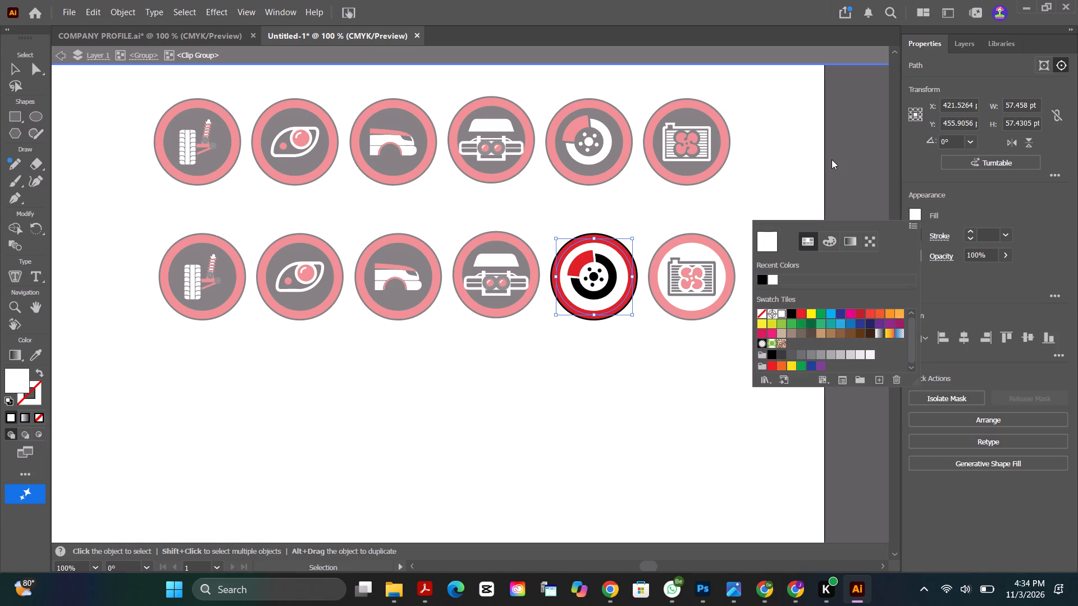
click(832, 159)
click(685, 383)
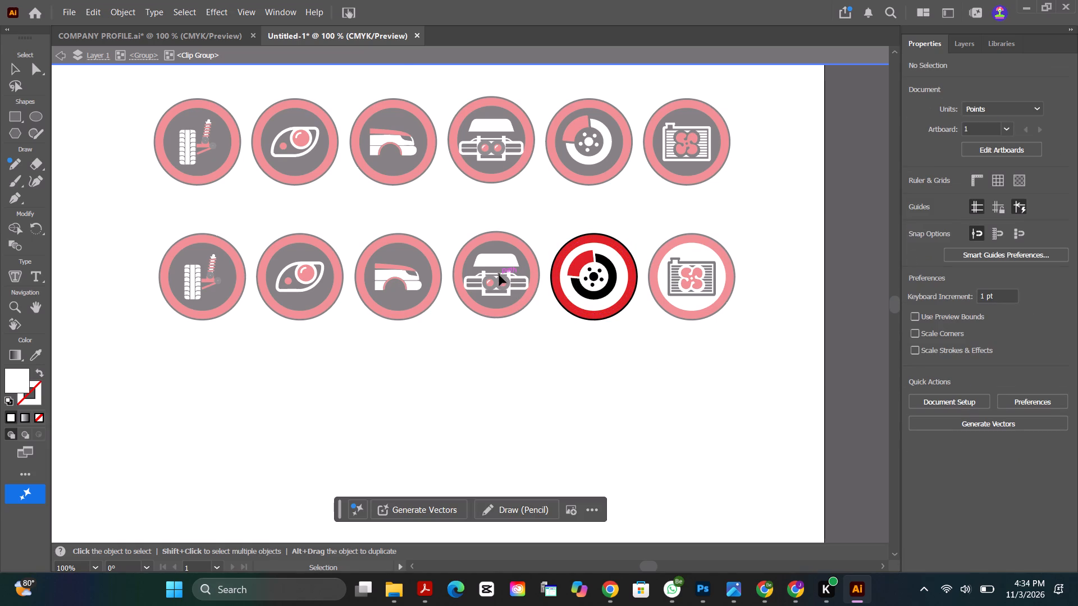
Exit the brake disc icon's isolation and isolate the car icon with two round red lights in the copied row.
alt+scroll(499, 275, up, 3)
click(554, 284)
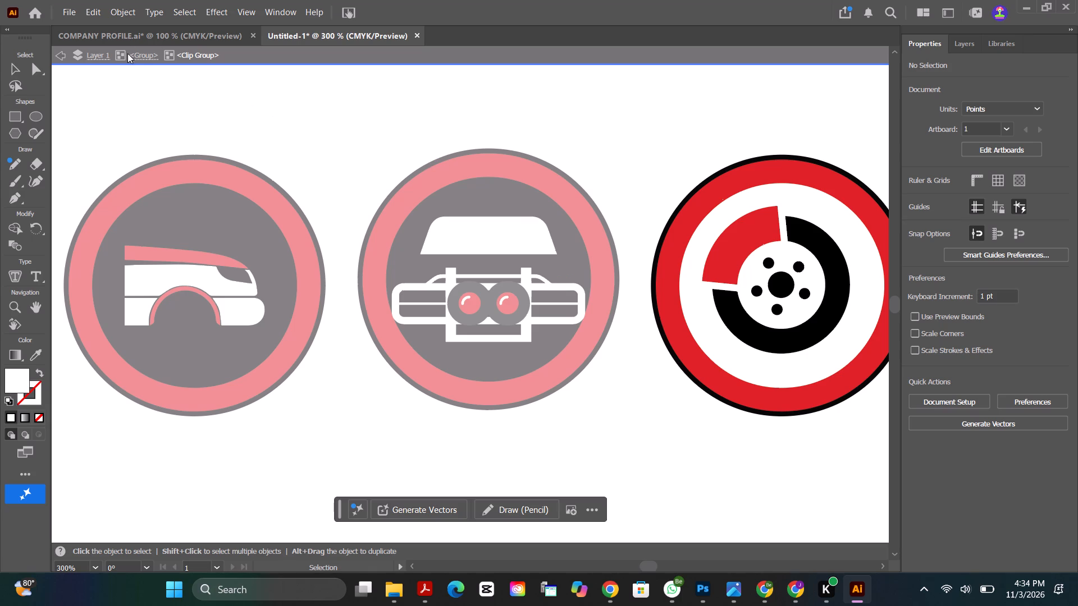
click(145, 55)
click(659, 348)
click(597, 318)
click(564, 265)
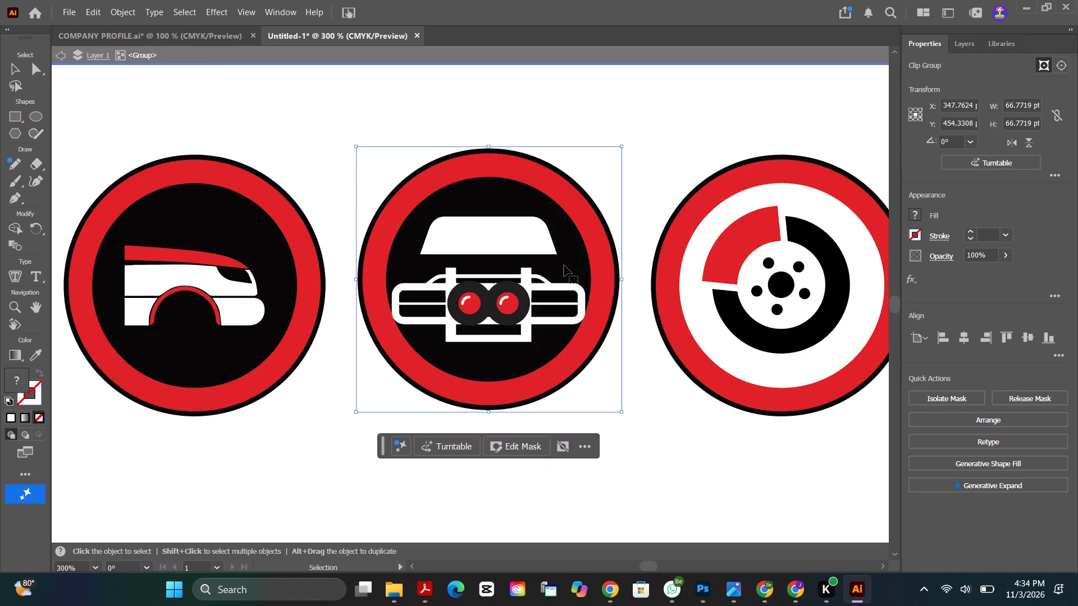
click(564, 265)
alt+scroll(564, 265, down, 3)
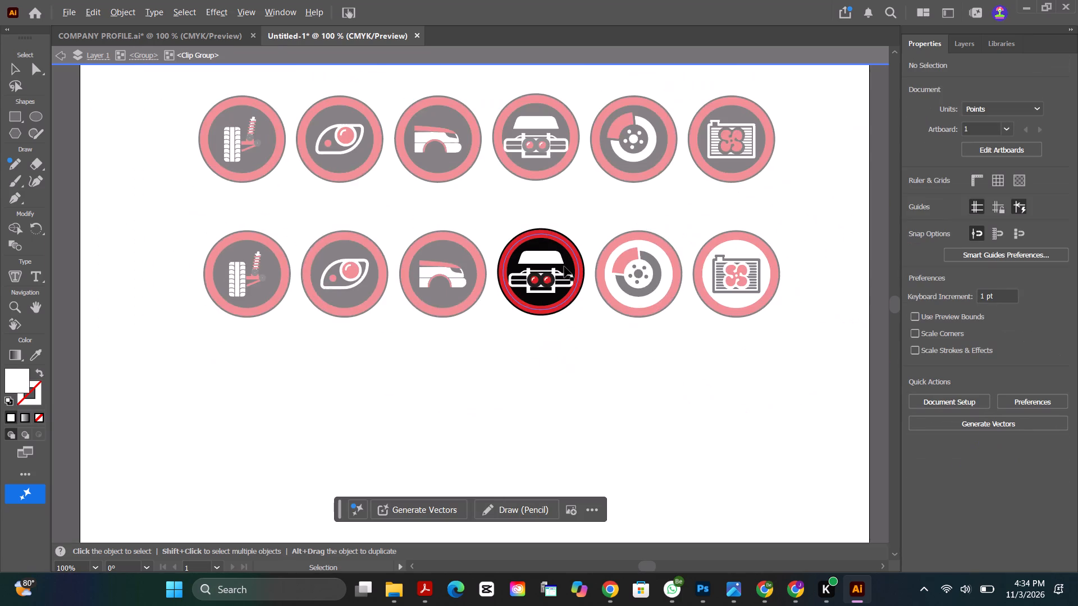
Fill the white windscreen and the wide white bumper outline of the copied car icon with black.
alt+scroll(564, 267, up, 1)
click(544, 259)
click(910, 217)
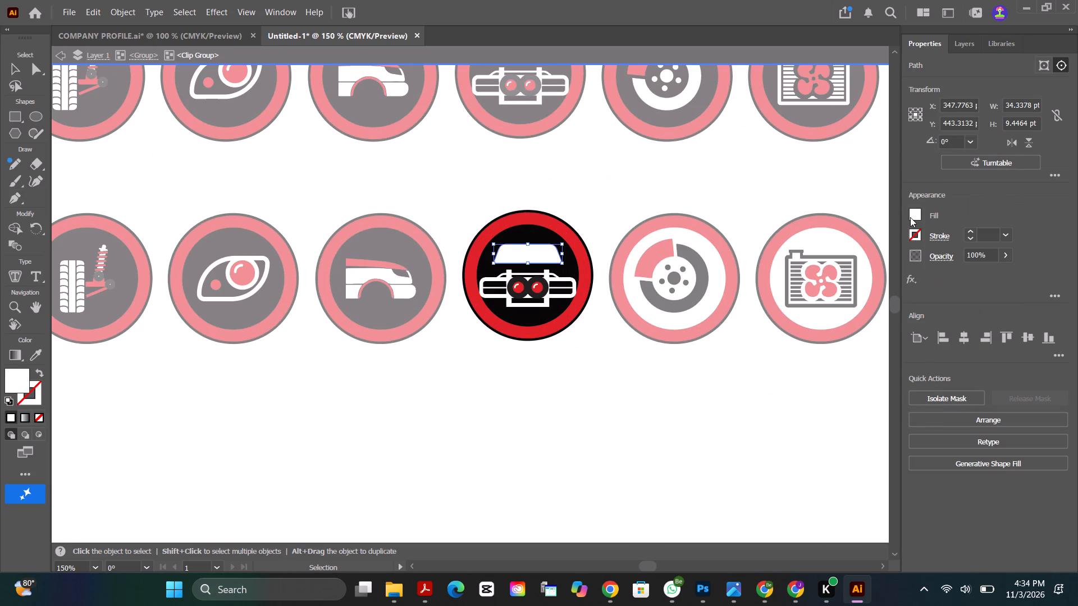
click(775, 279)
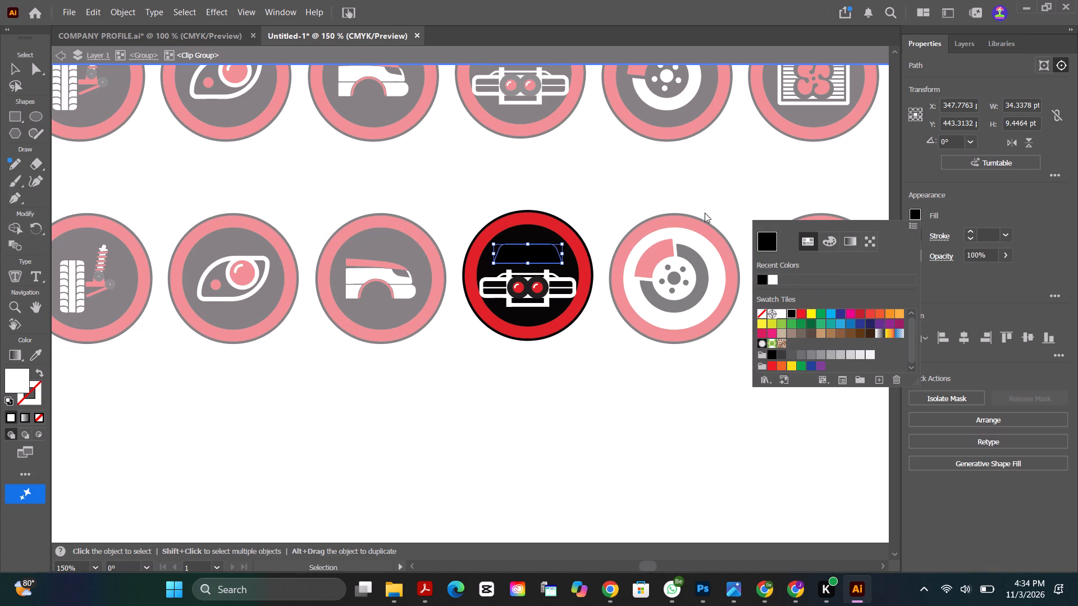
click(707, 201)
click(574, 284)
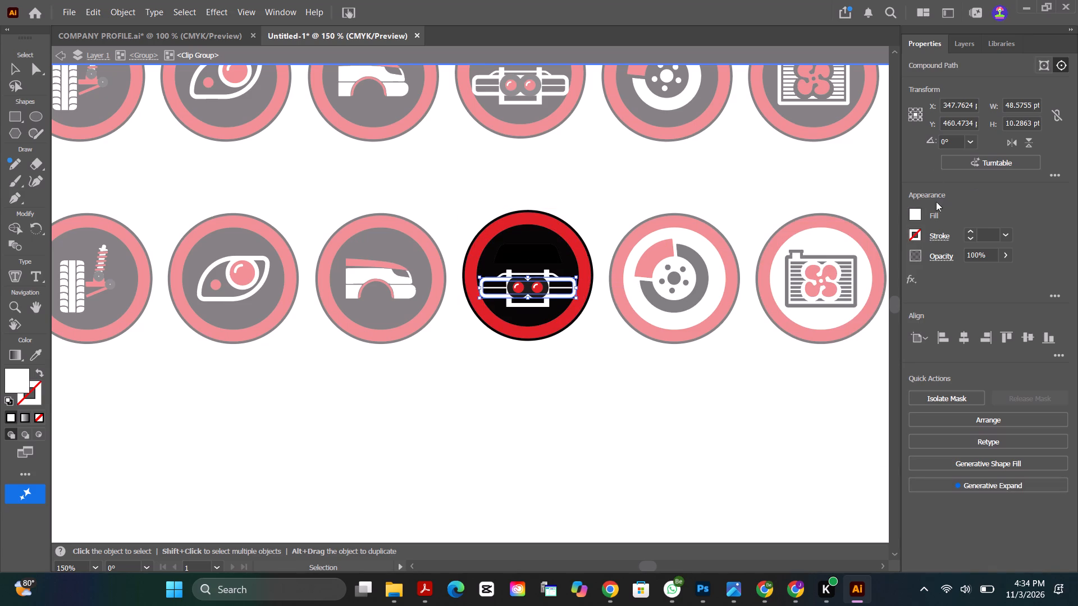
click(913, 215)
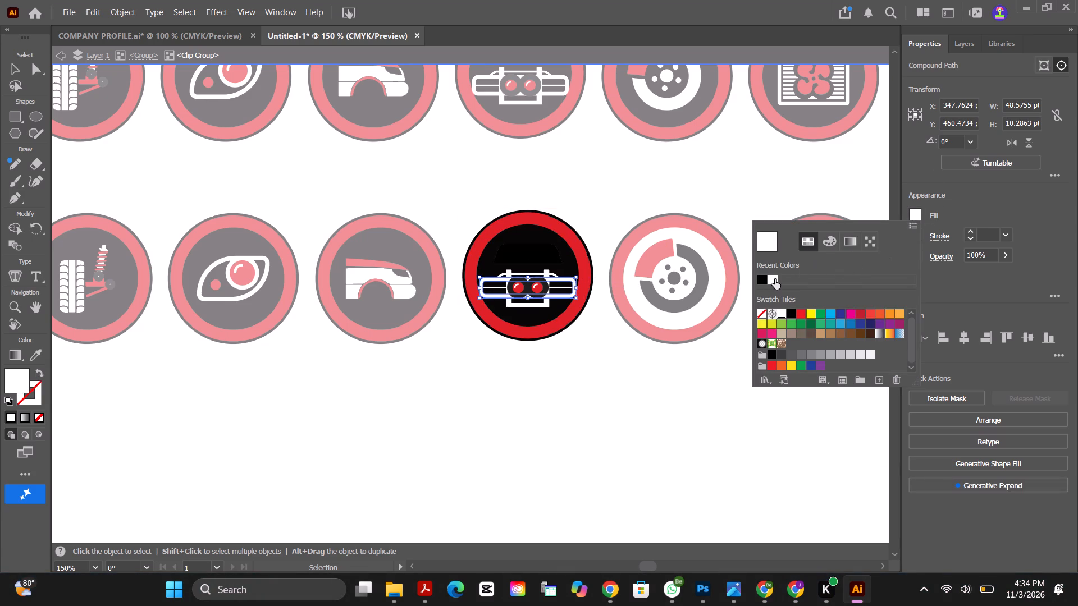
click(761, 282)
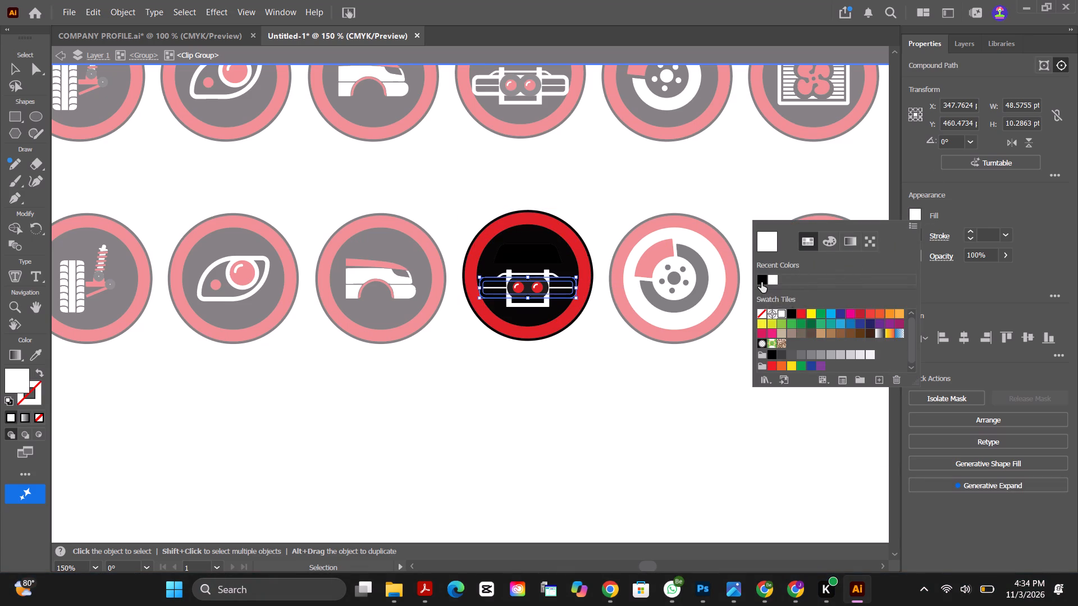
click(673, 169)
Select the copied car icon's remaining white frame bars, horizontal side lines and curved upper strip together, and fill them with black.
click(547, 307)
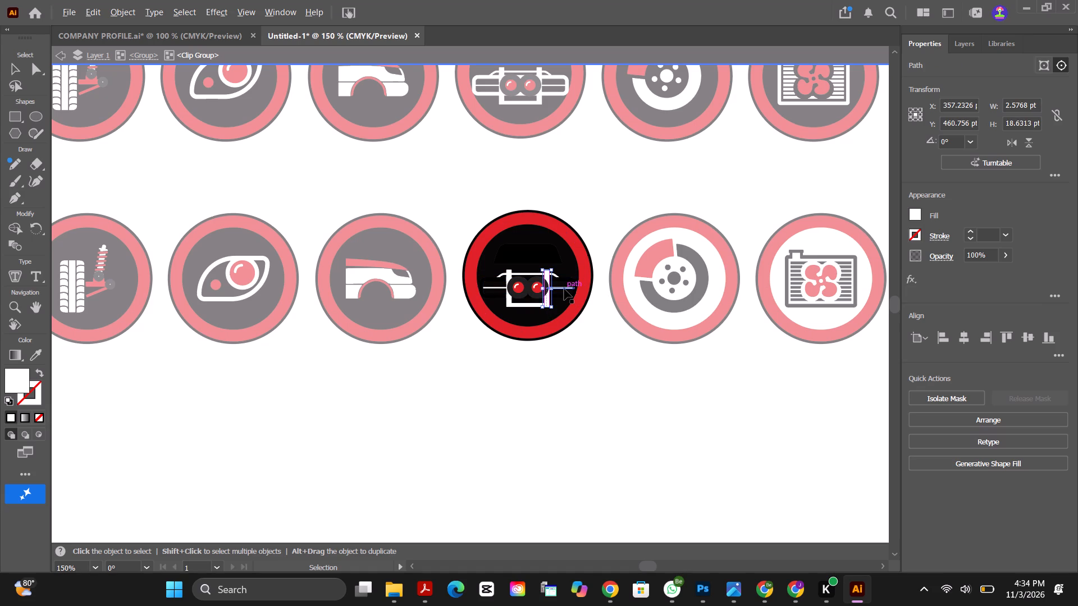
alt+click(564, 289)
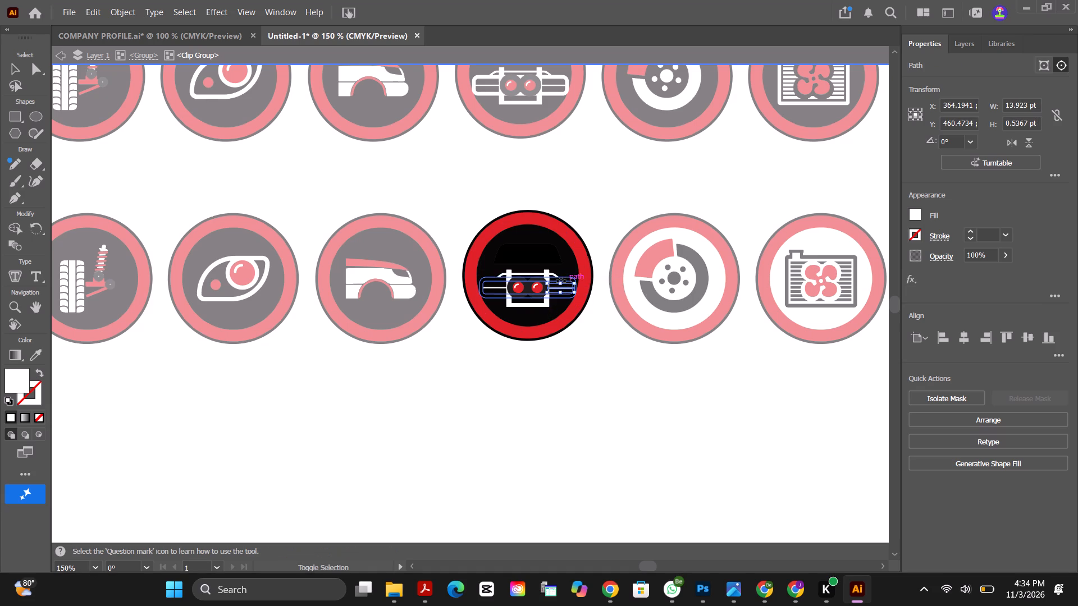
click(555, 276)
shift+click(547, 302)
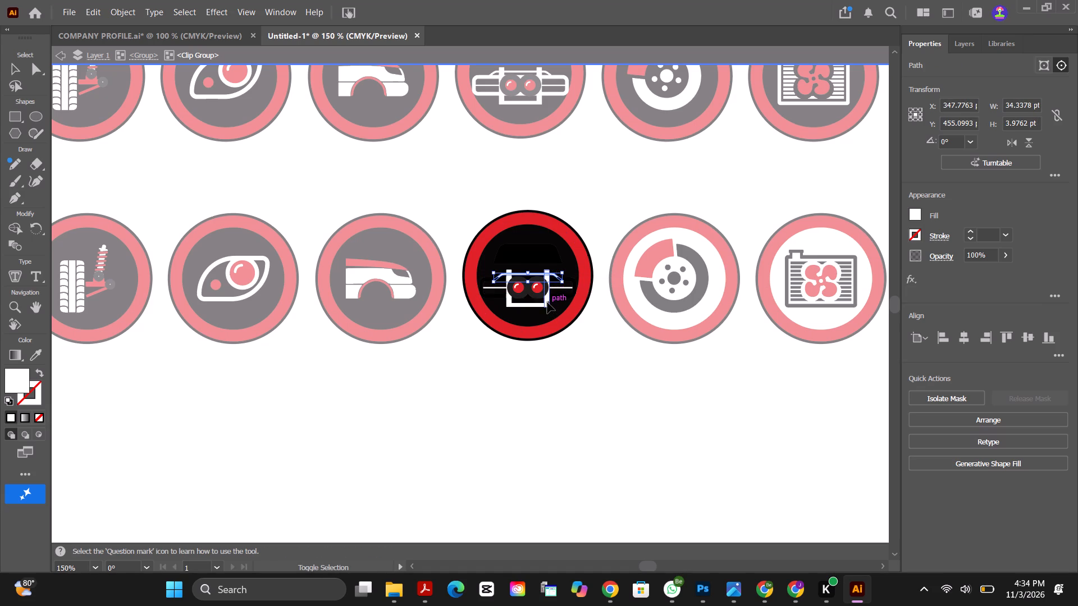
shift+click(569, 289)
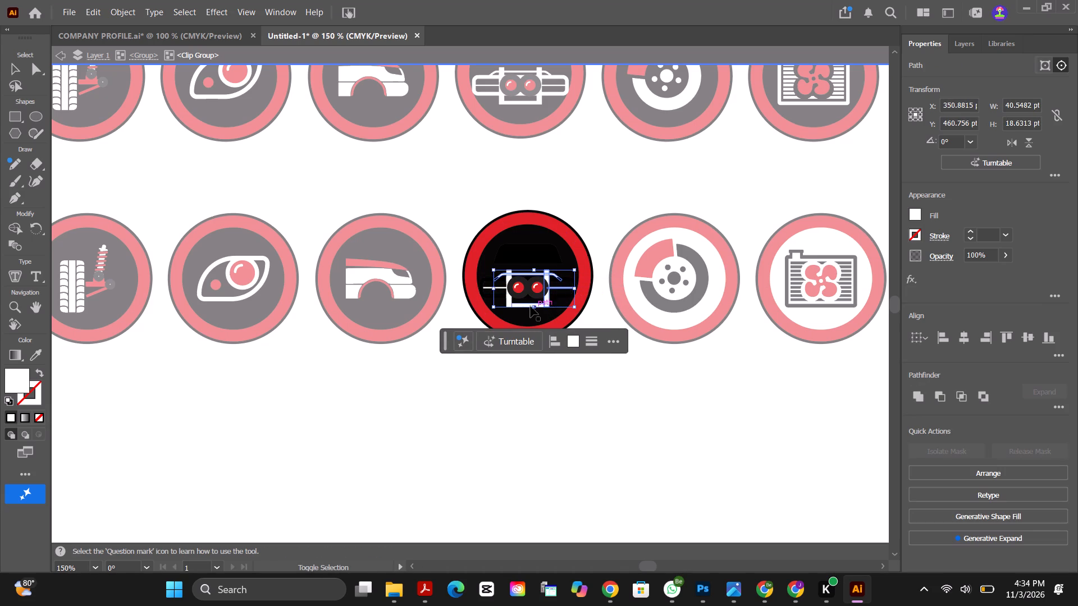
shift+click(524, 306)
shift+click(507, 304)
shift+click(485, 288)
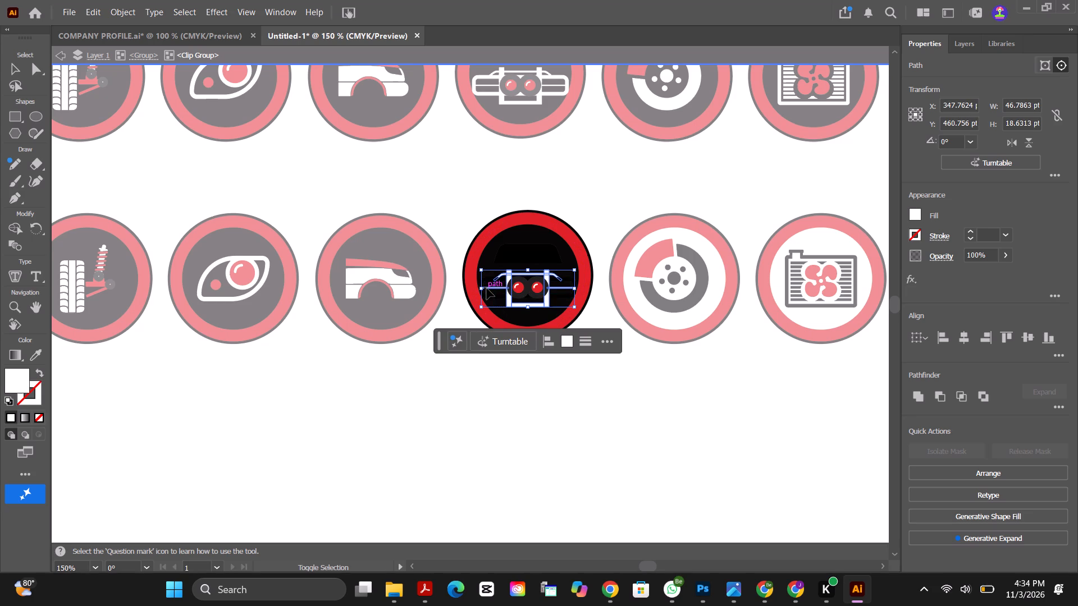
click(910, 212)
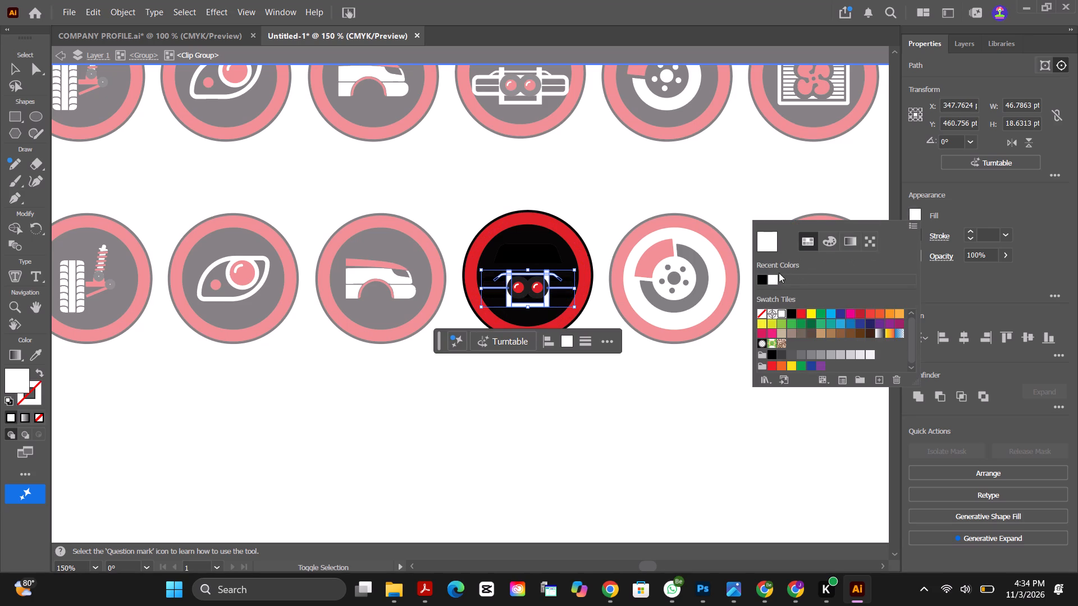
click(764, 279)
click(577, 394)
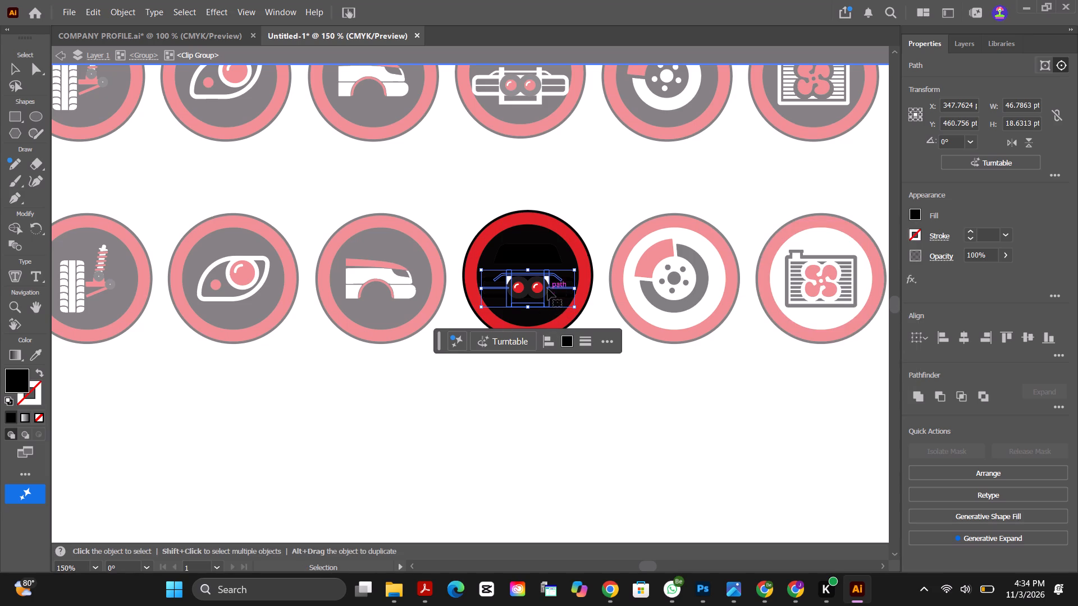
Fill the dark rings around both red lights of the copied car icon with white.
click(535, 280)
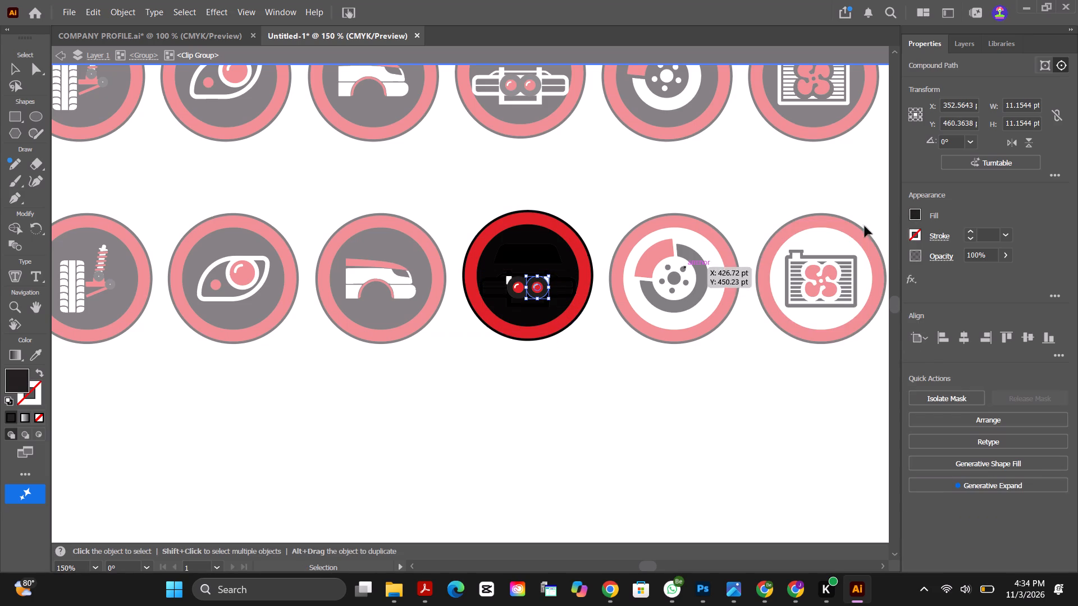
click(914, 217)
click(771, 278)
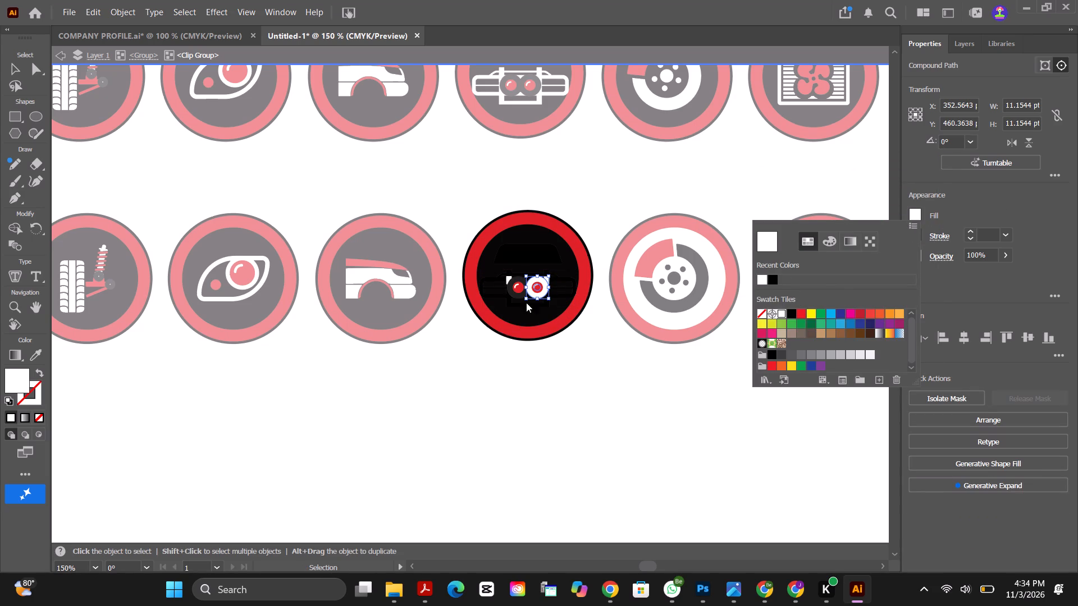
click(509, 288)
click(510, 288)
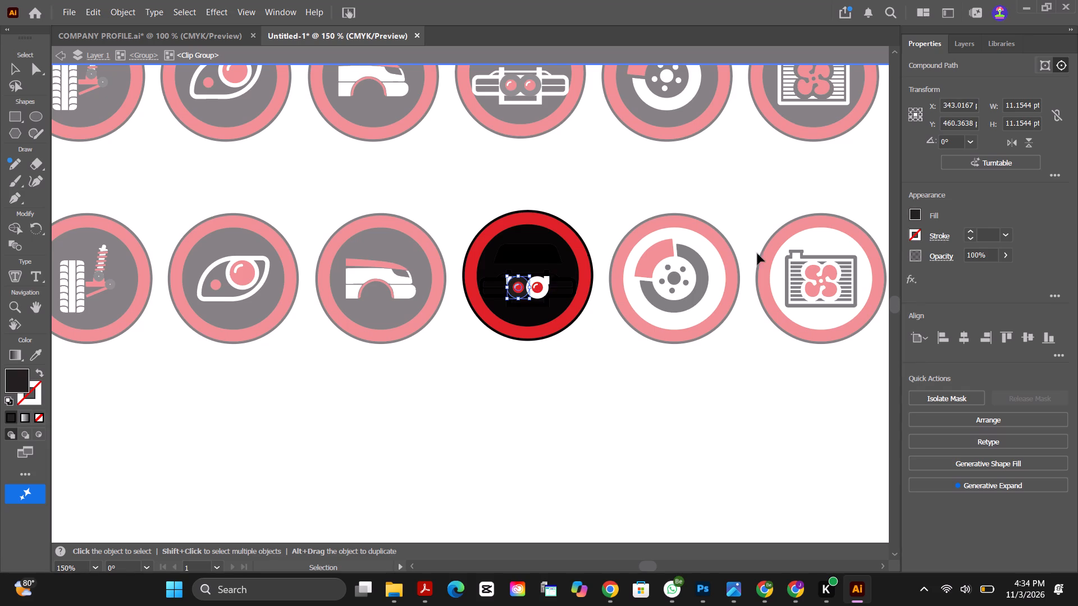
click(915, 213)
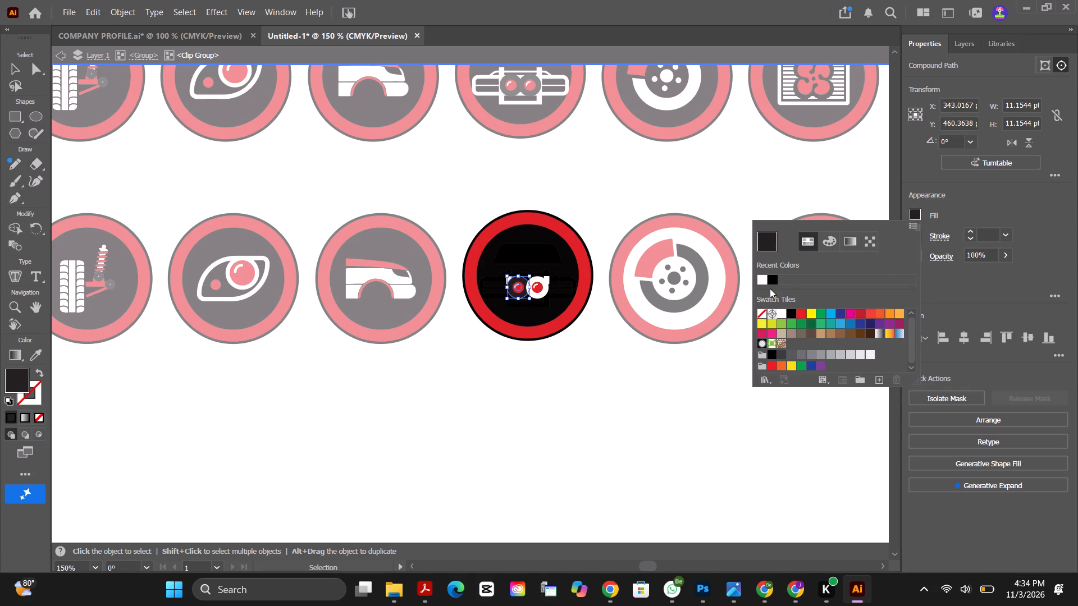
click(764, 280)
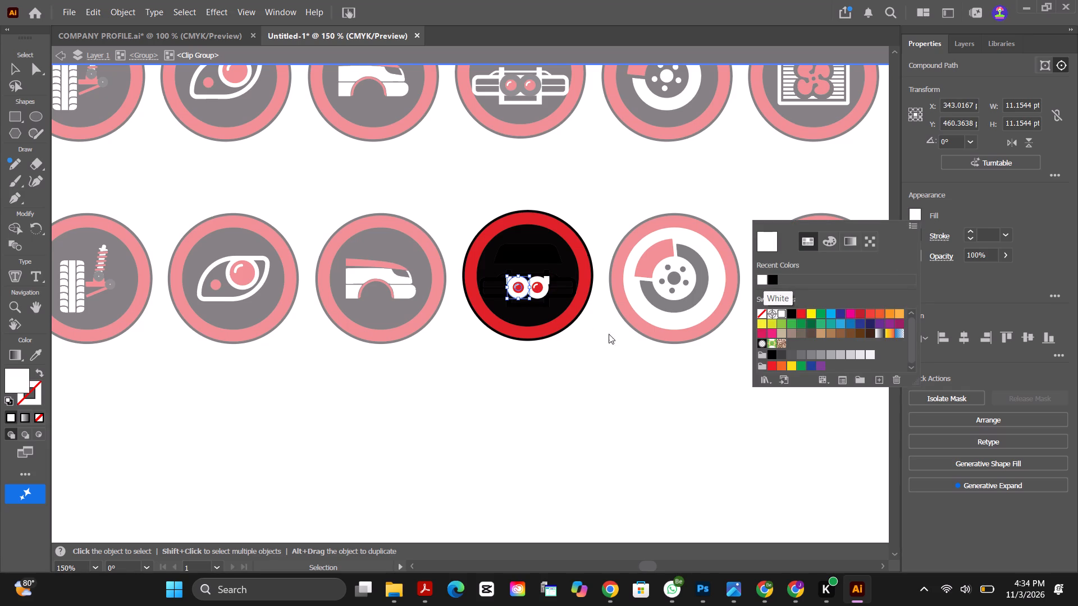
click(575, 356)
Fill the small white corner pieces on either side of the copied car icon's two red lights with black.
click(547, 279)
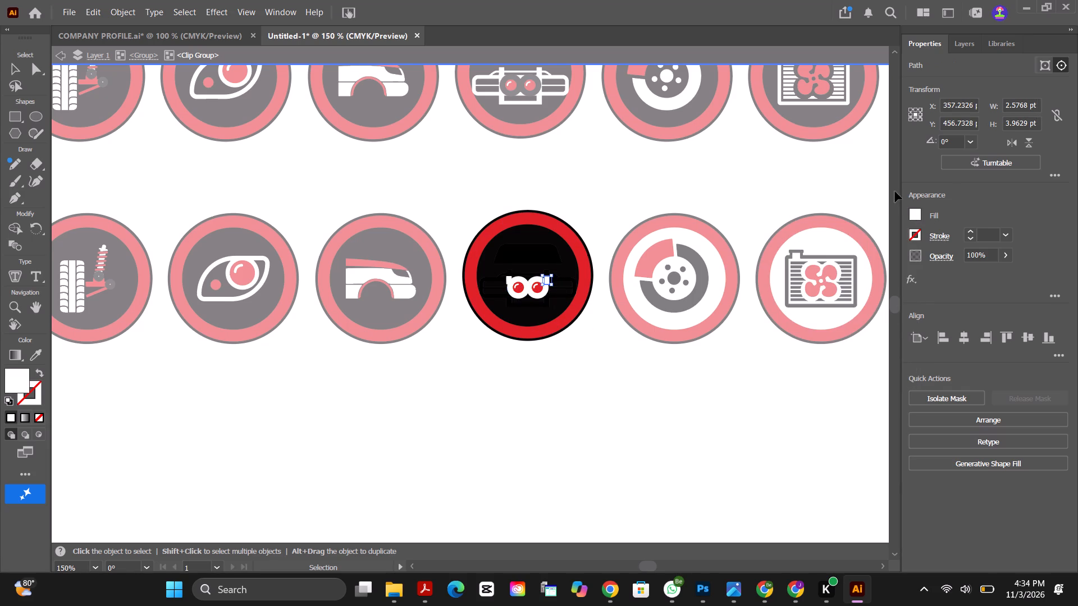
click(917, 215)
click(771, 280)
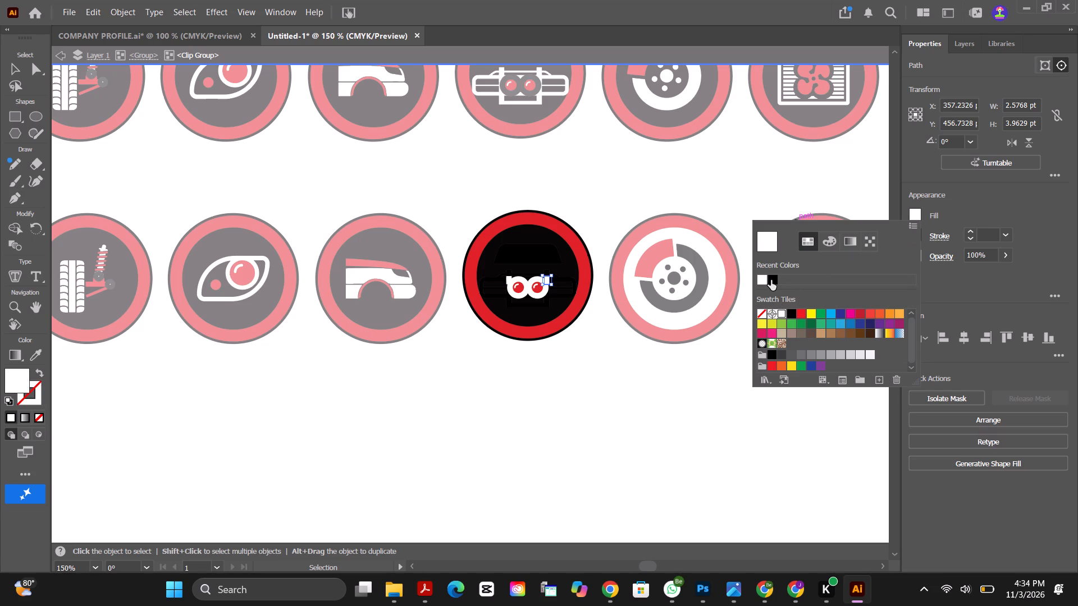
click(508, 277)
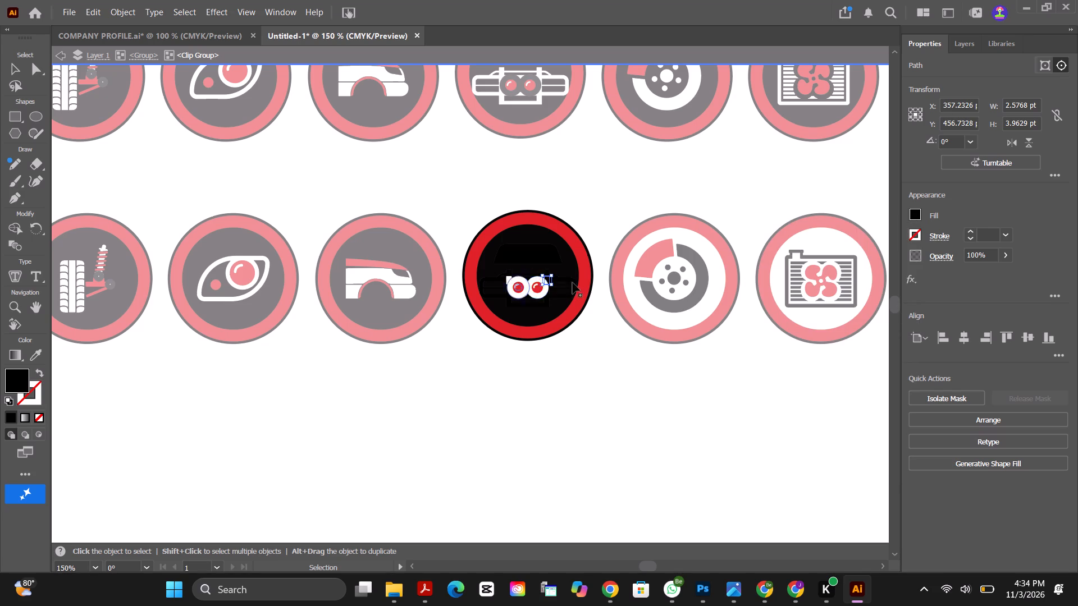
click(508, 278)
click(911, 214)
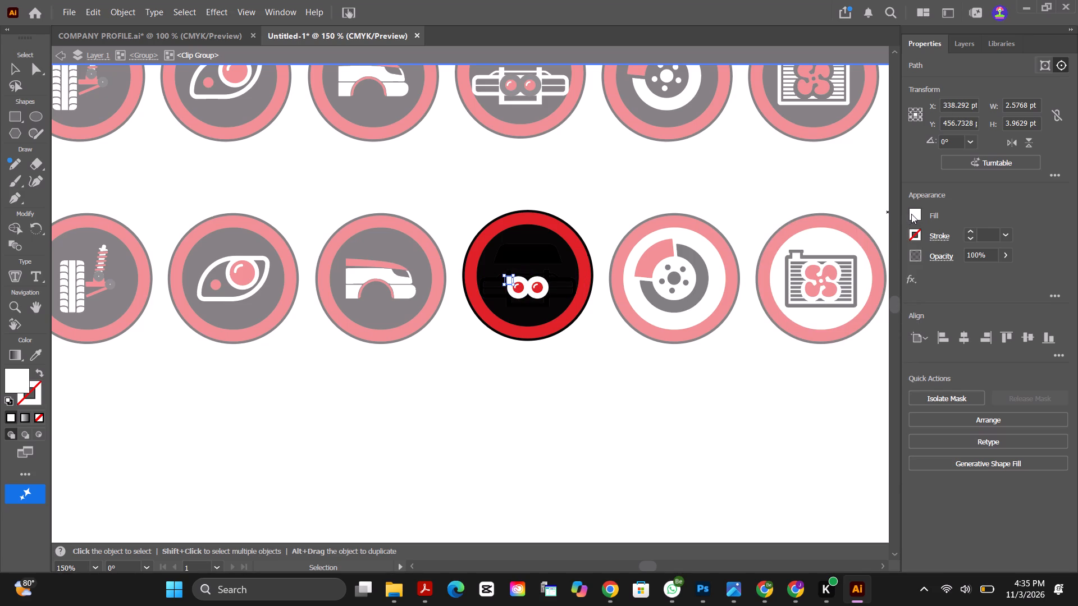
click(765, 278)
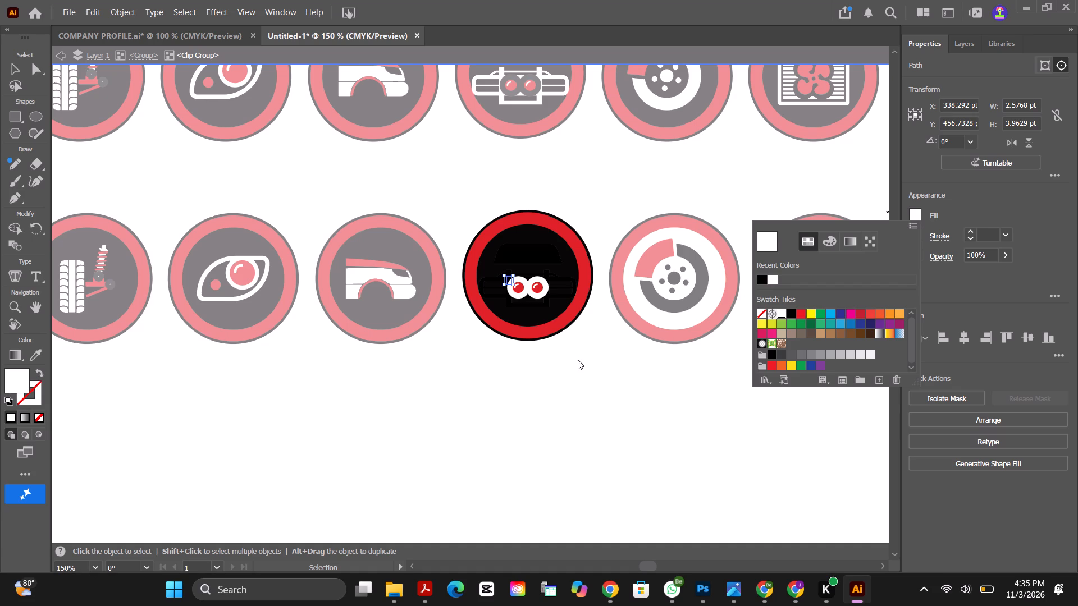
click(578, 360)
click(563, 375)
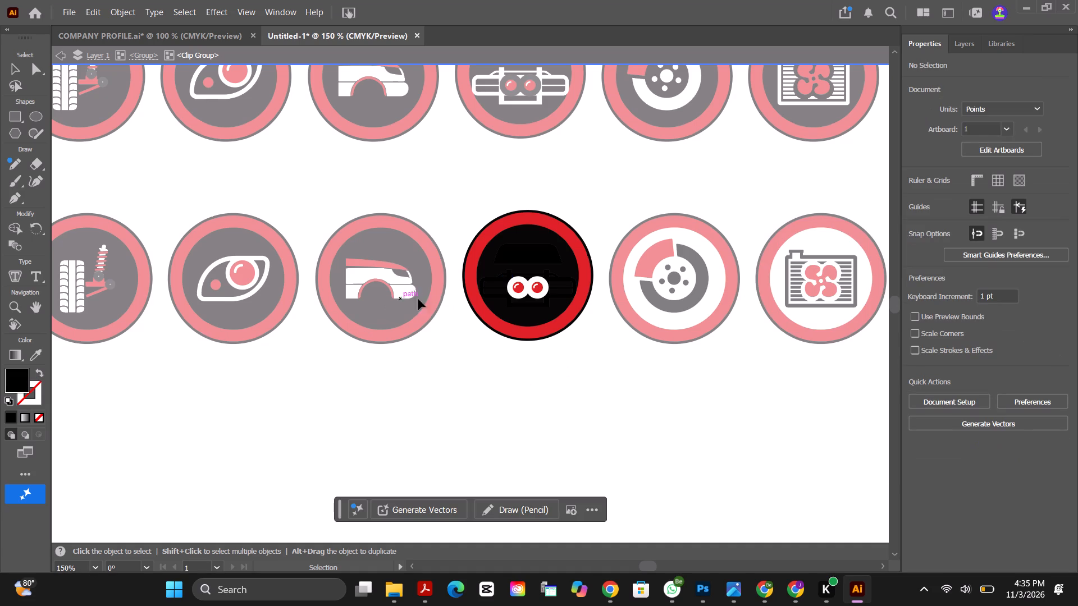
Fill the black inner background circle of the copied car icon with white.
click(574, 267)
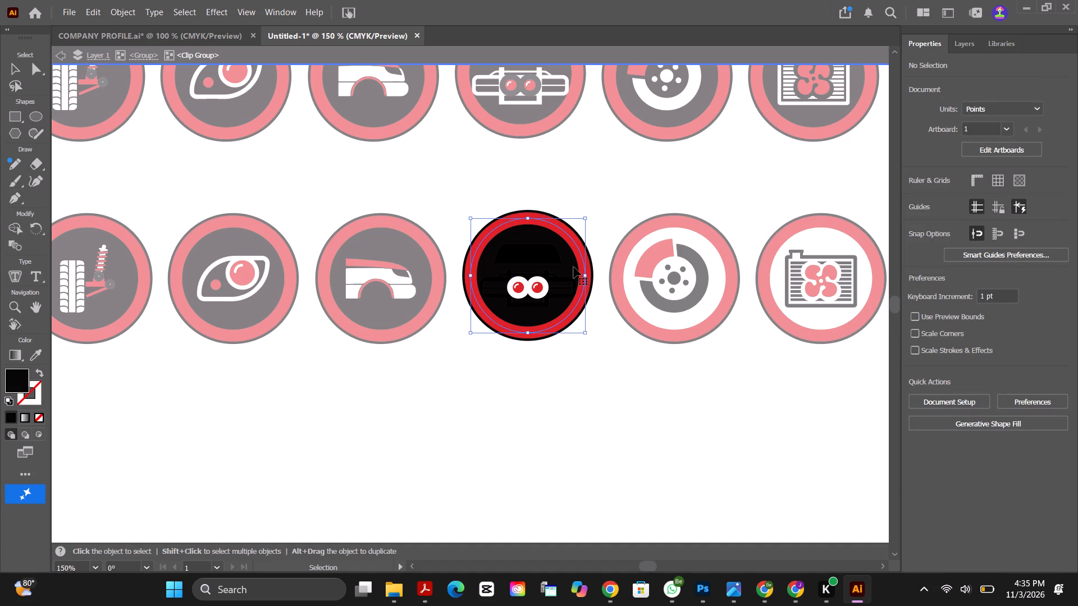
click(914, 215)
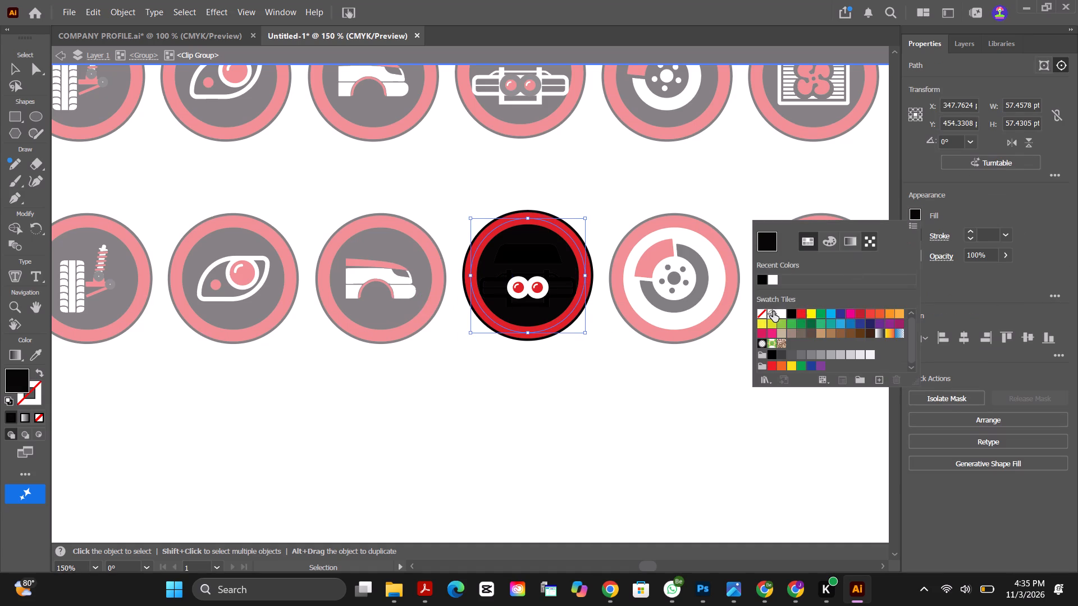
click(775, 278)
click(679, 422)
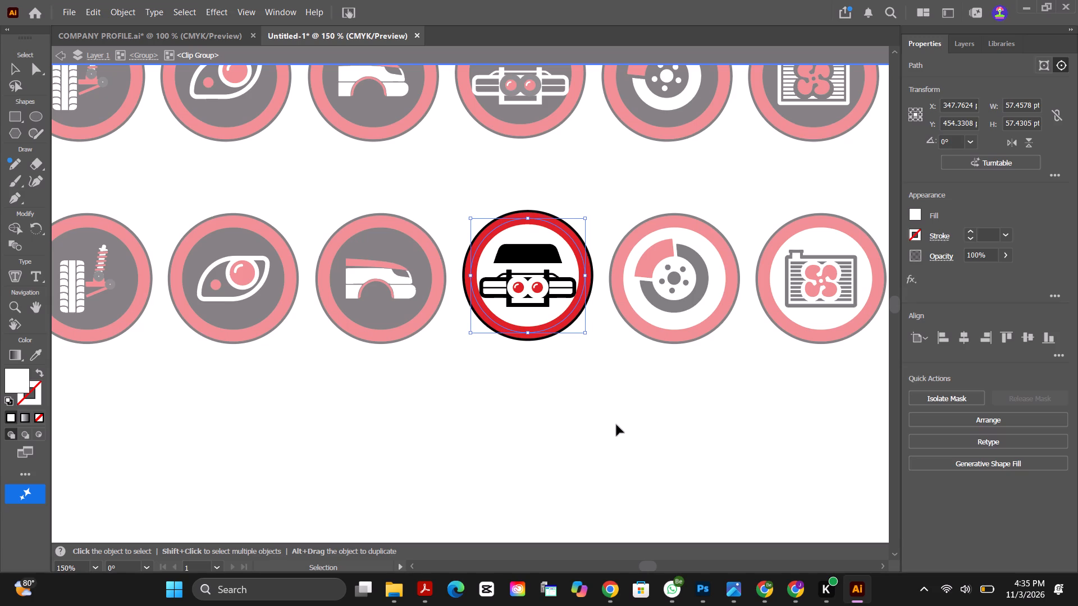
click(616, 425)
Exit the car icon's isolation to its row group and select the copied car-side icon with the red wheel arch.
alt+scroll(354, 371, down, 3)
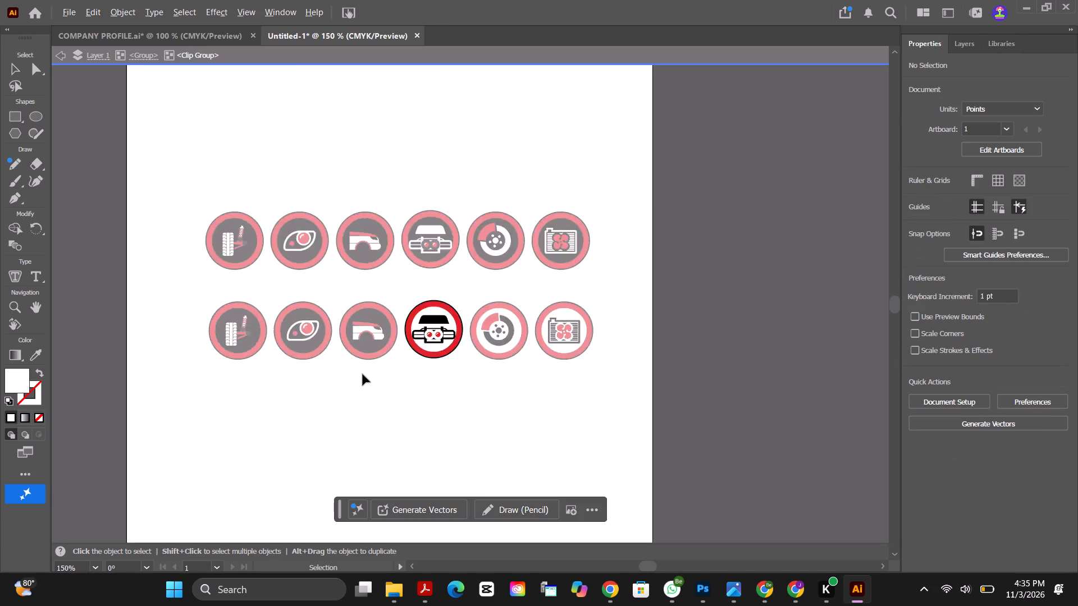
alt+scroll(363, 374, down, 1)
alt+scroll(162, 370, up, 3)
alt+scroll(830, 302, up, 1)
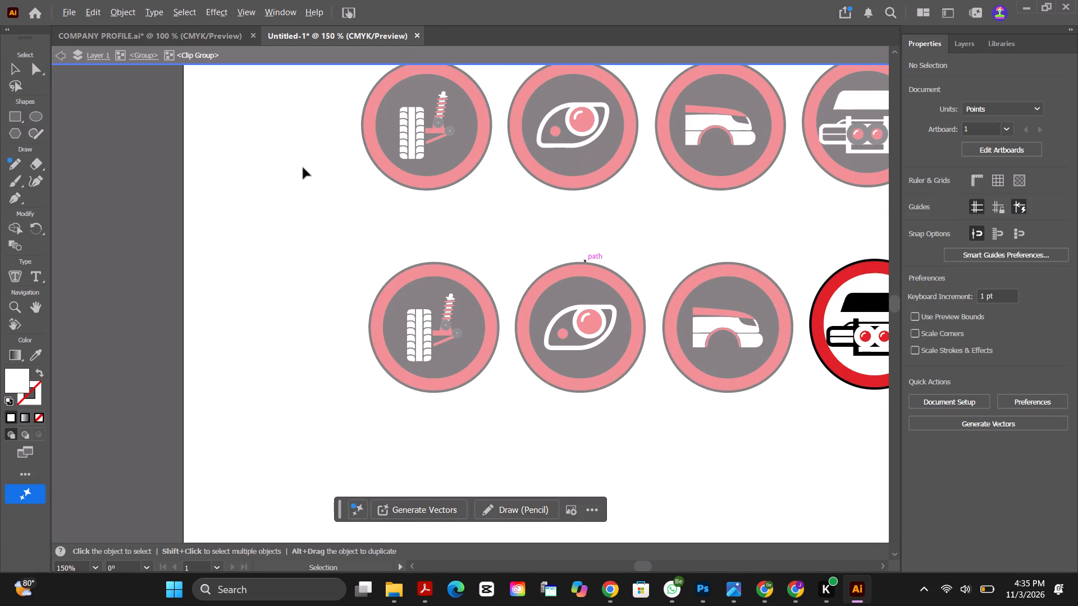
click(133, 57)
click(755, 358)
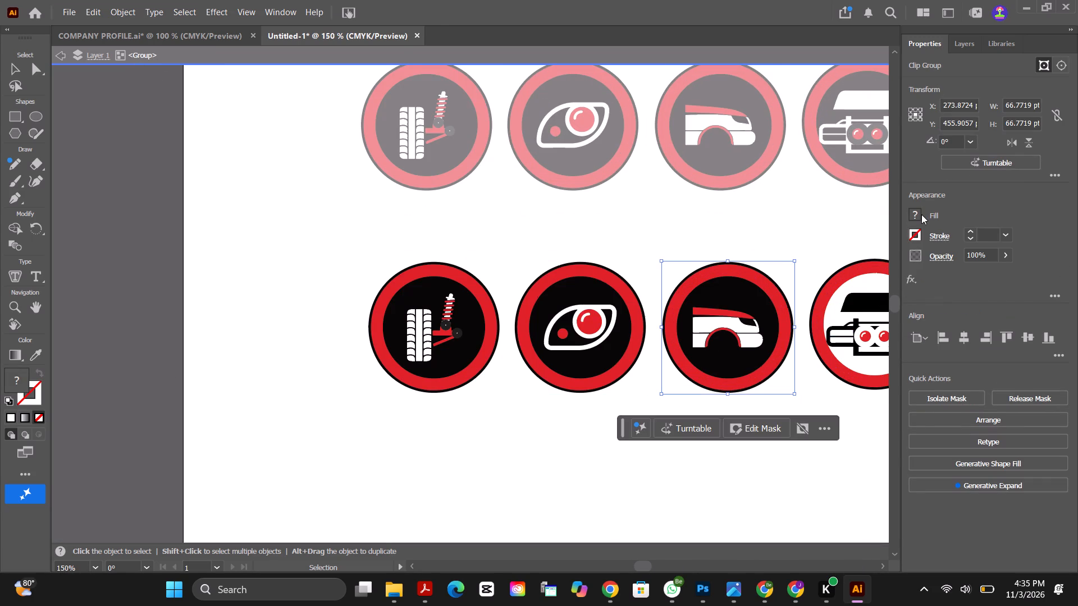
click(921, 214)
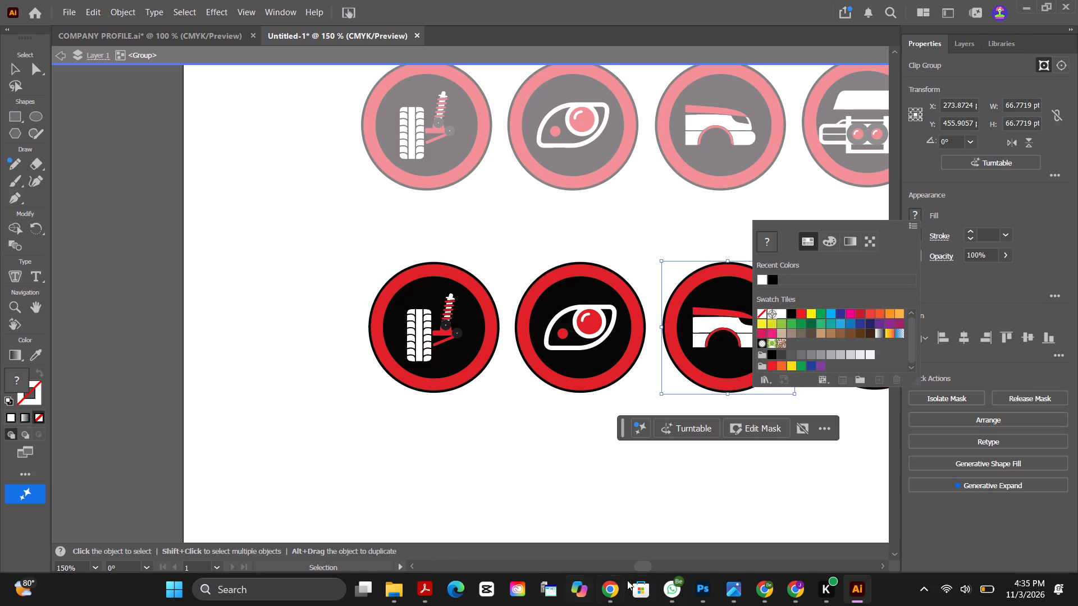
drag(640, 564, 653, 562)
drag(643, 564, 651, 564)
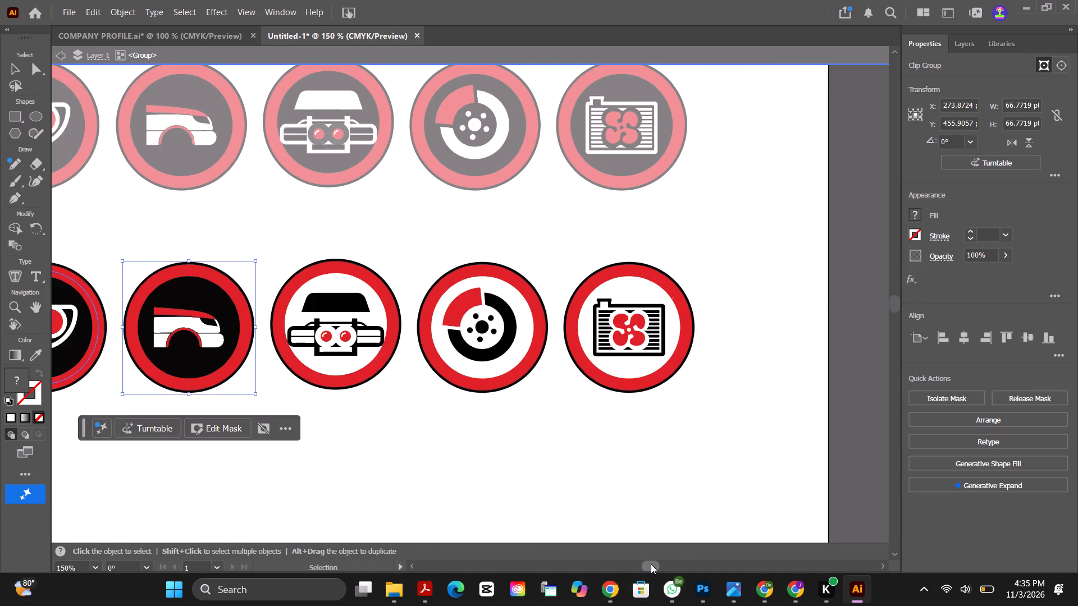
drag(651, 564, 648, 563)
alt+scroll(301, 337, up, 3)
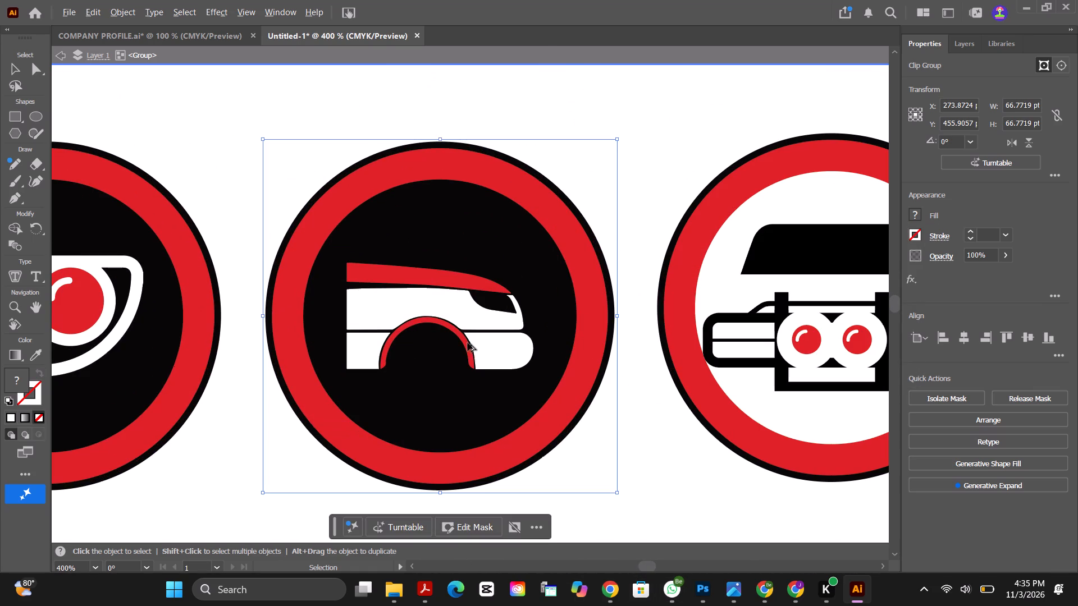
click(515, 350)
click(515, 350)
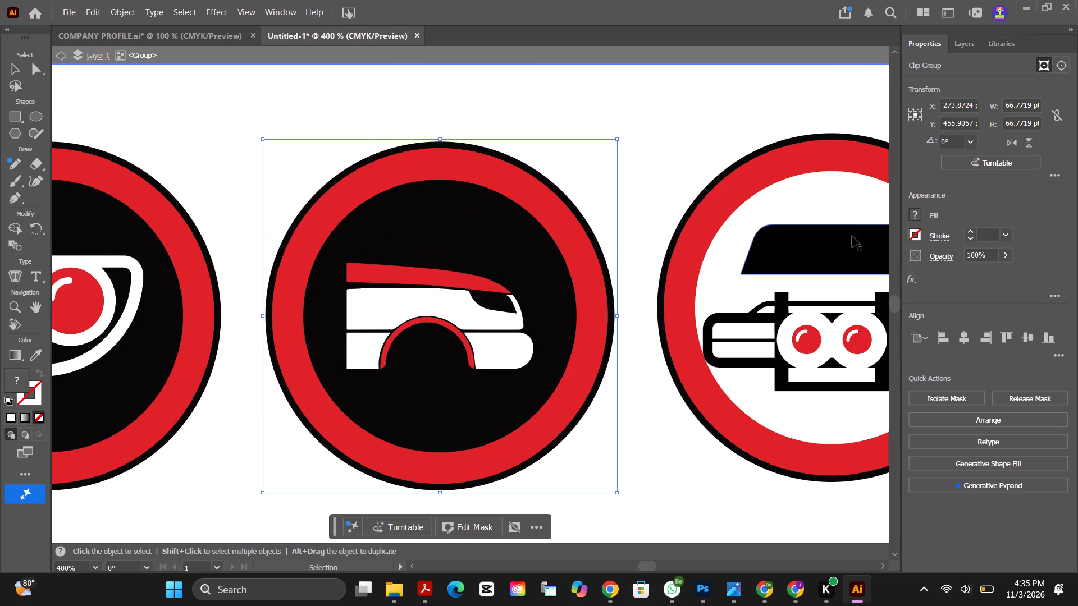
Select the copied brake disc icon's six component shapes above its black base circle together and fill them with black.
click(958, 40)
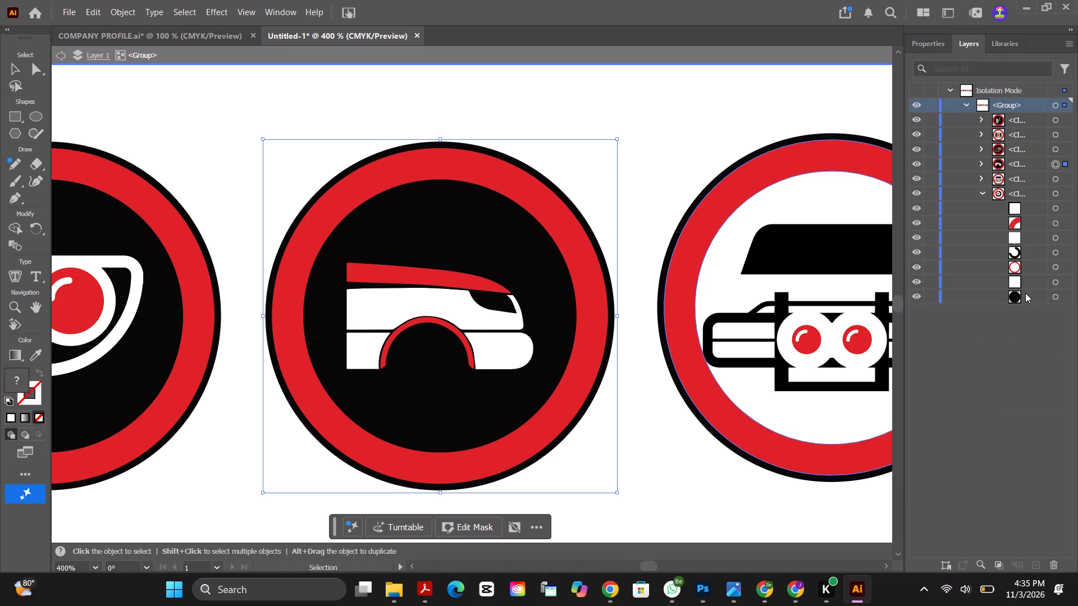
click(1053, 282)
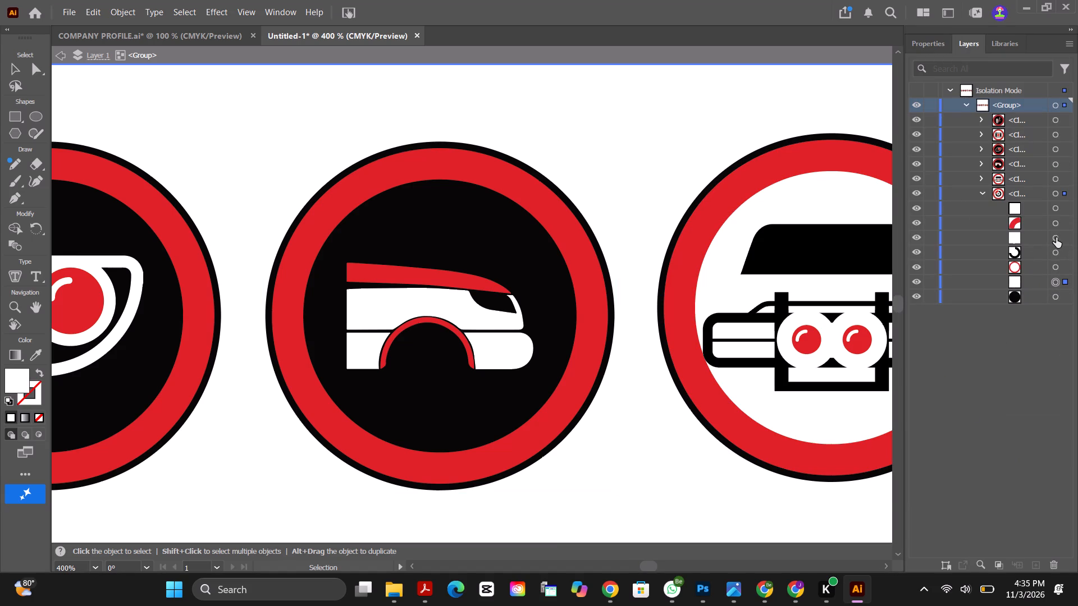
shift+click(1056, 237)
shift+click(1058, 206)
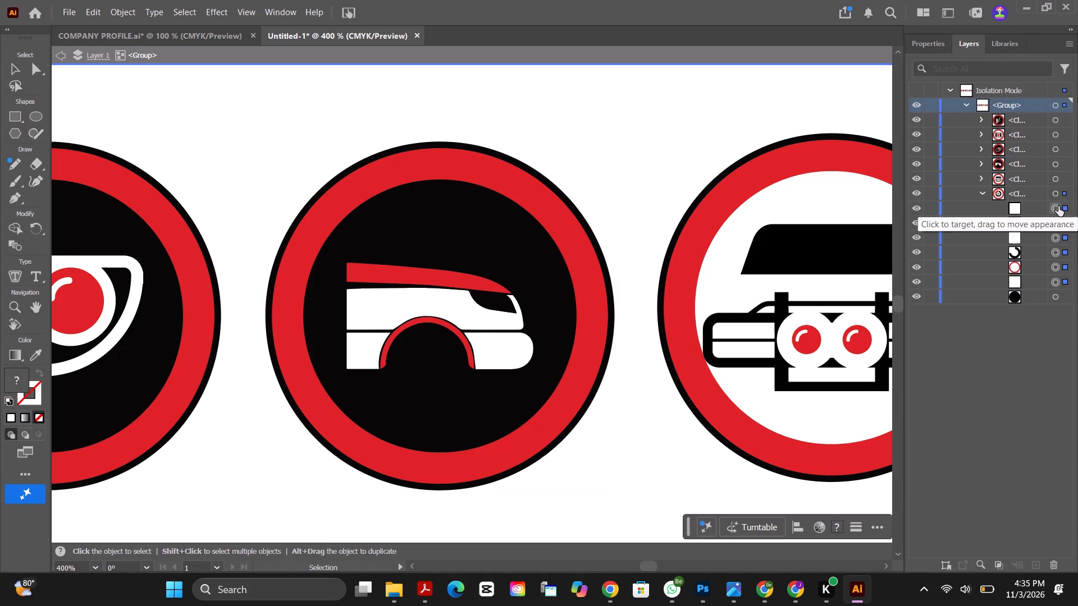
click(921, 45)
click(914, 212)
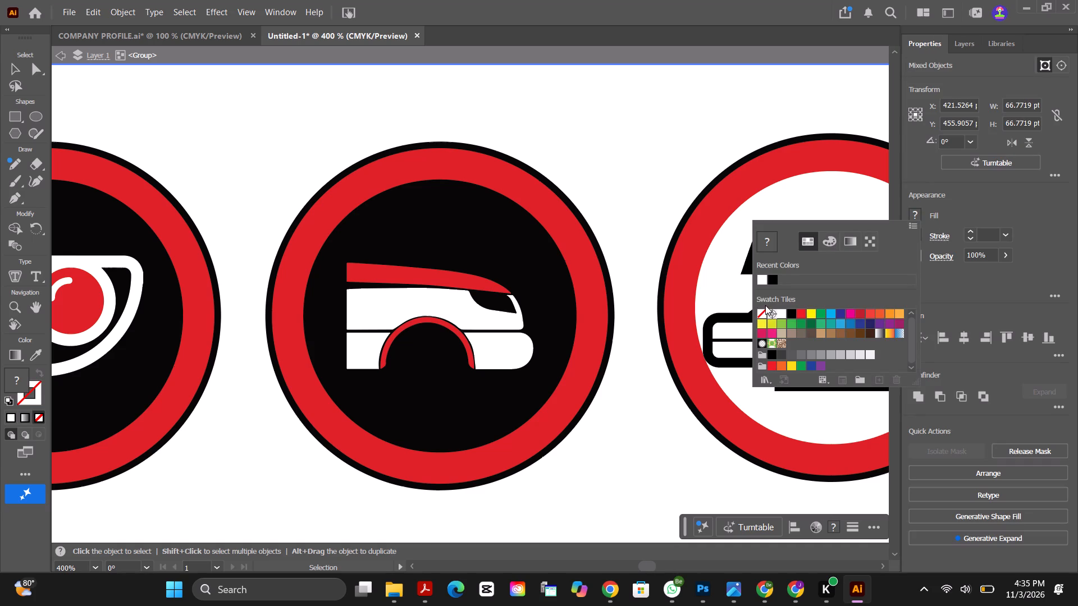
click(765, 279)
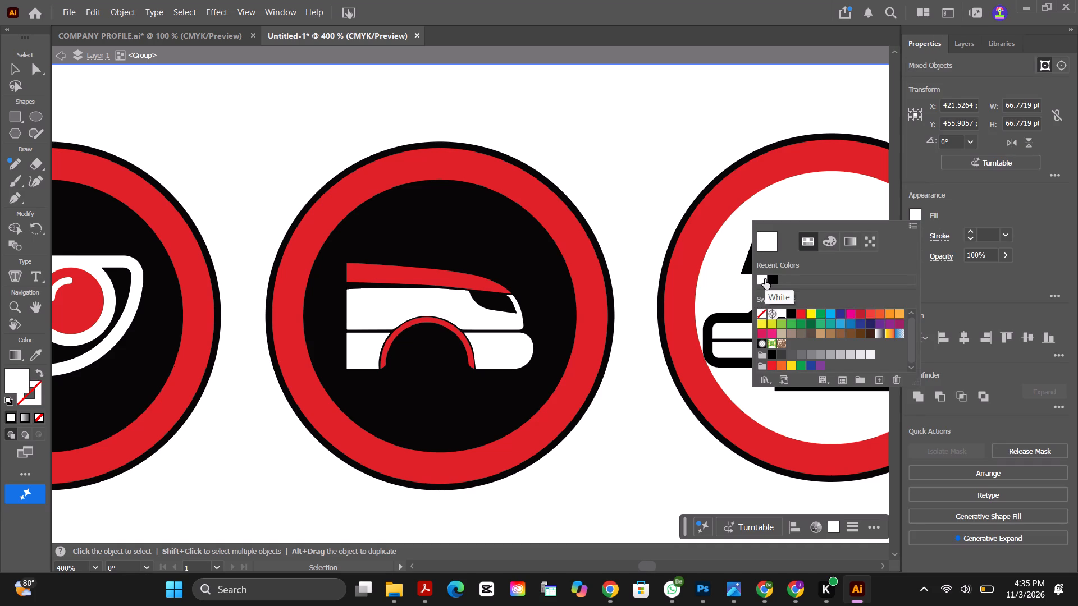
click(776, 278)
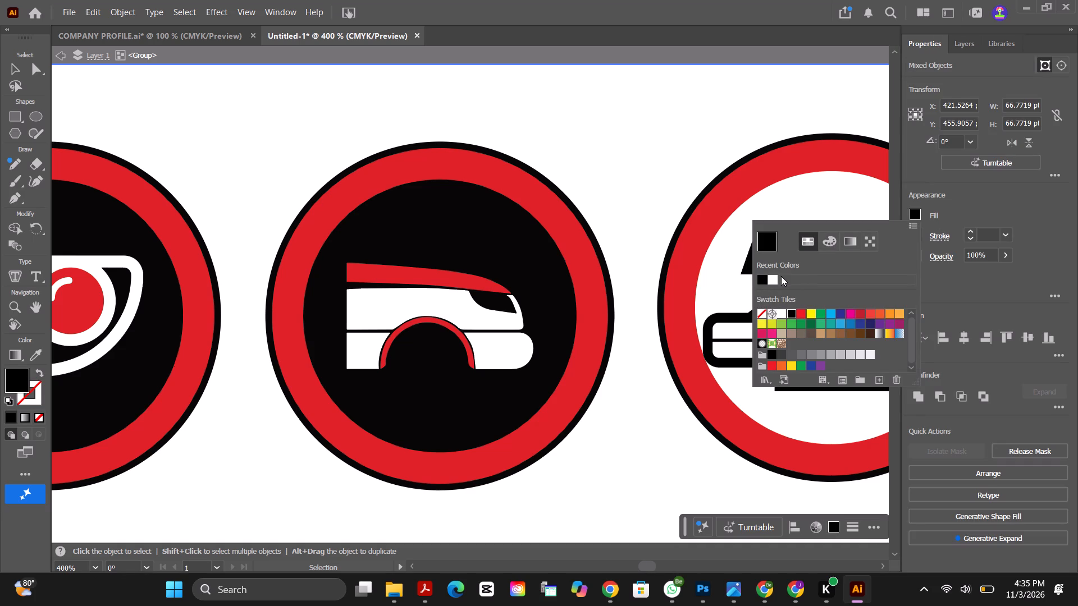
click(680, 114)
Exit the copied row's isolation and isolate the upper icon row's group instead.
shift+scroll(614, 213, down, 4)
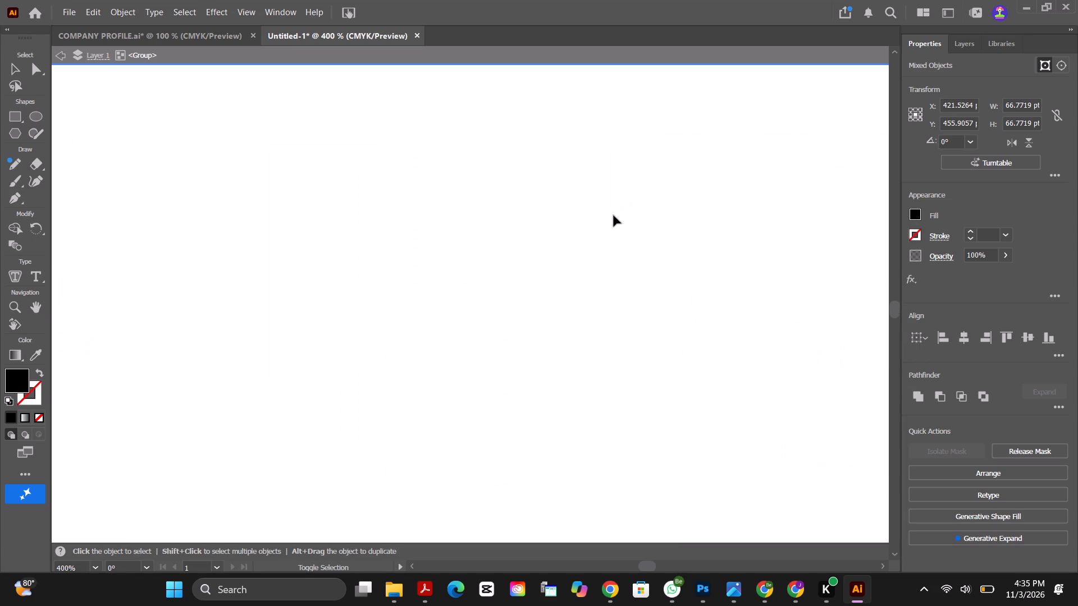
shift+scroll(614, 215, up, 6)
scroll(614, 216, down, 6)
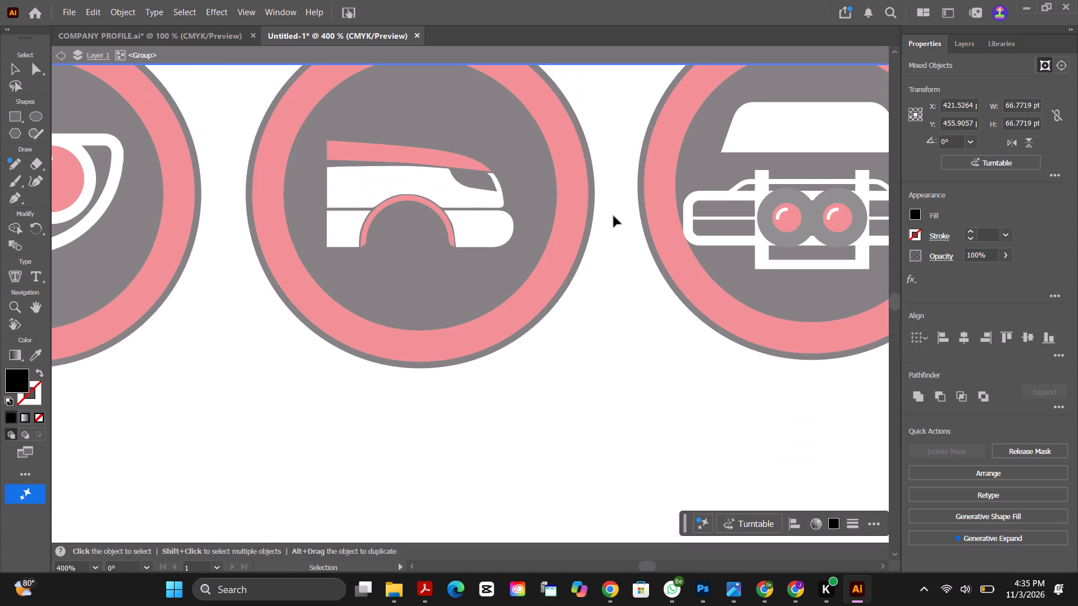
click(147, 56)
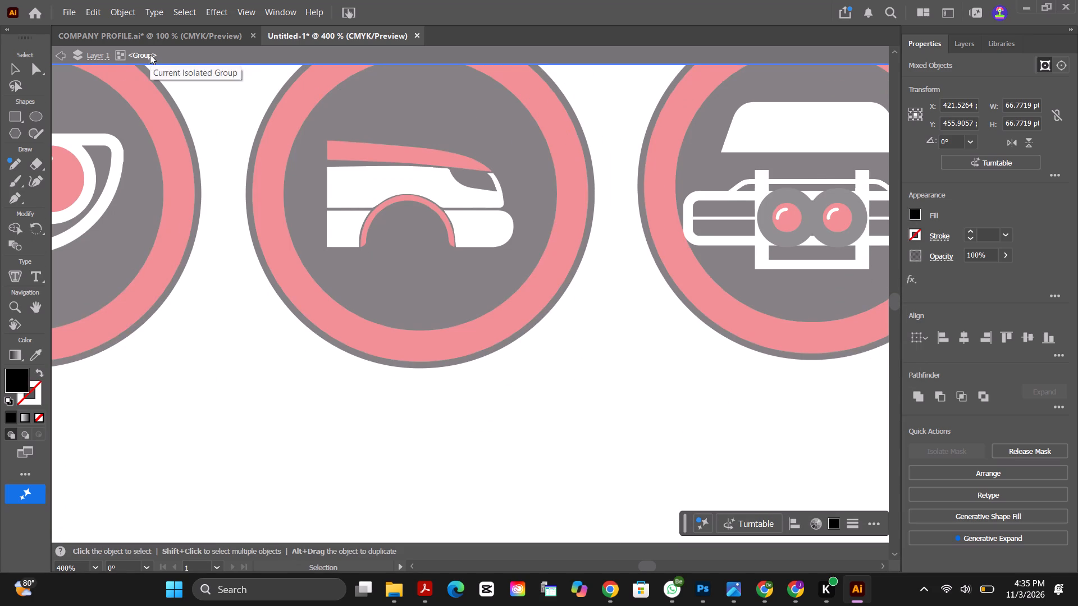
click(141, 49)
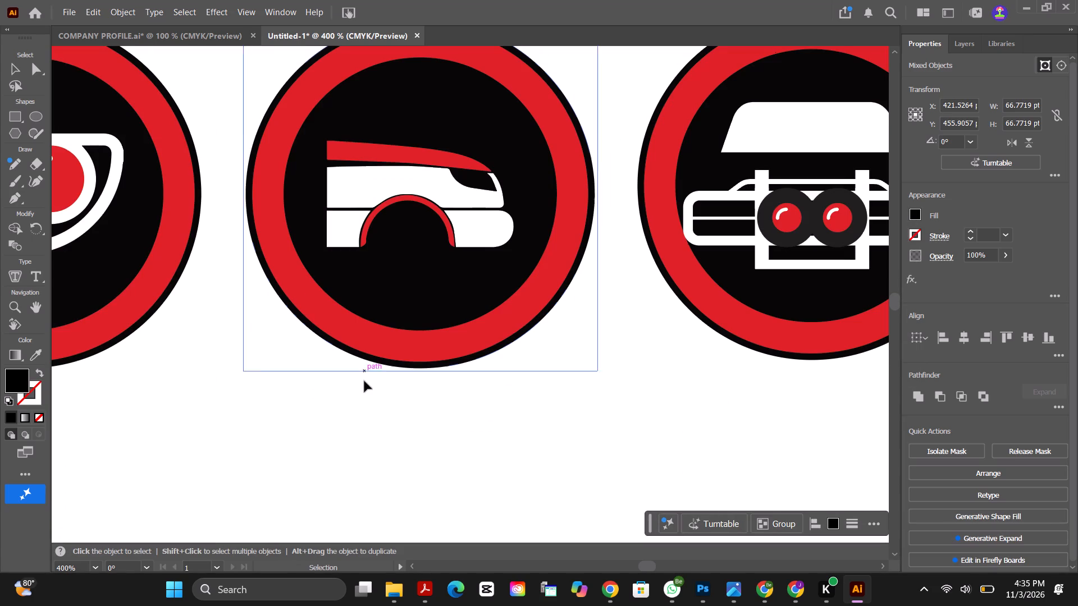
click(364, 381)
click(483, 237)
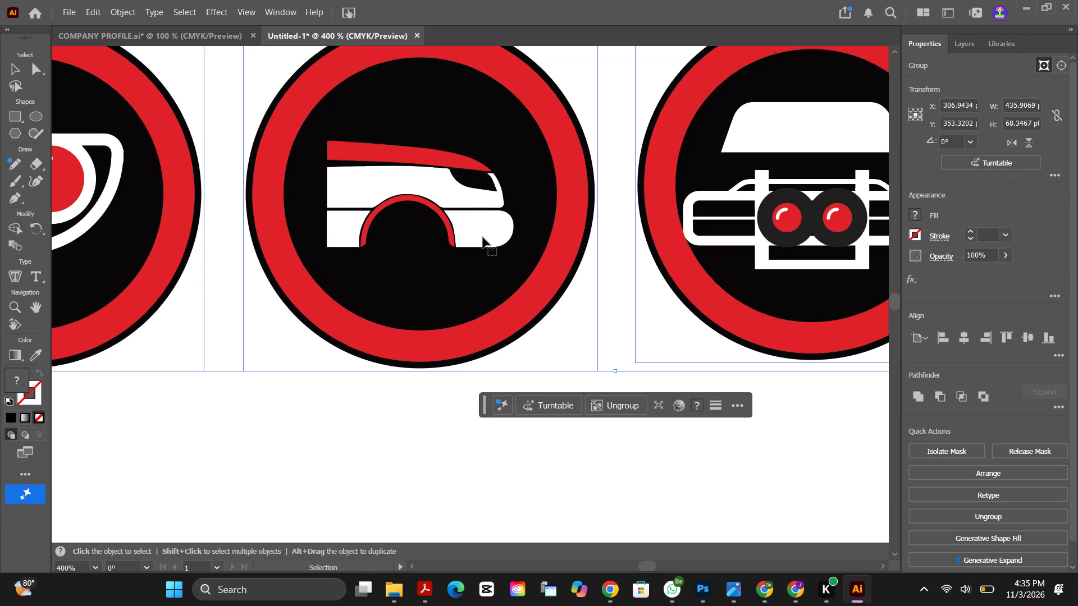
double_click(490, 237)
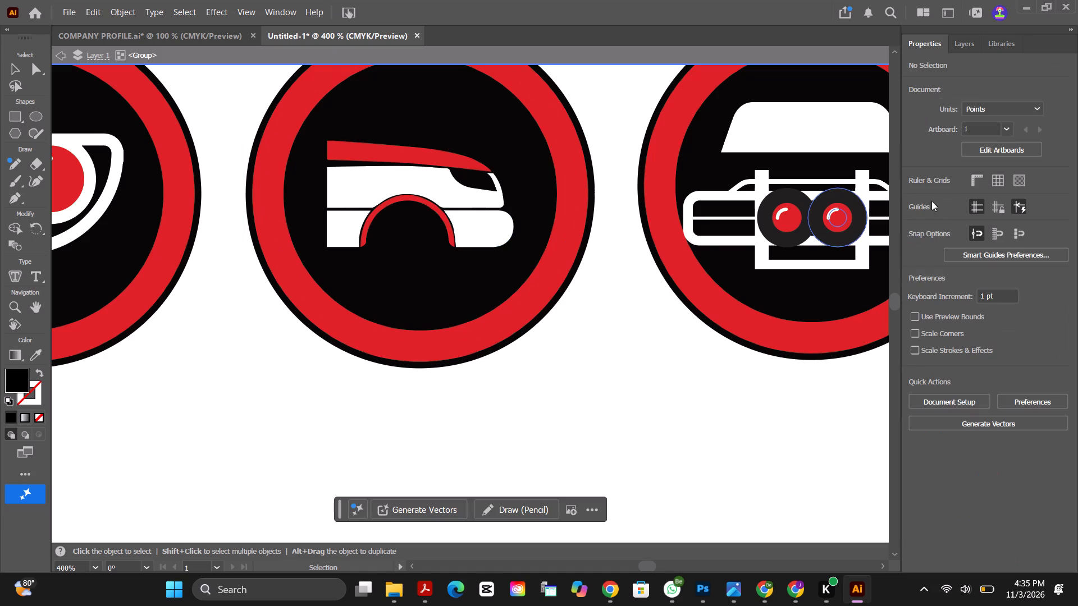
Select the upper row's car-side icon clipping path and its three white body shapes, leaving out the red ones, and fill them with black.
click(961, 43)
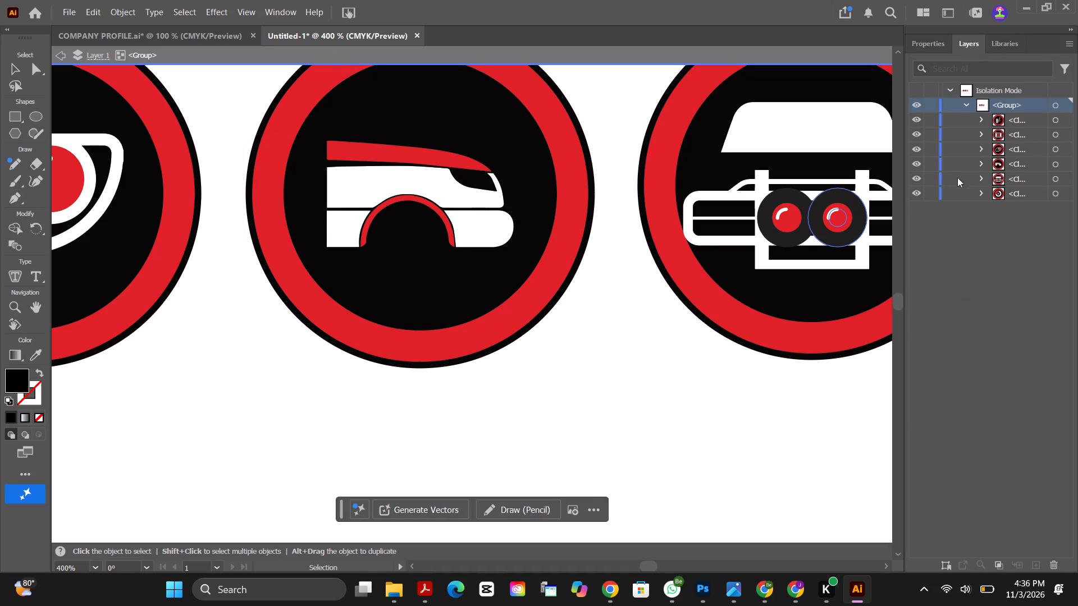
click(912, 164)
click(912, 164)
click(977, 162)
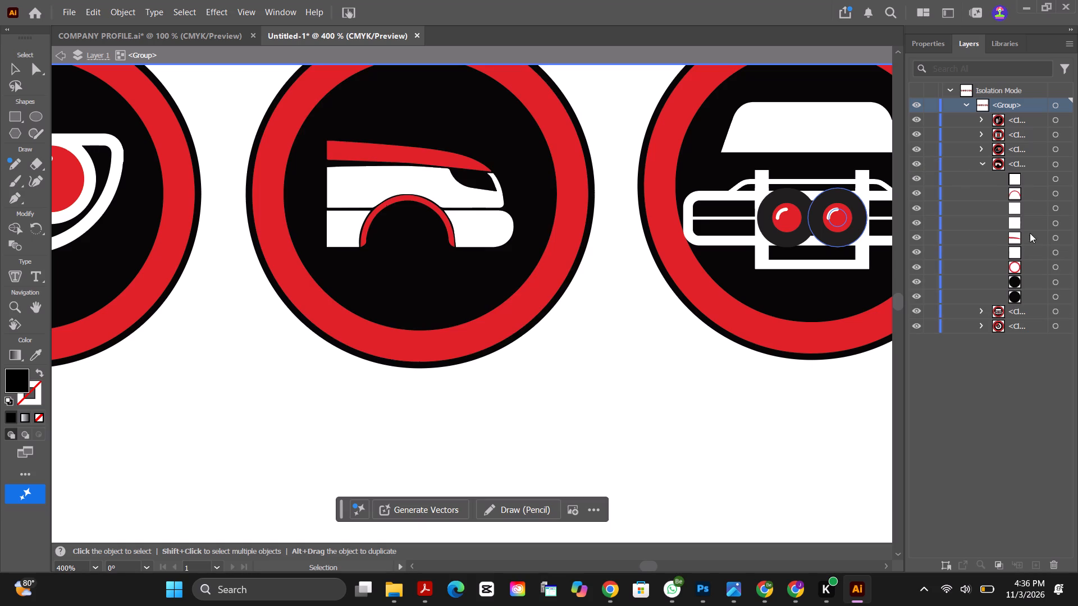
click(1058, 177)
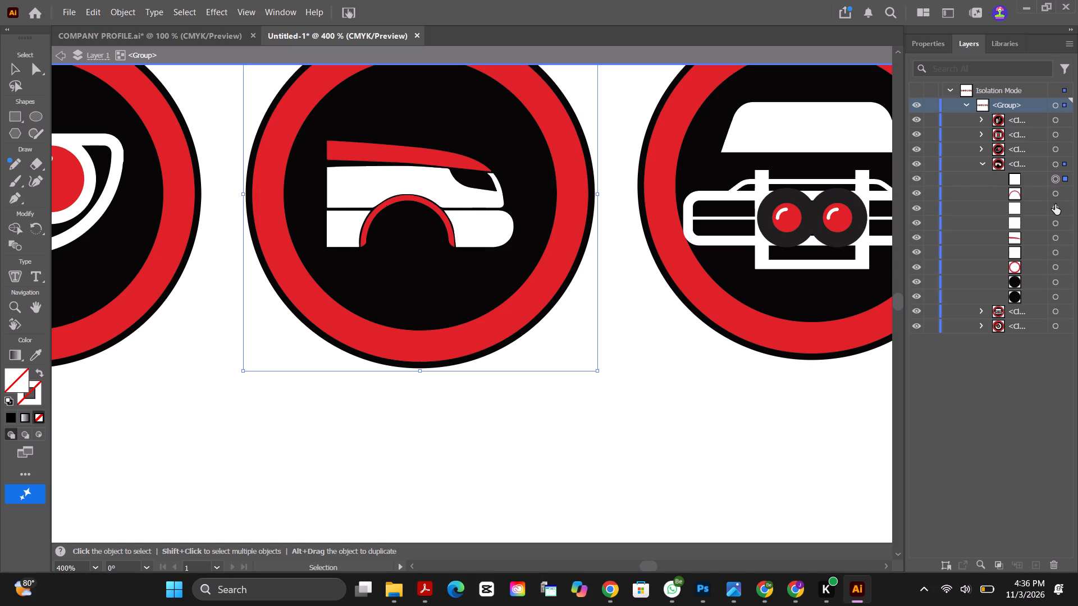
shift+click(1056, 209)
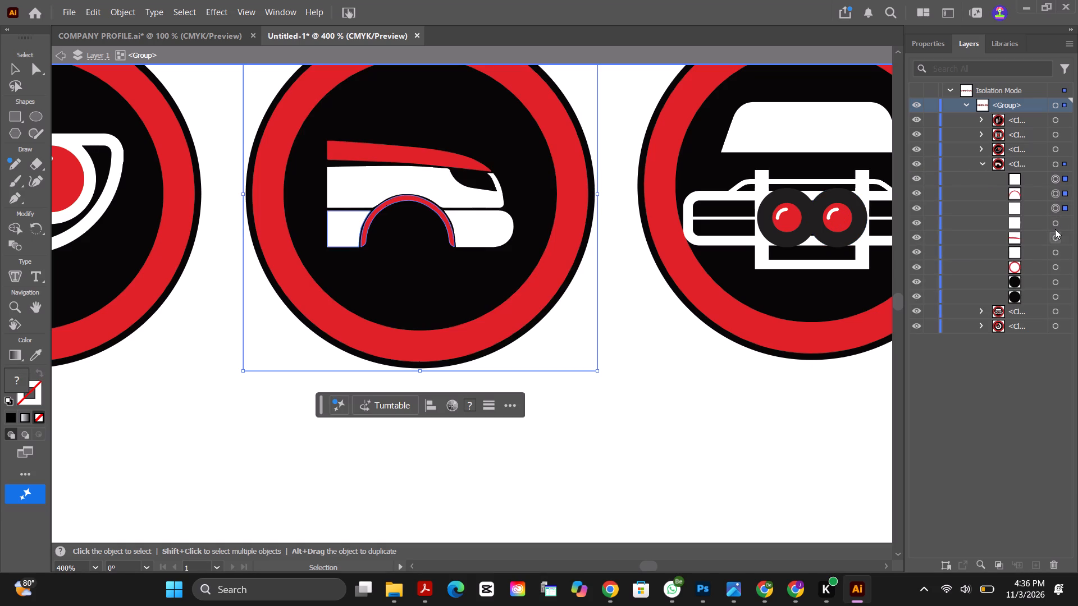
shift+click(1056, 223)
shift+click(1058, 253)
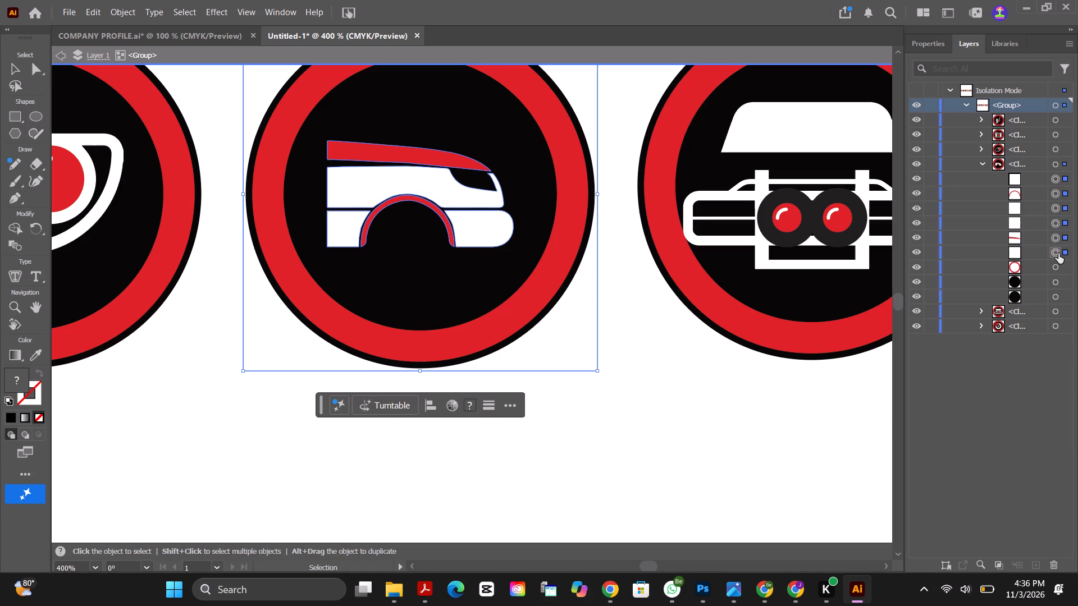
click(1054, 255)
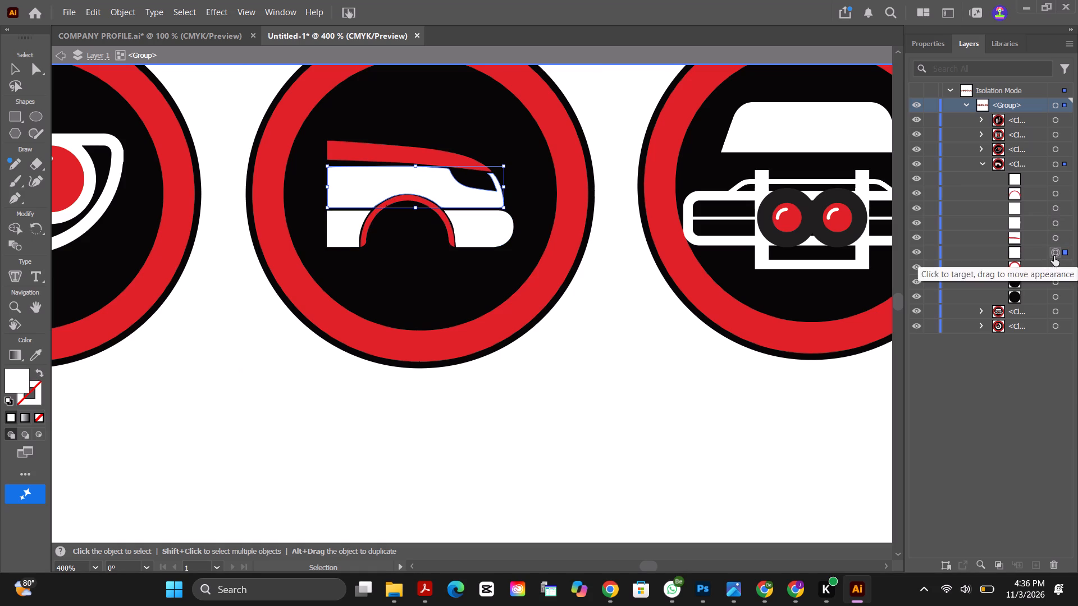
ctrl+click(1055, 224)
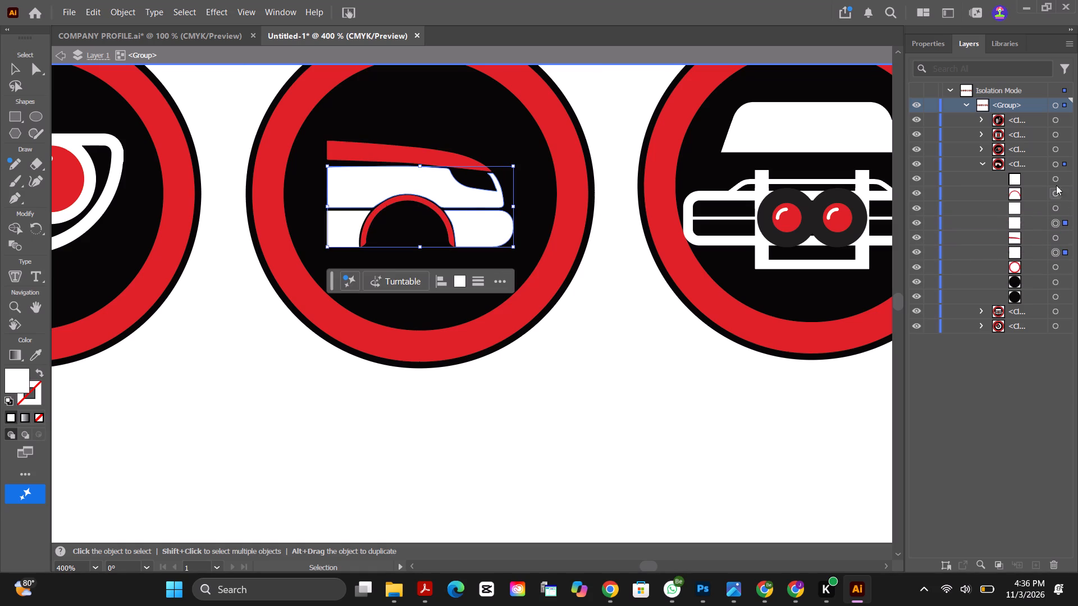
ctrl+click(1056, 180)
ctrl+click(1056, 209)
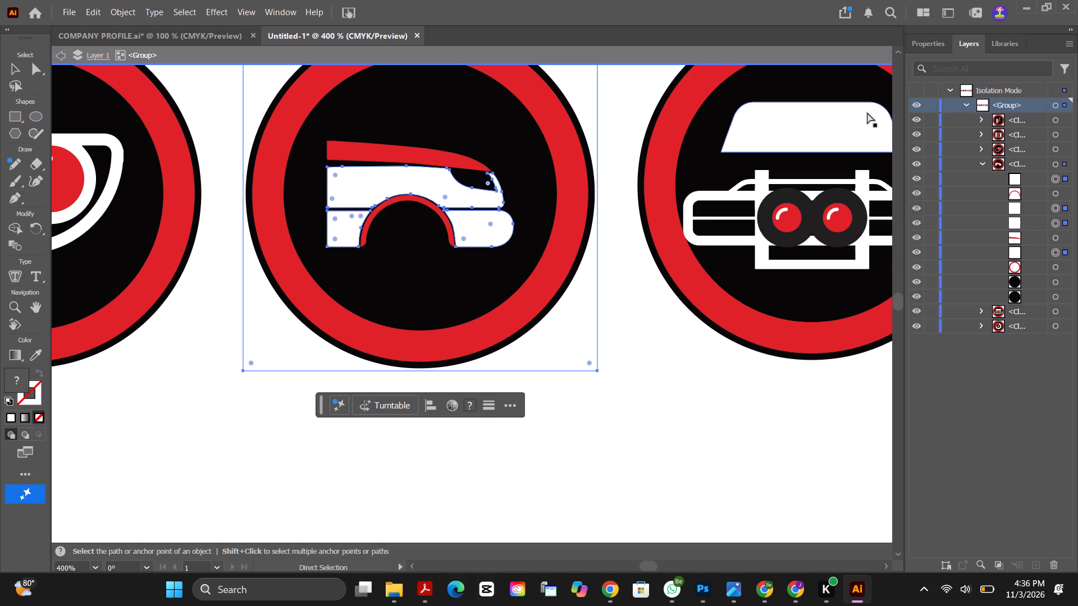
ctrl+click(930, 43)
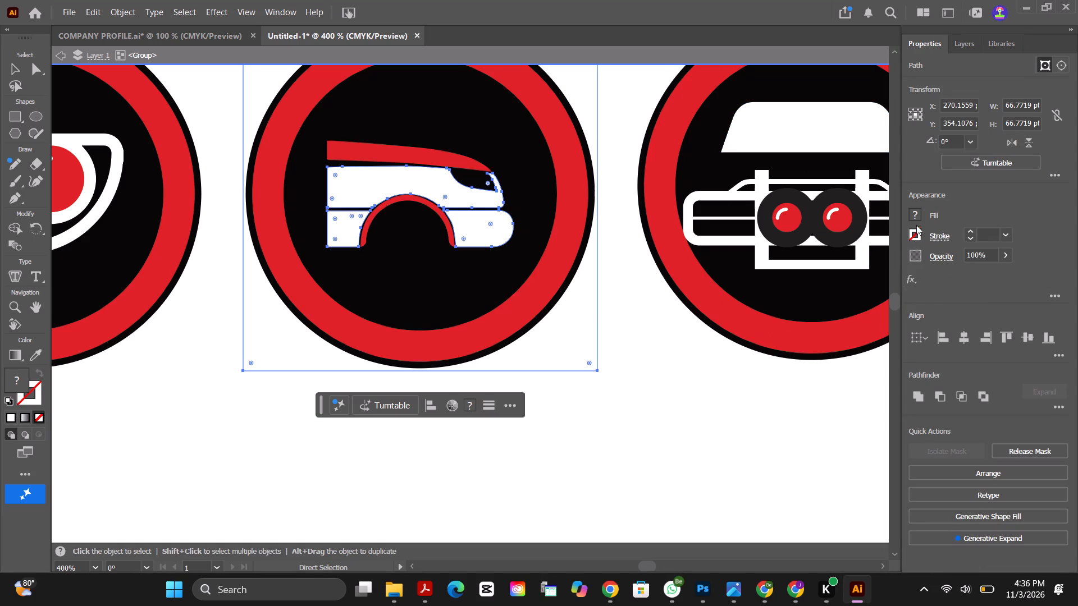
click(917, 213)
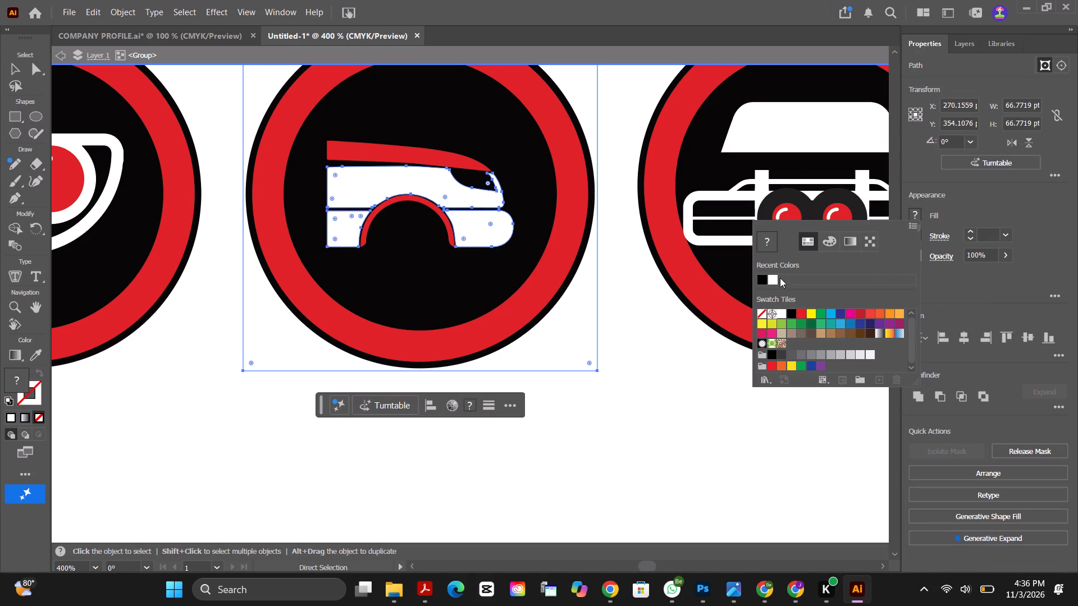
click(764, 279)
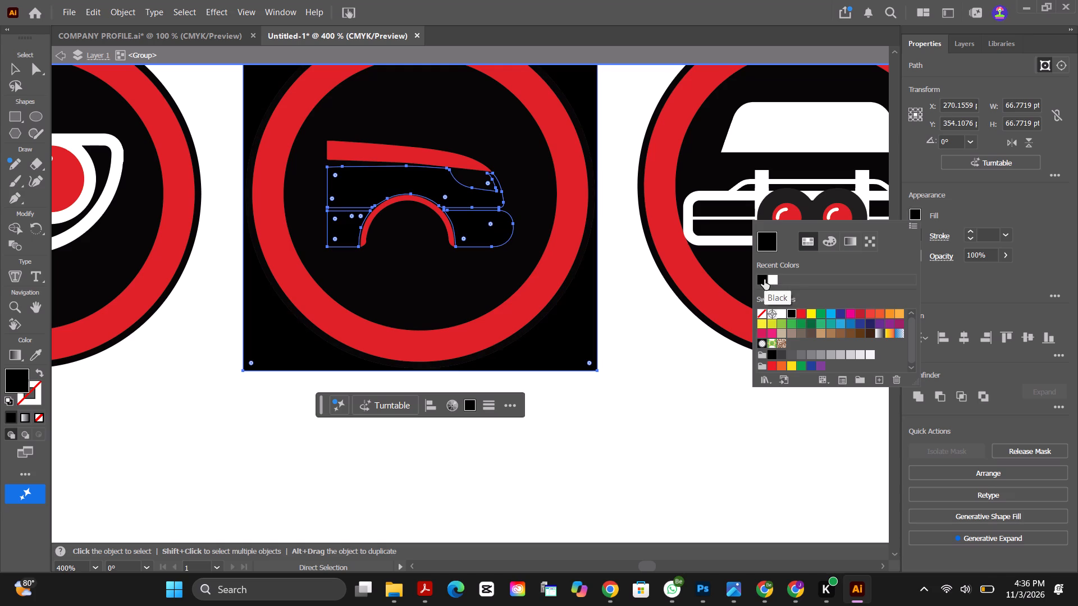
click(771, 456)
Isolate the car-side icon's clip group and fill its black inner background circle with white.
click(549, 214)
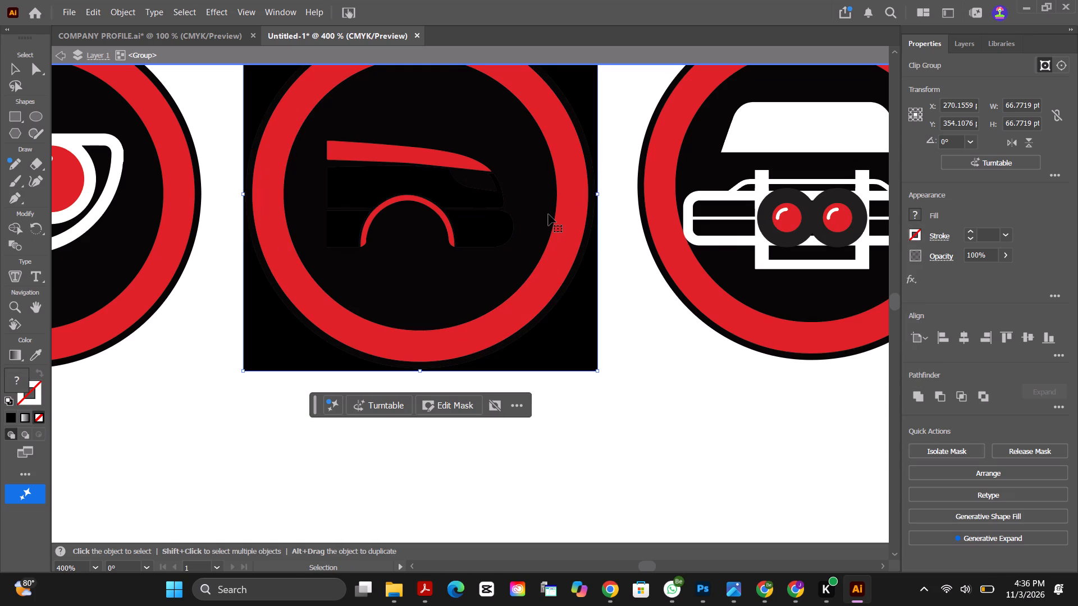
double_click(533, 212)
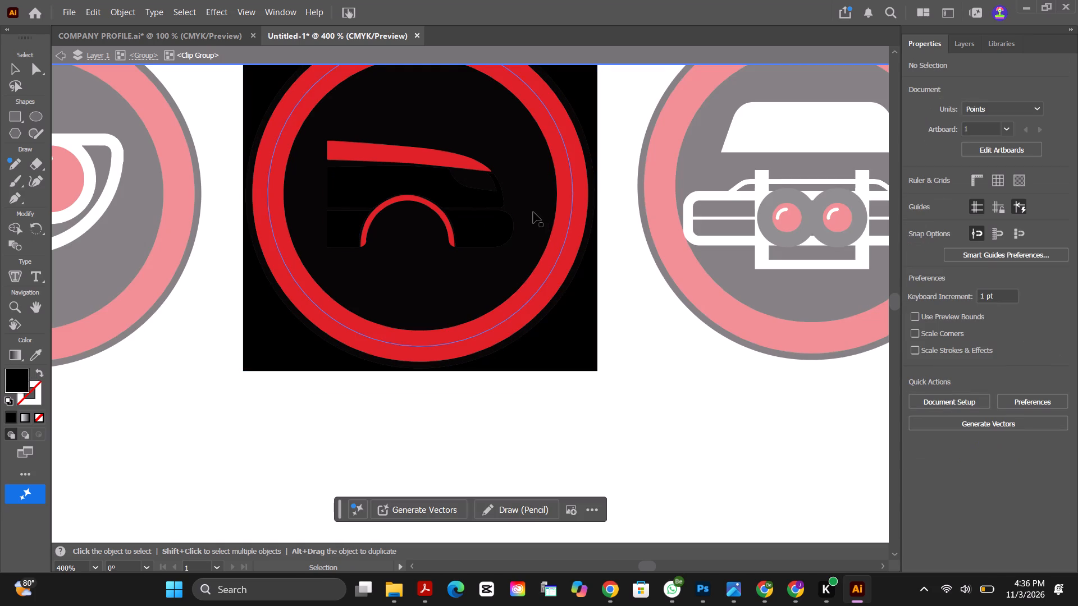
click(957, 44)
click(921, 44)
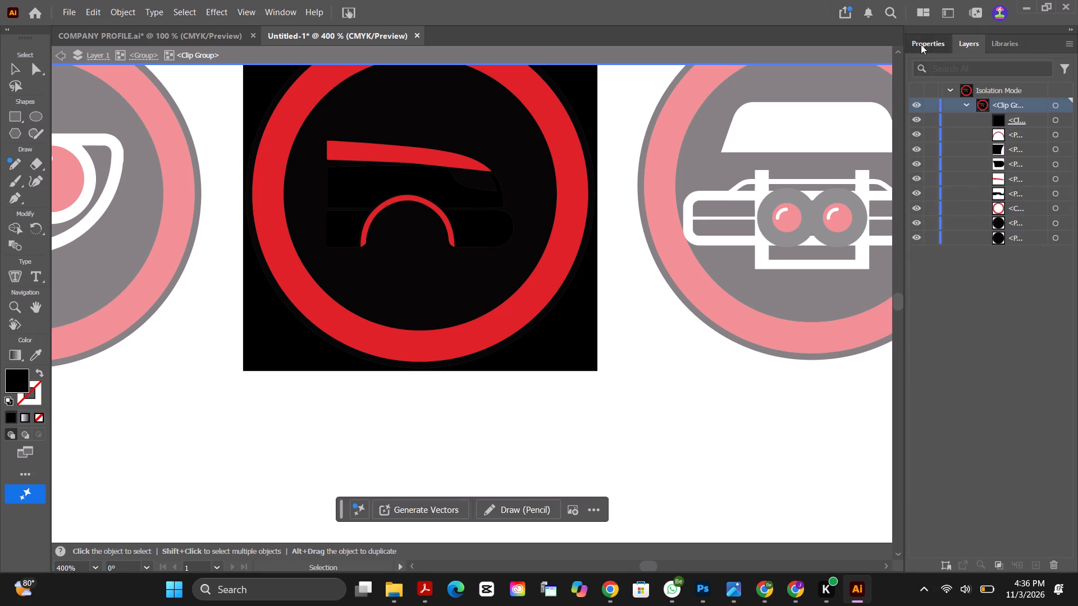
click(975, 42)
click(1017, 224)
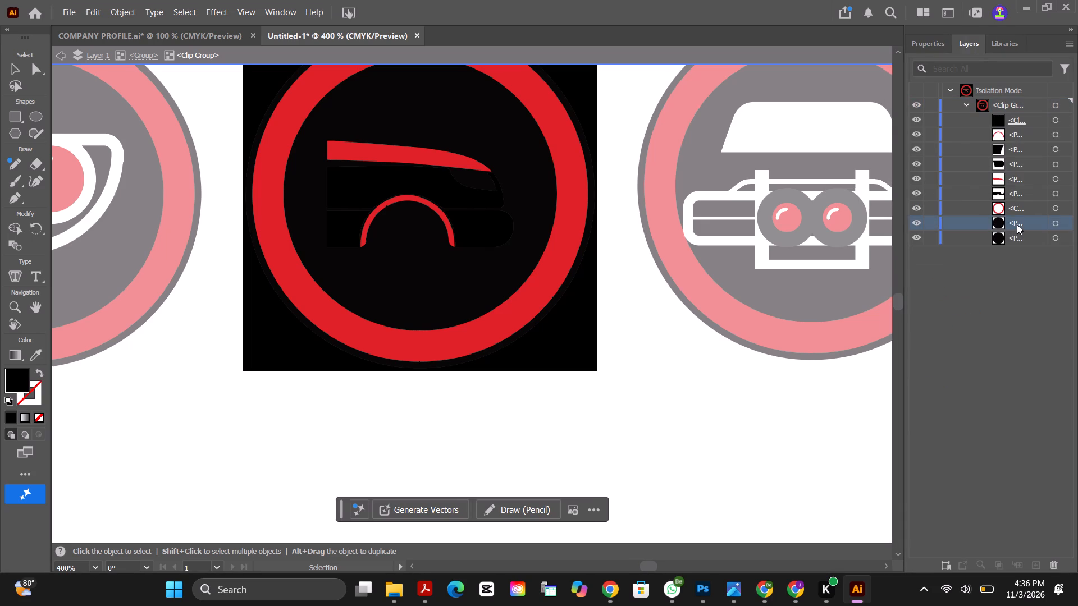
double_click(999, 223)
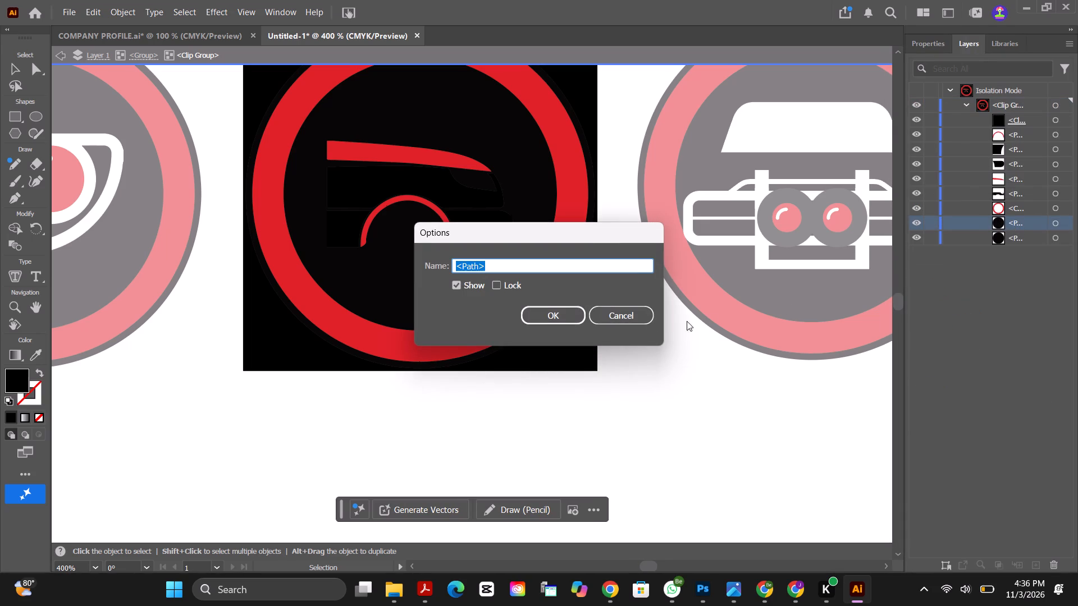
click(631, 310)
click(1055, 224)
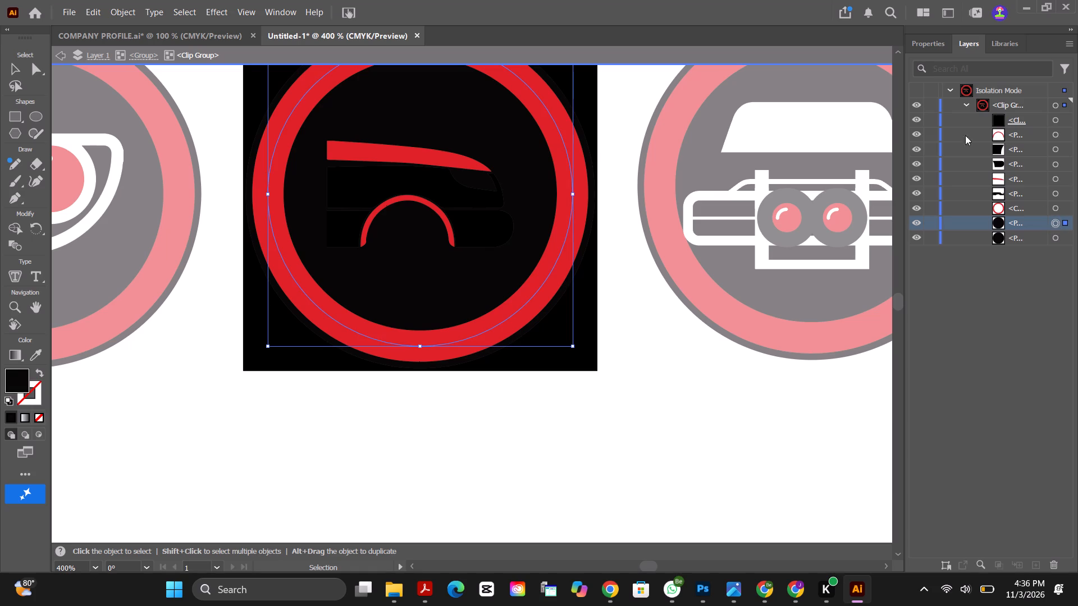
click(923, 42)
click(914, 215)
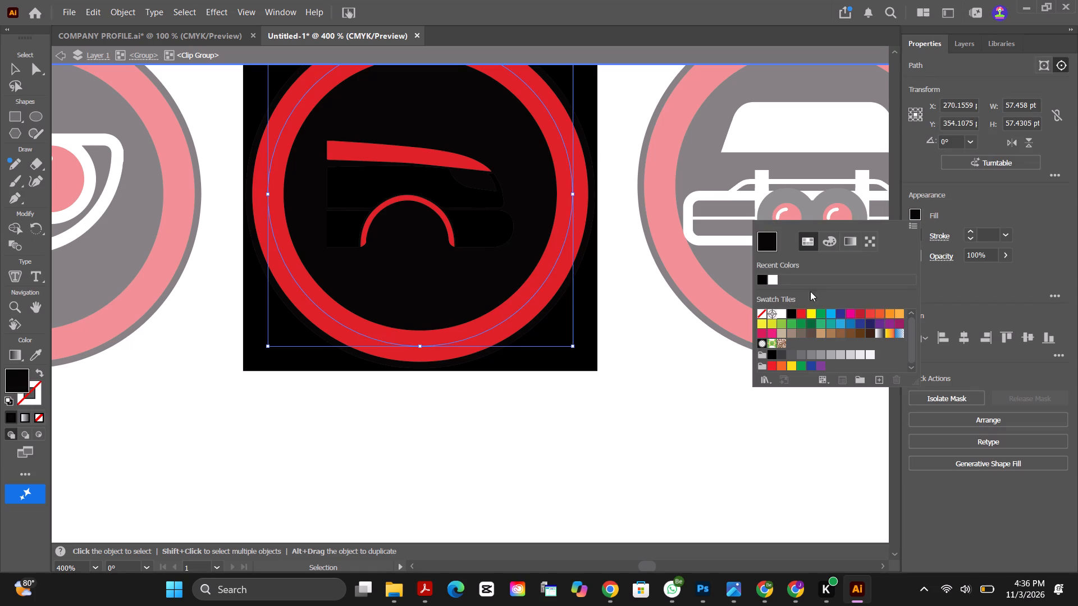
click(775, 281)
click(692, 384)
Exit the car-side icon's isolation back to the upper row's group.
ctrl+scroll(499, 299, down, 3)
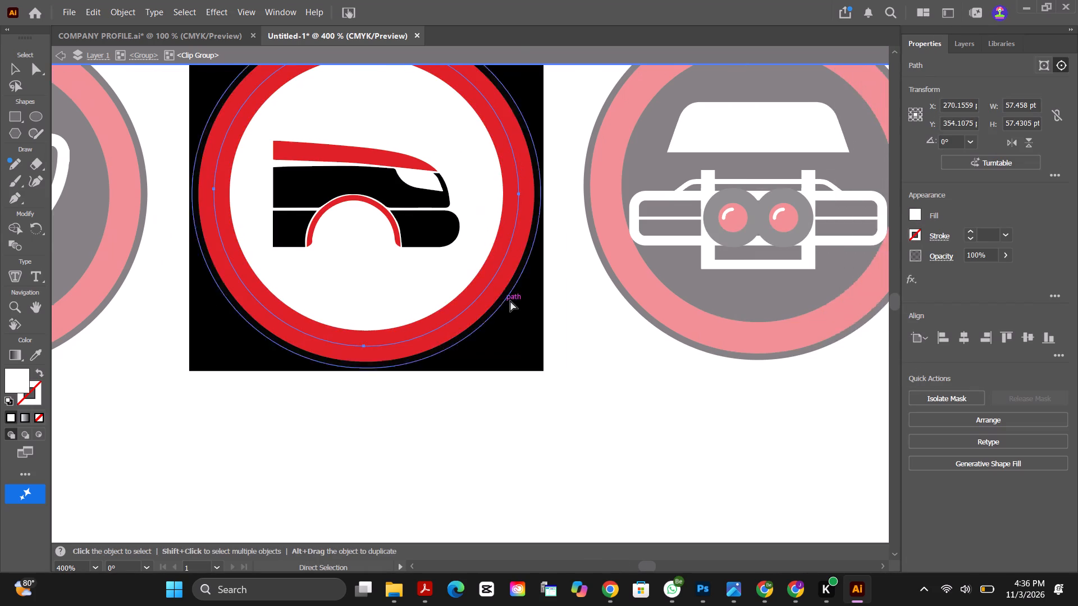
ctrl+scroll(510, 301, down, 3)
ctrl+scroll(531, 301, up, 8)
alt+scroll(536, 304, down, 8)
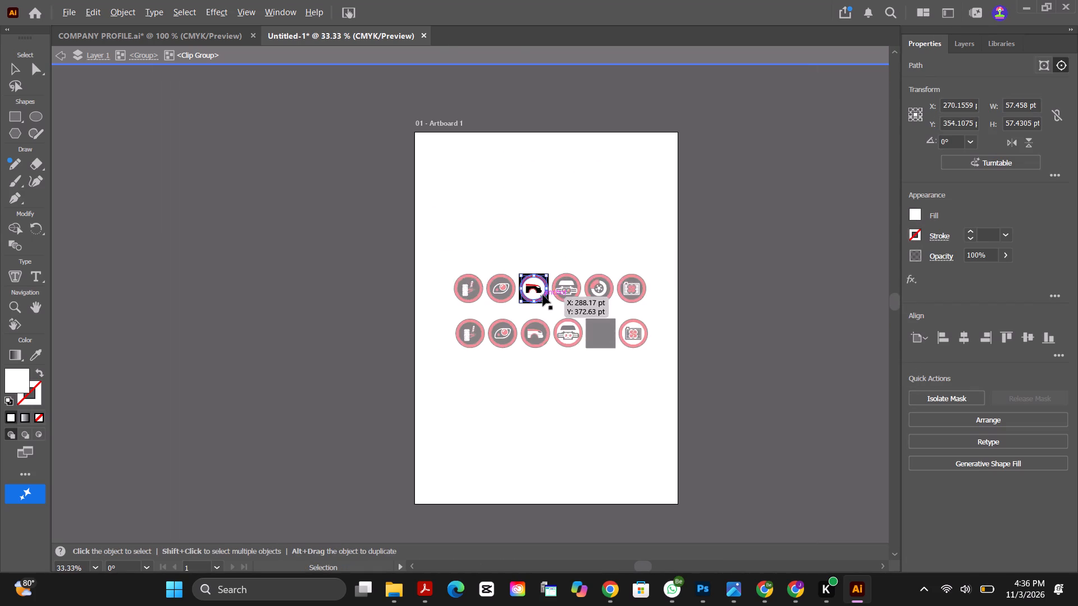
alt+scroll(522, 334, up, 3)
click(520, 425)
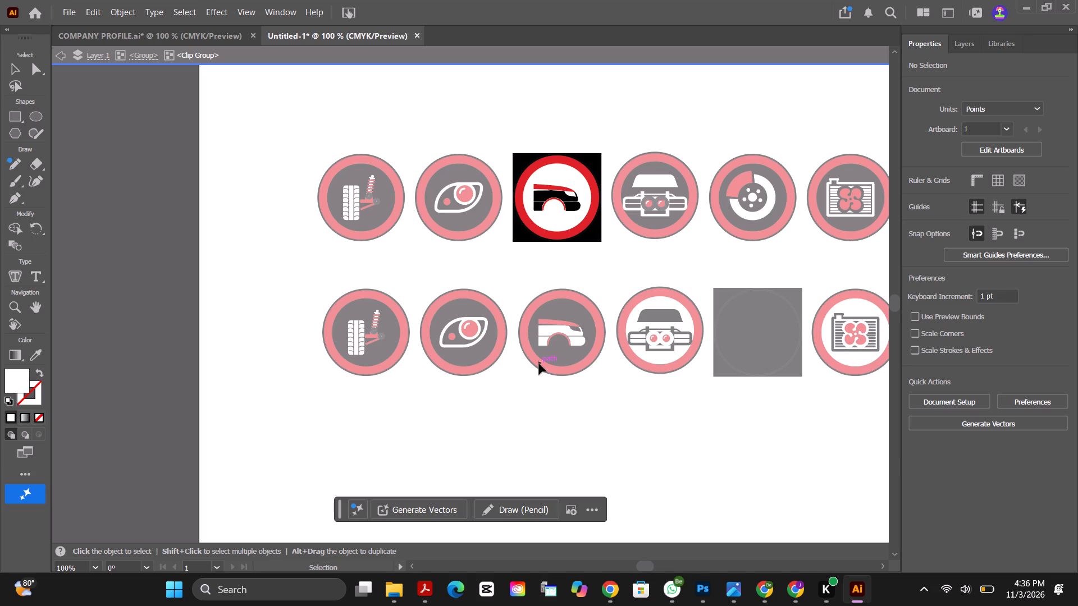
click(580, 397)
click(147, 56)
click(595, 416)
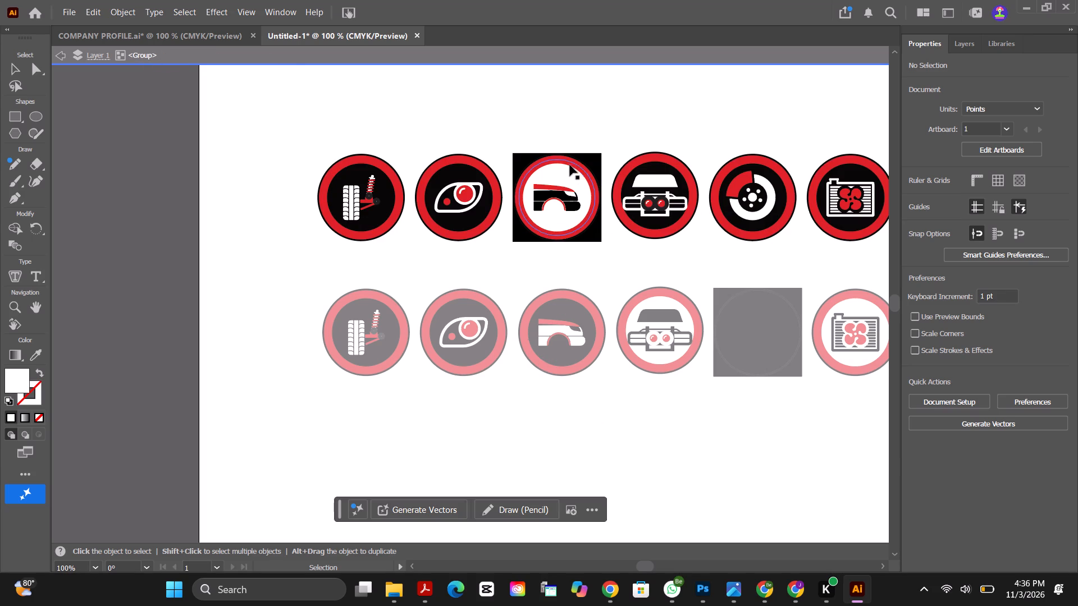
Move the recoloured car-side icon out of the upper row to just below the lower row's car-side icon.
click(570, 165)
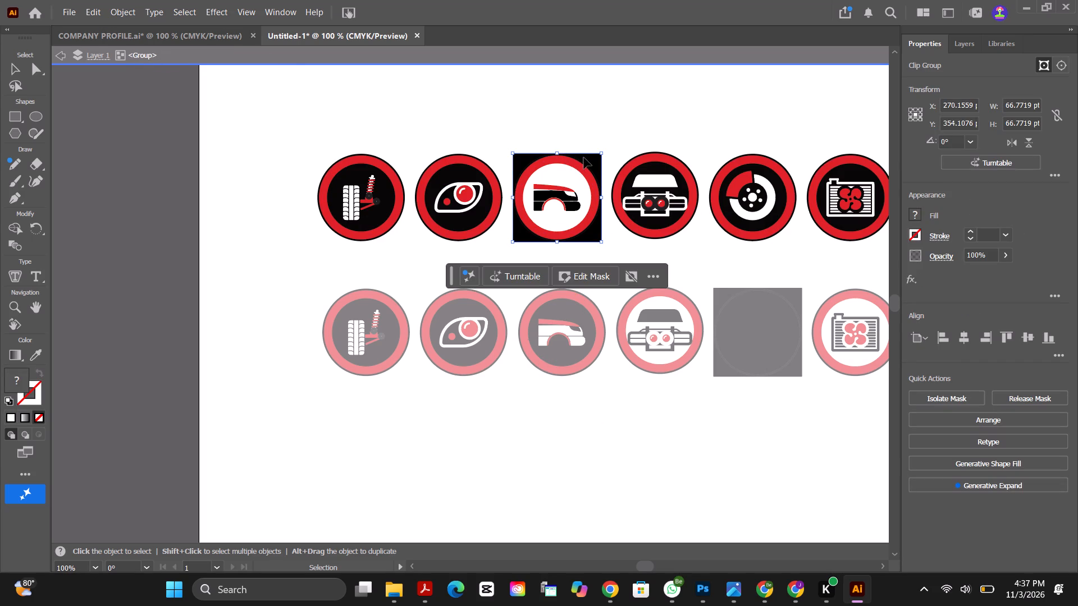
drag(584, 158, 592, 242)
click(602, 154)
drag(592, 154, 594, 182)
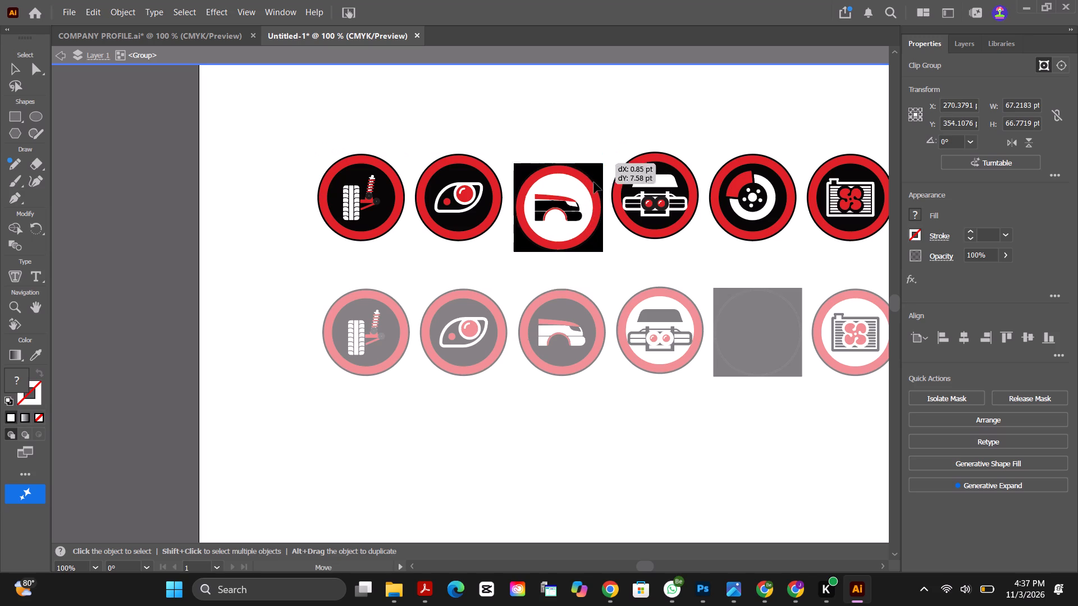
drag(594, 182, 597, 392)
click(590, 308)
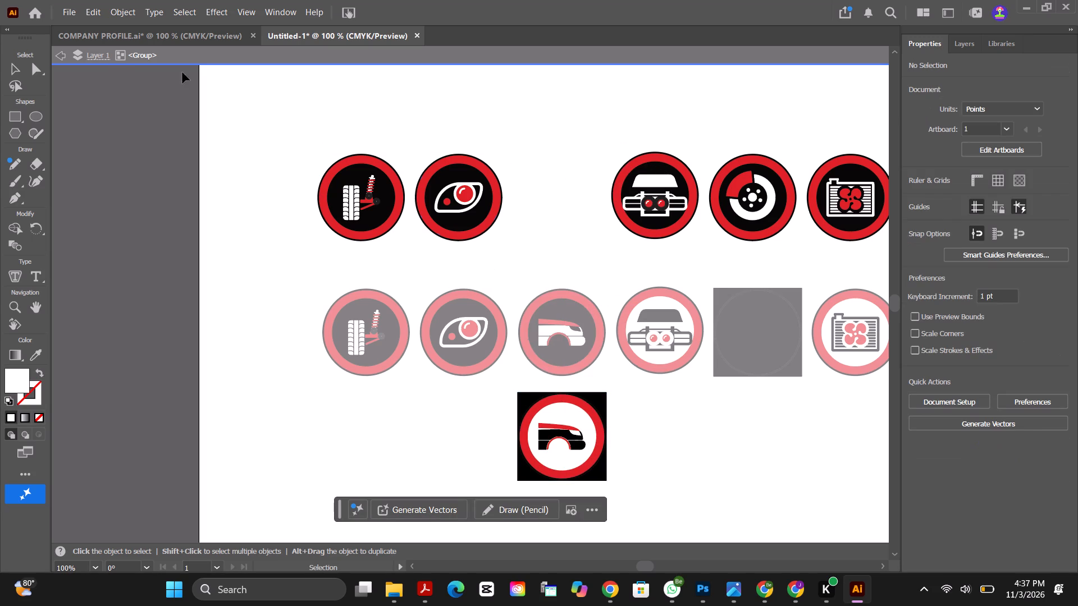
Return to the Layer 1 level and ungroup the lower icon row.
click(105, 58)
click(568, 301)
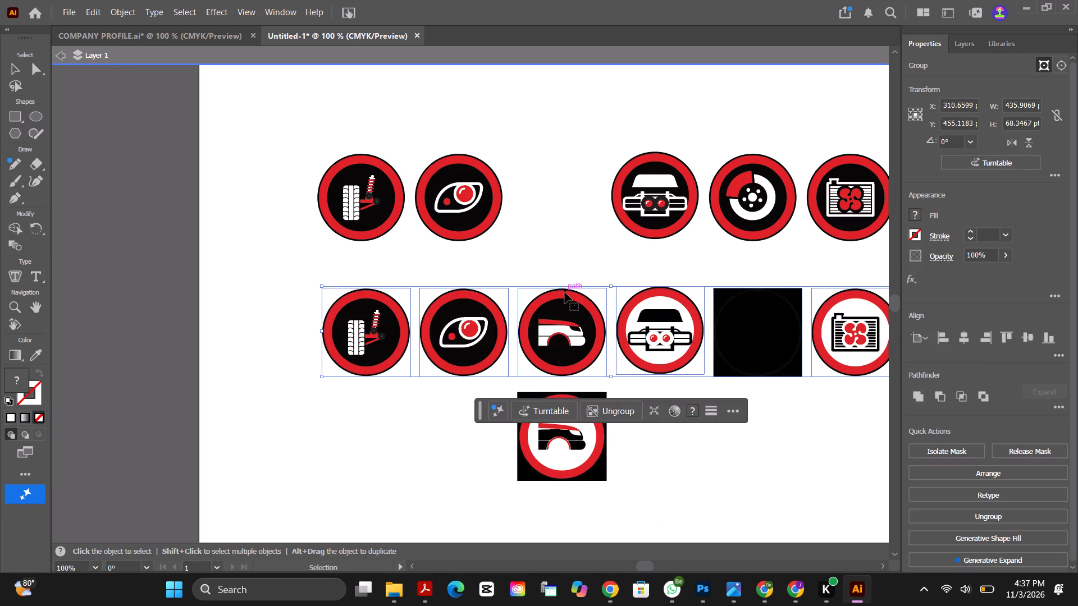
click(980, 516)
click(791, 449)
Move the lower row's black-background car-side icon into the upper row's gap, at about X 270 pt, Y 353 pt.
click(546, 294)
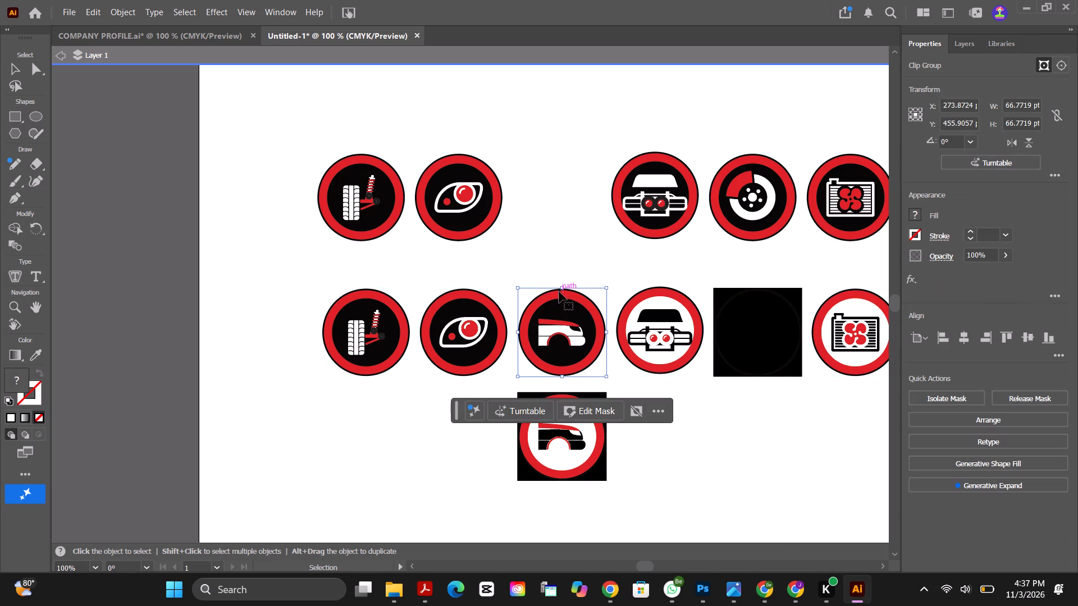
drag(559, 293, 558, 155)
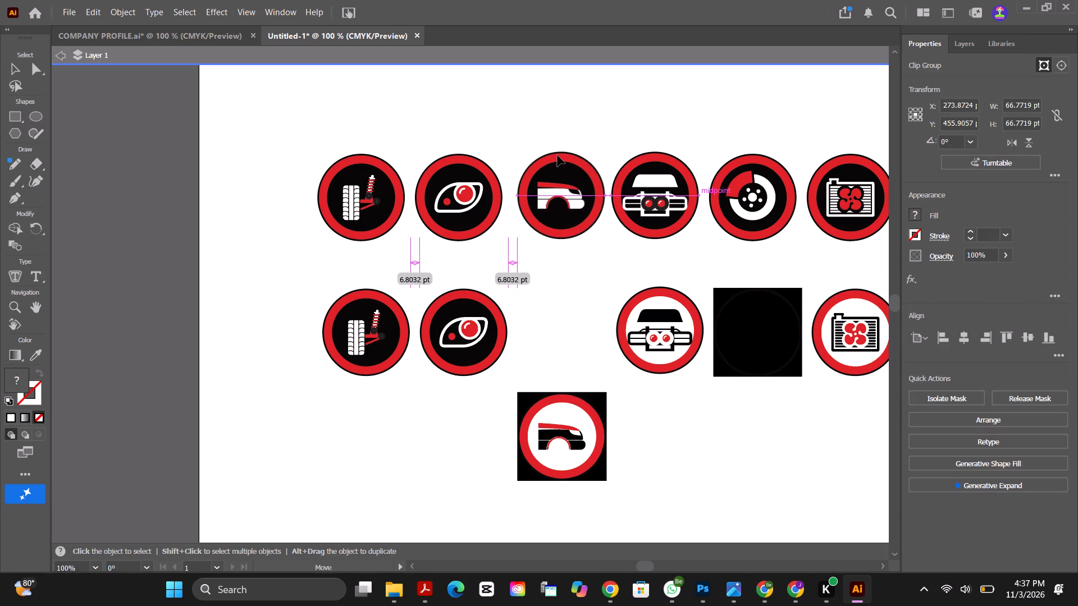
drag(558, 155, 554, 156)
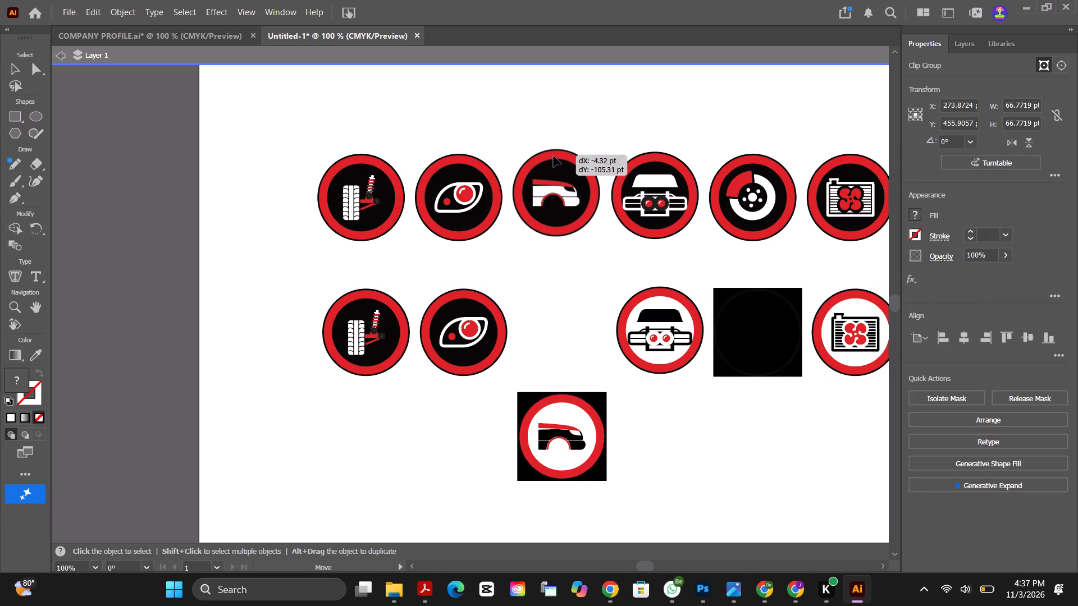
drag(554, 156, 554, 157)
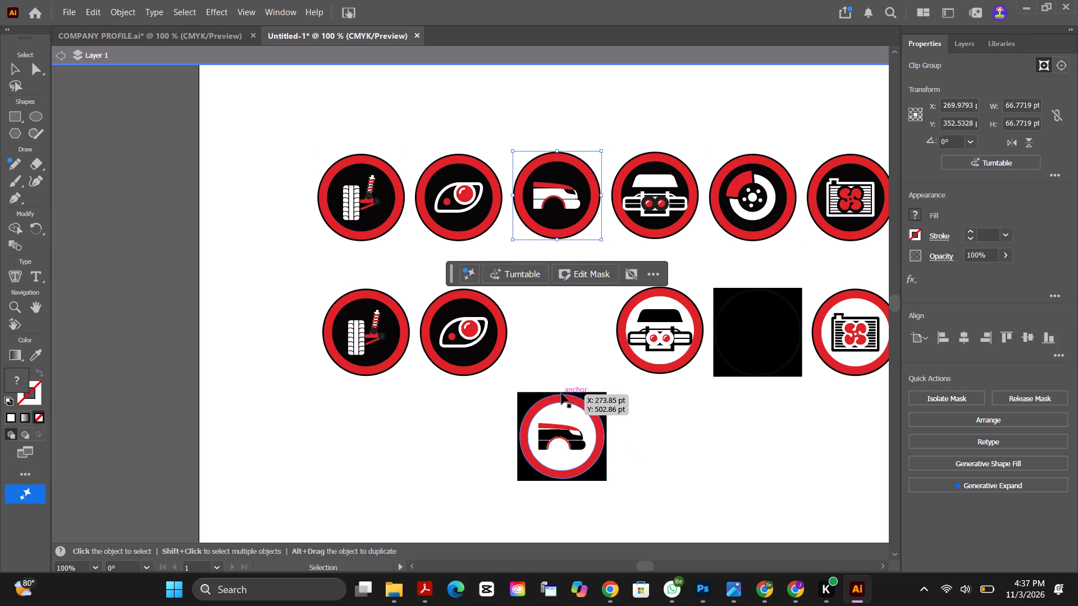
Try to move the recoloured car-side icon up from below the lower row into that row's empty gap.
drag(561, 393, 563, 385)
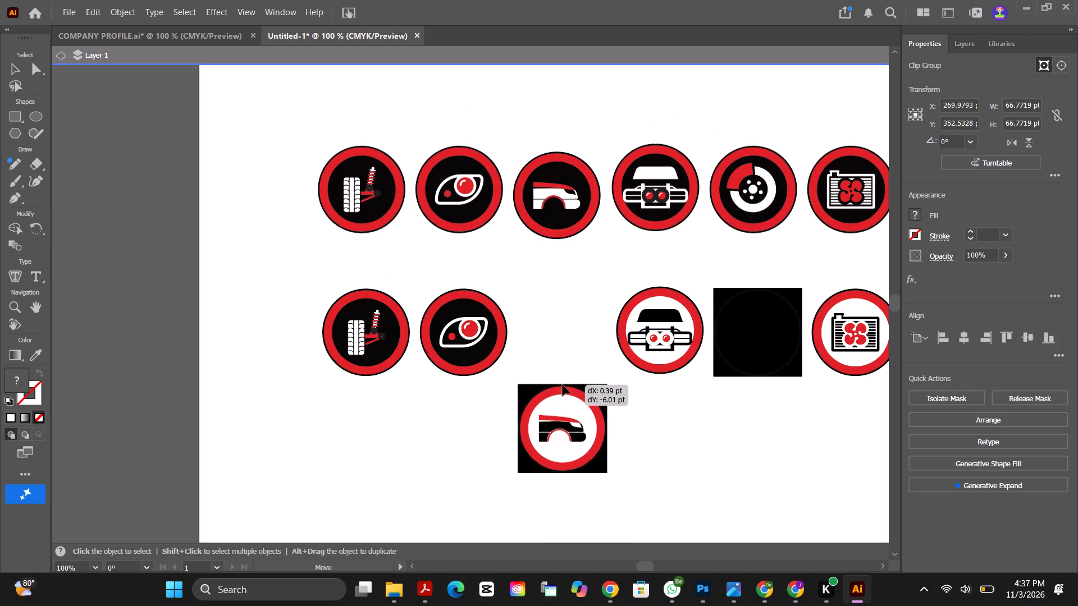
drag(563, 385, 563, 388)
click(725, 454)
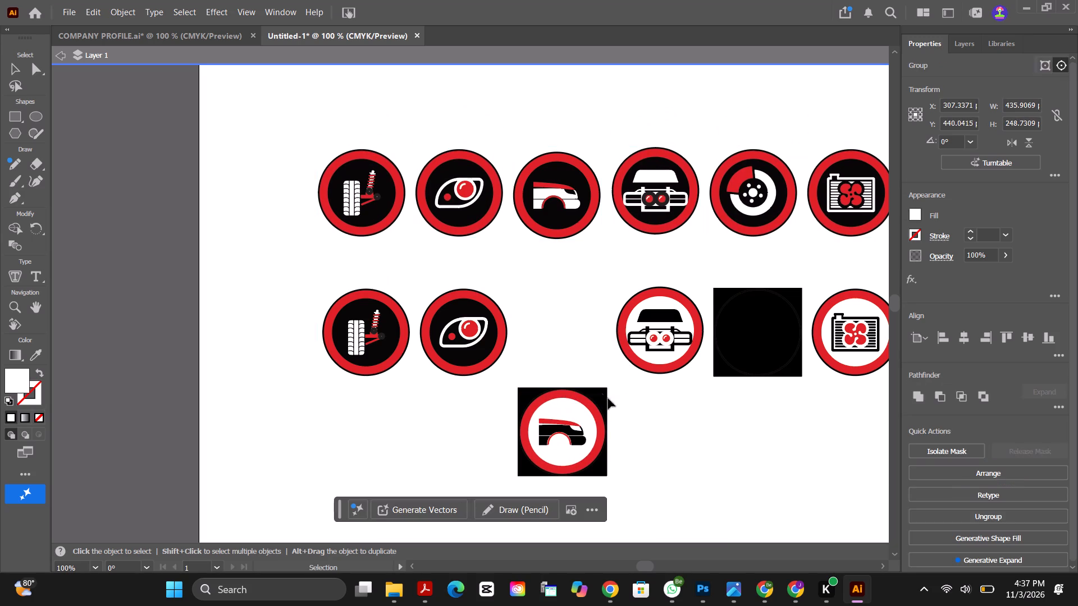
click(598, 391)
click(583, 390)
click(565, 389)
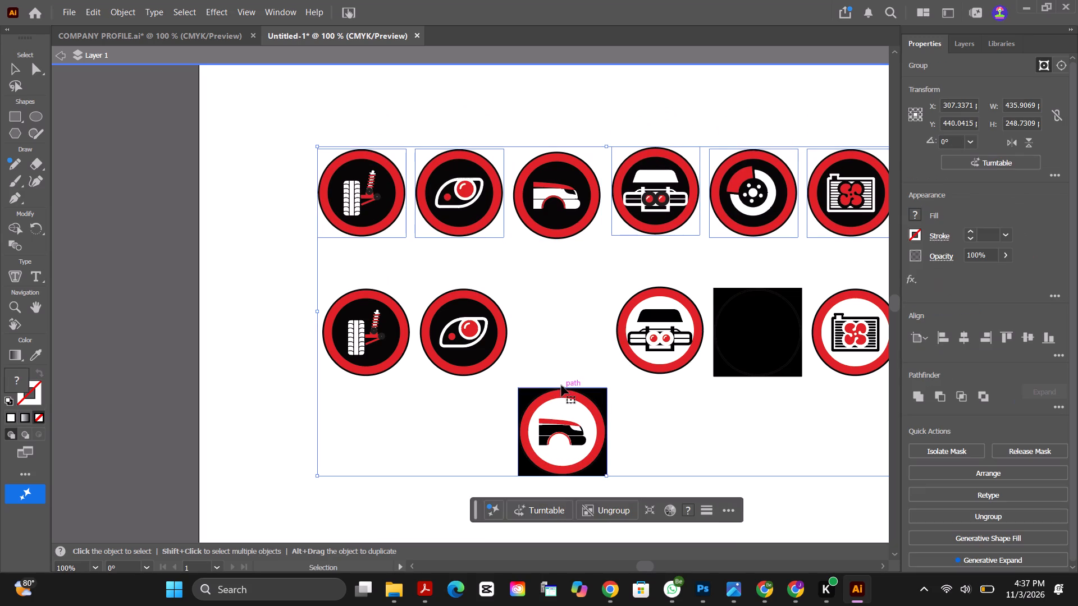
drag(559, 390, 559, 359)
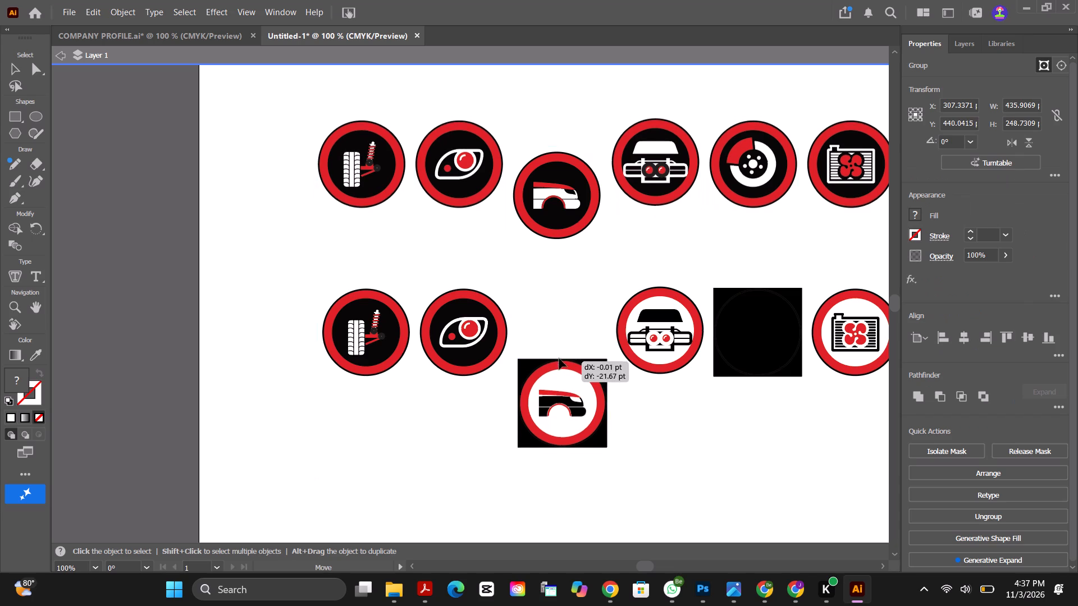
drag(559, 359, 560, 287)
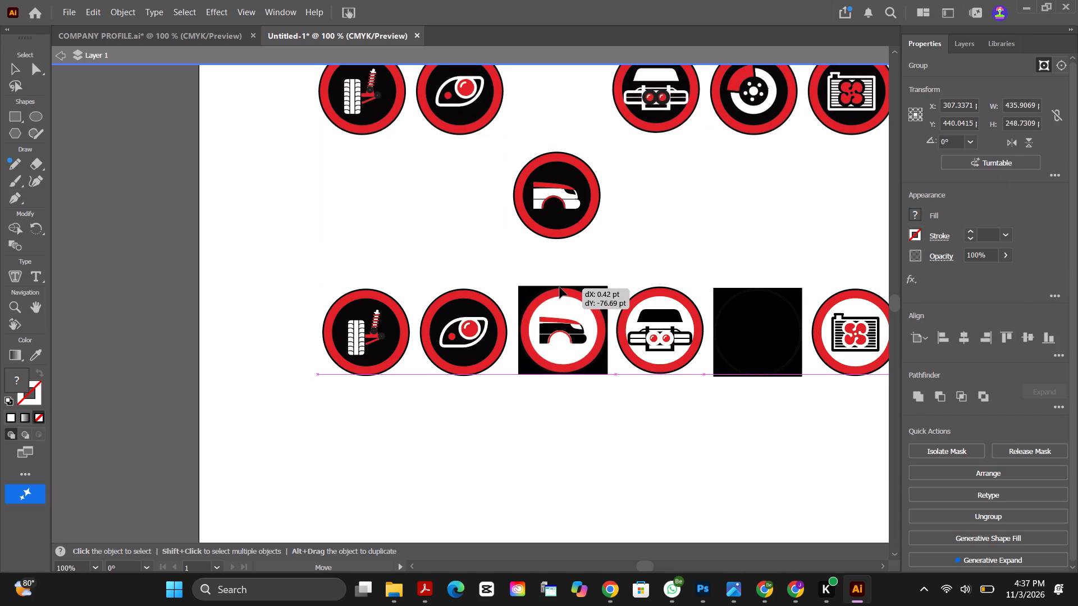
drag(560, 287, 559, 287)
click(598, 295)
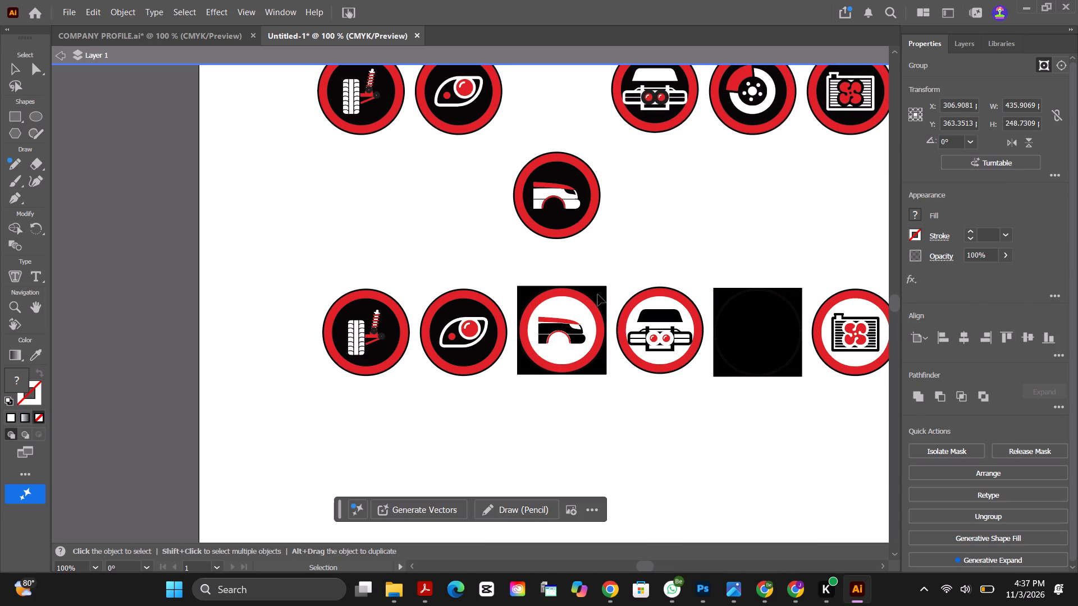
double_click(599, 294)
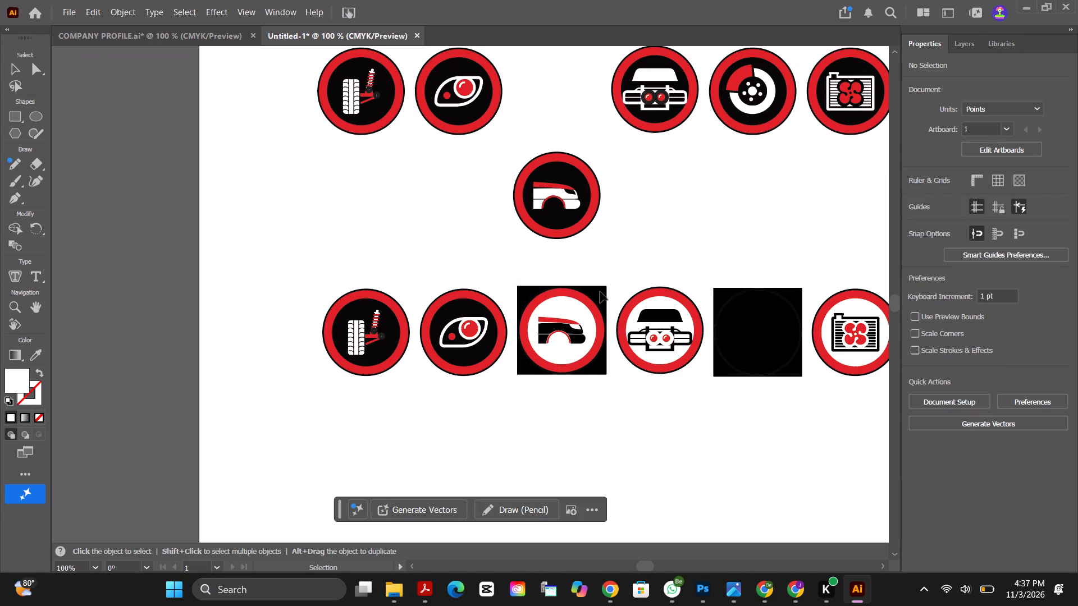
Undo the icon moves and the ungrouping of the lower row, back to the recoloured car-side icon in the upper row.
key(ctrl+z)
key(ctrl+z)
key(ctrl+z)
key(ctrl+z)
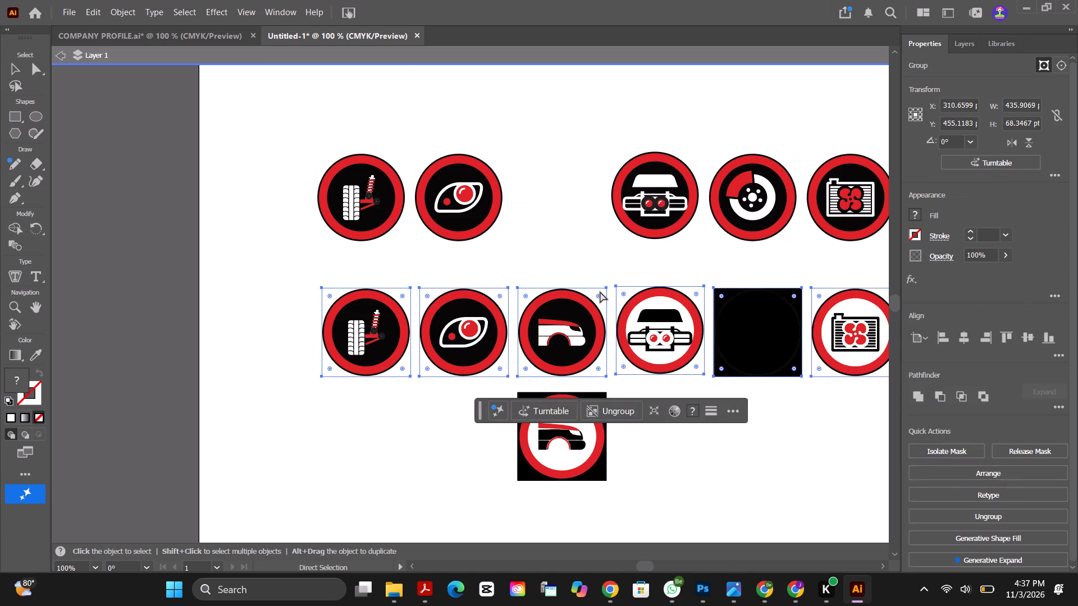
key(ctrl+z)
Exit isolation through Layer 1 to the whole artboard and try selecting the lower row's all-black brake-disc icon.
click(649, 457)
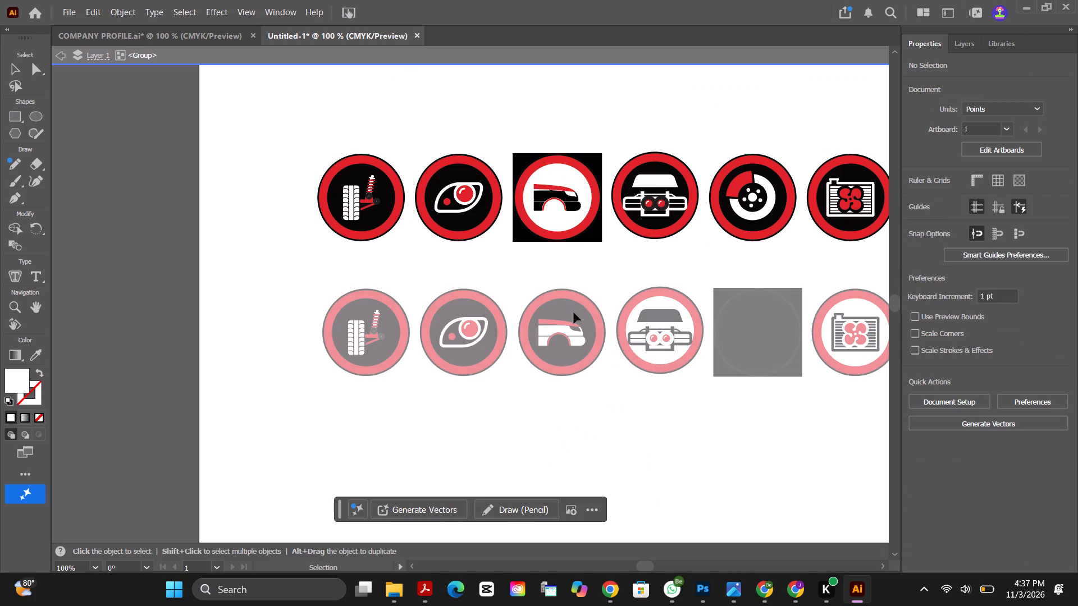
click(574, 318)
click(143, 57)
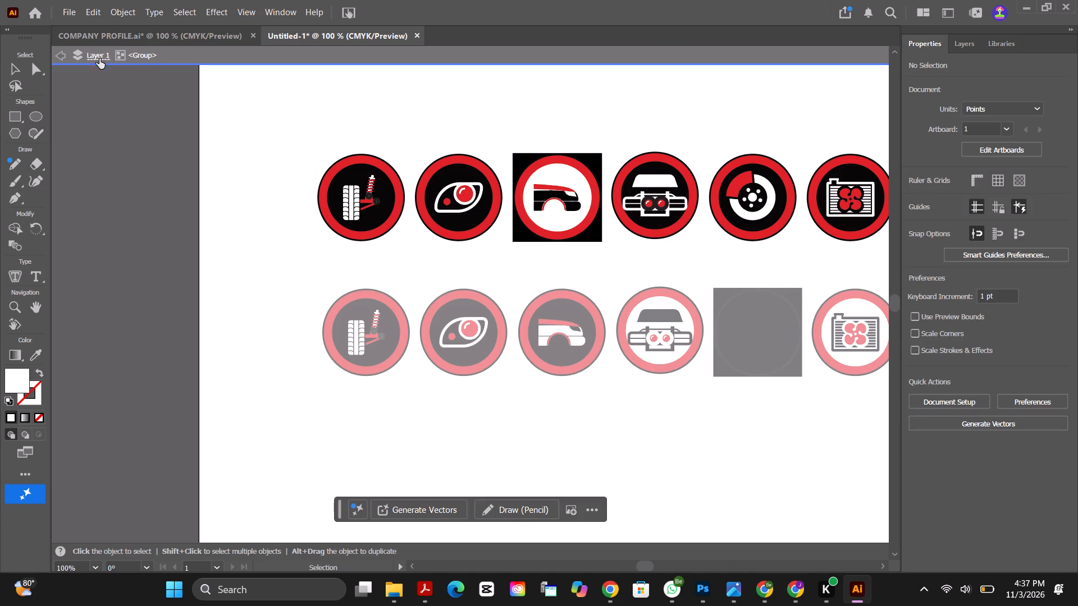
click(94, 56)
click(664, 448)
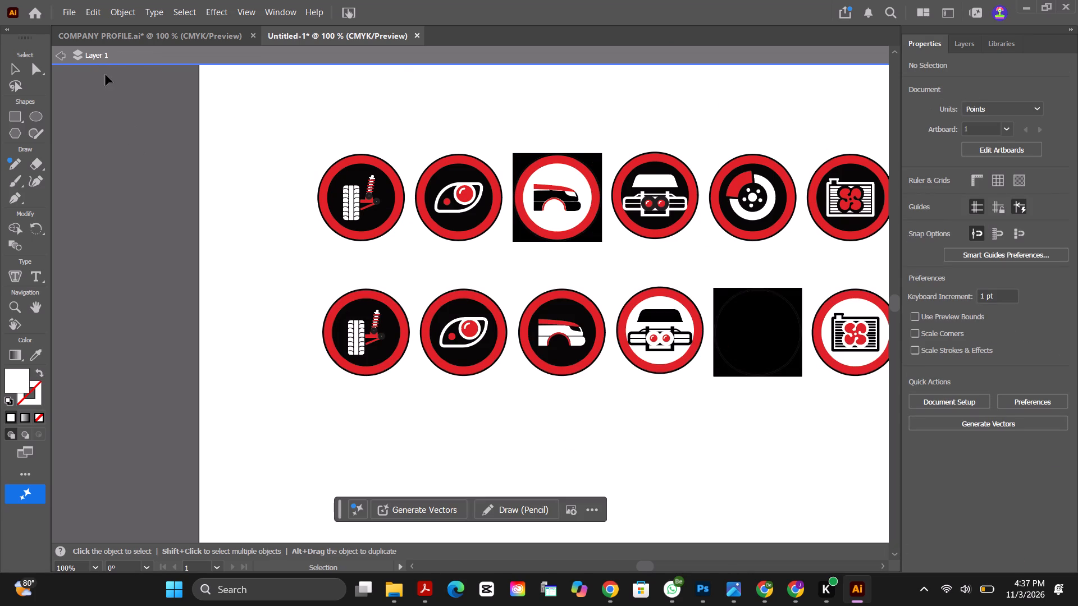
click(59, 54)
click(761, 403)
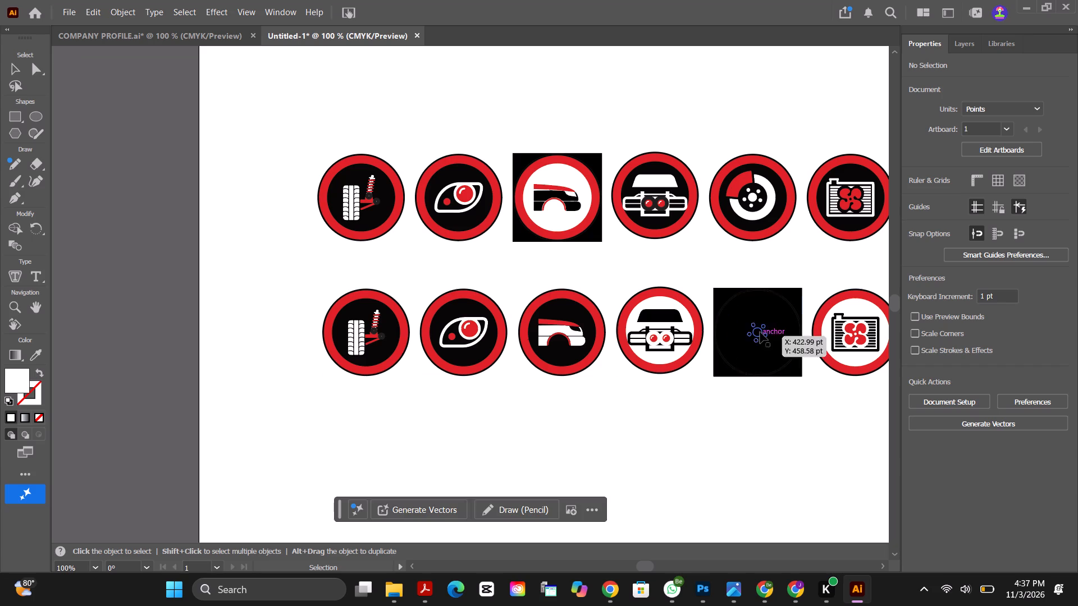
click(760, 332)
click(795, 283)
Undo the earlier recolouring of the upper row's car-side icon and the single-colour fills on the lower row's brake-disc icon.
key(ctrl+z)
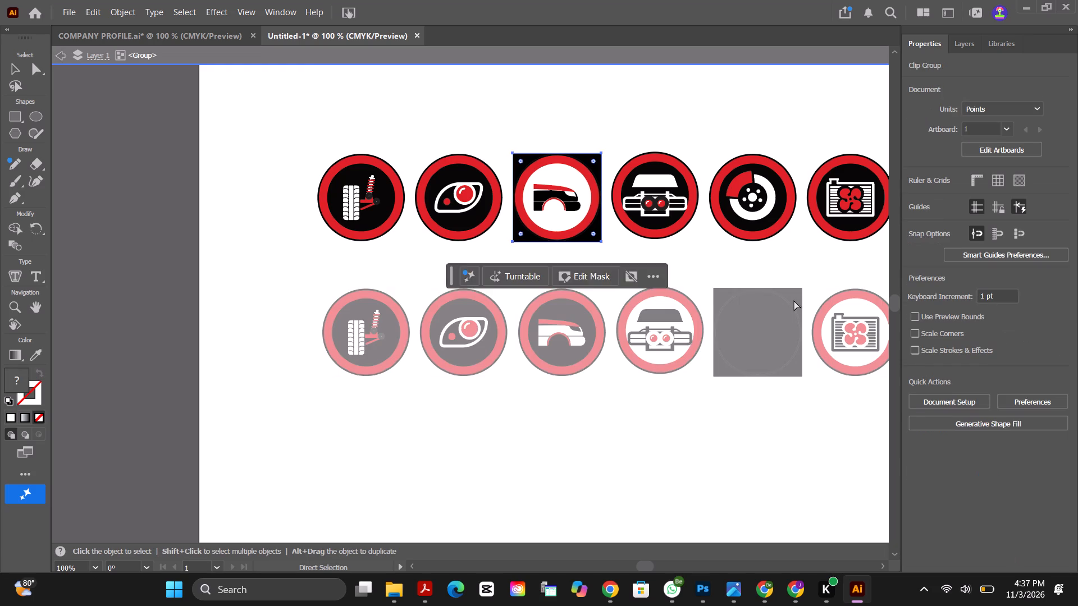
key(ctrl+z)
key(ctrl+z)
key(ctrl+z)
key(ctrl+z)
key(ctrl+z)
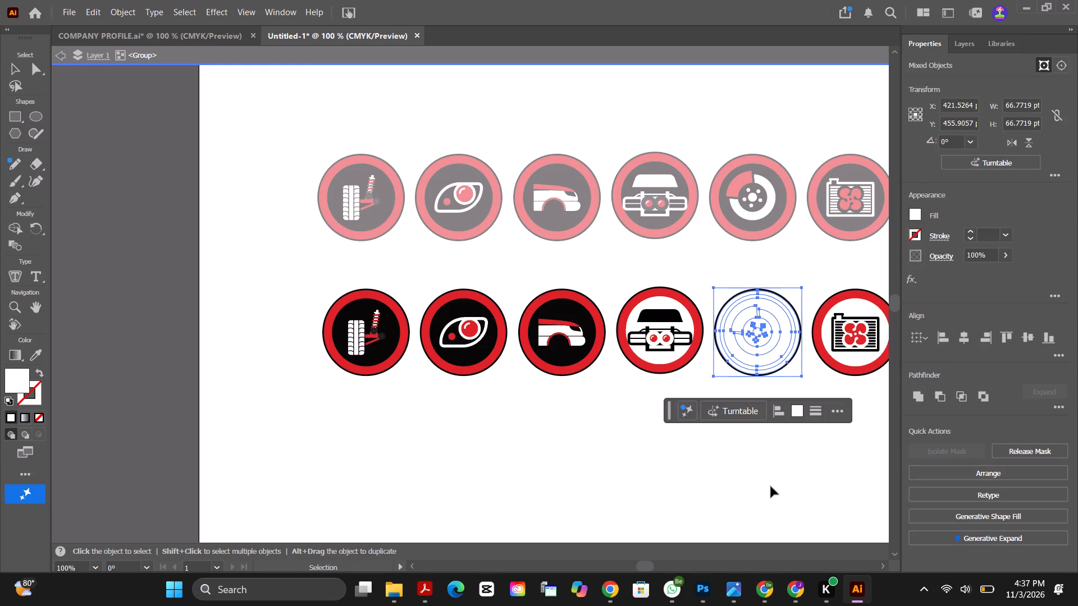
click(773, 495)
key(ctrl+z)
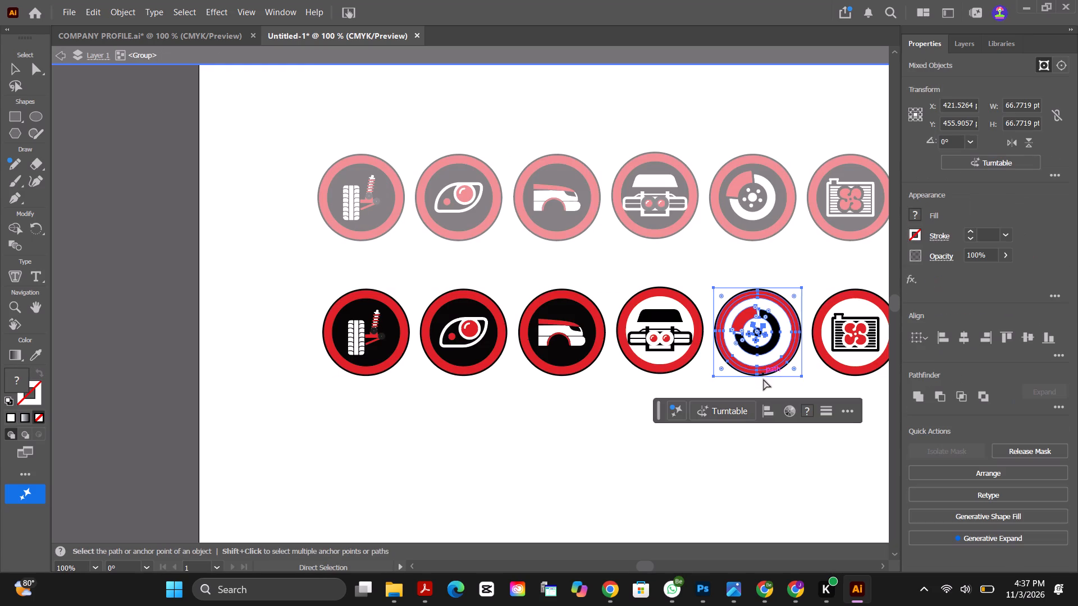
click(778, 489)
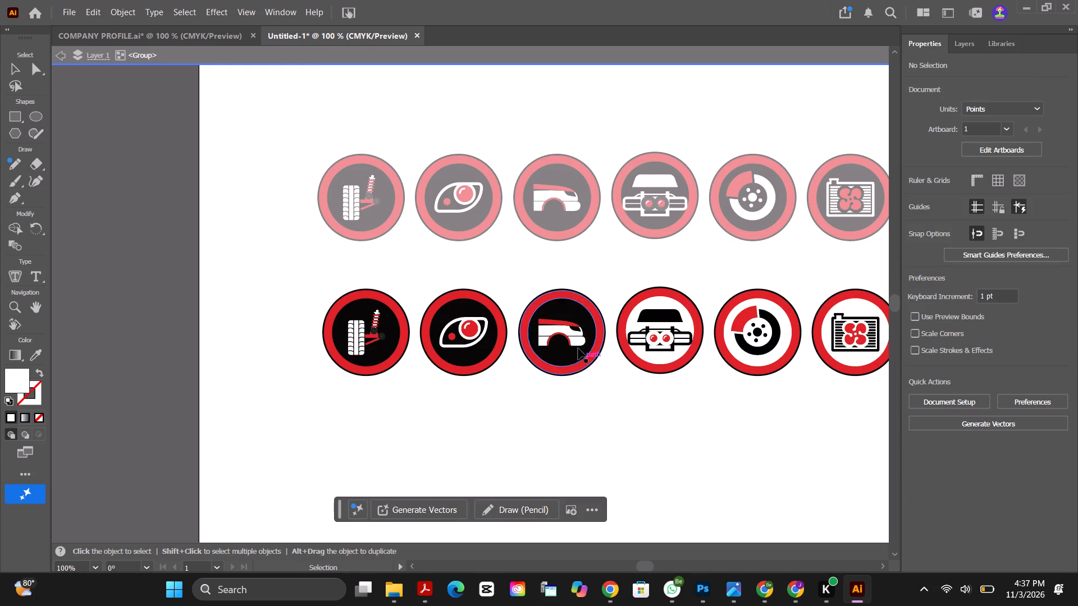
Isolate the lower row's car-side icon and fill its clipping path and three white car-body paths with black.
click(568, 351)
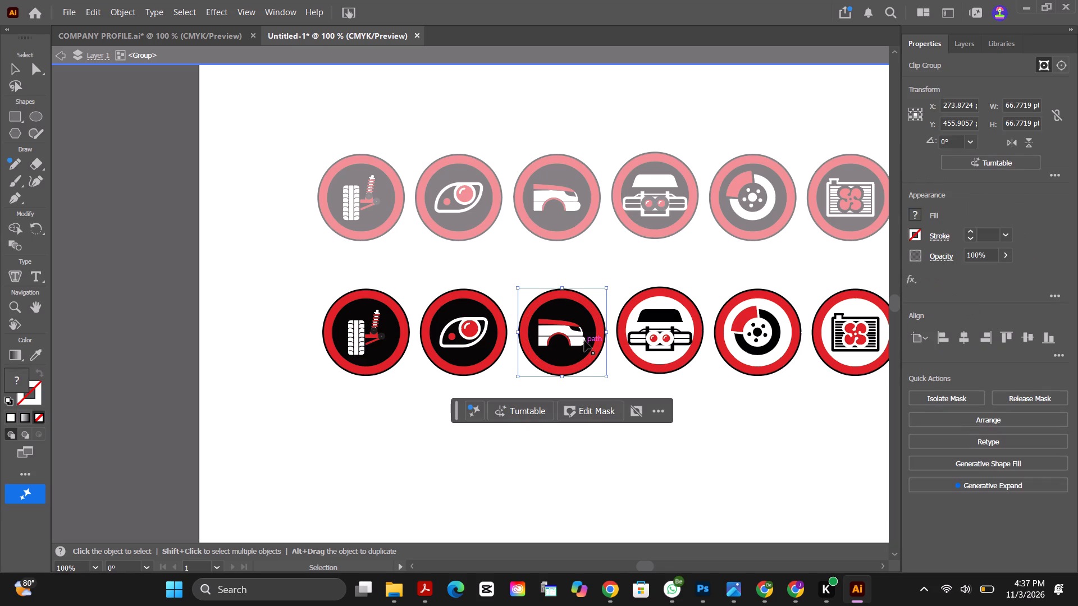
click(584, 339)
double_click(581, 339)
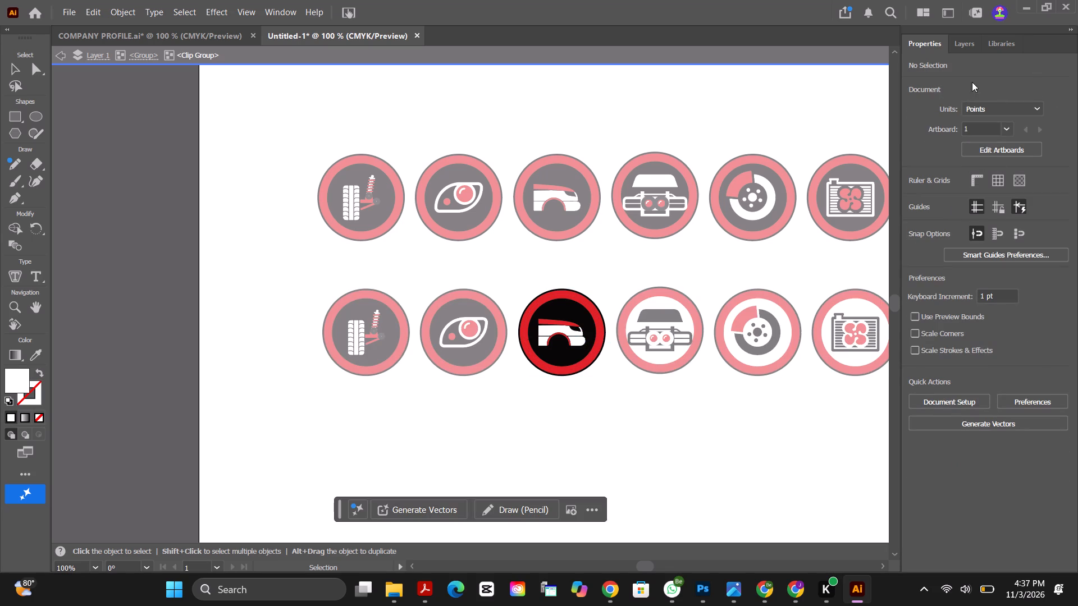
click(967, 49)
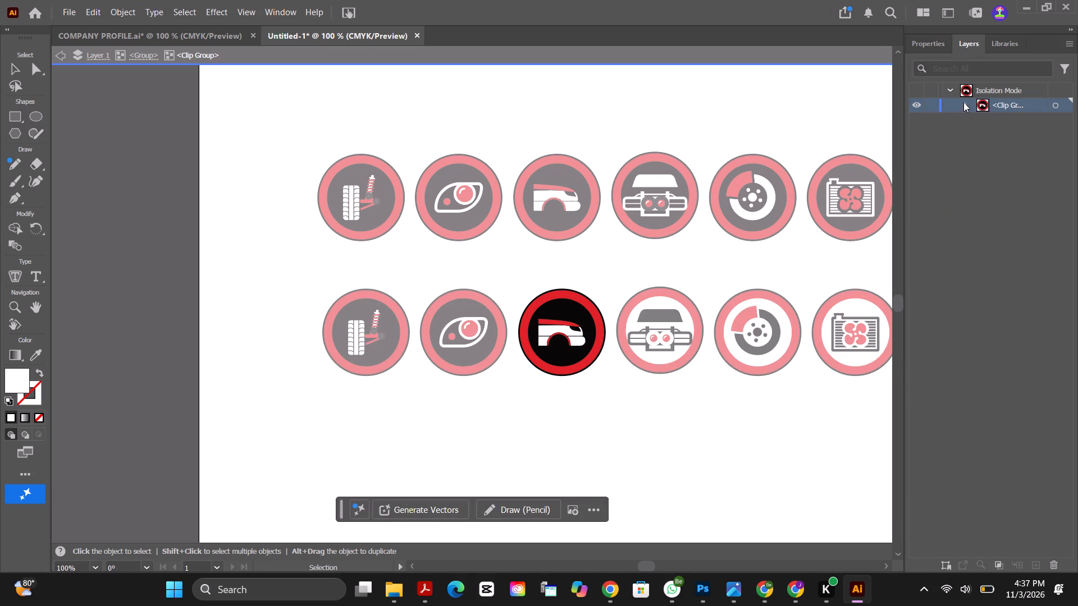
click(963, 102)
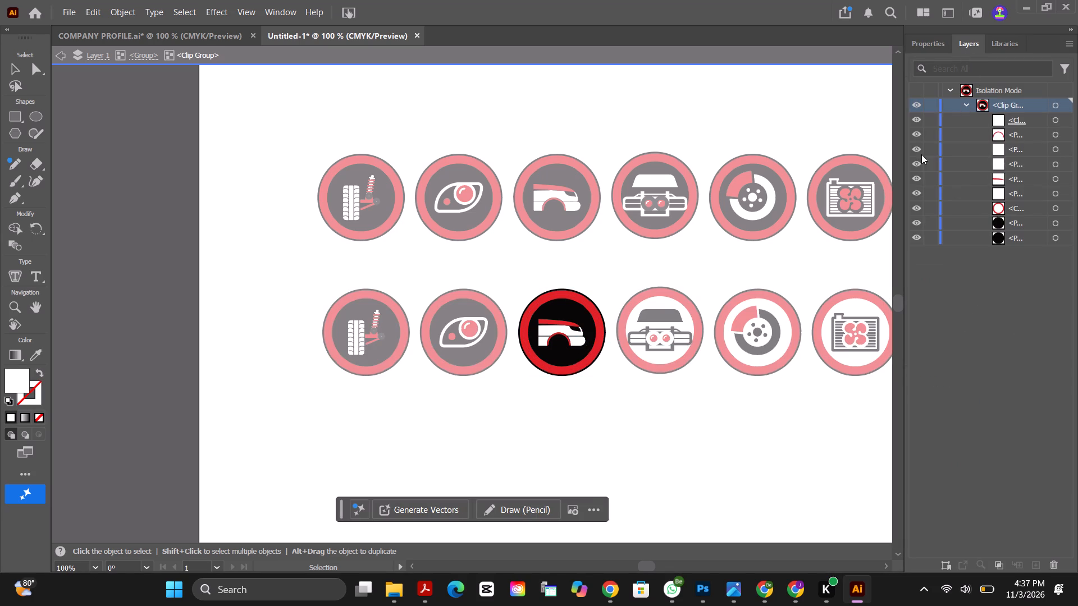
click(918, 150)
click(918, 150)
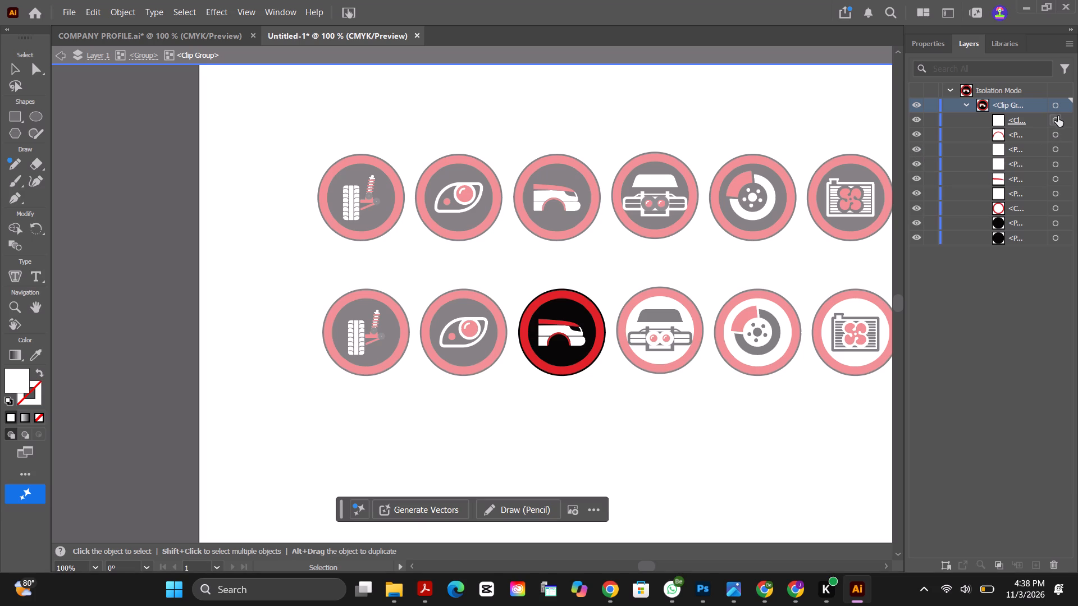
click(1054, 120)
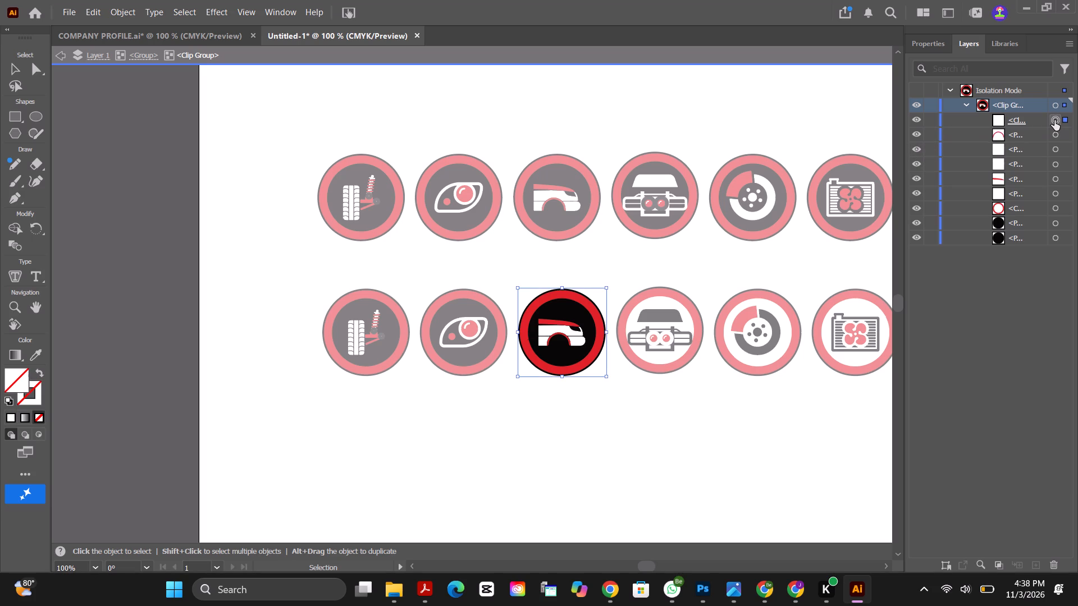
ctrl+click(1056, 151)
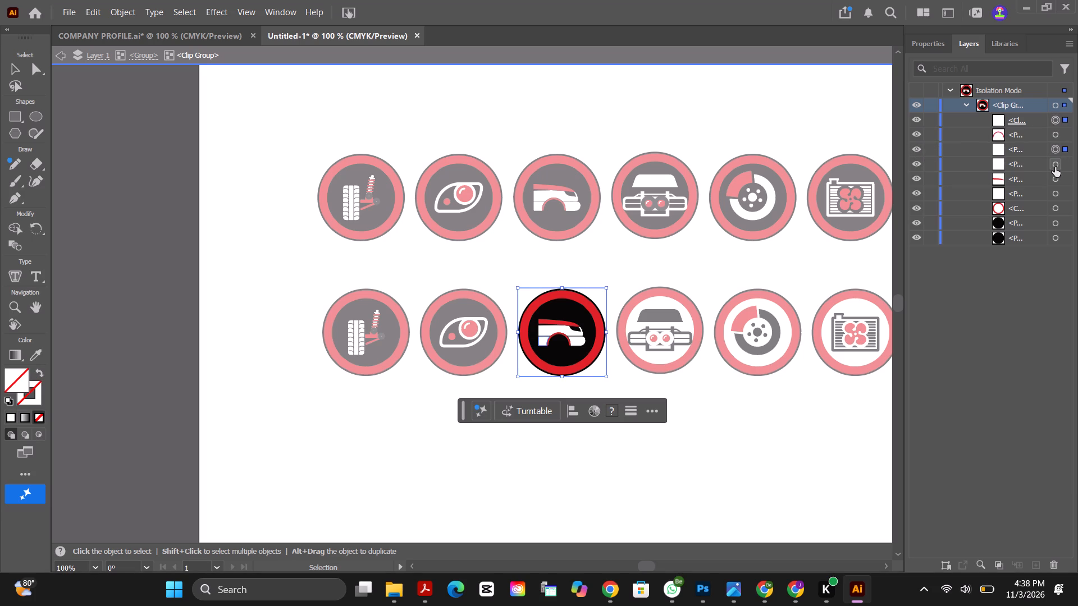
ctrl+click(1055, 167)
ctrl+click(1056, 194)
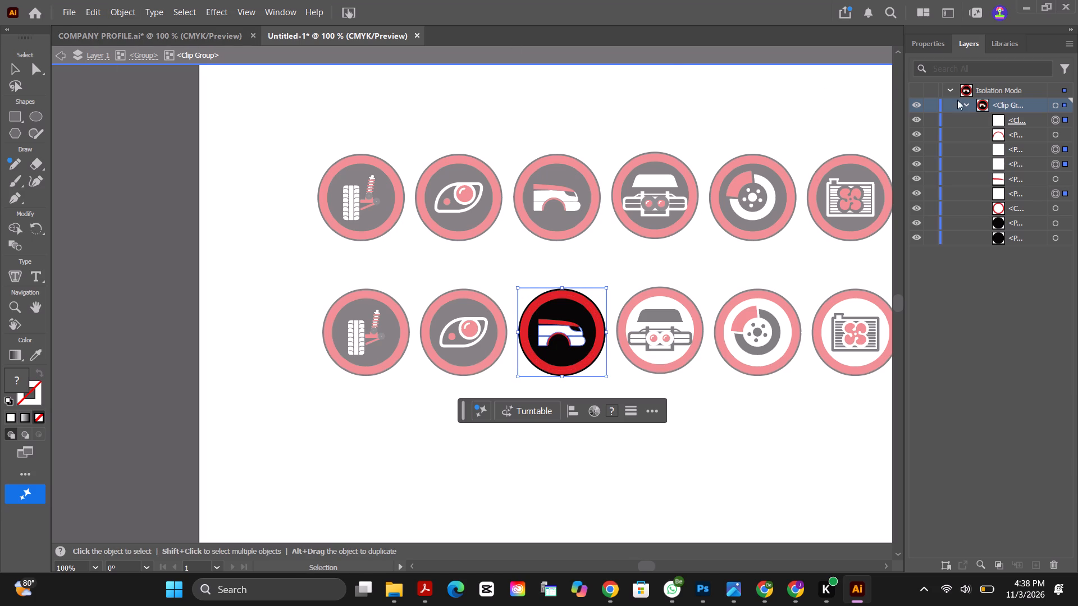
click(939, 40)
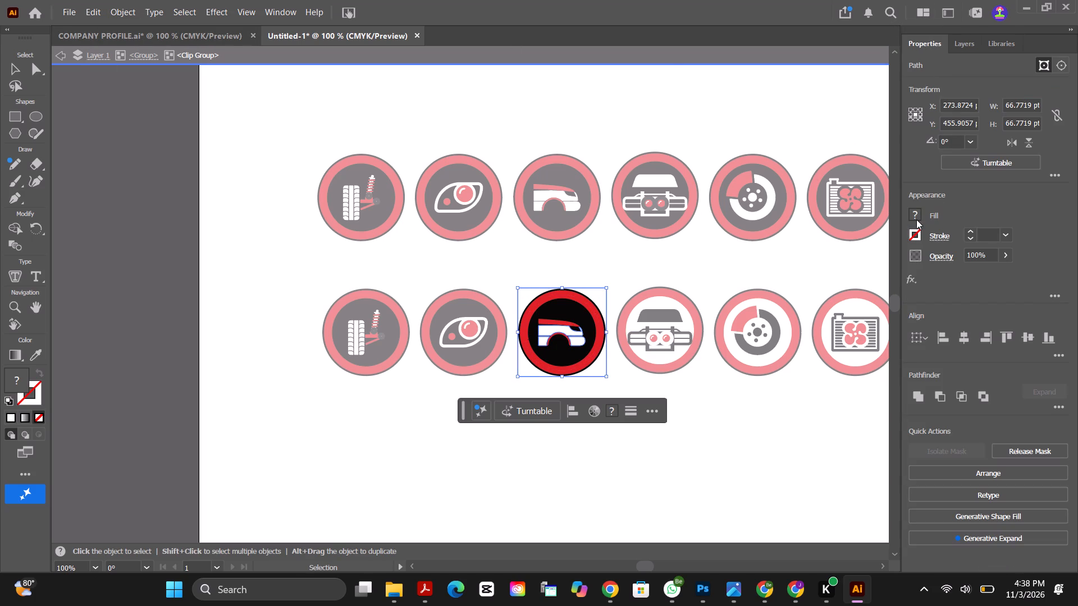
click(916, 216)
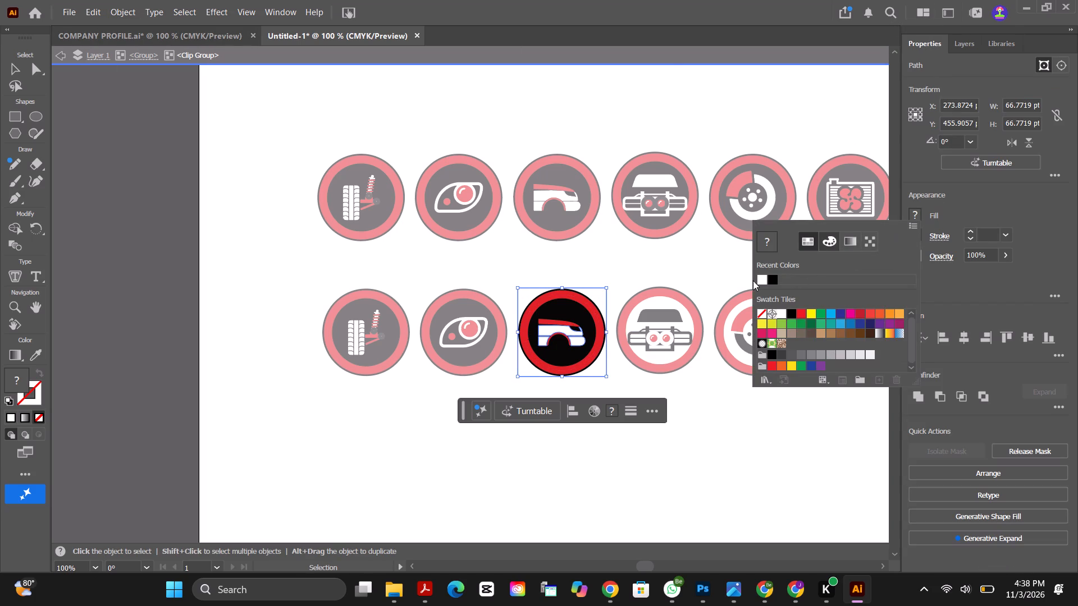
click(774, 281)
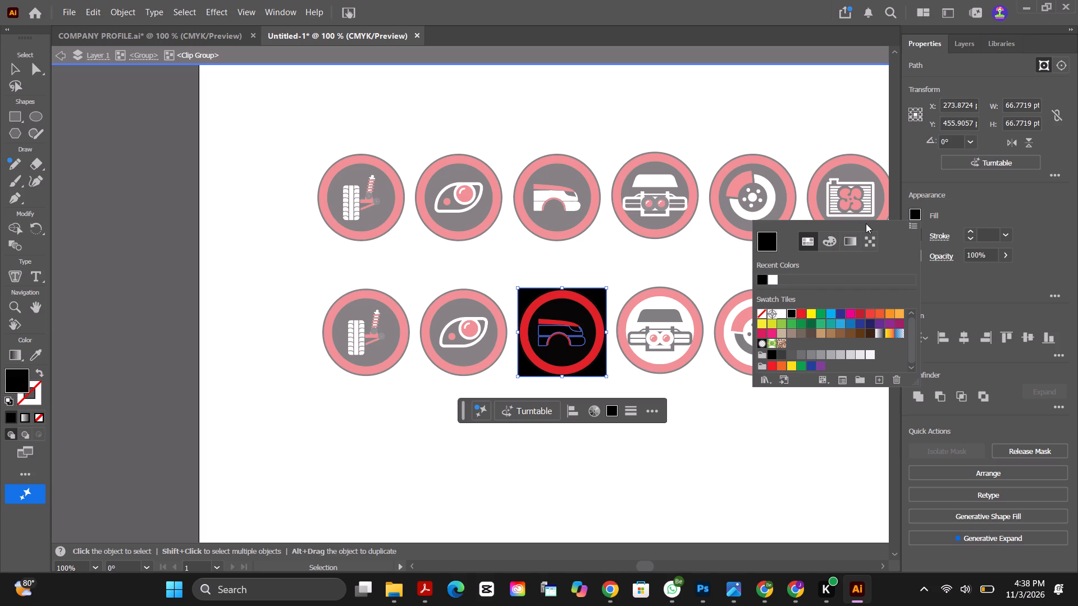
Hide the black-filled clipping path at the top of the car-side icon's clip group.
click(958, 42)
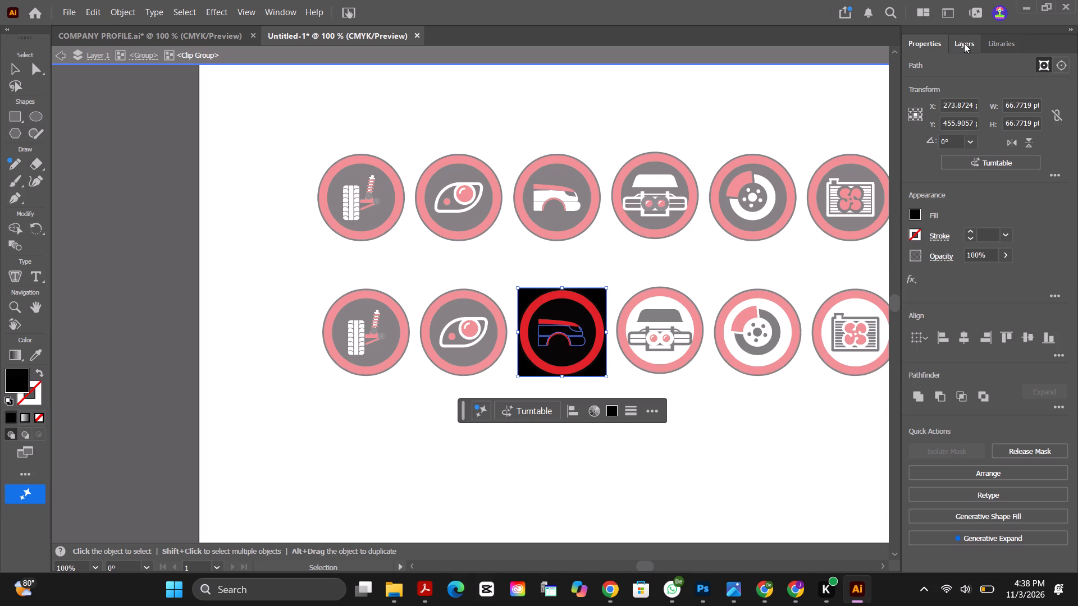
click(964, 43)
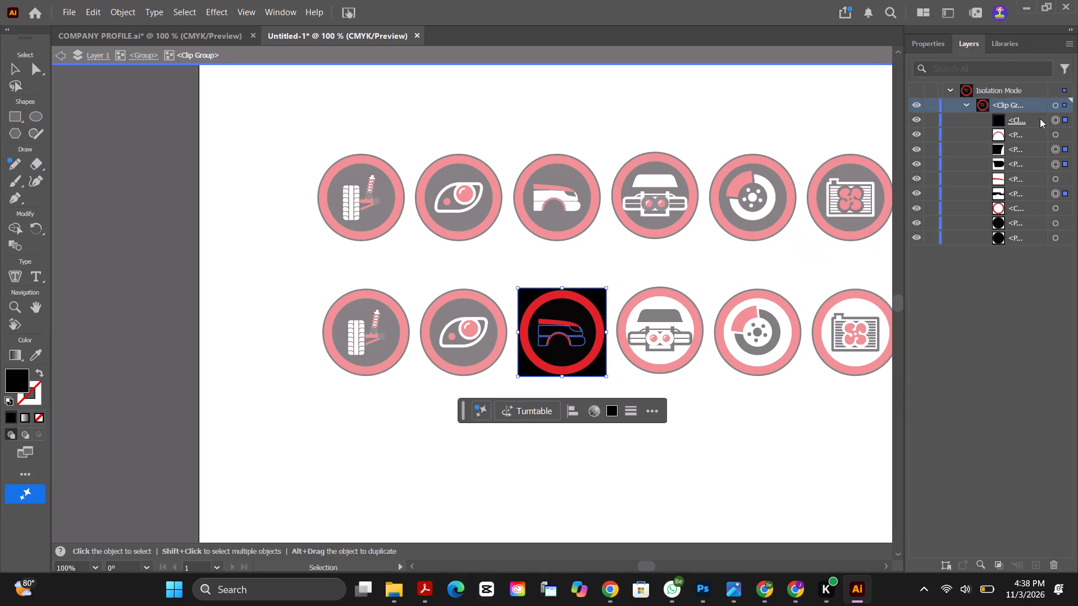
click(1002, 118)
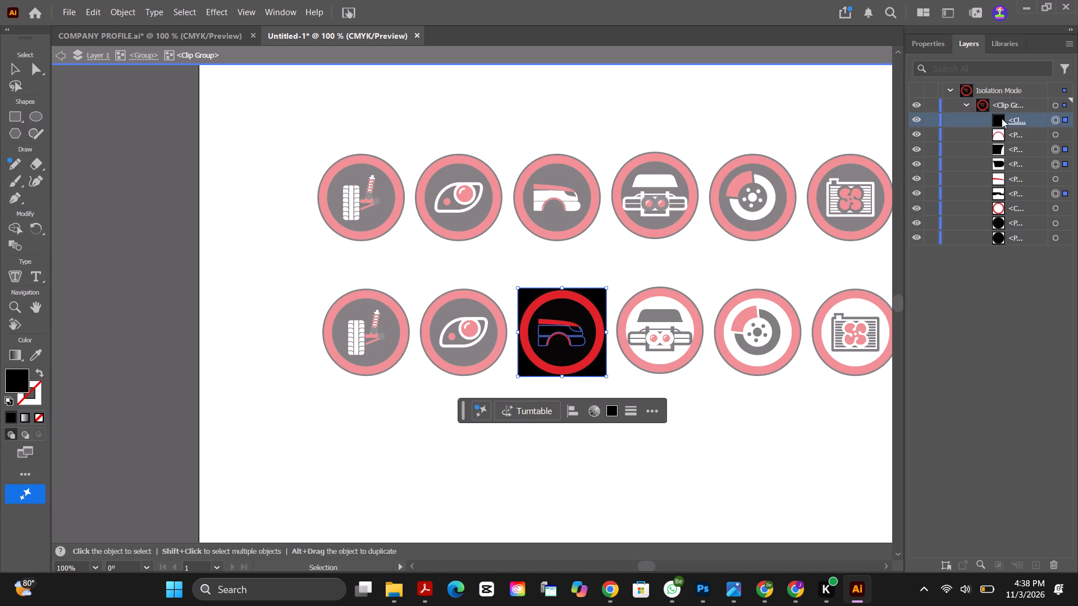
click(916, 120)
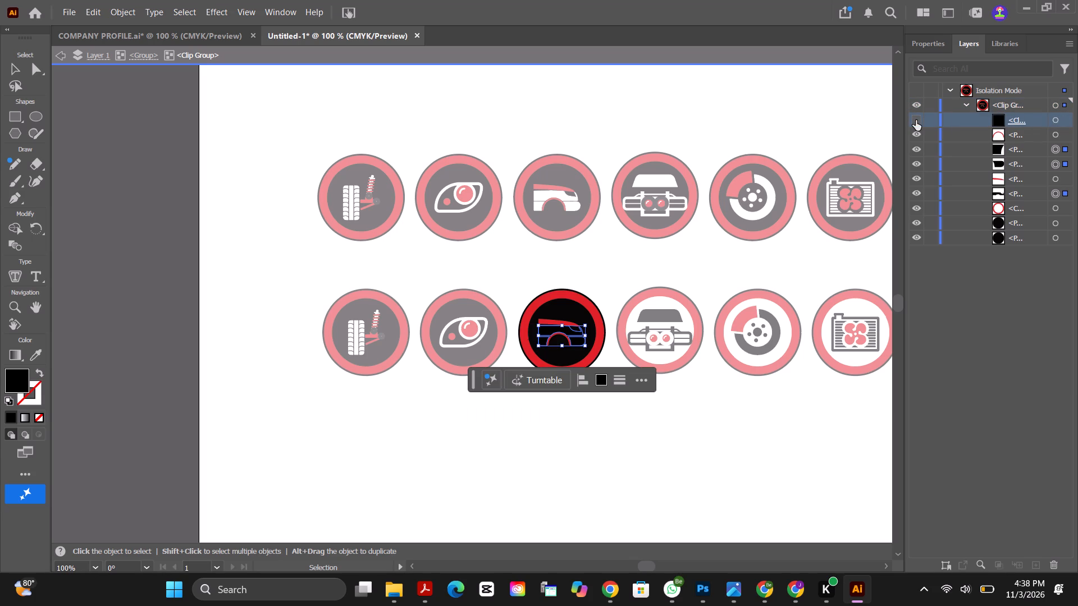
click(1056, 120)
click(1056, 120)
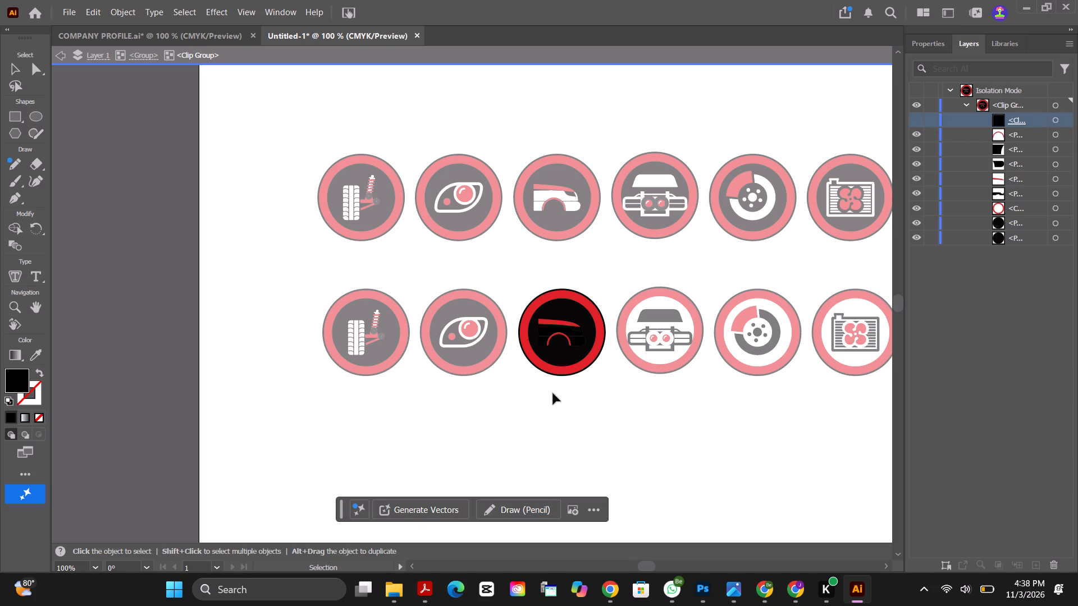
Fill the car-side icon's inner black background circle with white and deselect it.
click(583, 349)
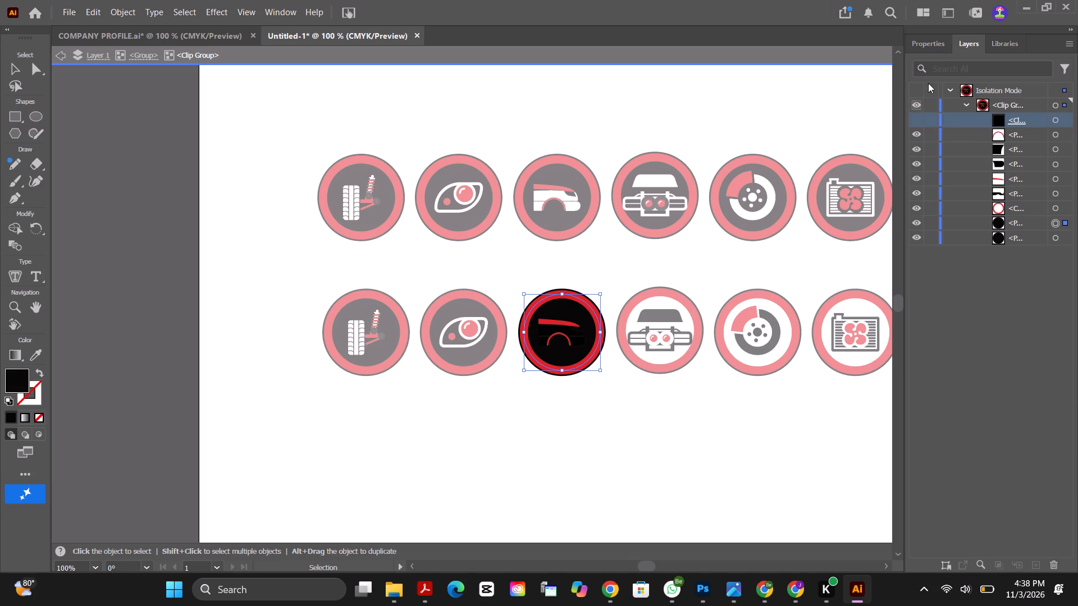
click(938, 46)
click(918, 214)
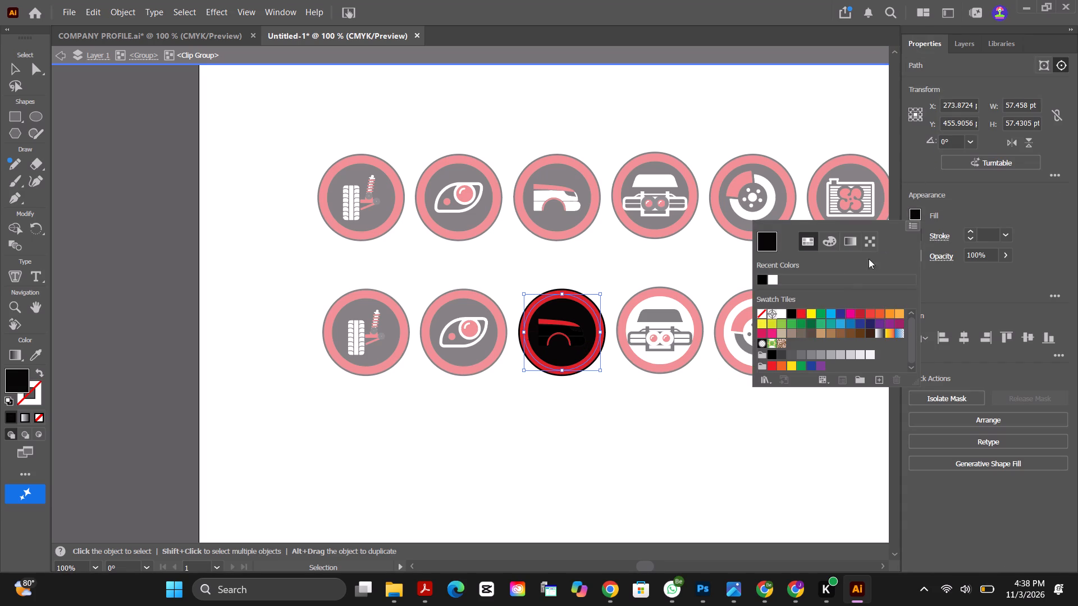
click(774, 281)
click(651, 438)
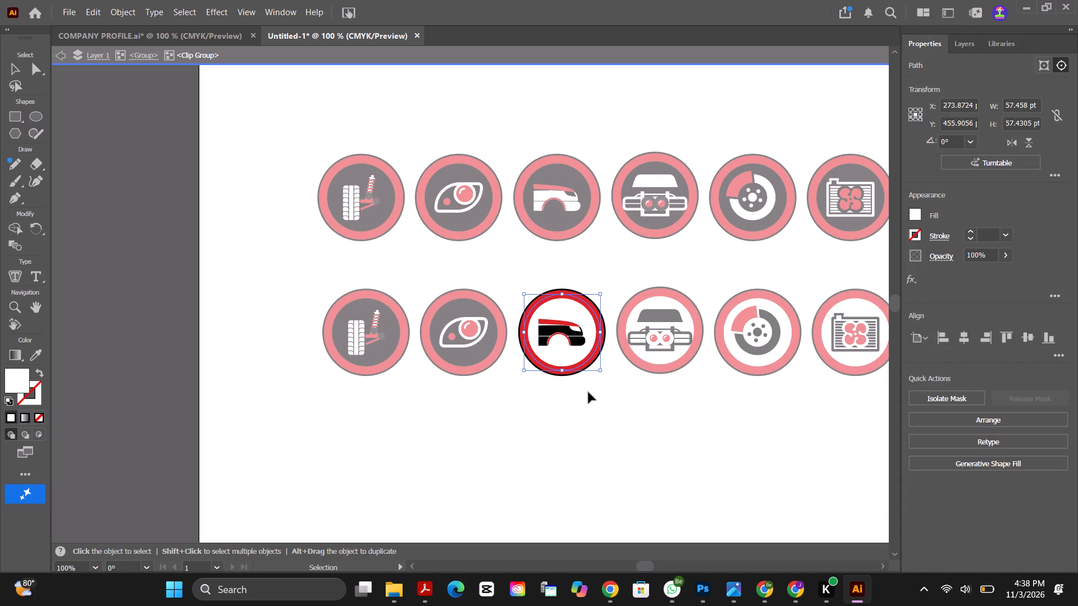
click(492, 340)
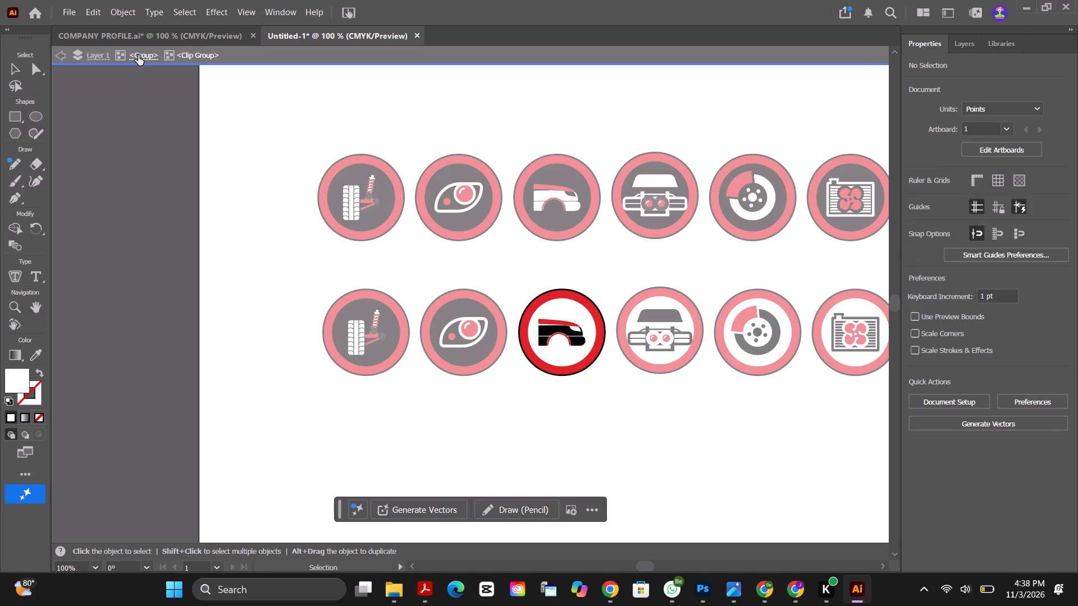
Return to the lower row's group, isolate its headlight icon and expand the clip group to list its shapes.
click(136, 55)
click(463, 346)
double_click(463, 346)
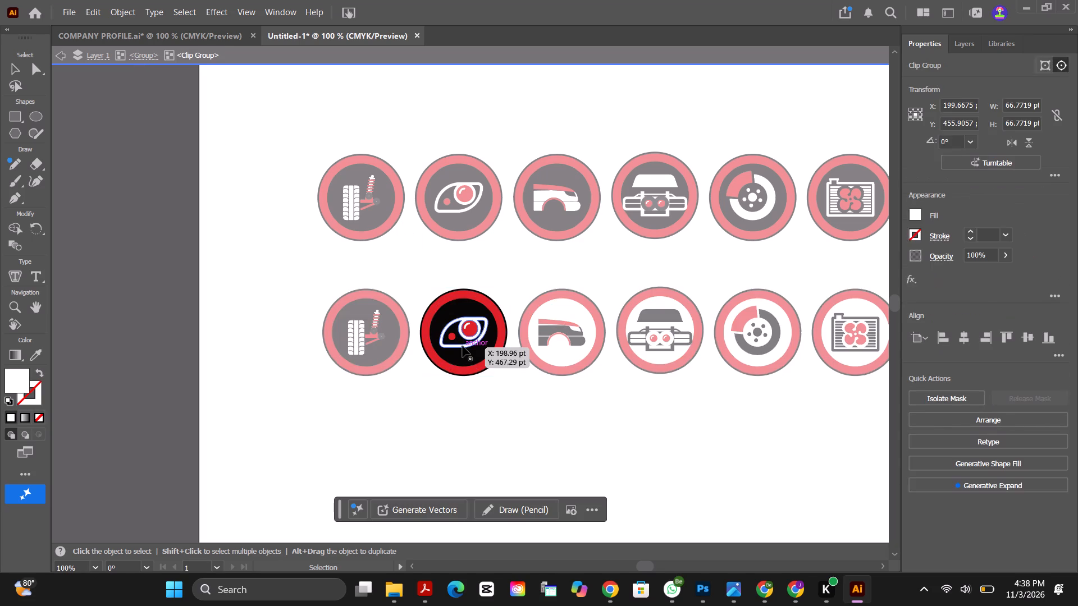
click(961, 42)
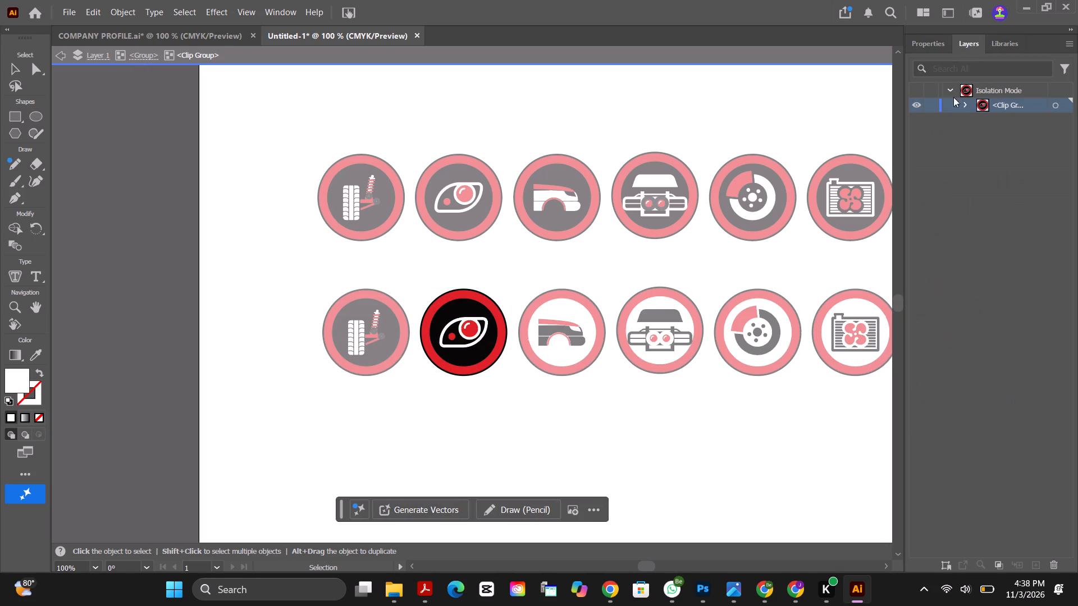
click(965, 104)
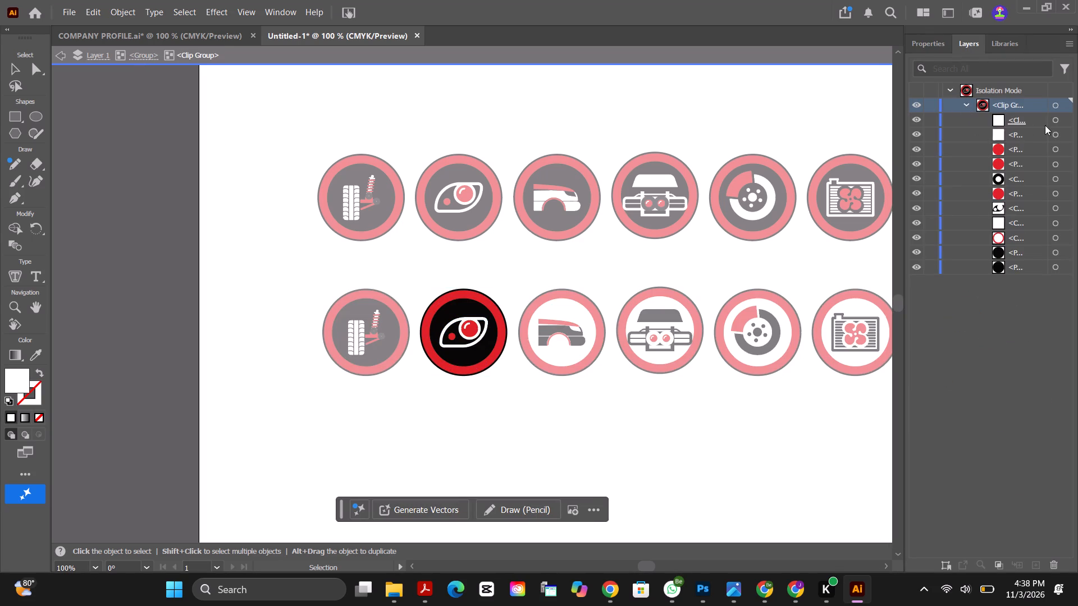
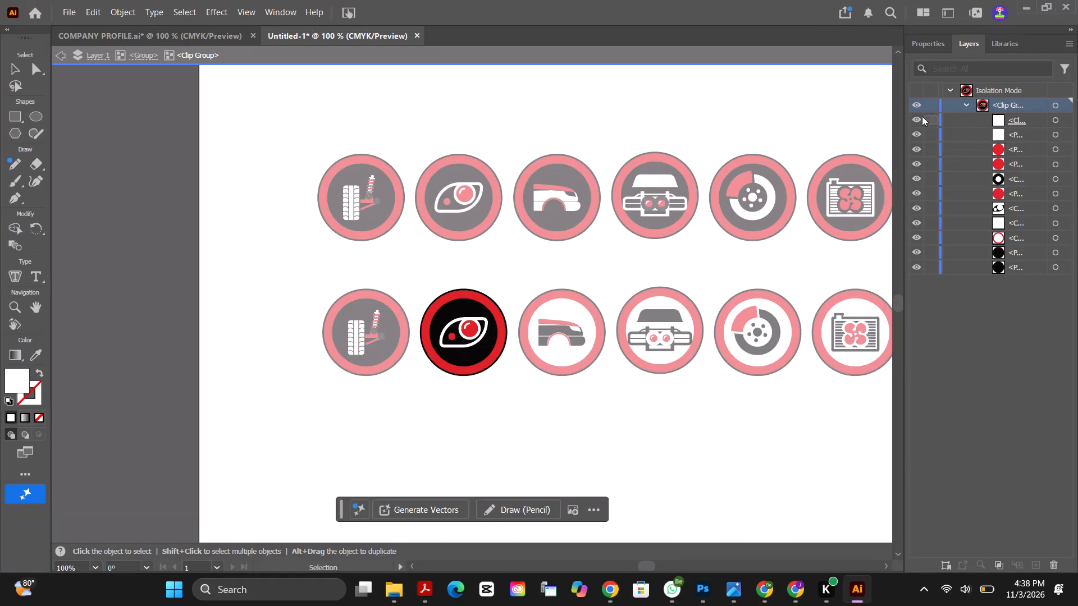
Fill the headlight icon's clipping path, small highlight path and white headlight outline with black.
click(917, 120)
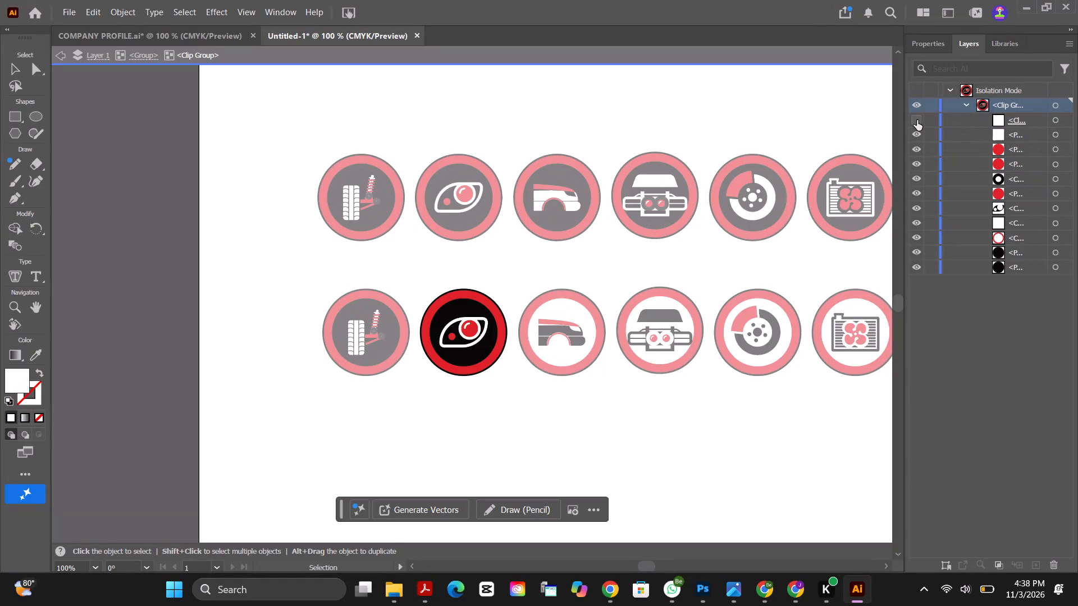
click(917, 120)
click(915, 132)
click(915, 132)
click(1052, 135)
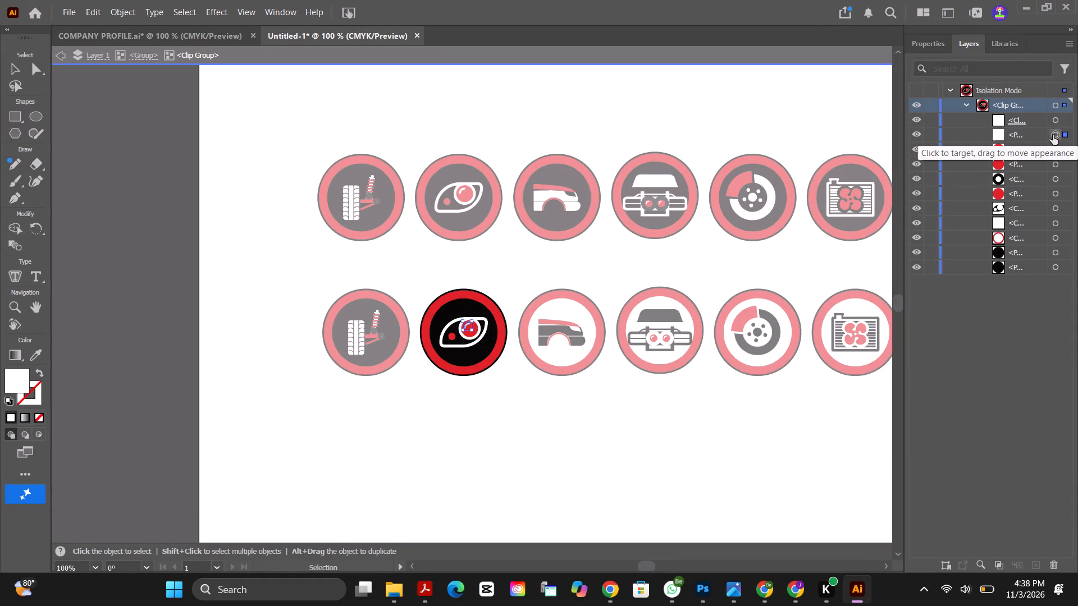
ctrl+click(1055, 225)
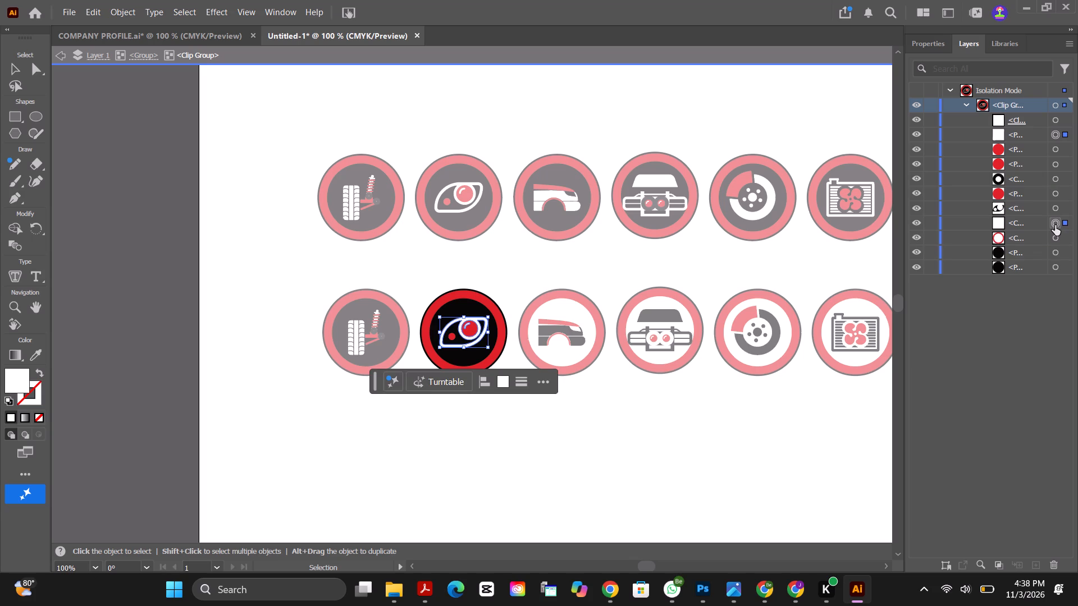
ctrl+click(1054, 120)
click(938, 47)
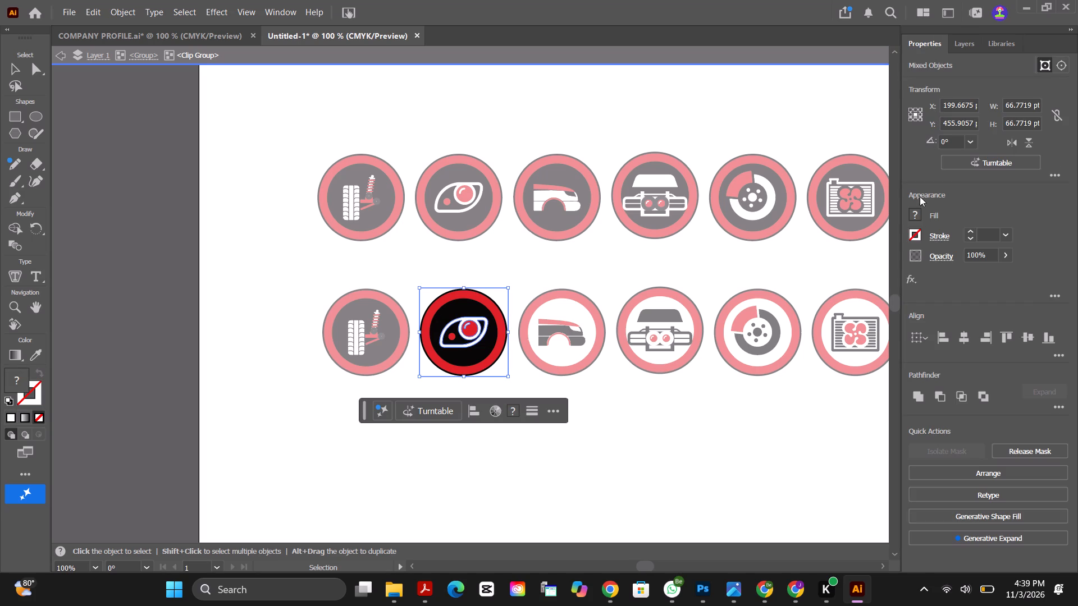
click(915, 217)
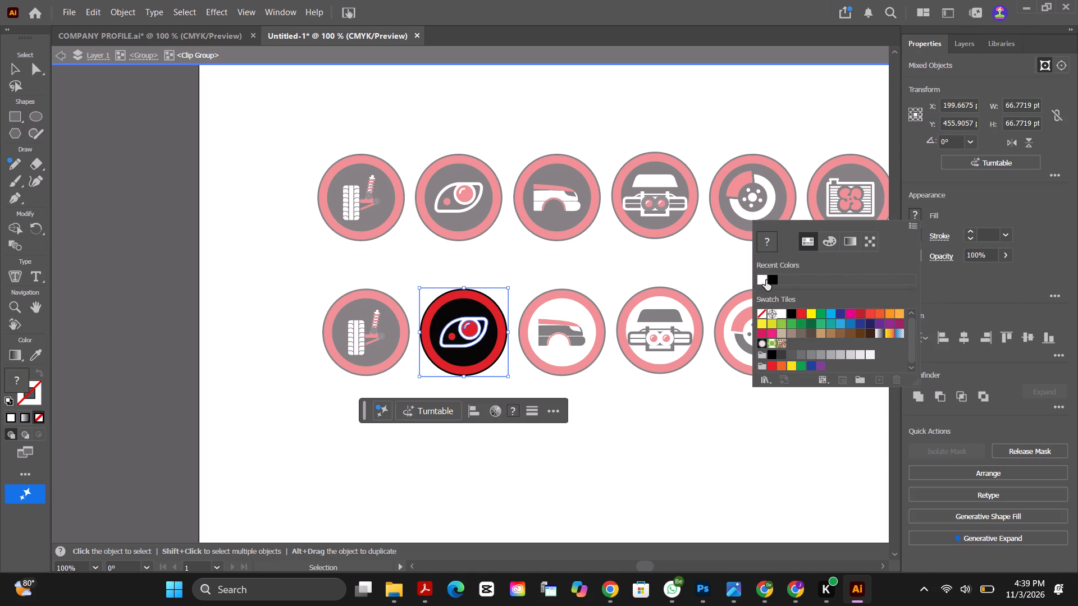
click(773, 278)
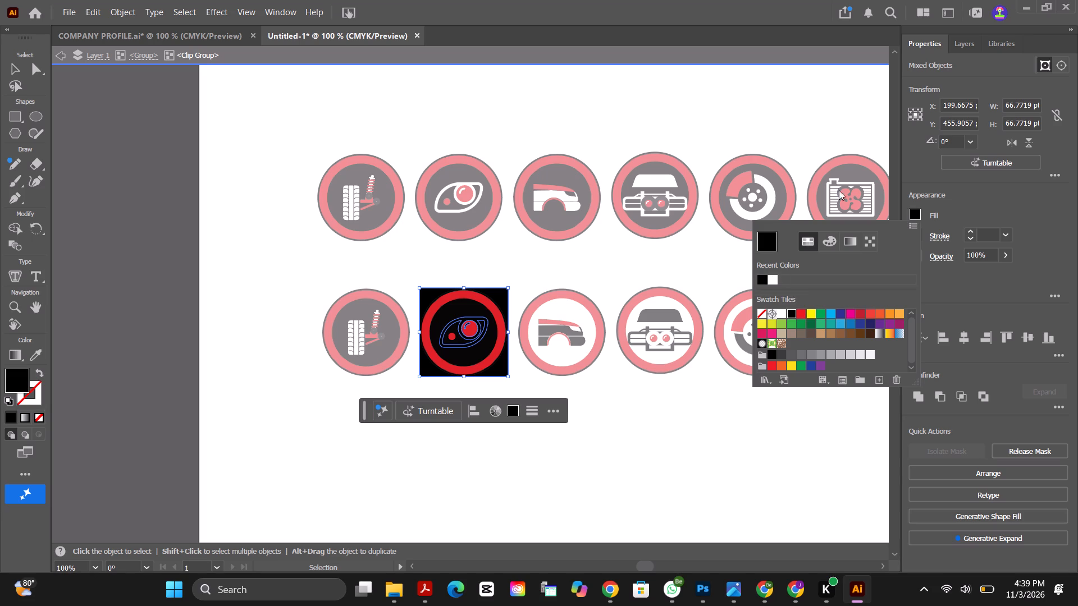
Fill only the headlight icon's clipping path with white and deselect it.
click(963, 39)
click(963, 41)
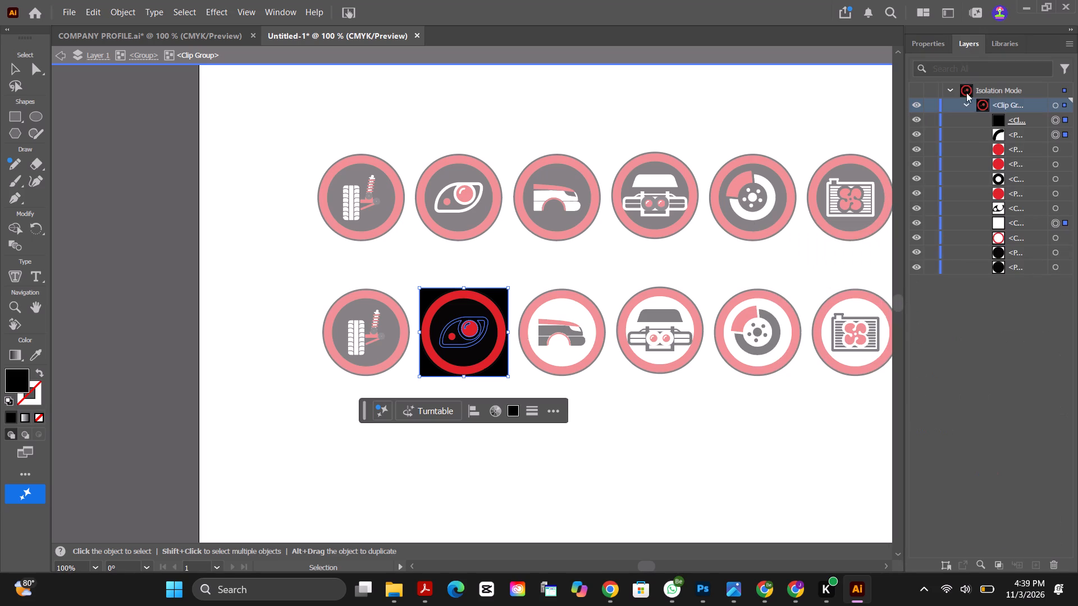
click(1001, 114)
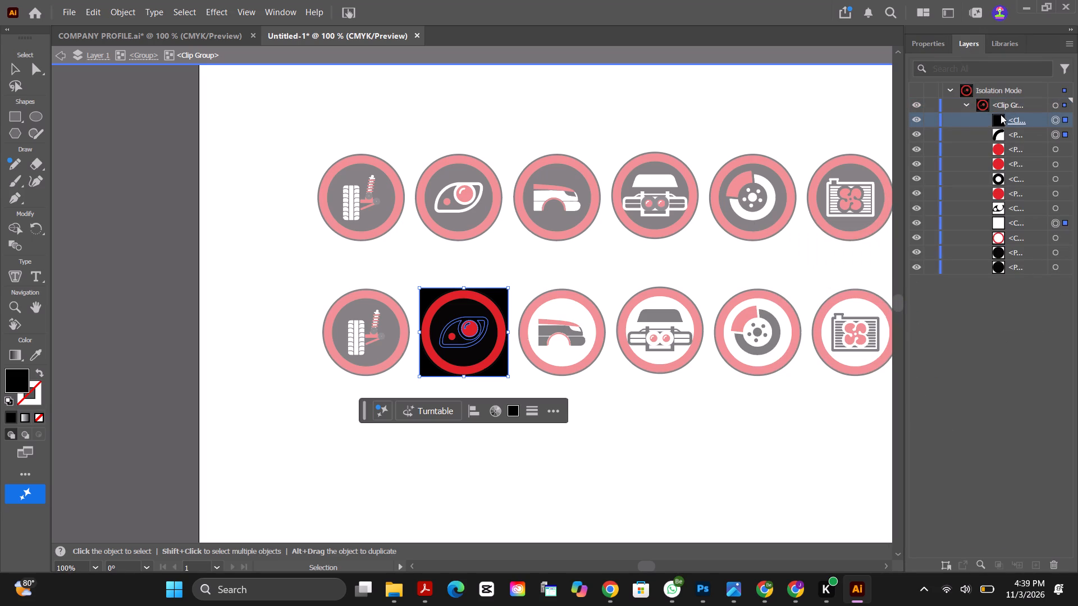
click(1065, 121)
click(935, 50)
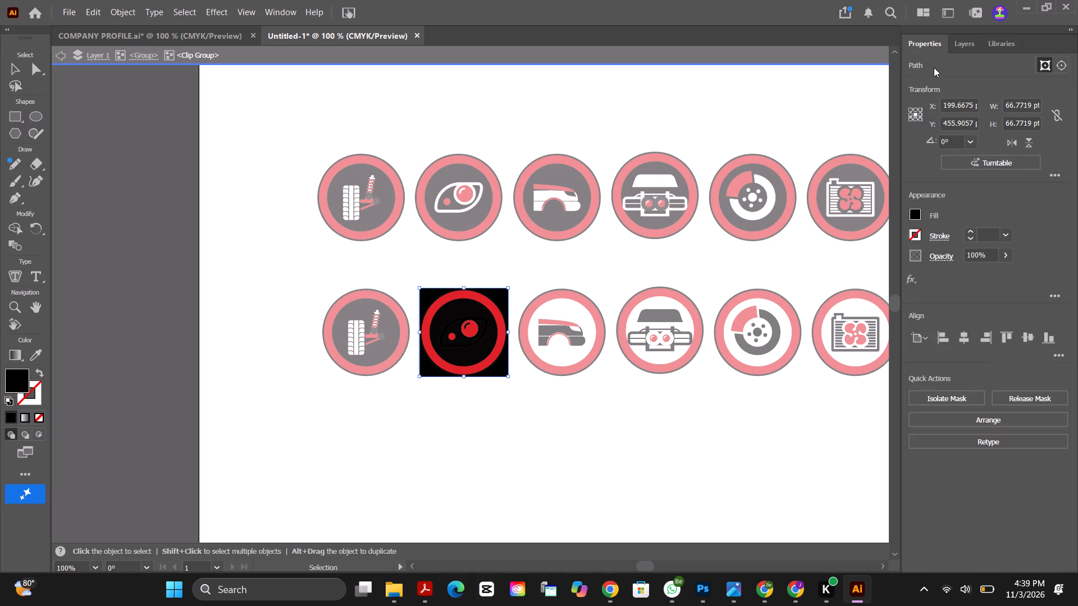
click(915, 212)
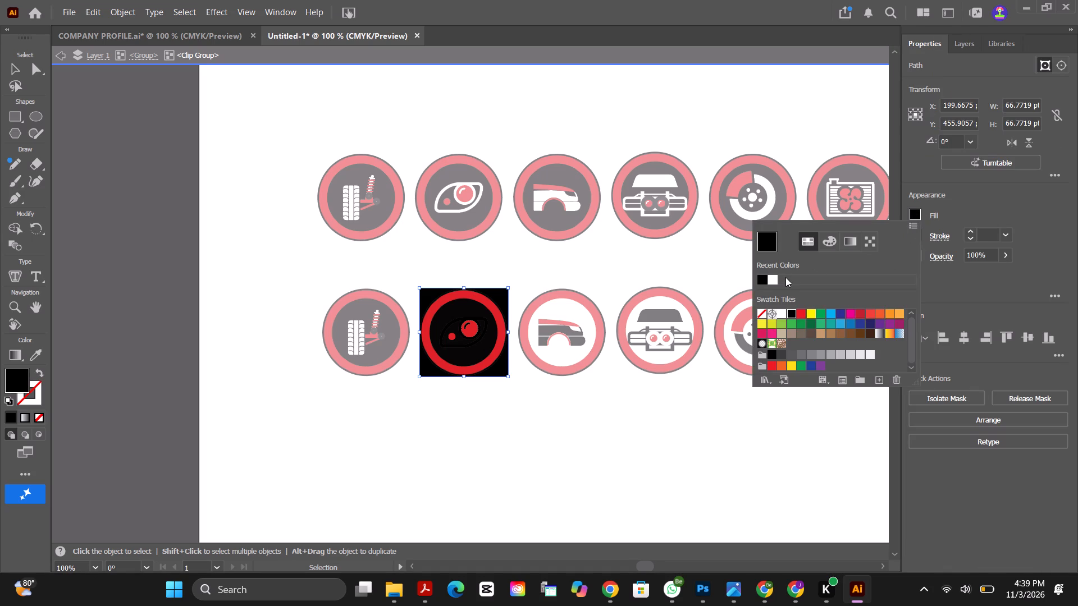
click(774, 283)
click(591, 401)
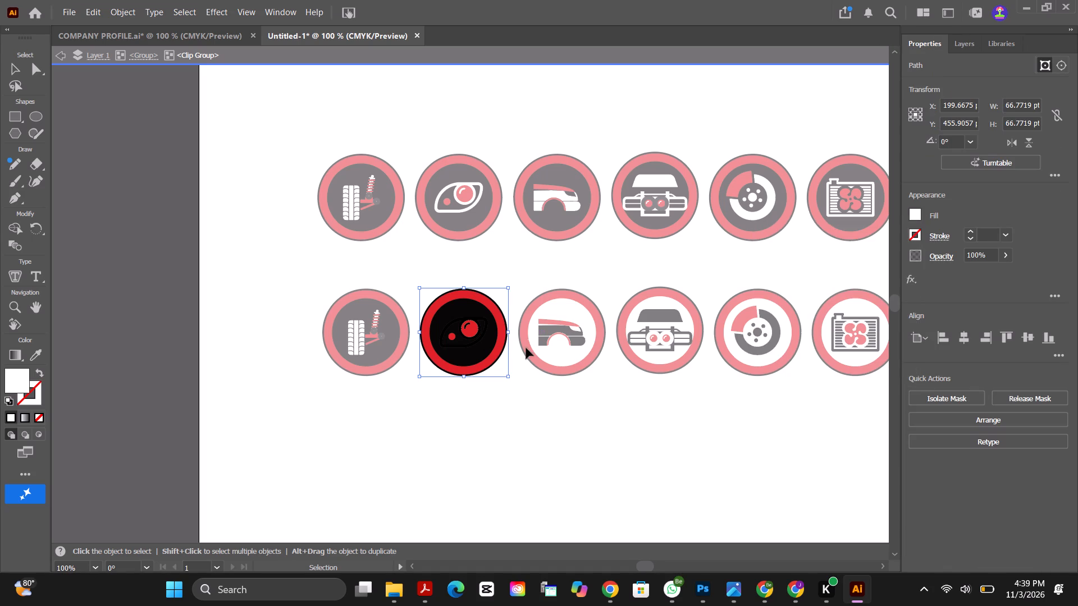
click(529, 279)
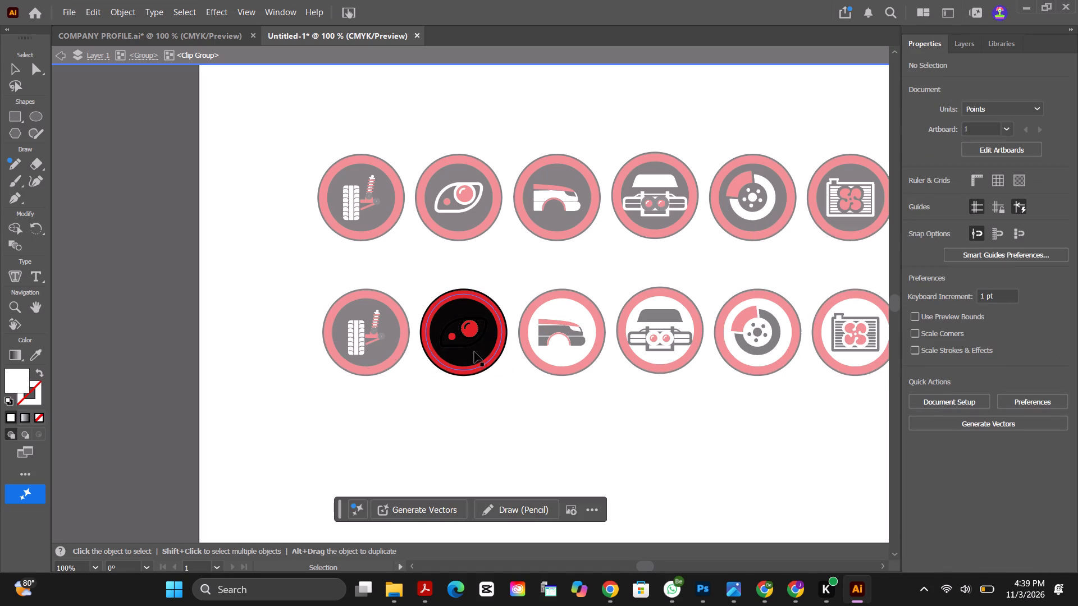
Fill the headlight icon's inner black background circle with white and deselect it.
click(473, 355)
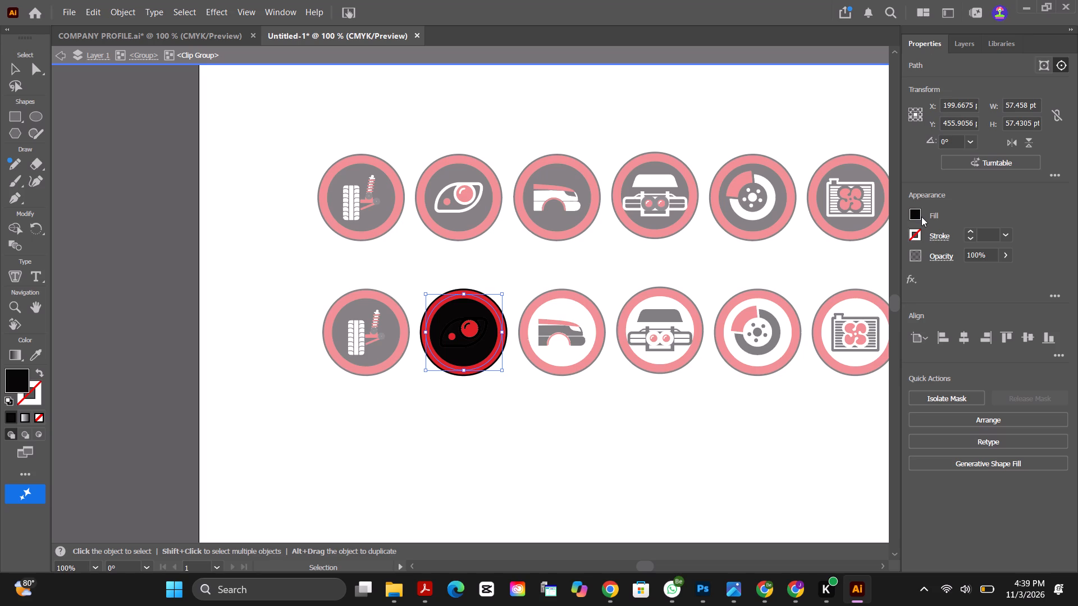
click(920, 214)
click(761, 278)
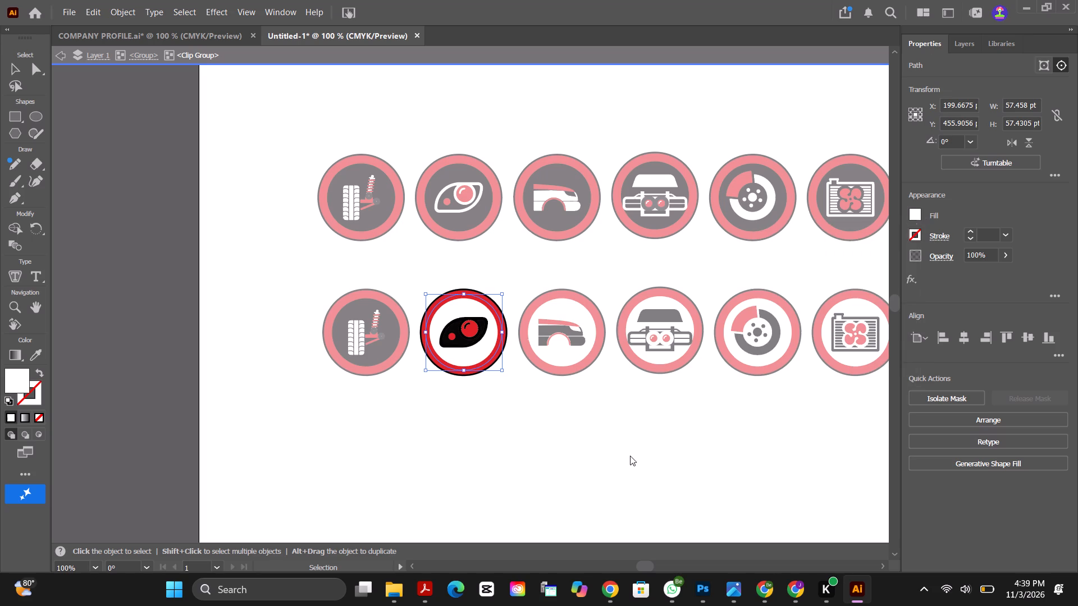
click(630, 456)
click(376, 456)
click(376, 347)
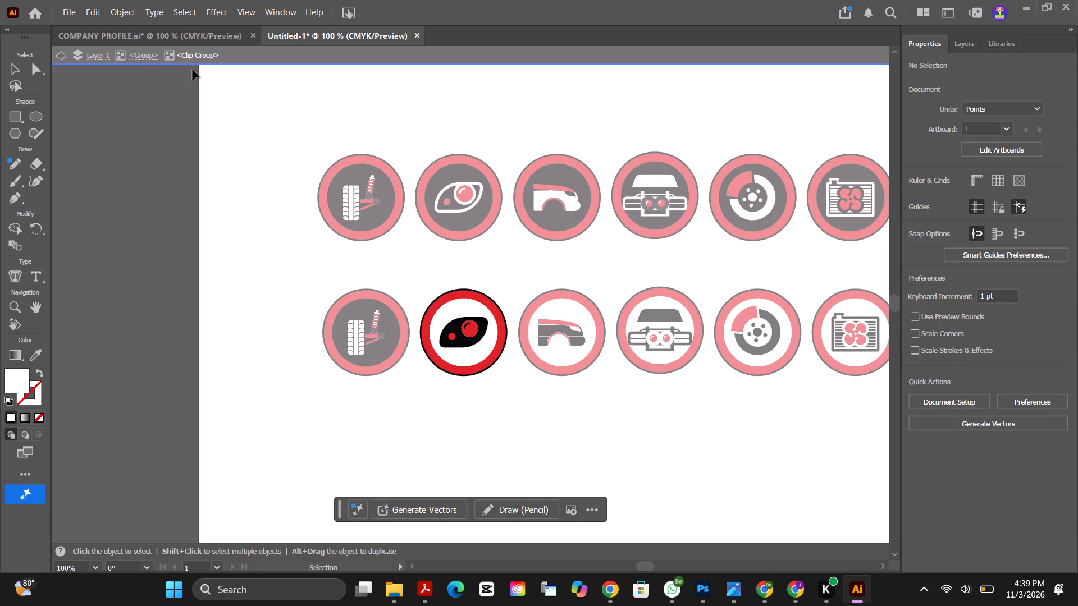
Return to the lower row's group and select its tyre-and-suspension icon.
click(141, 54)
click(417, 419)
click(387, 333)
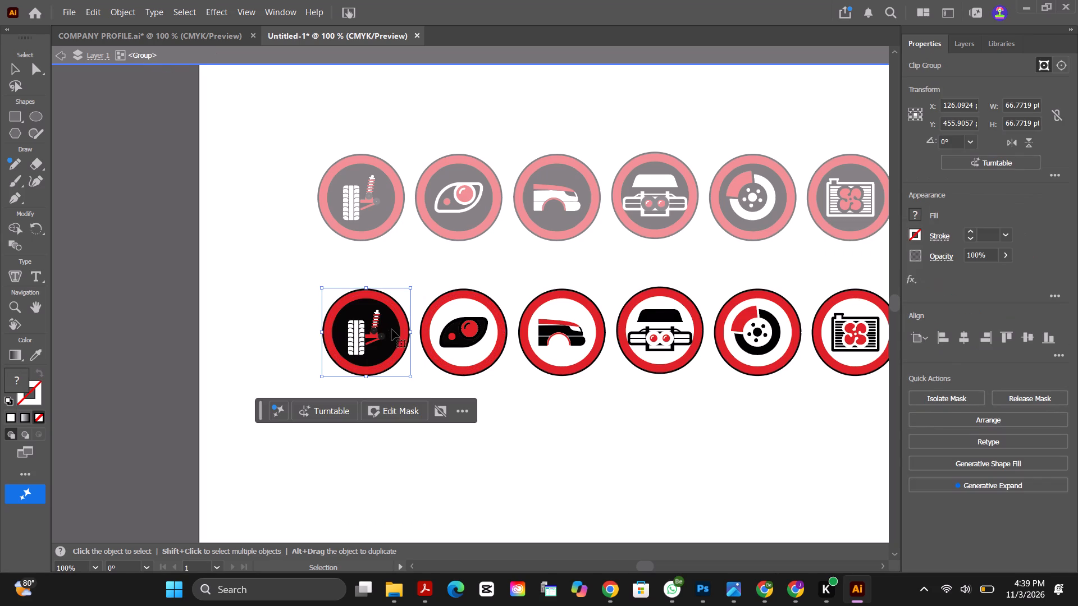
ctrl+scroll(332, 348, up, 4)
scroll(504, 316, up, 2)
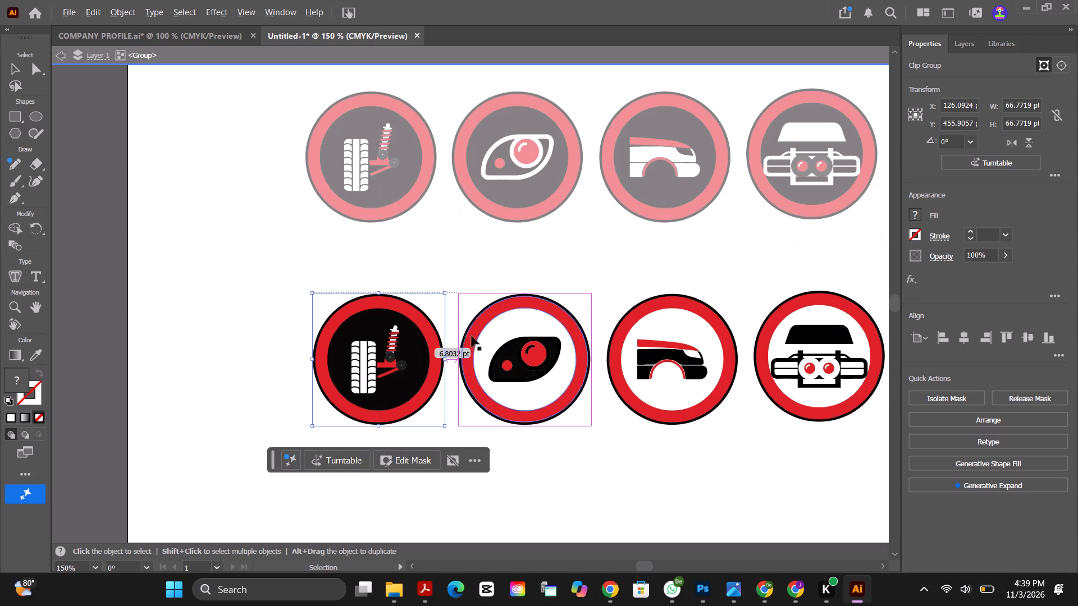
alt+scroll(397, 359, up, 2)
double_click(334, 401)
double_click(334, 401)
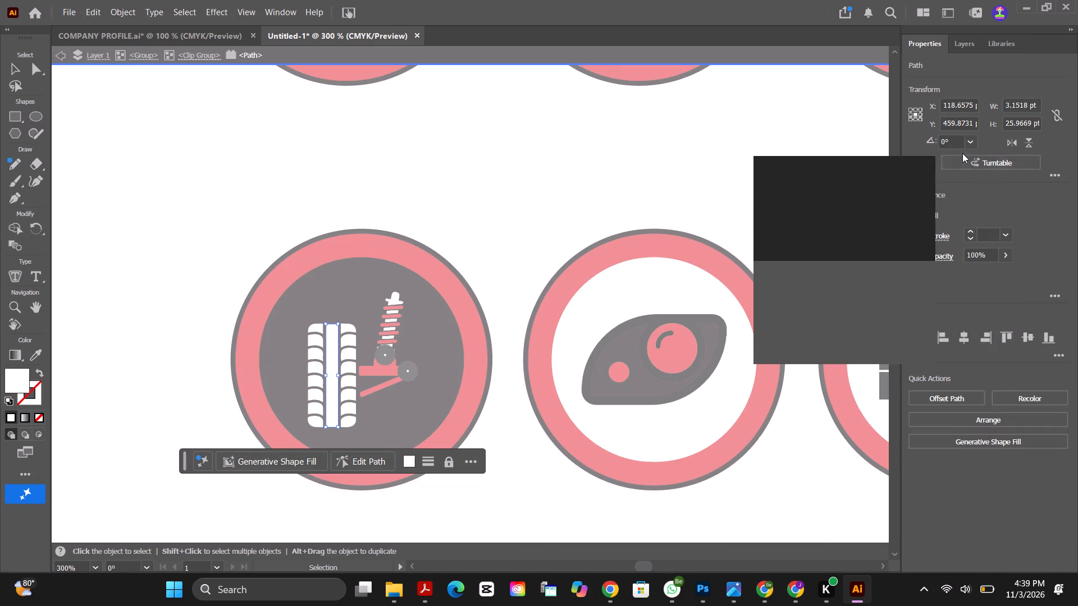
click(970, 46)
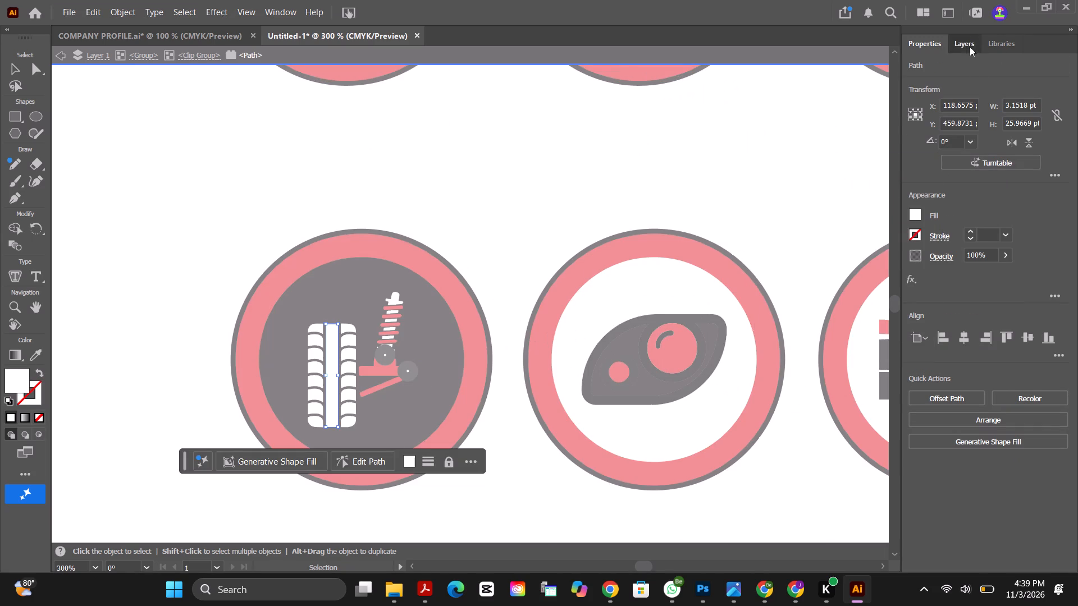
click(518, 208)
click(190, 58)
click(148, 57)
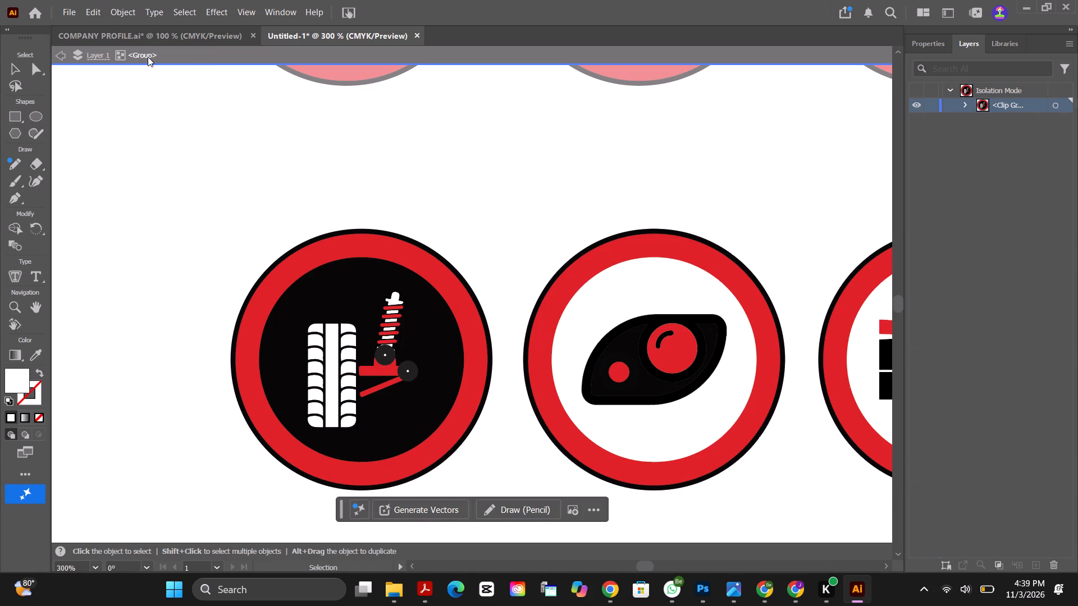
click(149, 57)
Select the lower row's tyre-and-suspension icon and examine where its clip group sits in the group's object list.
click(346, 388)
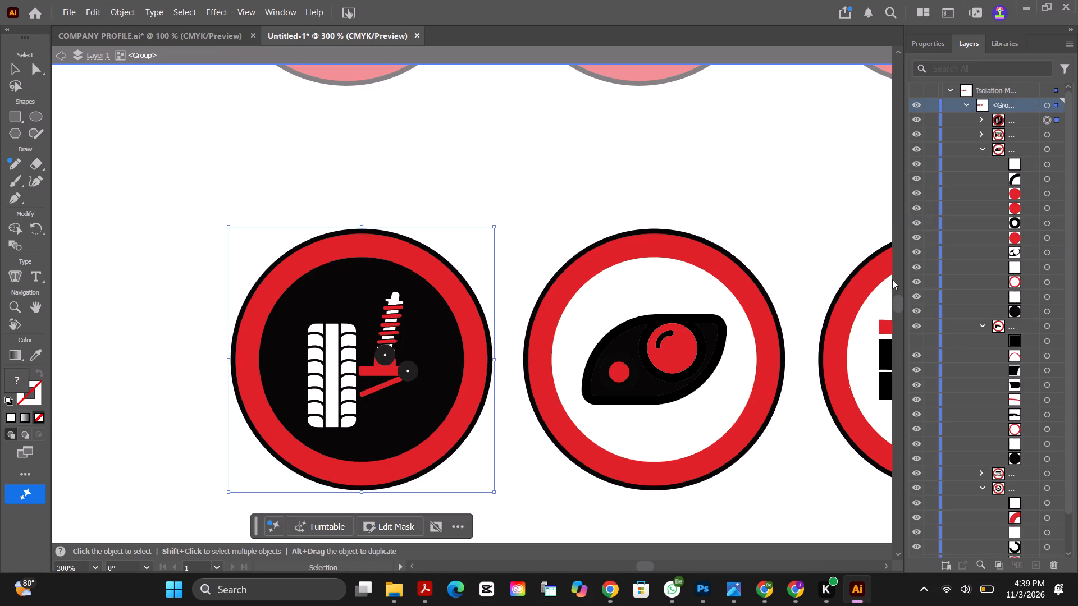
scroll(492, 368, down, 3)
ctrl+scroll(463, 361, down, 2)
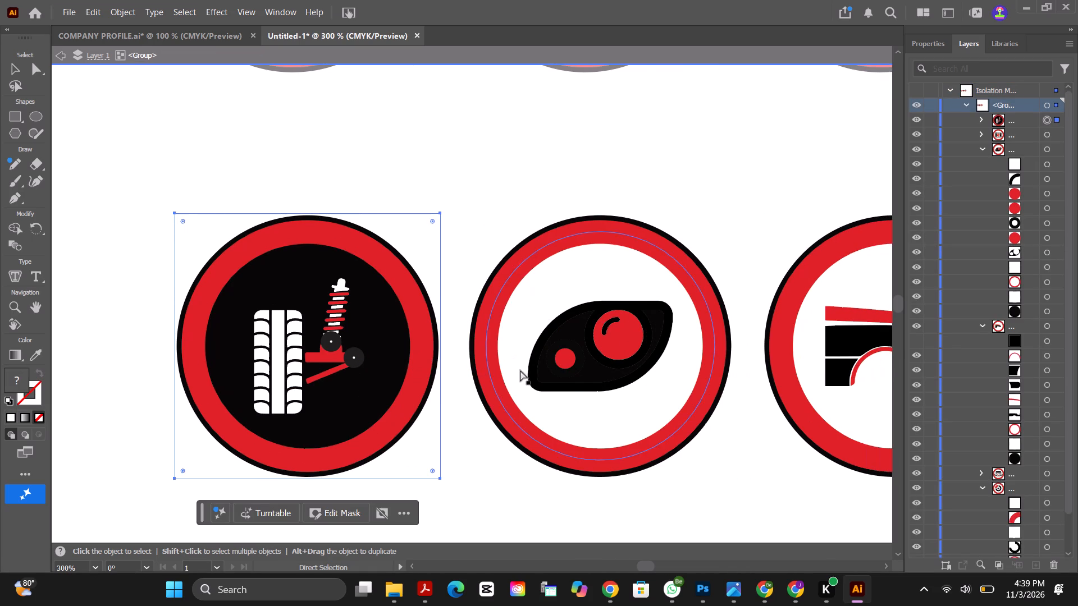
scroll(397, 389, down, 4)
alt+scroll(316, 407, up, 2)
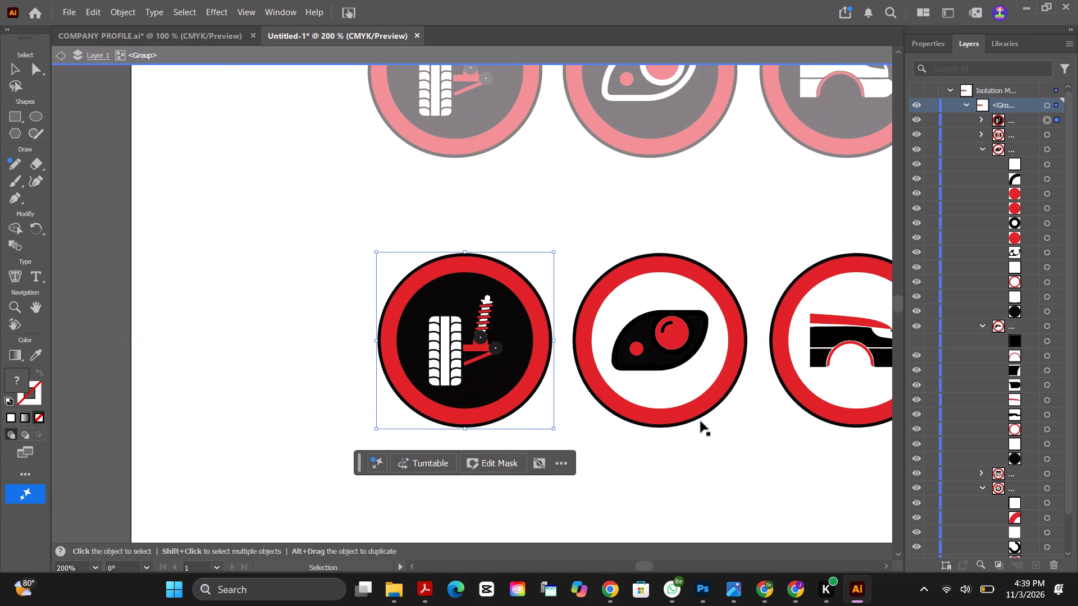
click(712, 424)
click(505, 378)
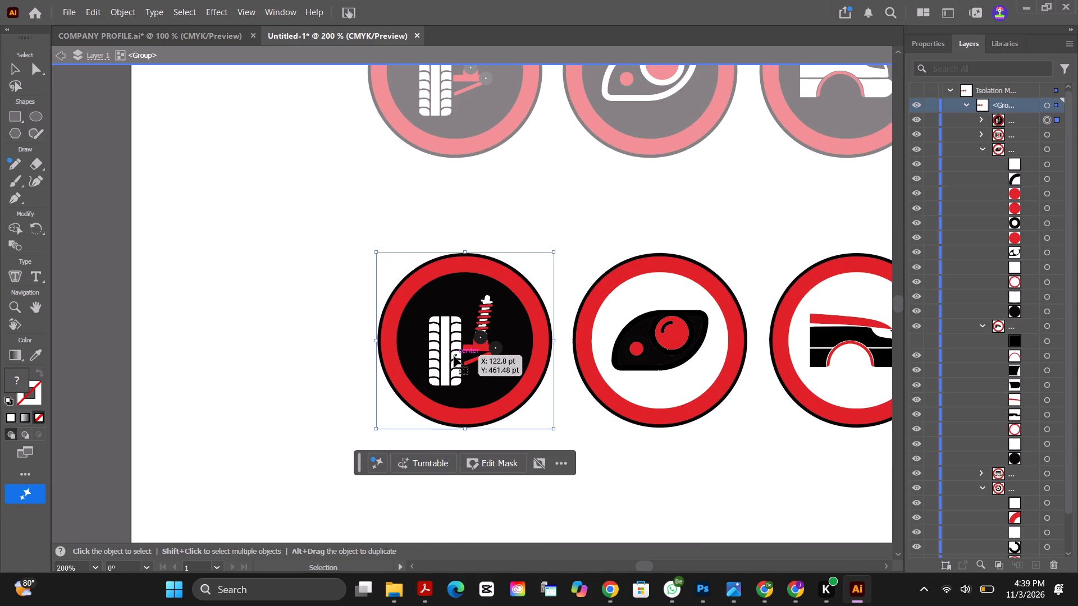
click(454, 356)
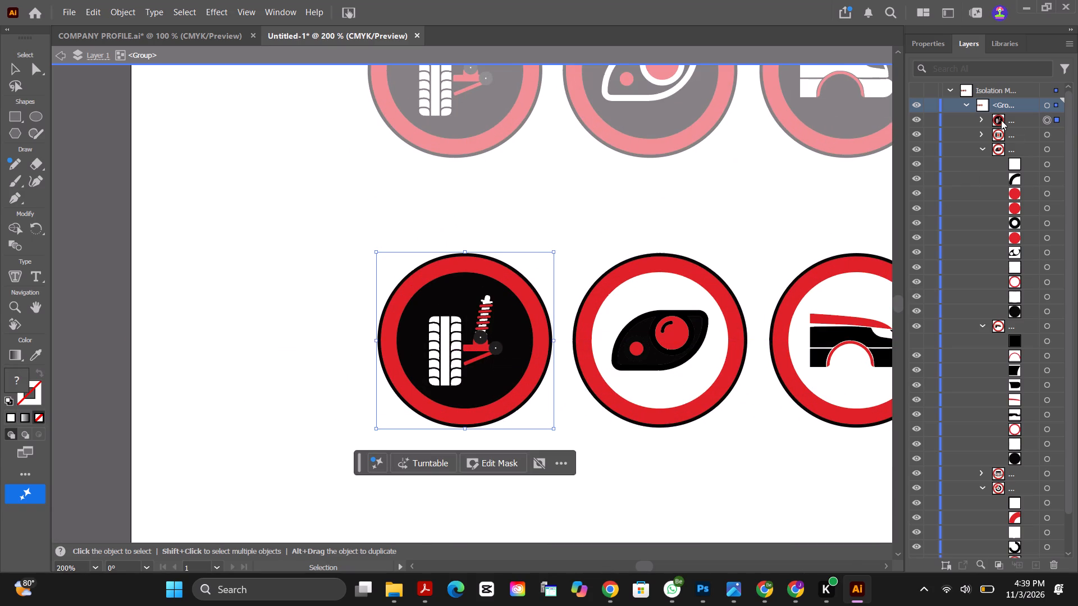
click(965, 103)
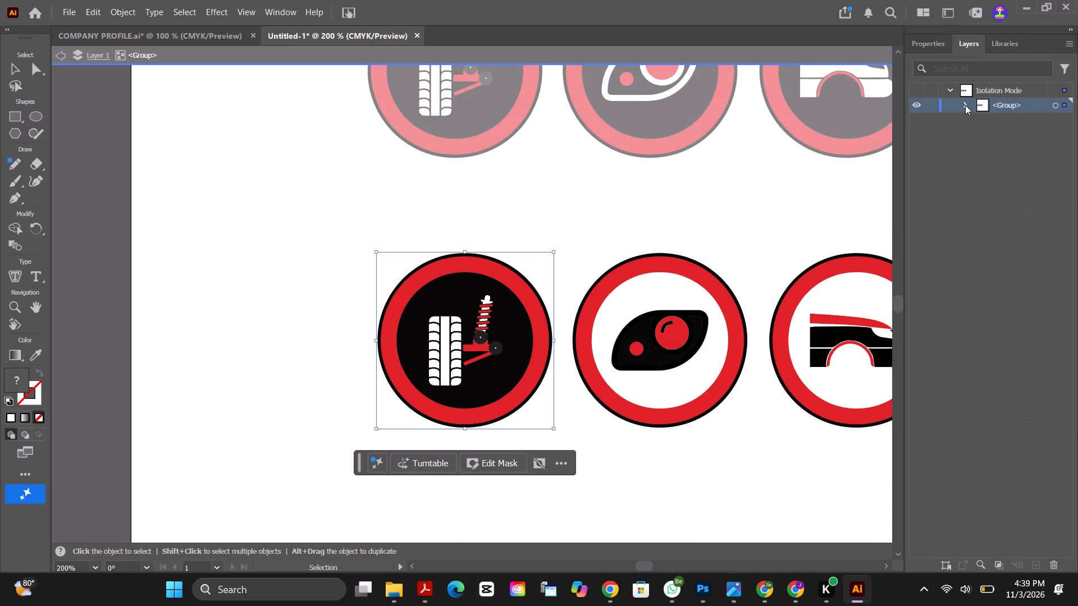
click(965, 105)
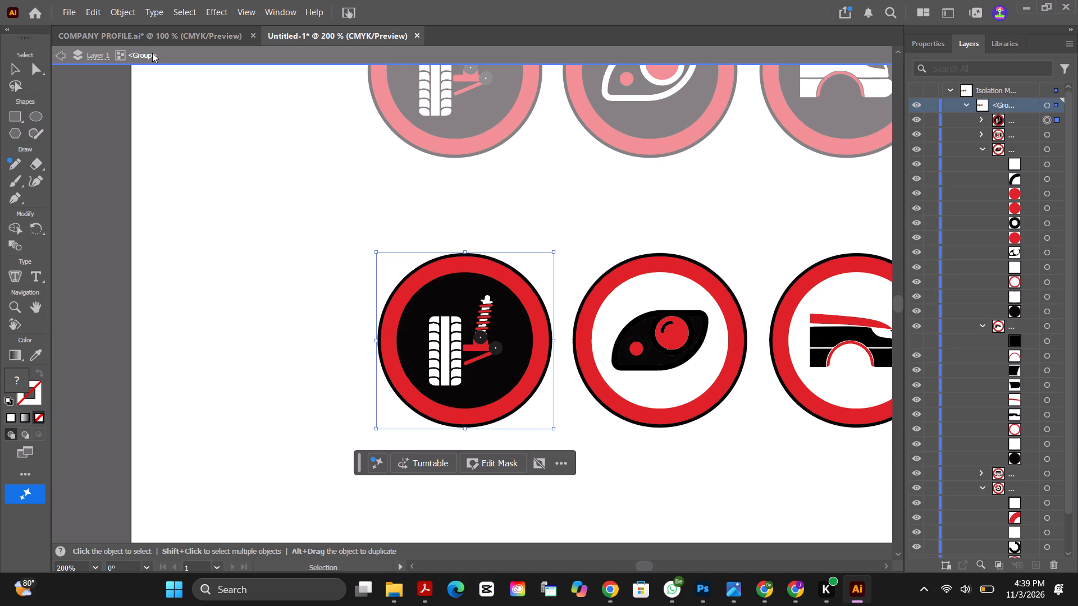
Exit isolation mode completely, returning to Layer 1 with nothing selected.
click(152, 53)
click(106, 53)
click(61, 53)
click(239, 223)
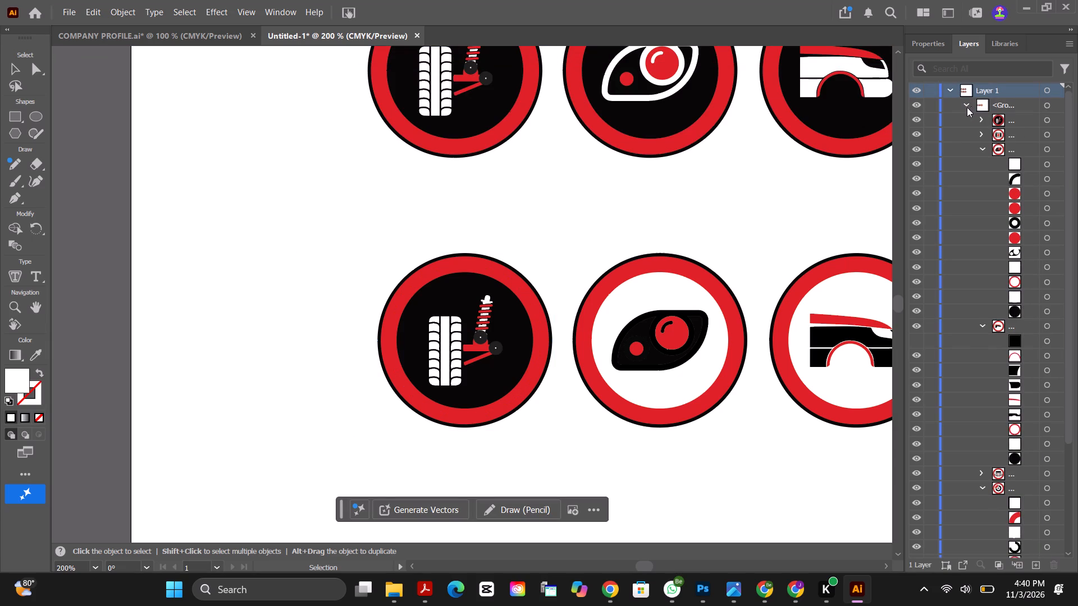
Toggle the visibility of the lower row's group and its clip groups to identify which one holds the tyre-and-suspension icon.
click(916, 136)
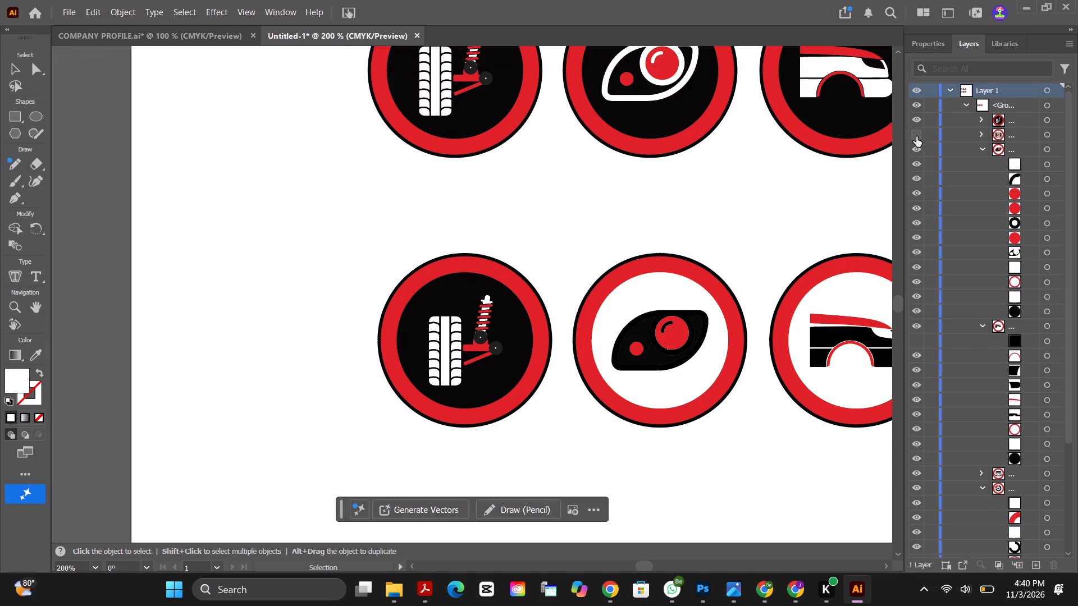
click(916, 136)
click(917, 117)
click(917, 117)
click(915, 104)
click(915, 104)
click(983, 148)
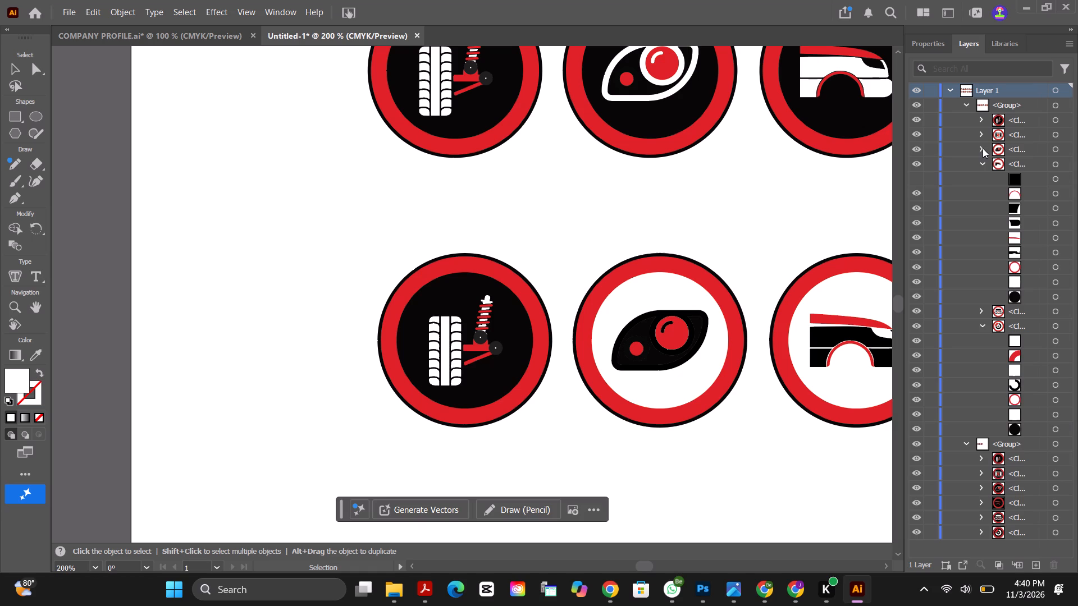
click(917, 151)
click(917, 151)
click(915, 133)
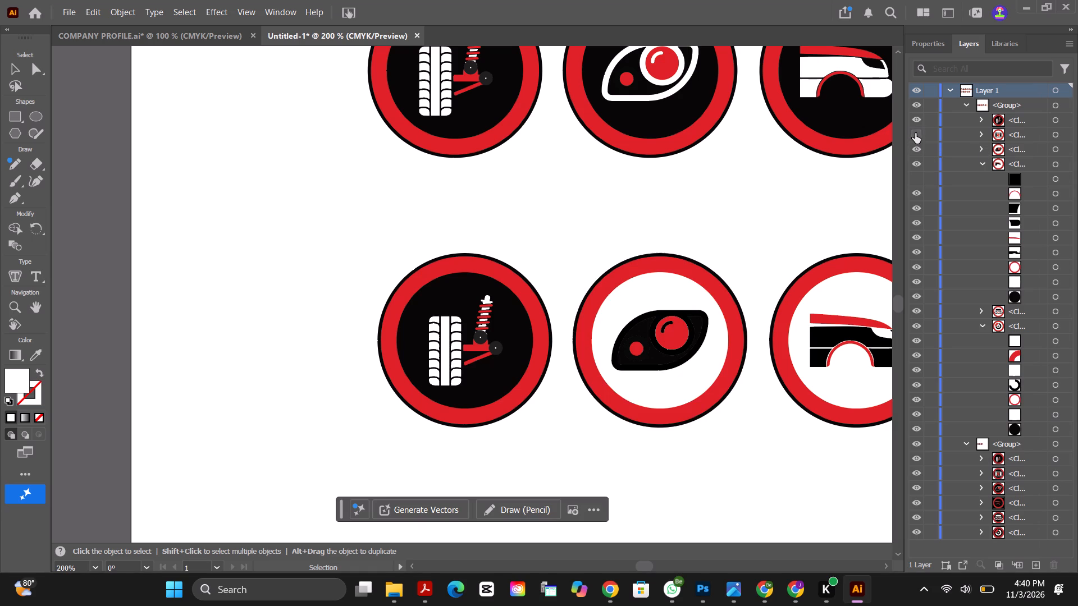
click(915, 133)
click(916, 120)
click(916, 120)
click(916, 120)
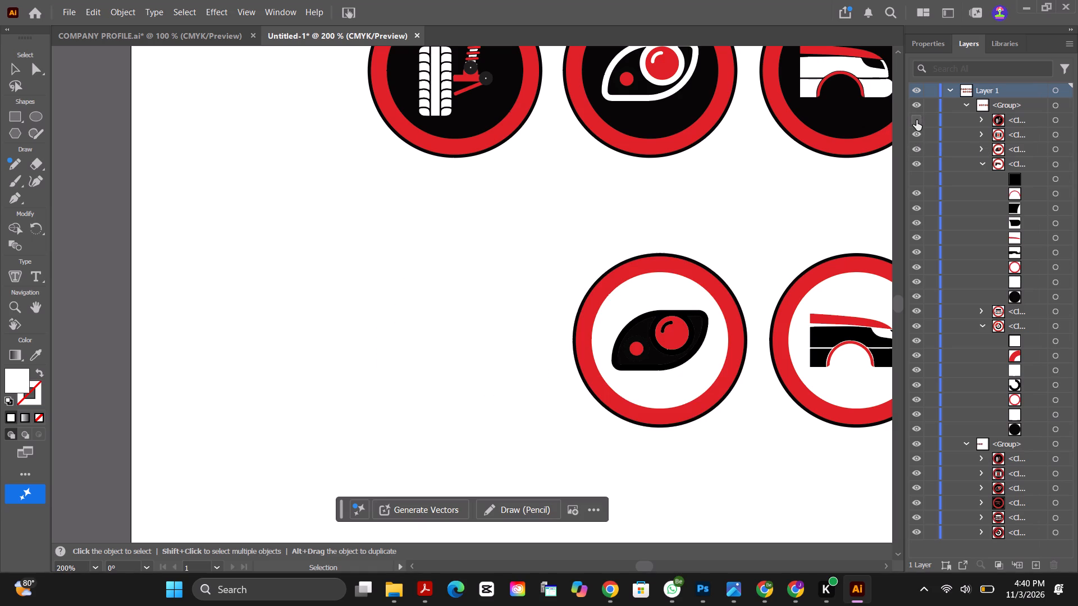
click(916, 120)
Select the white tyre and suspension paths plus the clipping path inside the lower row's tyre-and-suspension clip group and fill them with black.
click(983, 119)
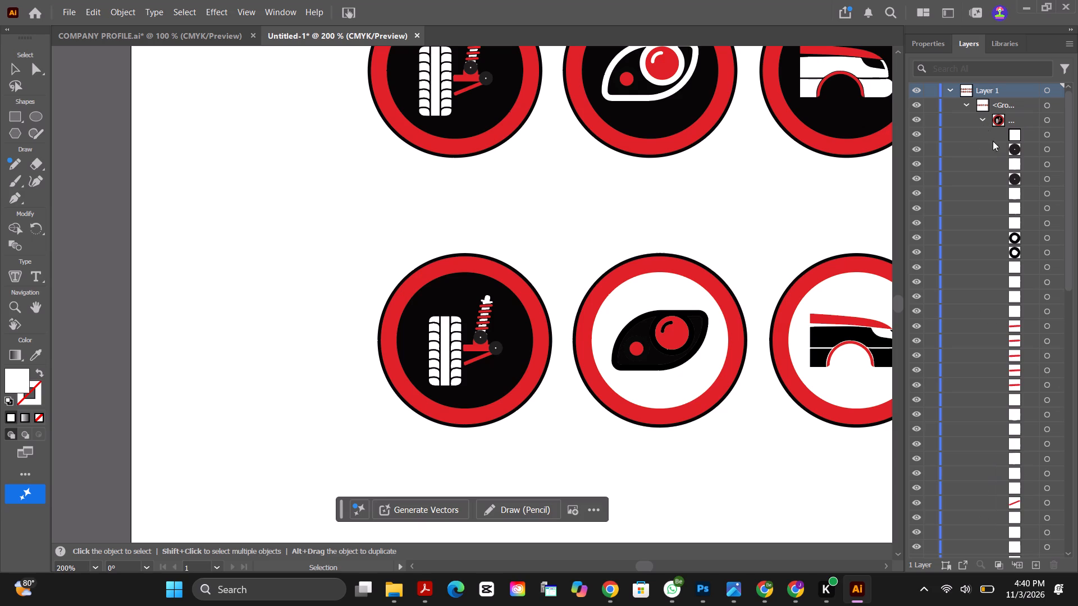
click(1012, 166)
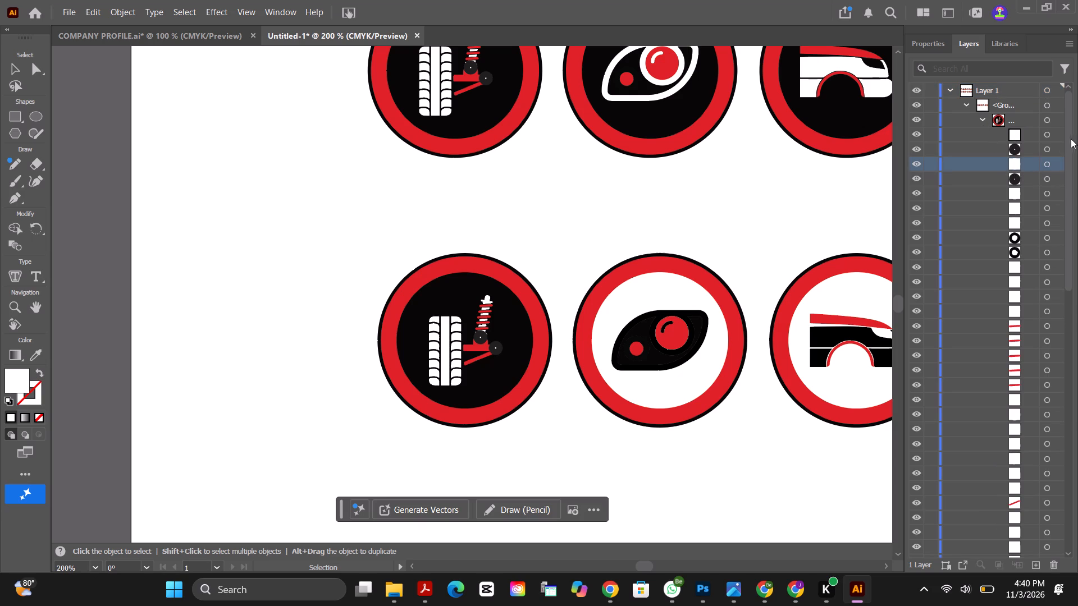
drag(1068, 144, 1074, 279)
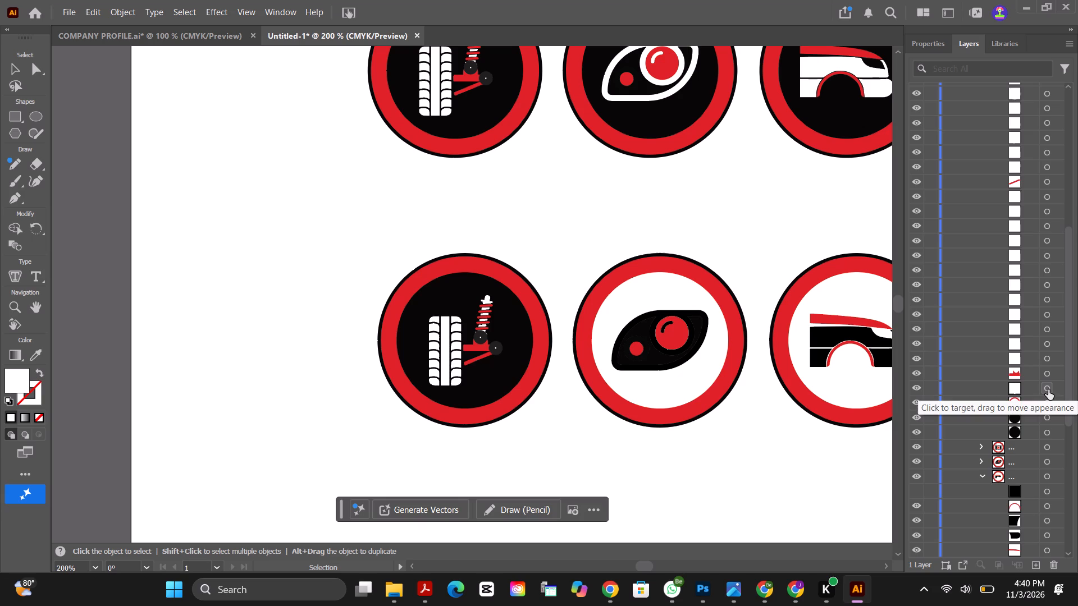
click(1048, 389)
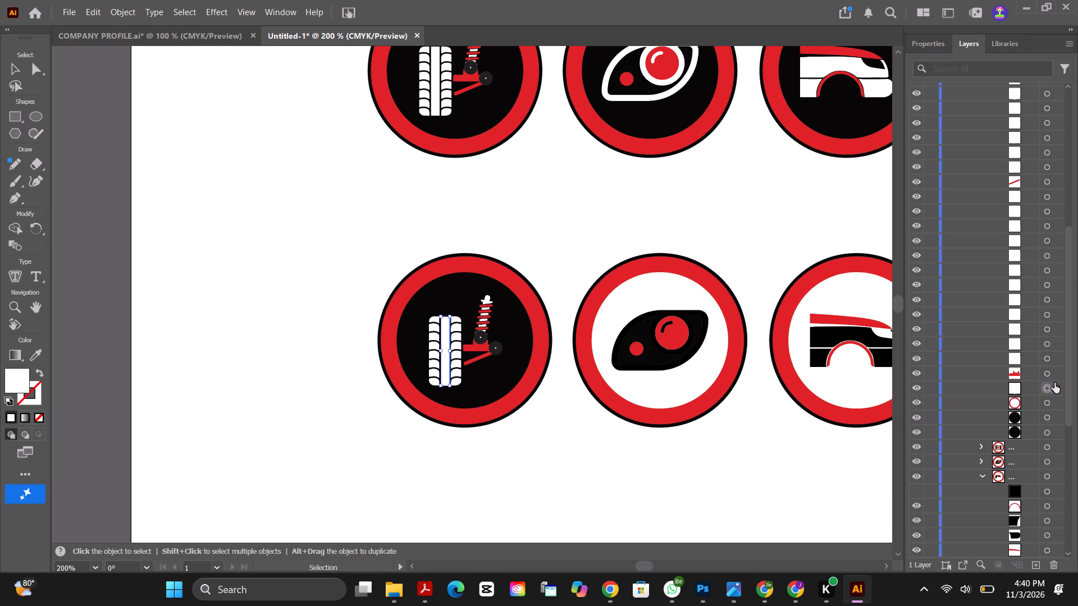
shift+click(1047, 357)
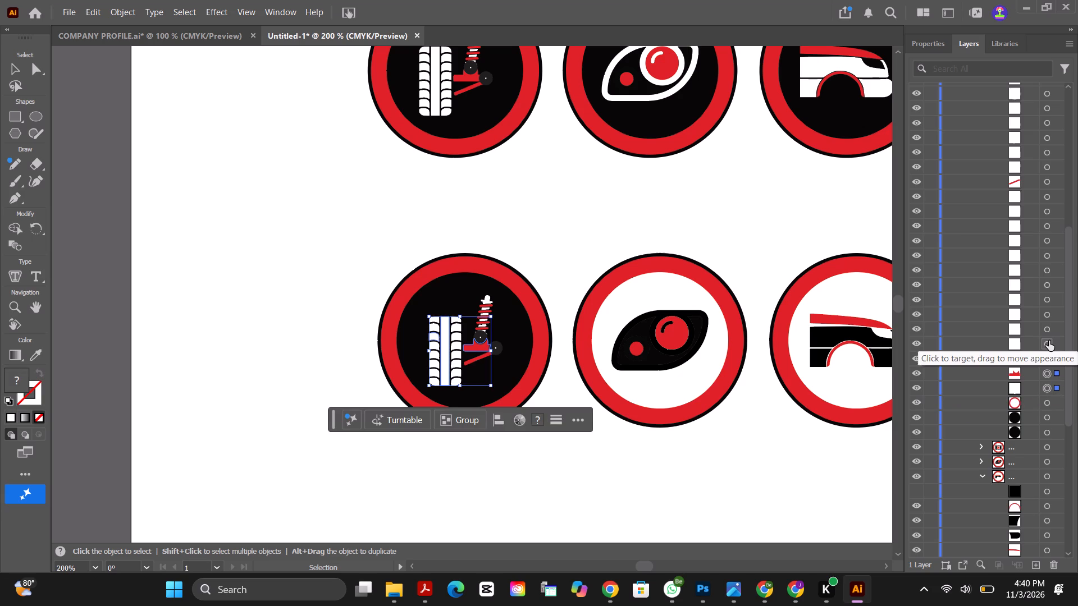
click(1044, 391)
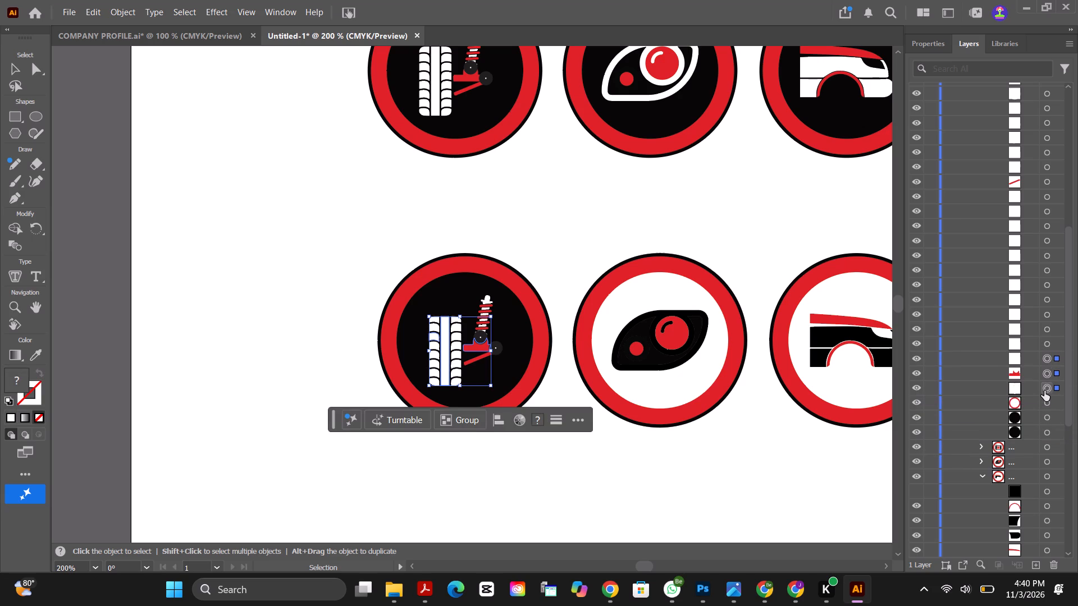
ctrl+click(1047, 357)
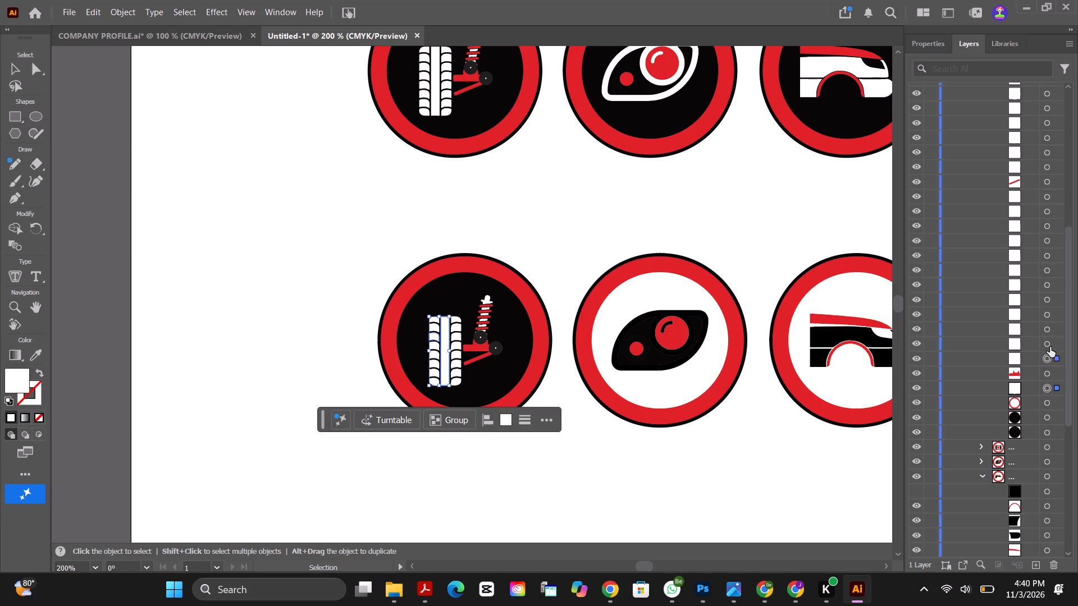
ctrl+click(1050, 345)
ctrl+click(1044, 325)
ctrl+click(1049, 313)
ctrl+click(1046, 297)
ctrl+click(1047, 287)
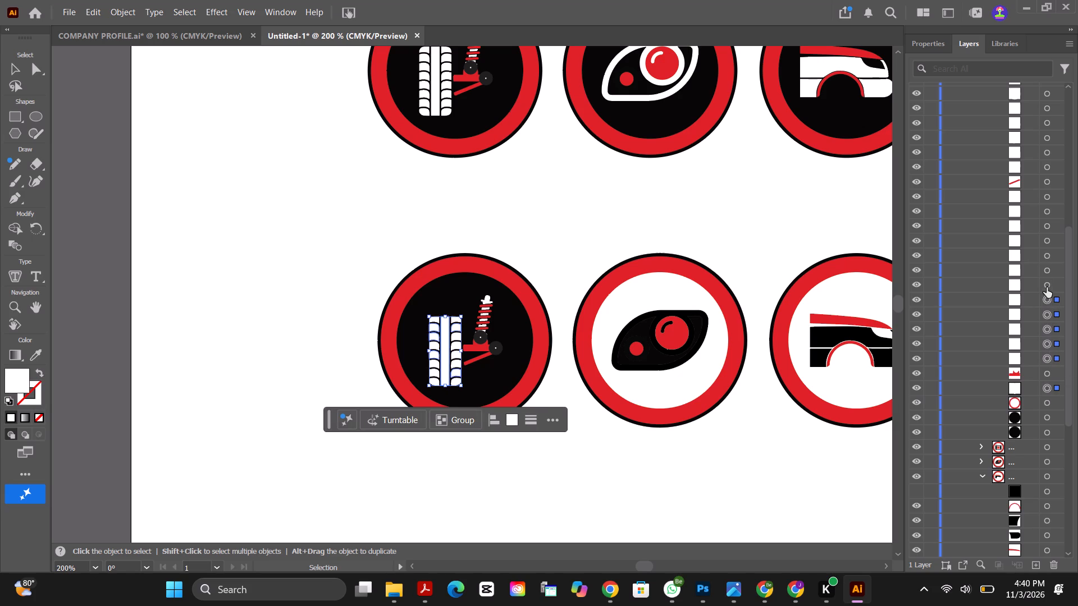
ctrl+click(1049, 269)
ctrl+click(1050, 255)
ctrl+click(1048, 243)
ctrl+click(1047, 227)
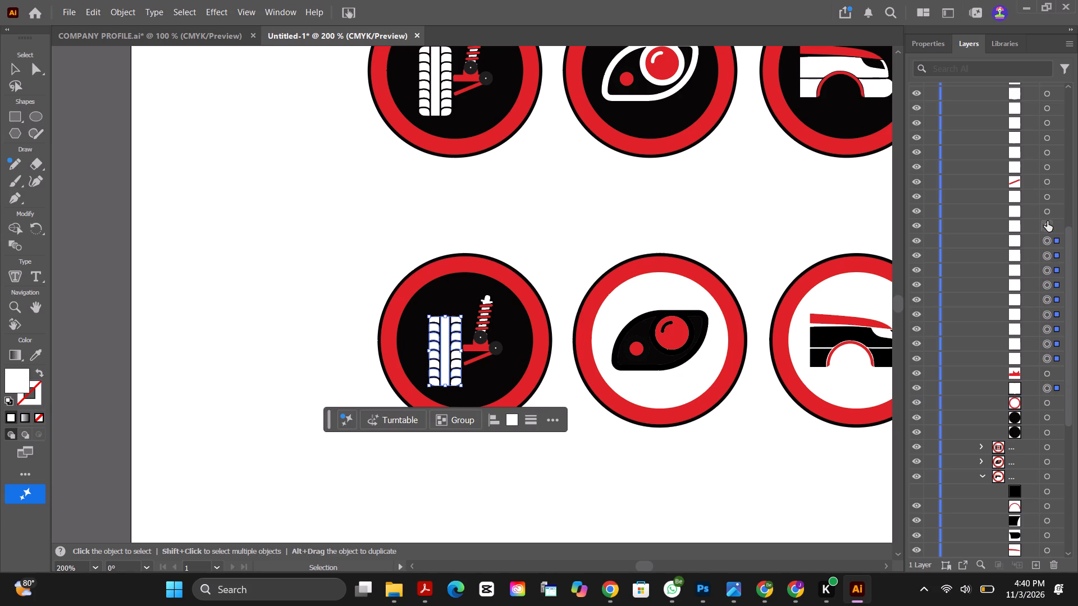
ctrl+click(1047, 210)
ctrl+click(1047, 201)
ctrl+click(1047, 168)
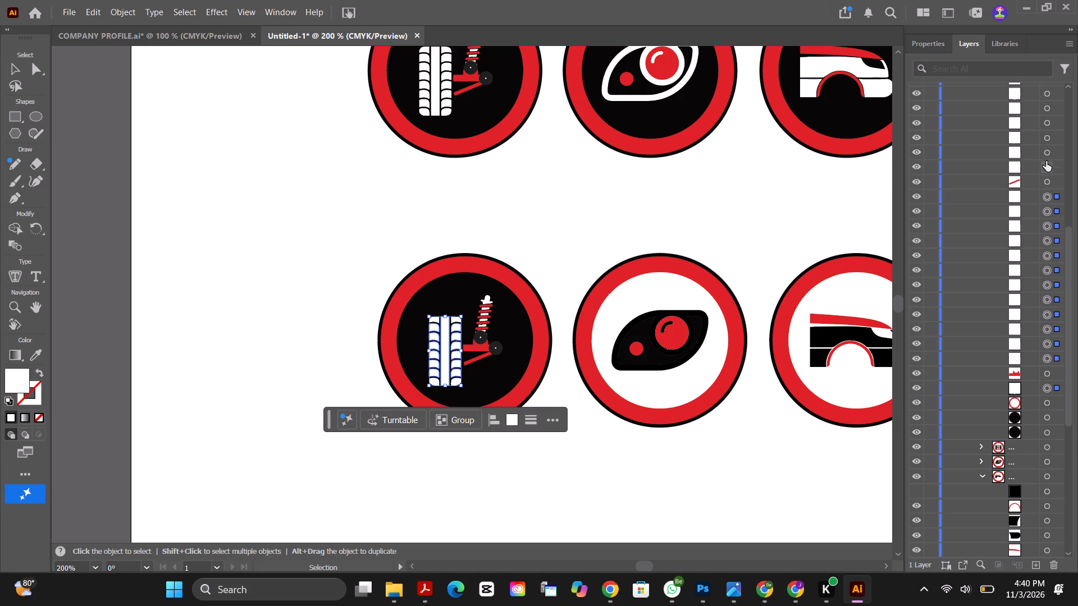
ctrl+click(1046, 154)
ctrl+click(1048, 137)
ctrl+drag(1066, 252, 1066, 233)
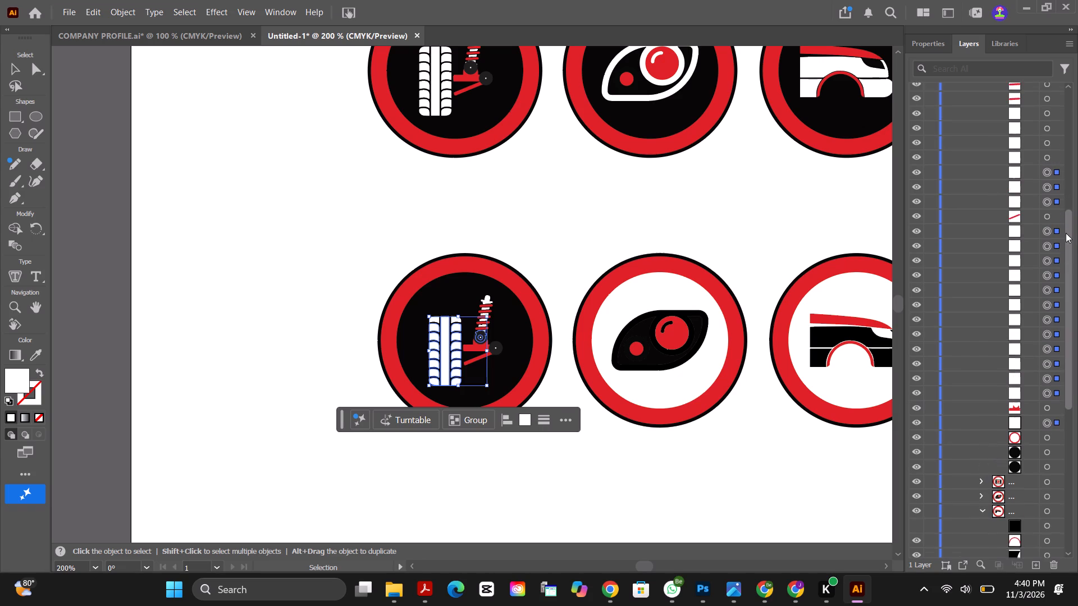
ctrl+drag(1066, 233, 1067, 201)
ctrl+click(1045, 242)
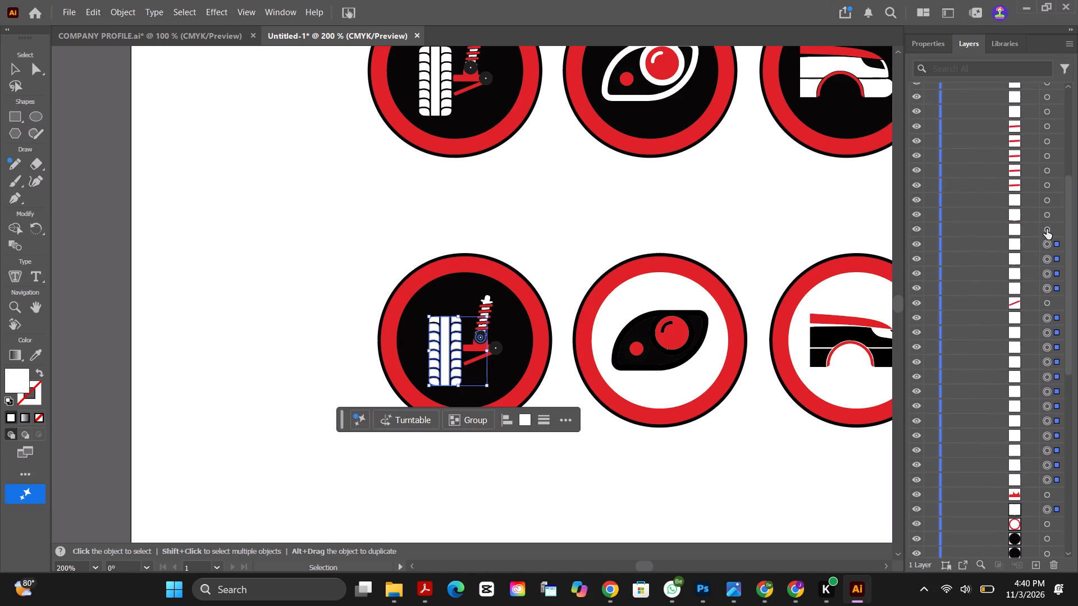
ctrl+click(1047, 229)
ctrl+click(1049, 213)
ctrl+click(1050, 203)
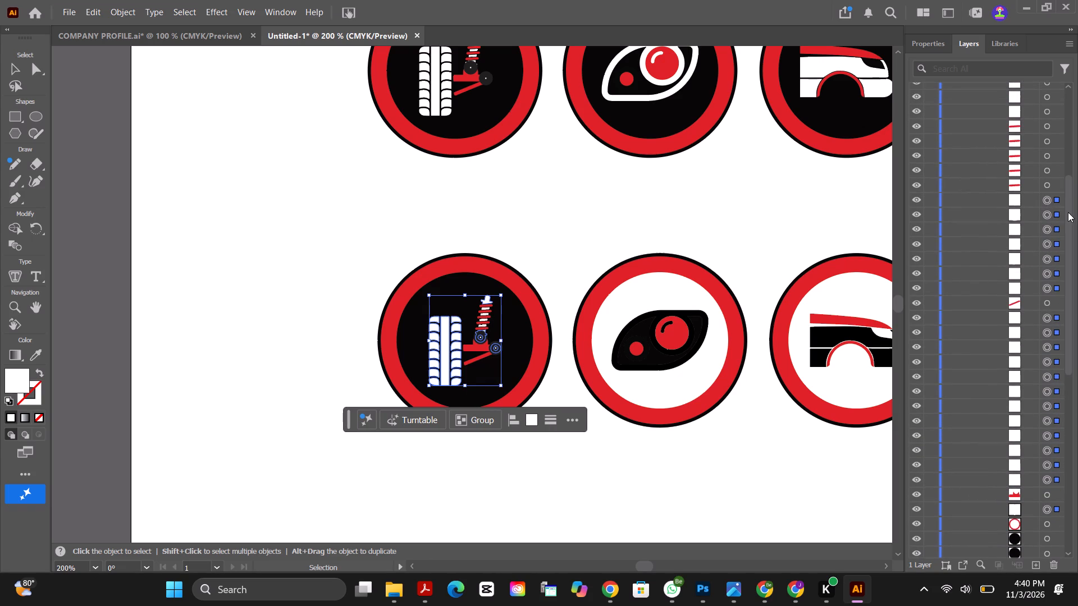
ctrl+drag(1068, 212, 1068, 169)
ctrl+click(1048, 212)
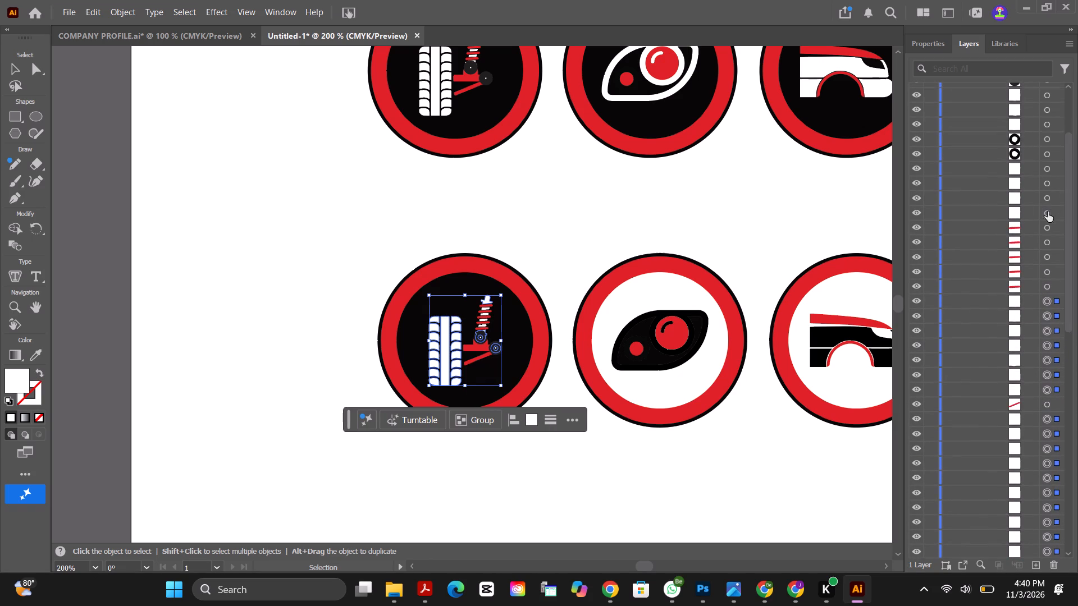
ctrl+click(1051, 201)
ctrl+click(1050, 186)
ctrl+click(1047, 169)
ctrl+drag(1066, 187, 1066, 139)
ctrl+click(1047, 223)
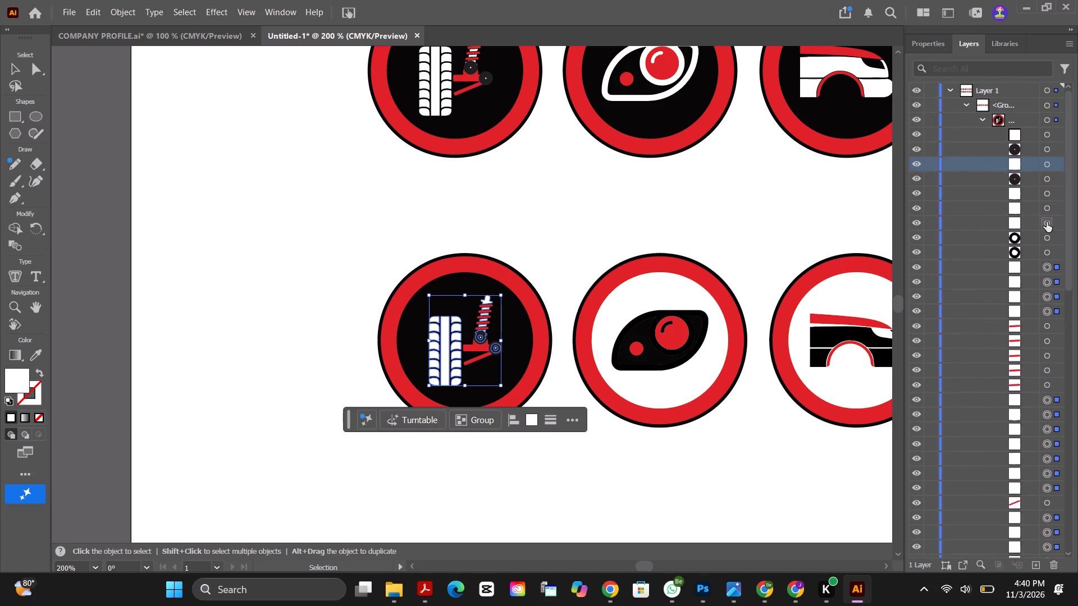
ctrl+click(1049, 212)
ctrl+click(1050, 190)
ctrl+click(1045, 165)
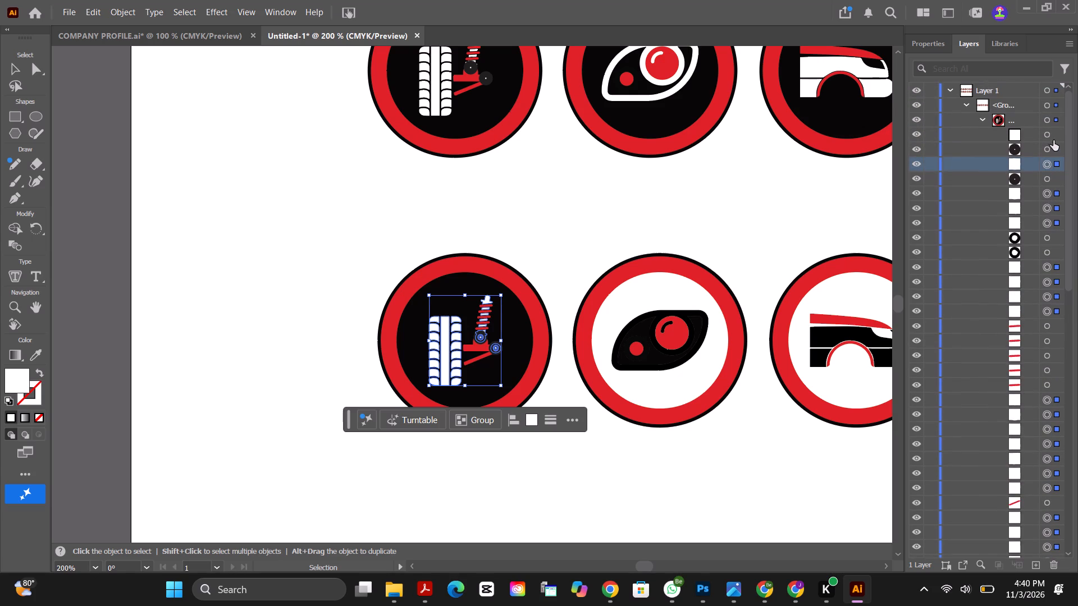
ctrl+click(1050, 137)
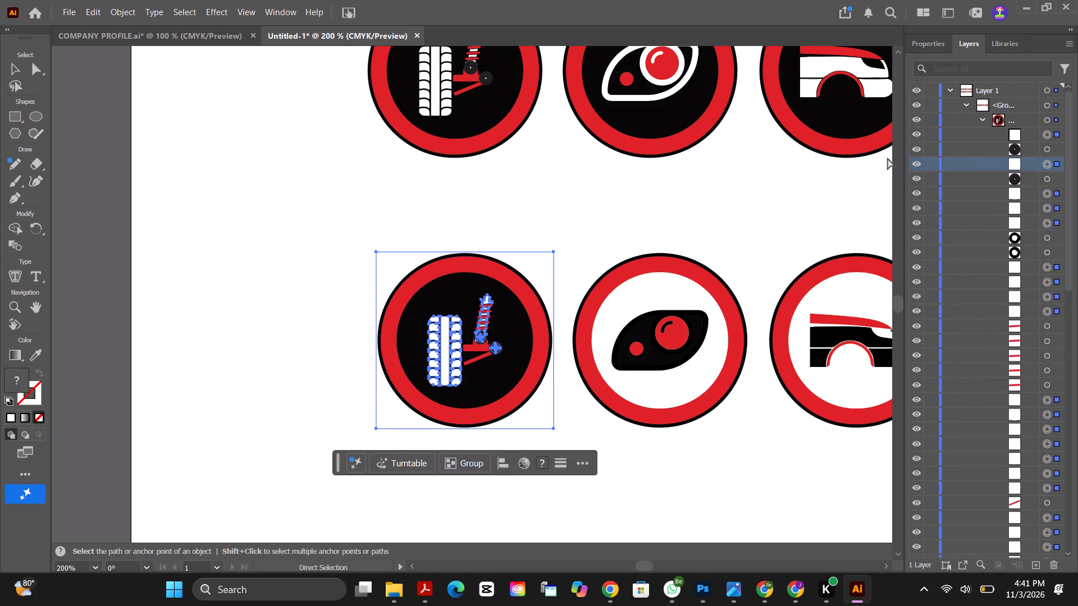
ctrl+click(926, 43)
click(915, 218)
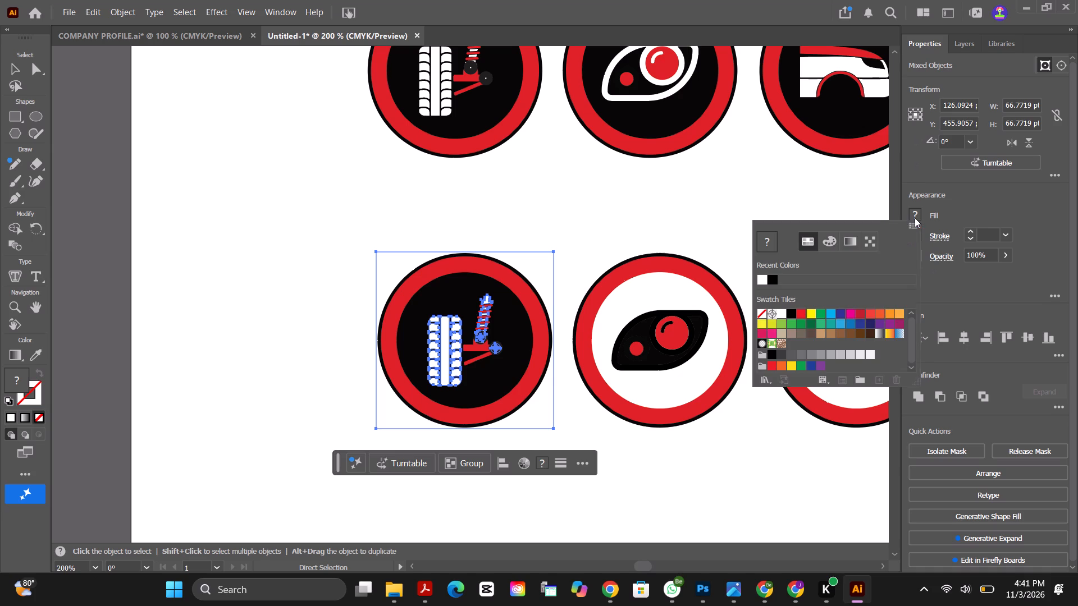
click(773, 279)
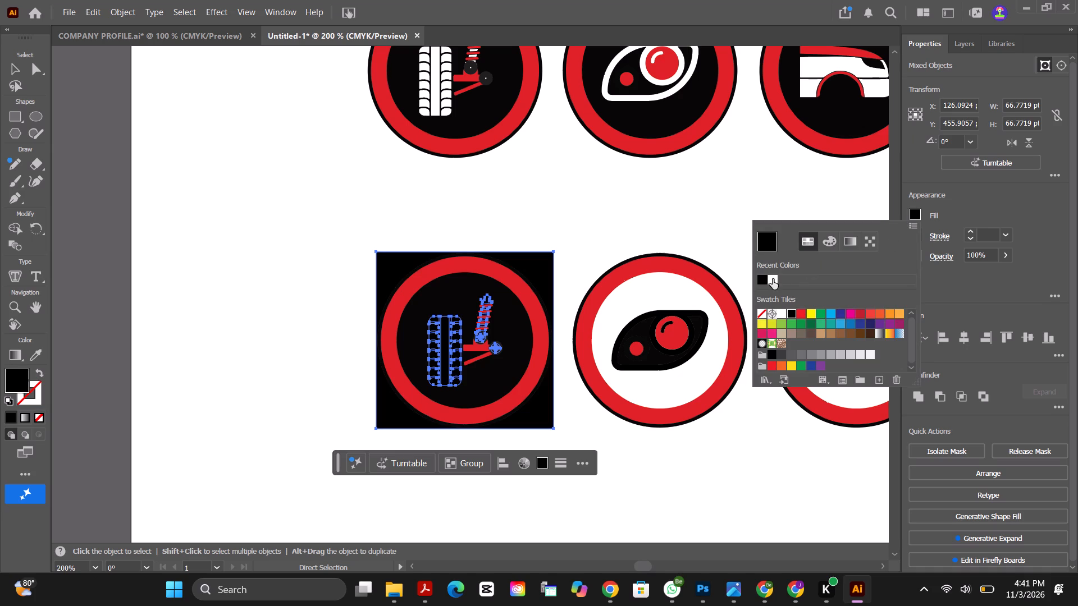
click(985, 197)
Isolate the lower row's tyre-and-suspension clip group and display its object list.
click(508, 363)
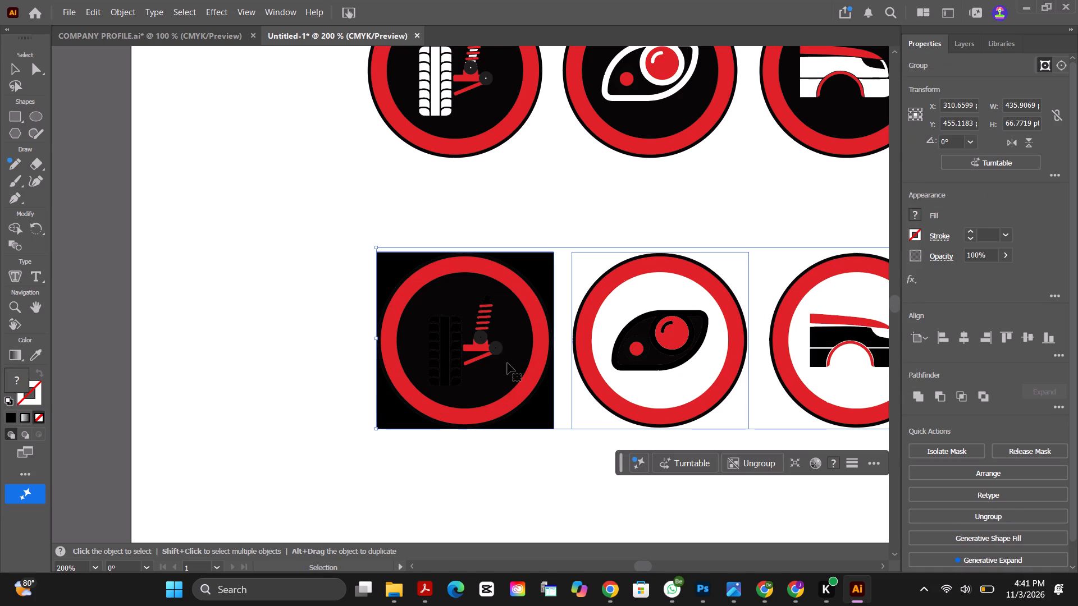
double_click(509, 369)
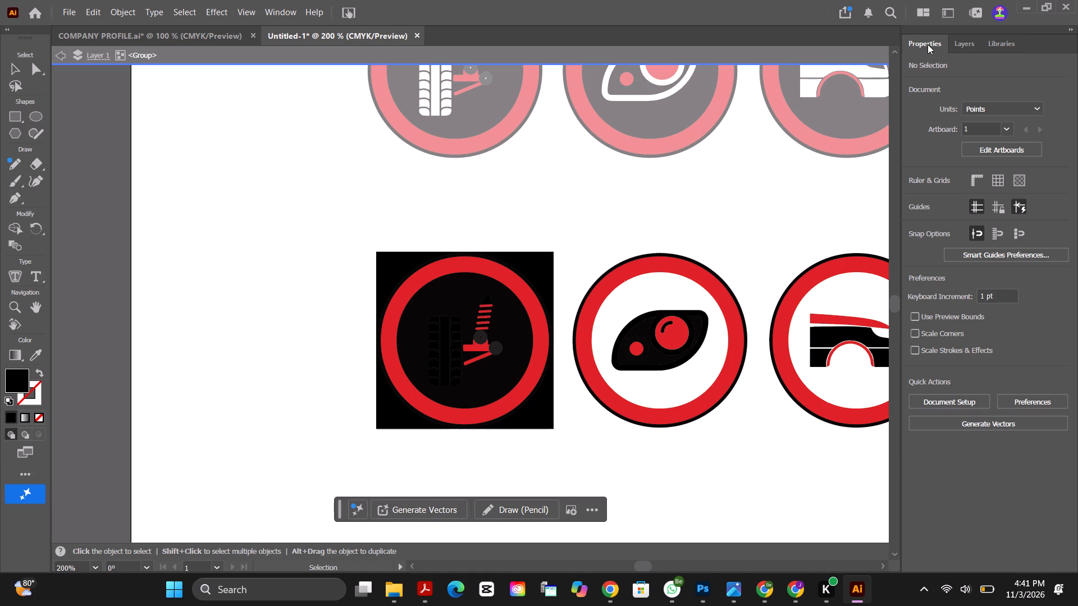
click(929, 43)
click(517, 318)
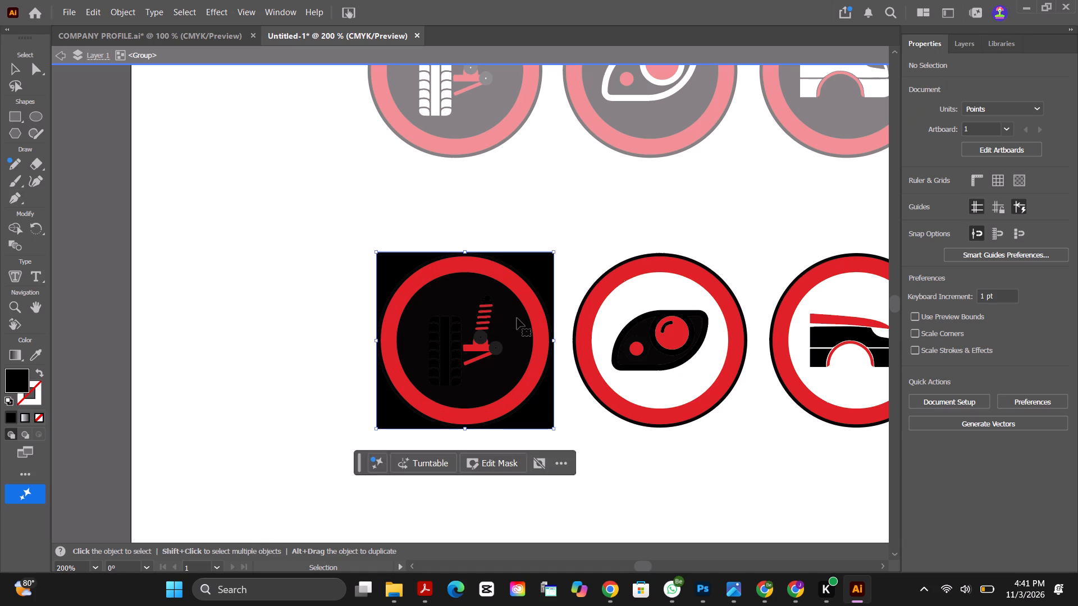
double_click(518, 317)
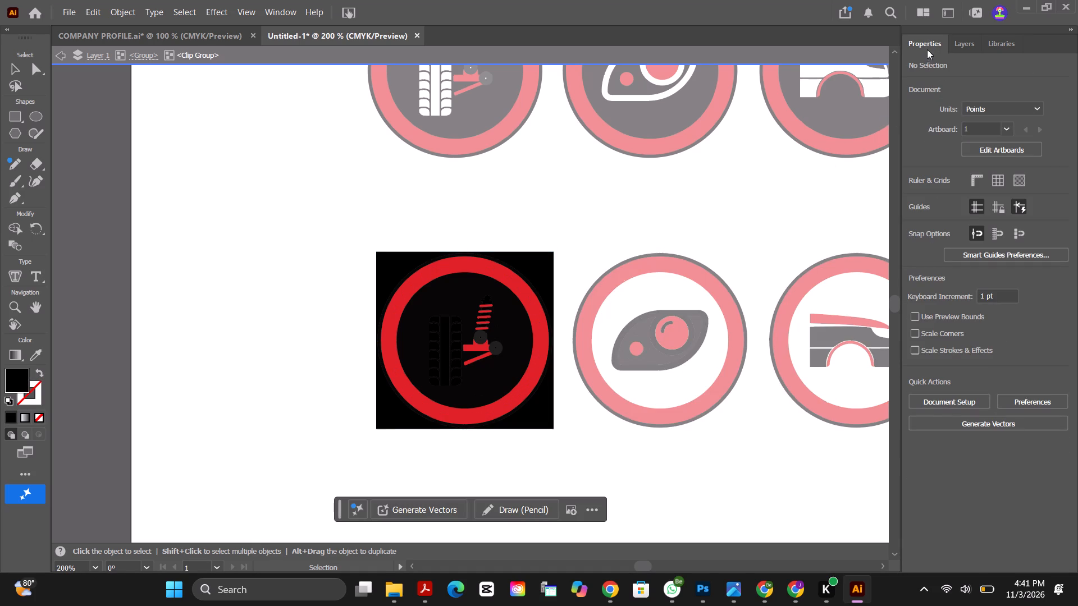
click(963, 39)
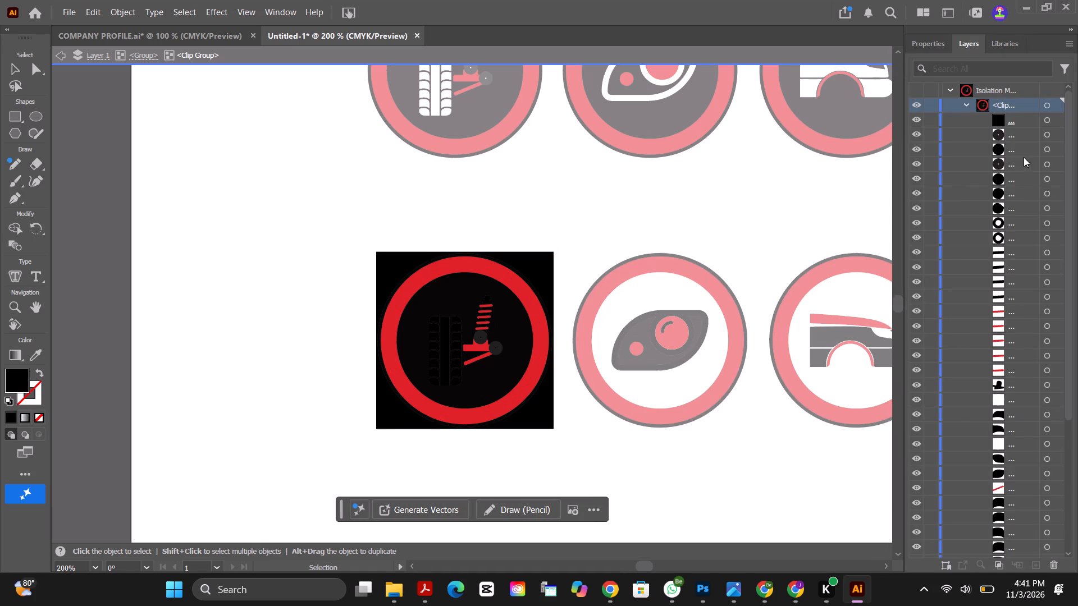
Toggle the visibility of the topmost objects in the tyre-and-suspension clip group to find what forms the black backing, restoring them all.
click(915, 133)
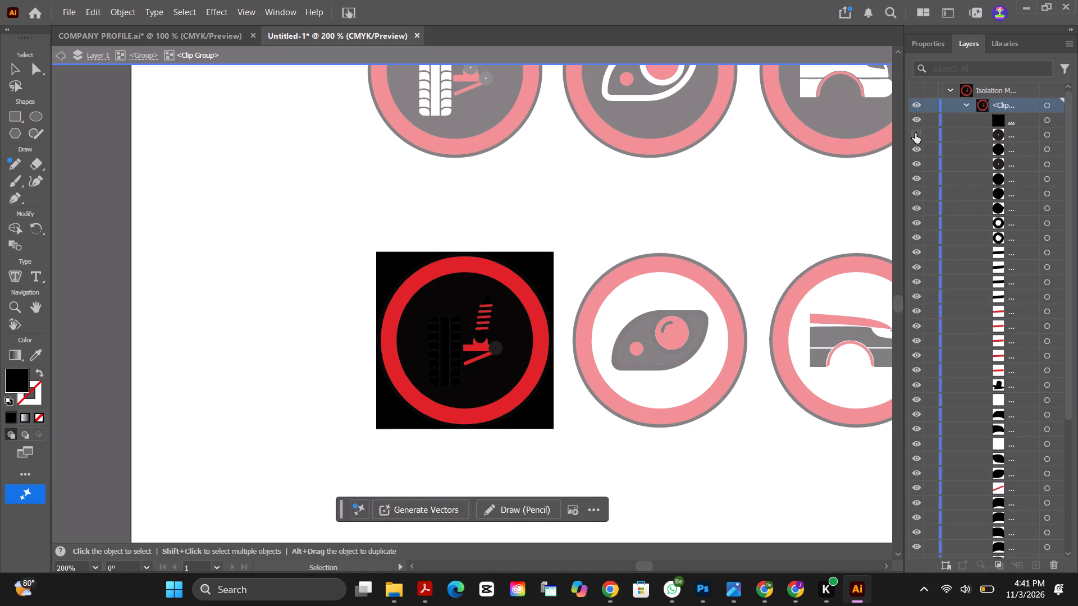
click(915, 133)
drag(1068, 163, 1069, 387)
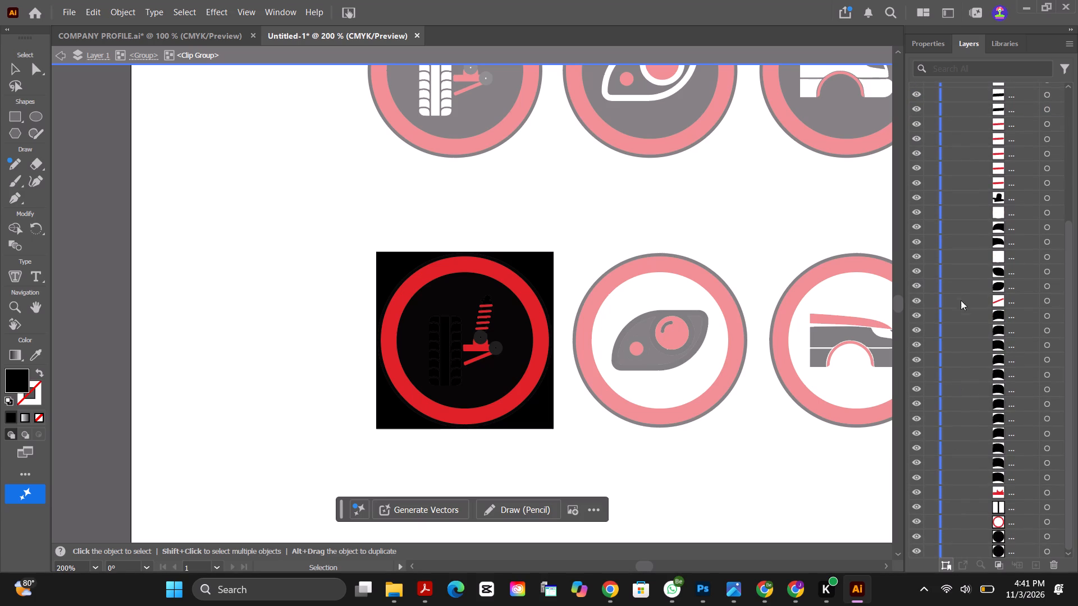
scroll(972, 319, up, 3)
scroll(972, 319, up, 20)
scroll(972, 319, up, 7)
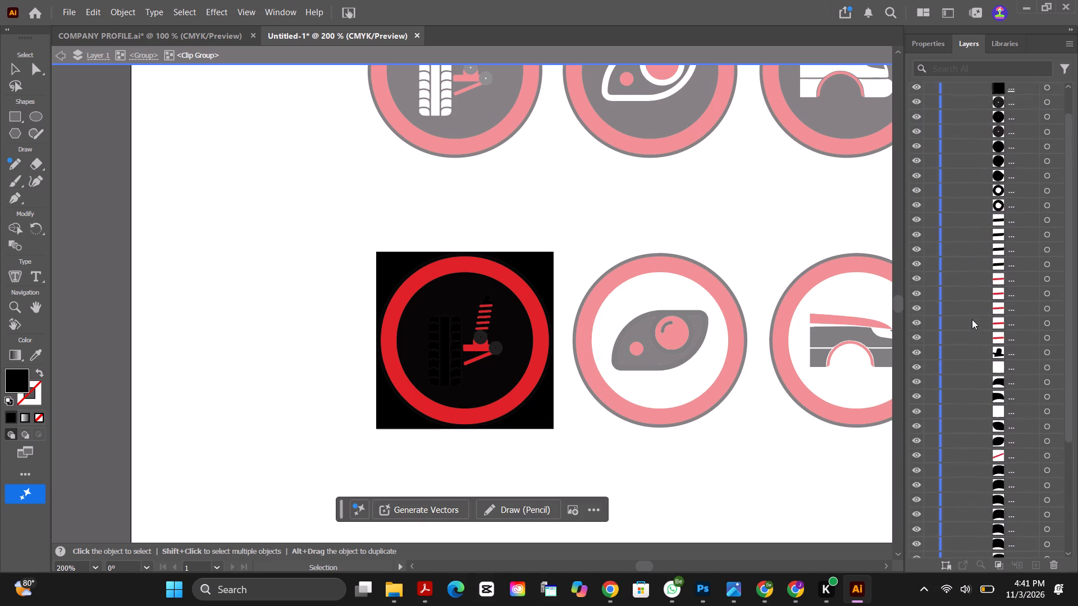
click(913, 187)
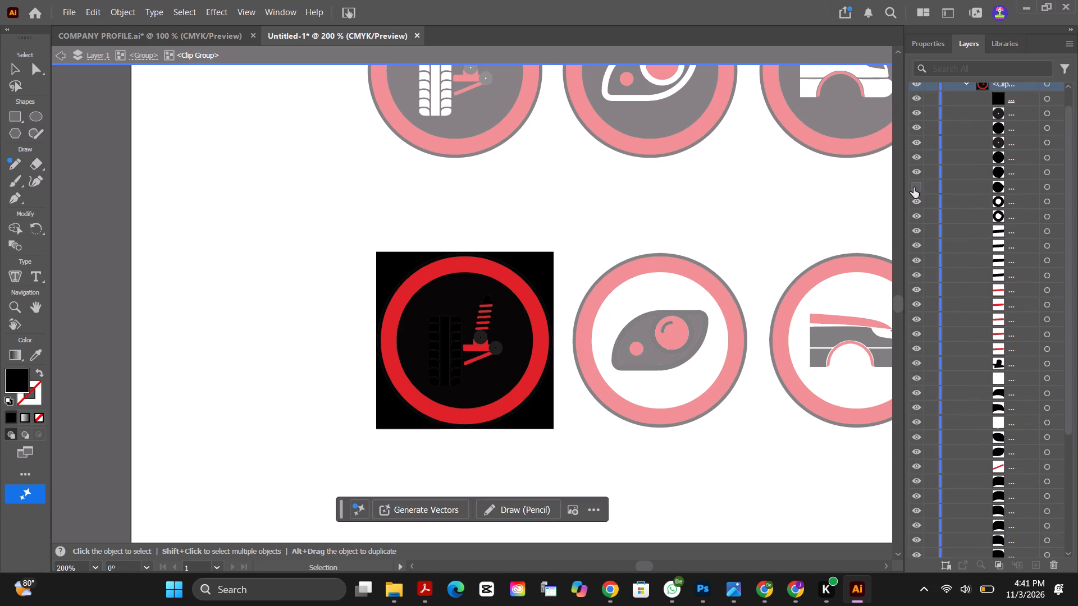
scroll(915, 194, up, 4)
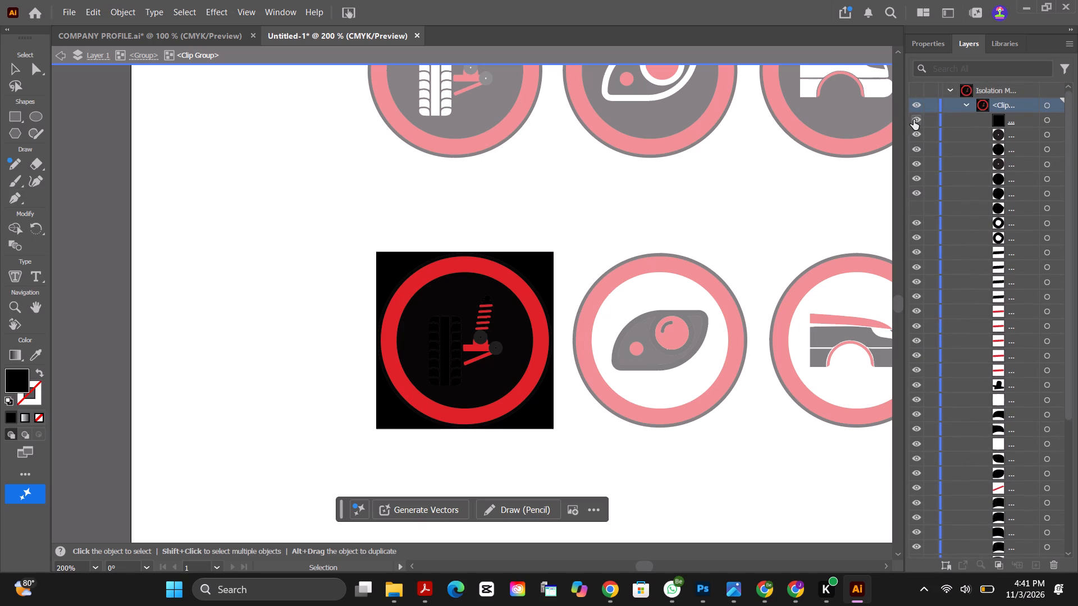
click(916, 118)
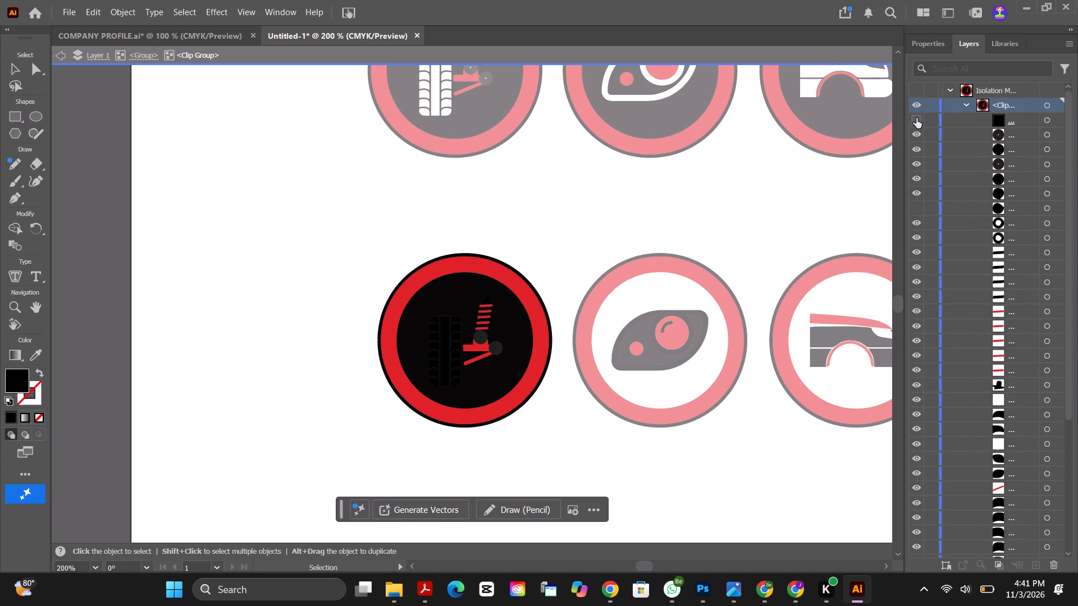
click(917, 181)
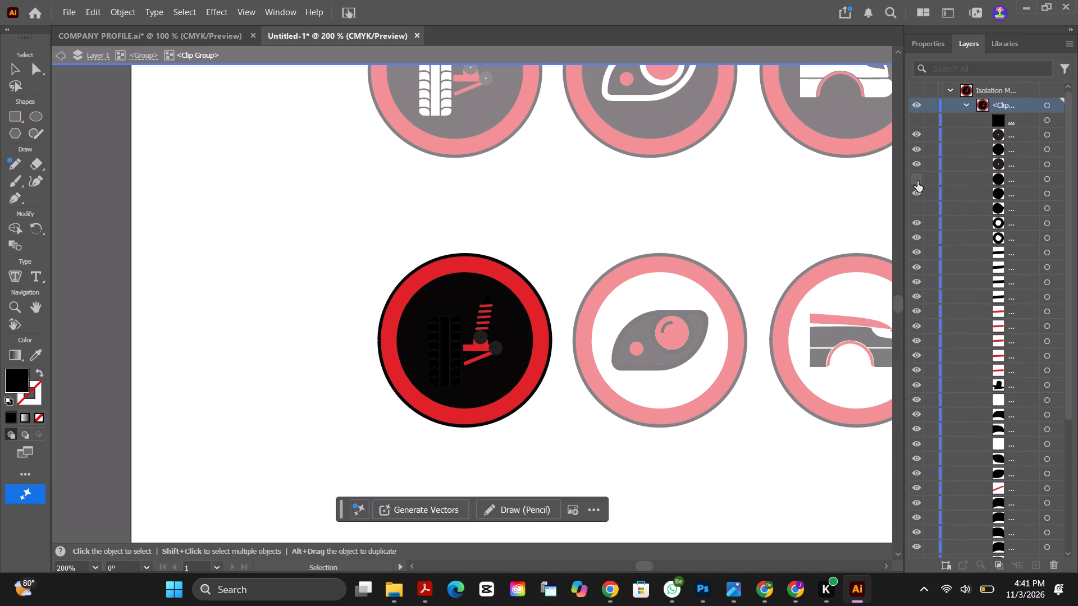
click(917, 181)
click(915, 165)
click(919, 151)
click(918, 135)
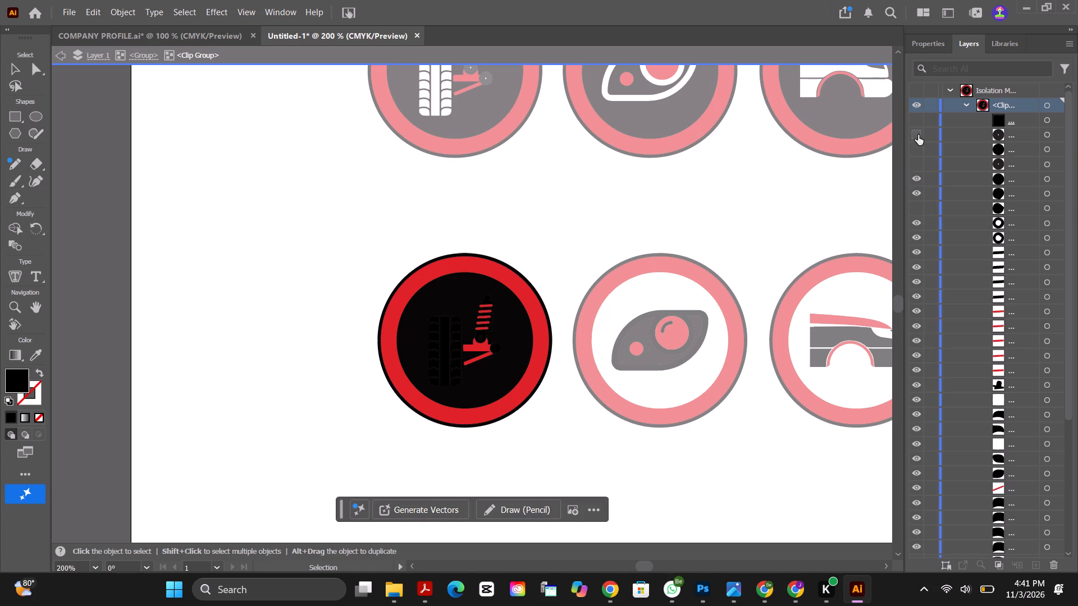
click(913, 182)
click(917, 192)
click(917, 224)
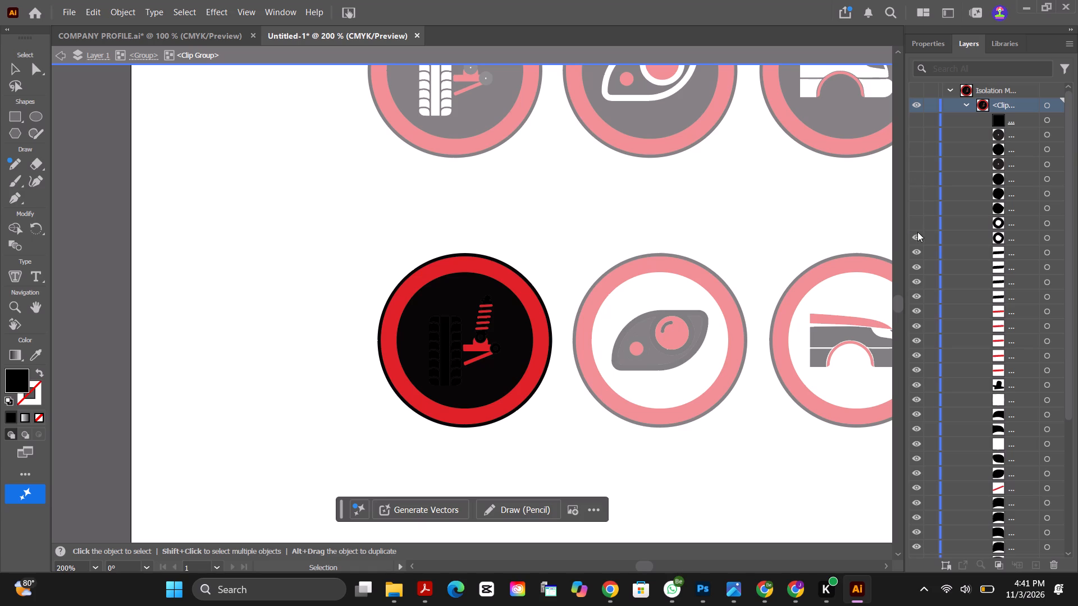
click(917, 238)
drag(917, 238, 919, 118)
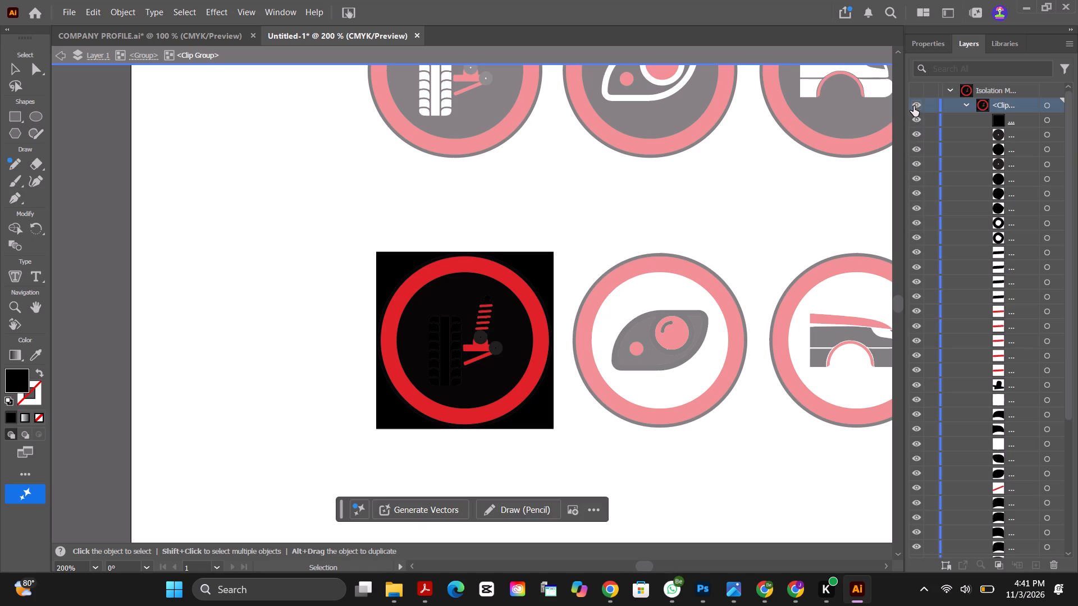
Hide the black-filled square clipping path at the top of the tyre-and-suspension clip group and check the group by toggling its visibility.
click(916, 119)
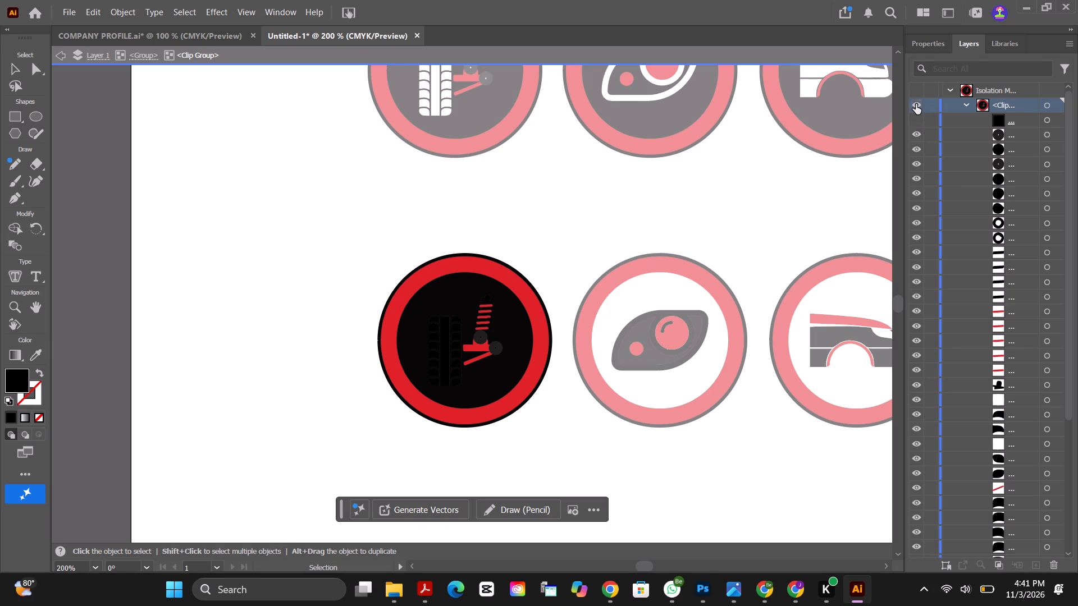
click(916, 104)
click(916, 104)
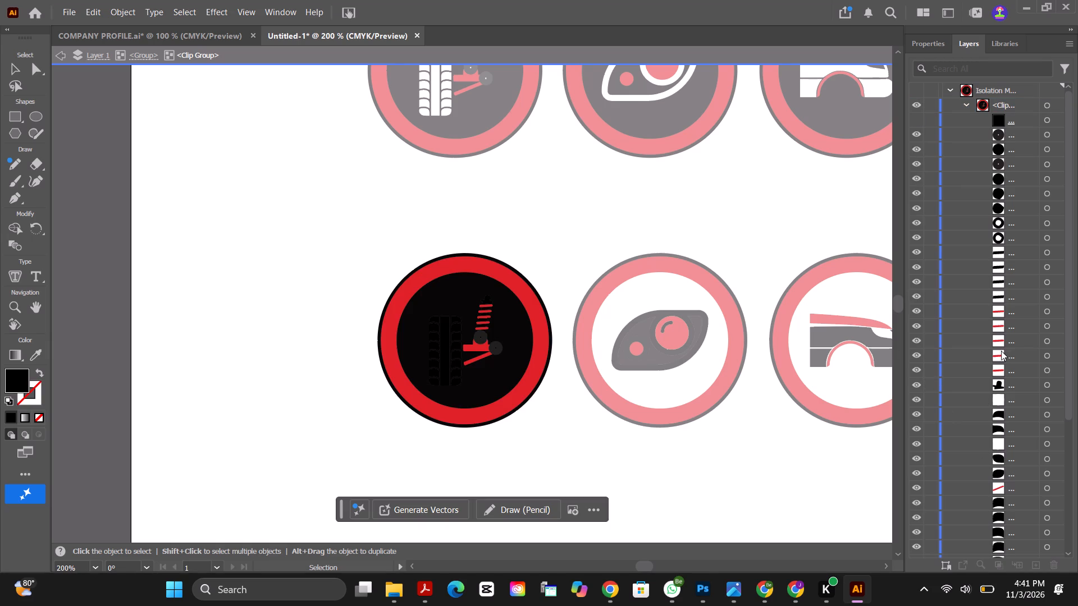
Toggle runs of the clip group's circle and suspension-spring paths off and on to check whether they form the black disc.
drag(916, 386, 915, 132)
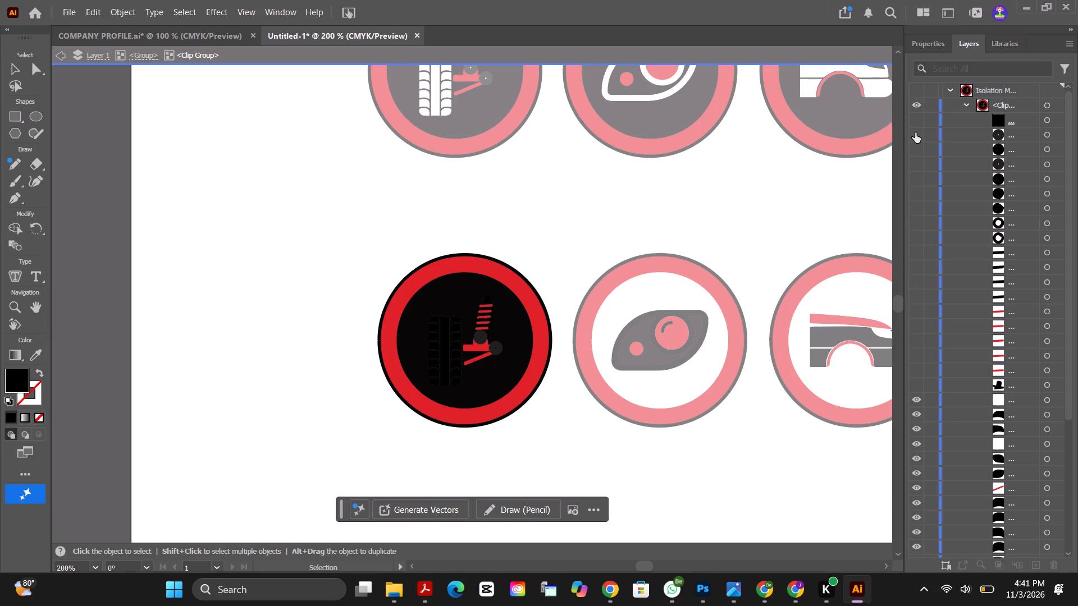
drag(915, 132, 915, 131)
drag(915, 131, 908, 362)
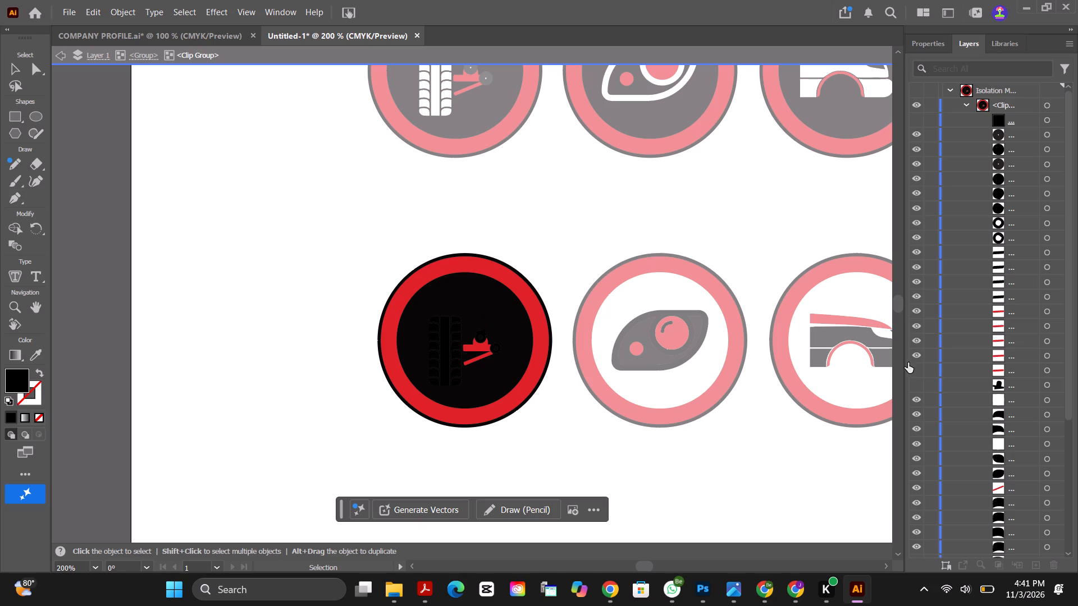
drag(908, 362, 912, 388)
scroll(928, 384, down, 8)
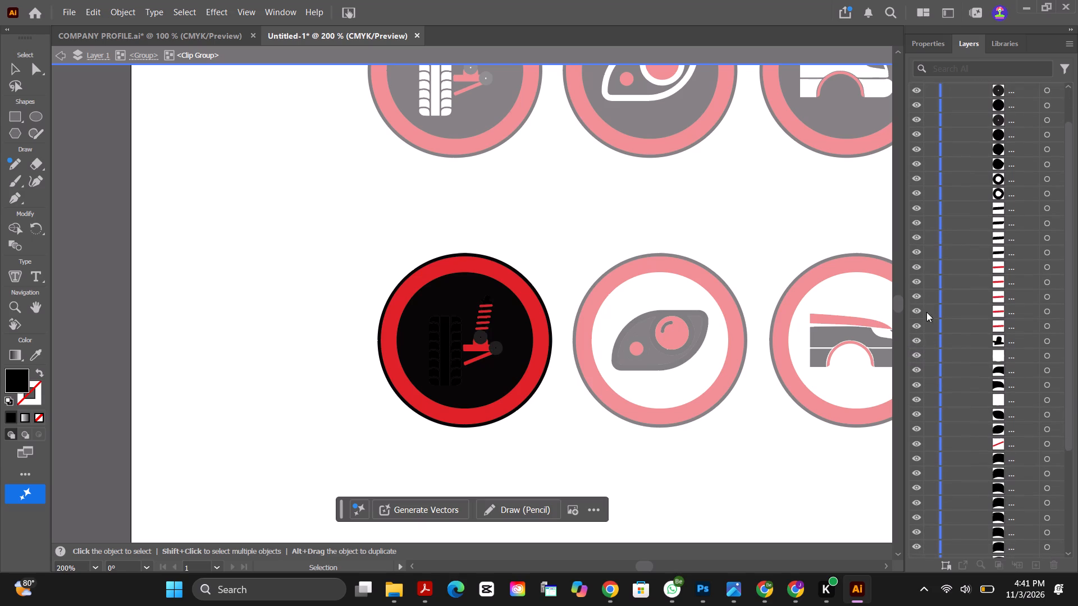
drag(916, 212, 917, 267)
drag(917, 267, 917, 354)
drag(917, 354, 915, 210)
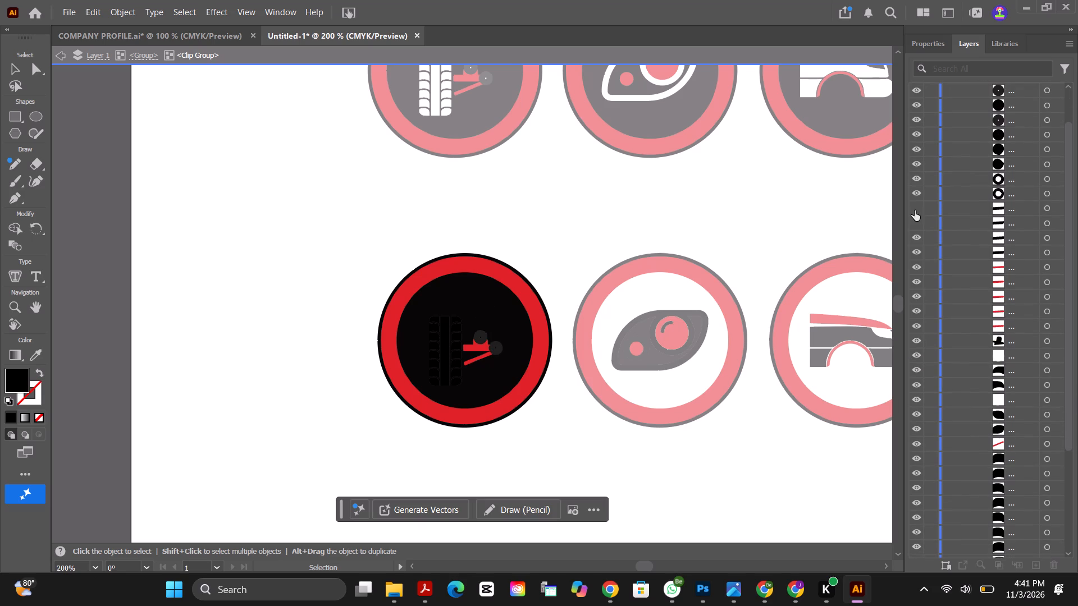
drag(915, 210, 913, 199)
Toggle the tyre tread and suspension arm paths off and on to check whether they form the black disc, restoring them all.
drag(1071, 335, 1074, 389)
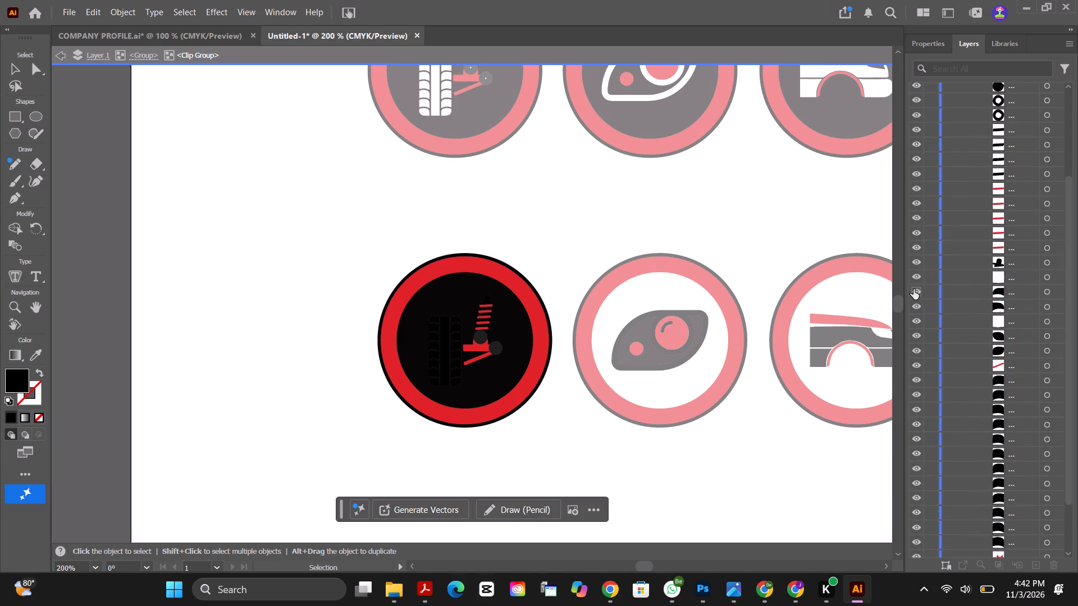
drag(913, 290, 912, 337)
drag(912, 337, 913, 276)
drag(916, 269, 915, 375)
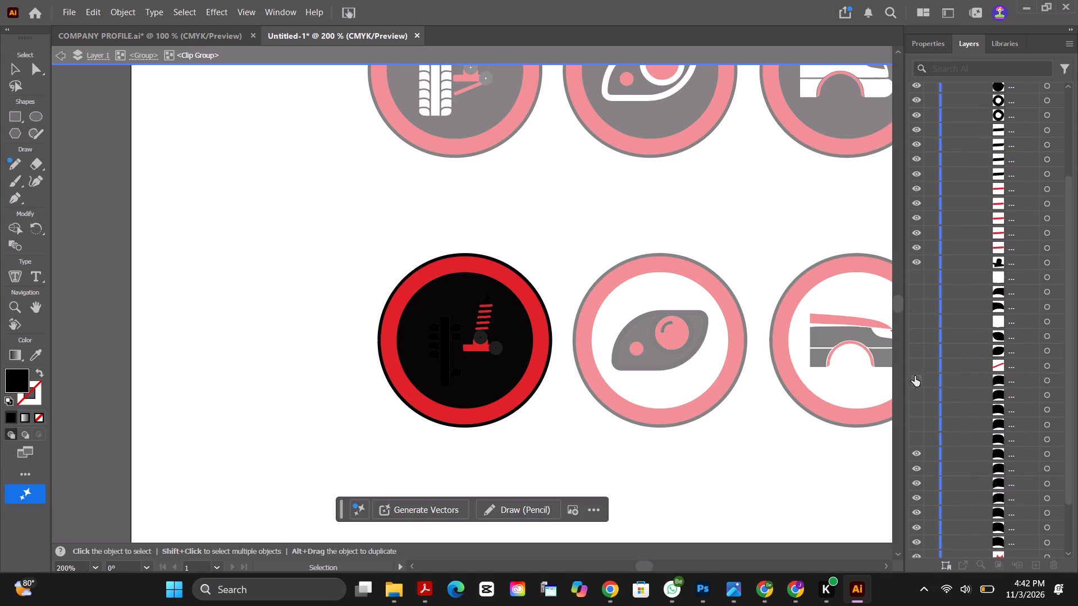
drag(912, 258, 913, 289)
drag(916, 246, 916, 257)
drag(916, 257, 916, 333)
drag(920, 468, 916, 394)
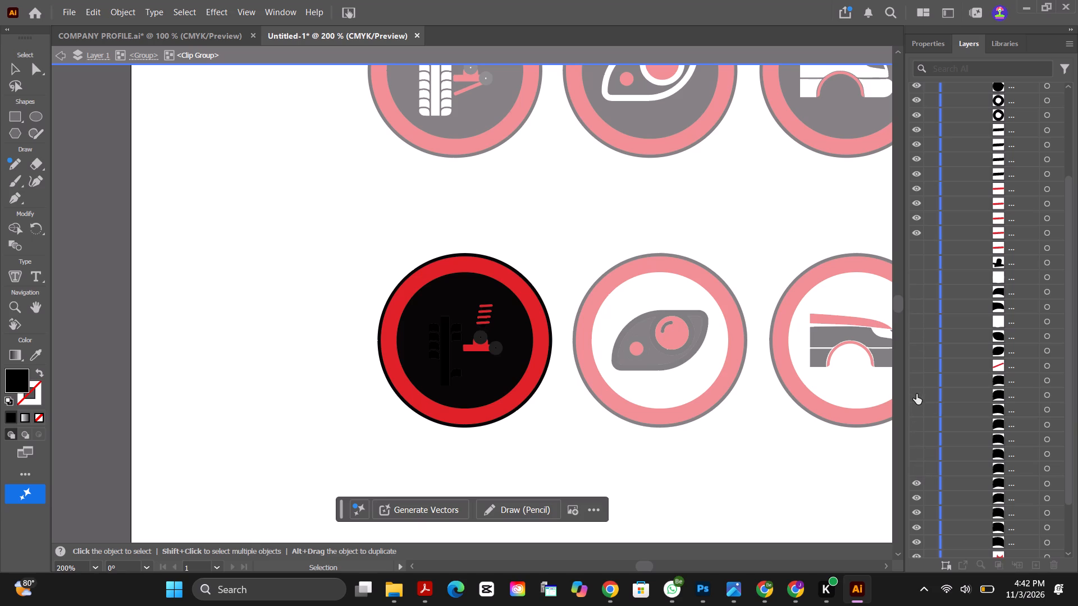
drag(916, 394, 916, 385)
click(913, 400)
click(916, 469)
drag(918, 472, 917, 469)
drag(917, 469, 917, 433)
drag(915, 474, 919, 410)
drag(919, 410, 914, 255)
drag(920, 244, 915, 284)
drag(915, 284, 918, 476)
Hide the inner of the two black background circles at the bottom of the clip group's stack, leaving the lowest one visible.
scroll(957, 418, down, 6)
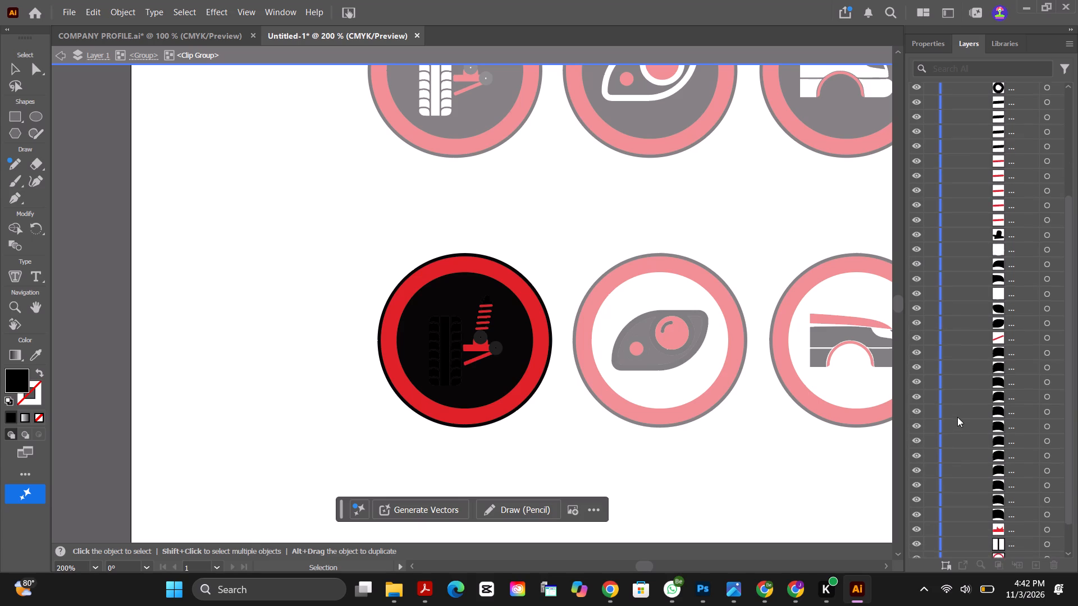
scroll(957, 417, down, 10)
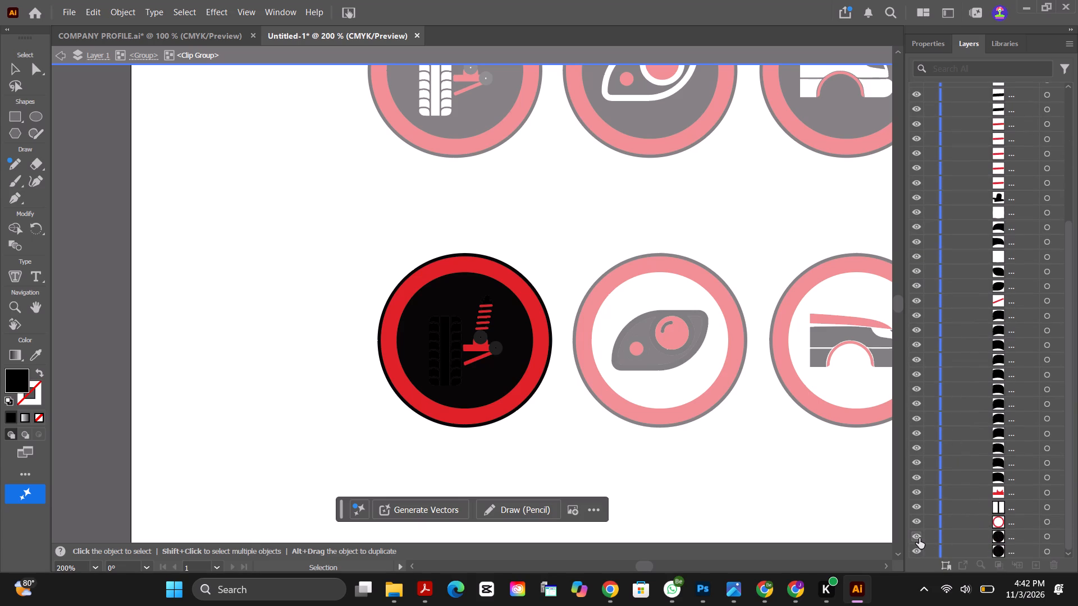
click(919, 538)
click(917, 548)
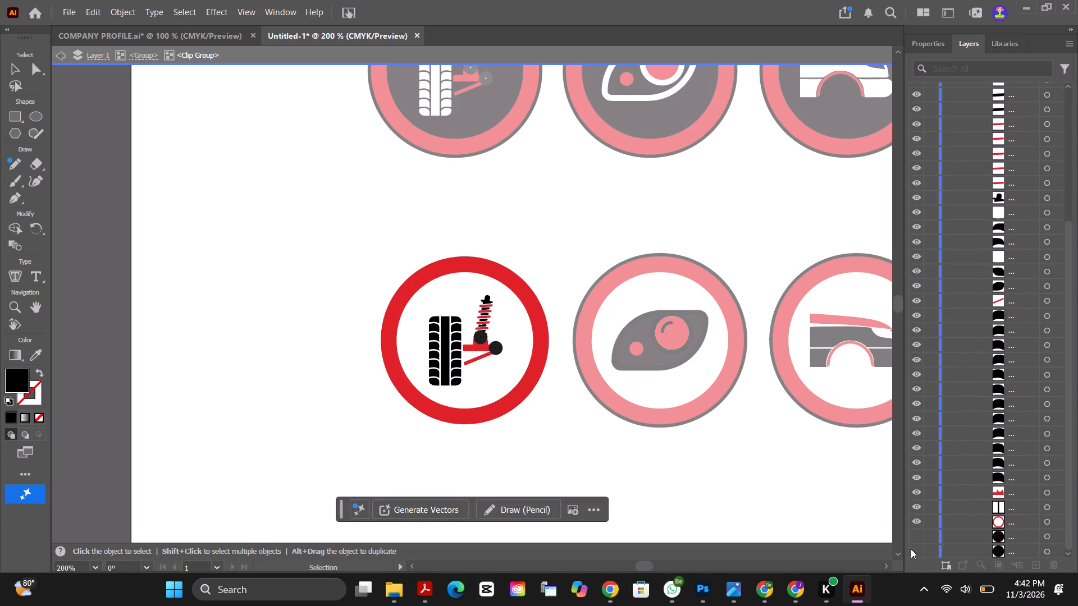
click(911, 550)
click(916, 547)
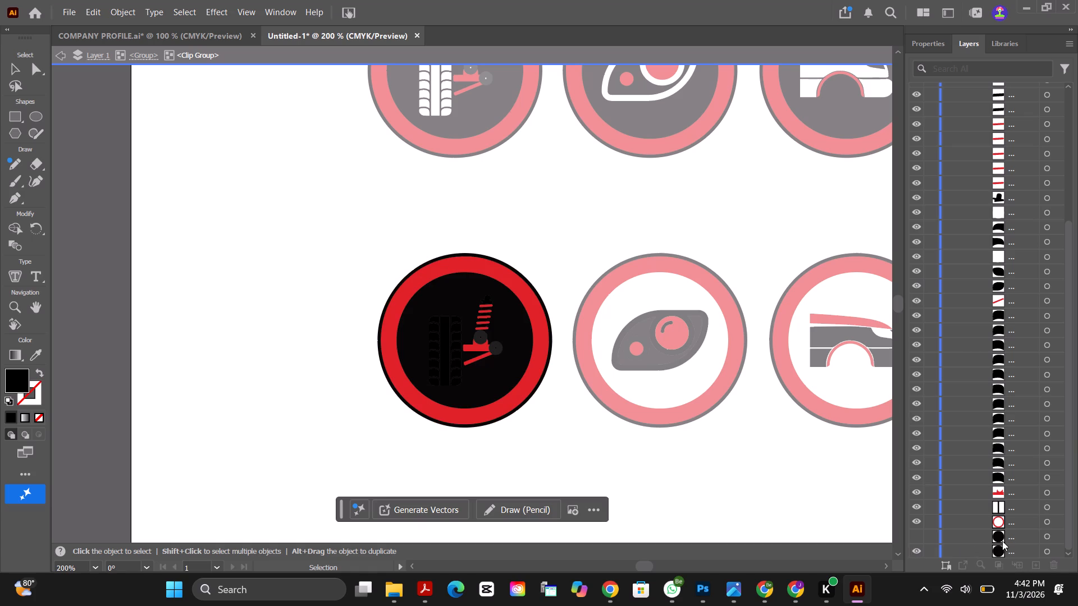
Select the lowest black background circle of the tyre-and-suspension icon and fill it with white.
click(1002, 548)
click(1046, 553)
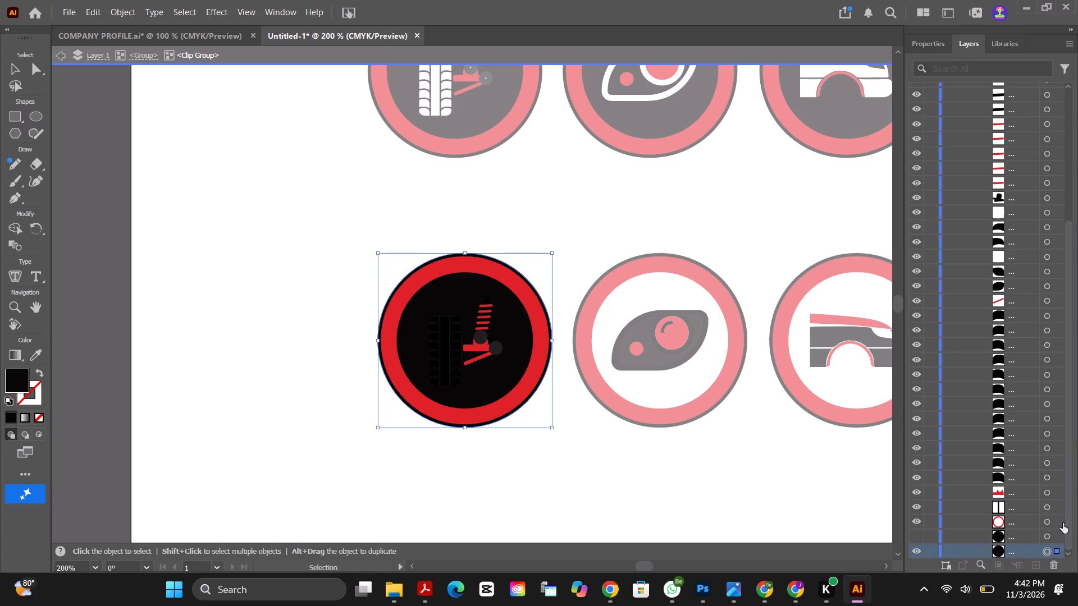
drag(1070, 512, 1063, 542)
click(930, 44)
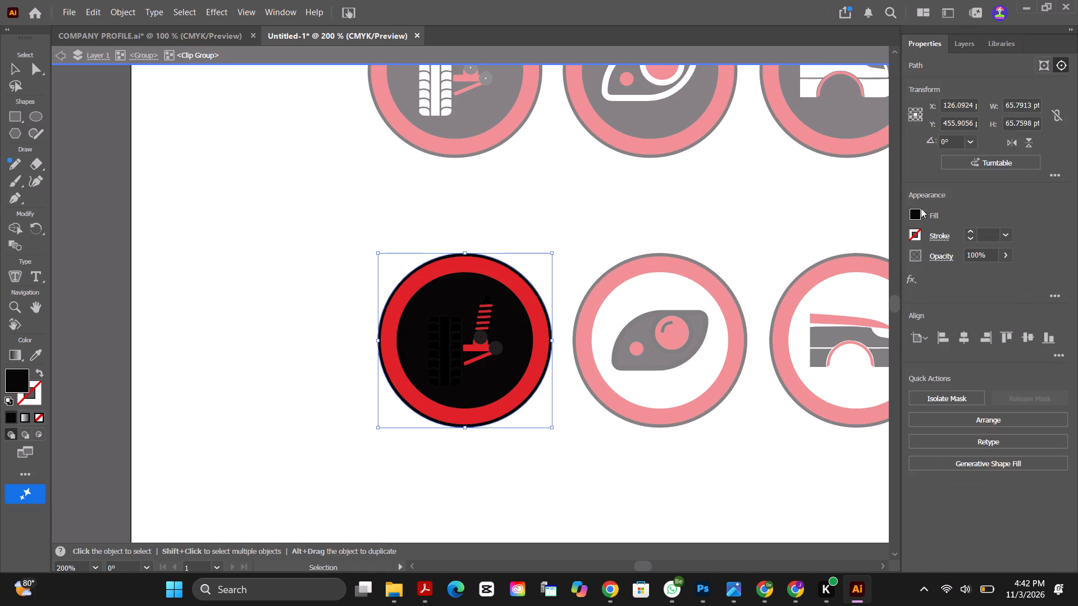
click(919, 209)
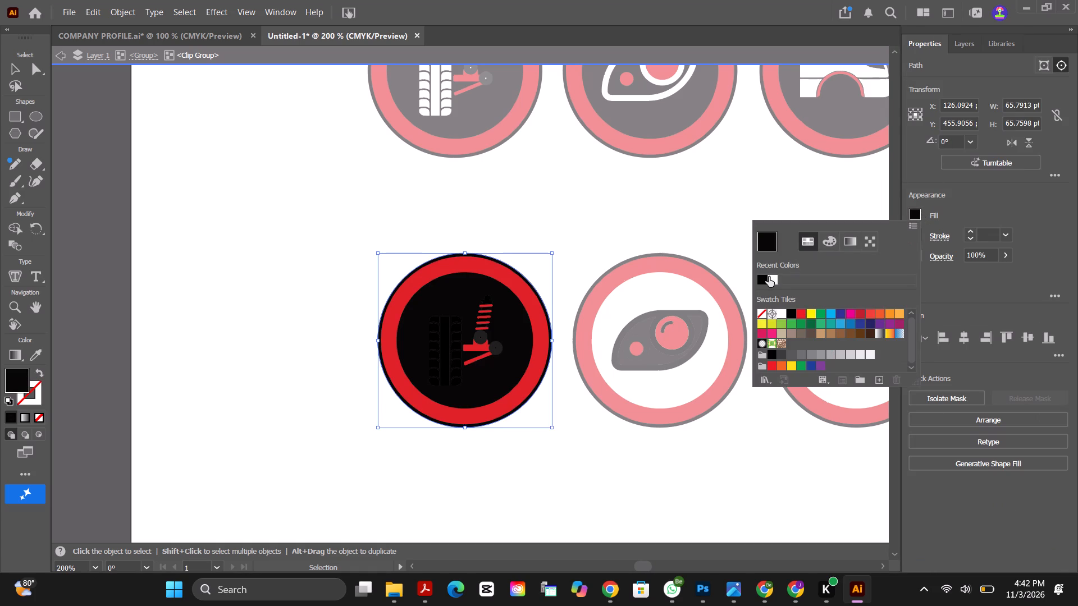
click(772, 283)
click(620, 202)
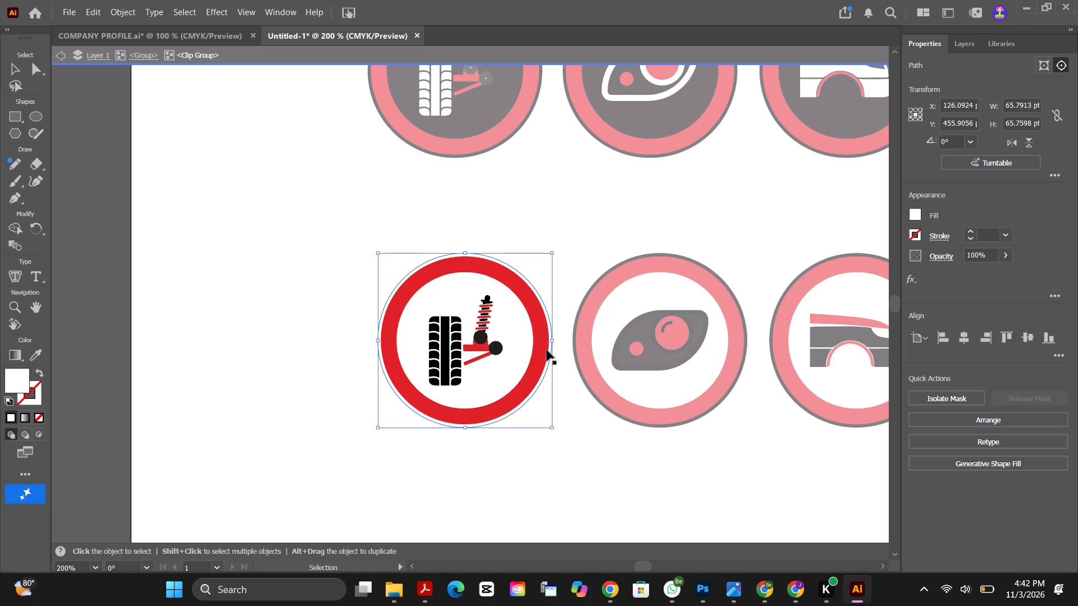
alt+scroll(476, 352, down, 7)
alt+scroll(546, 369, up, 3)
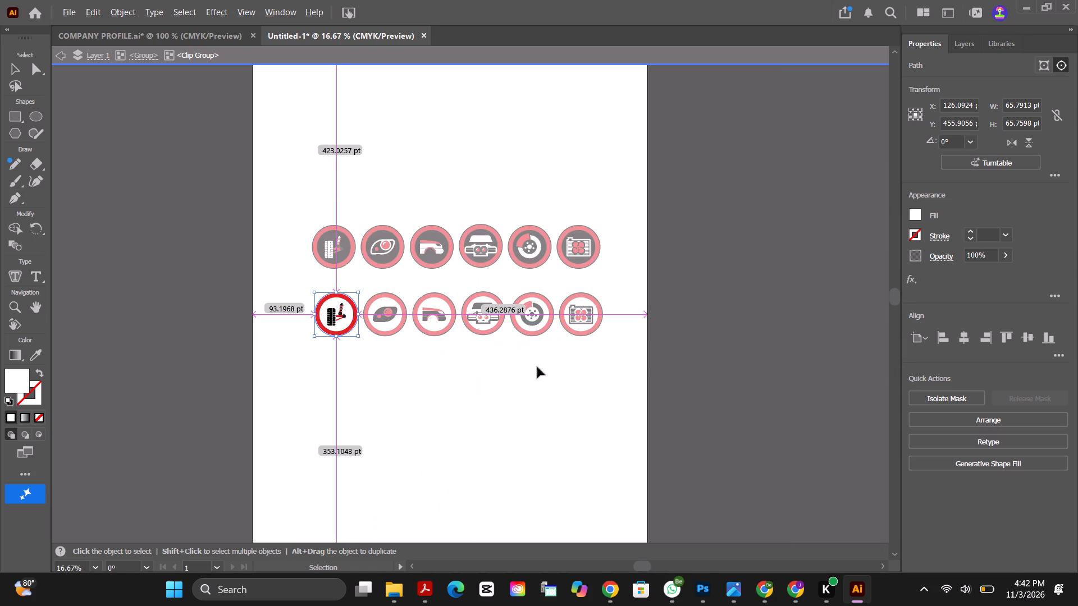
Leave the isolated clip group and transfer the whole lower icon row into Photoshop, onto the black tote mockup in Artboard 1.
click(139, 52)
click(104, 57)
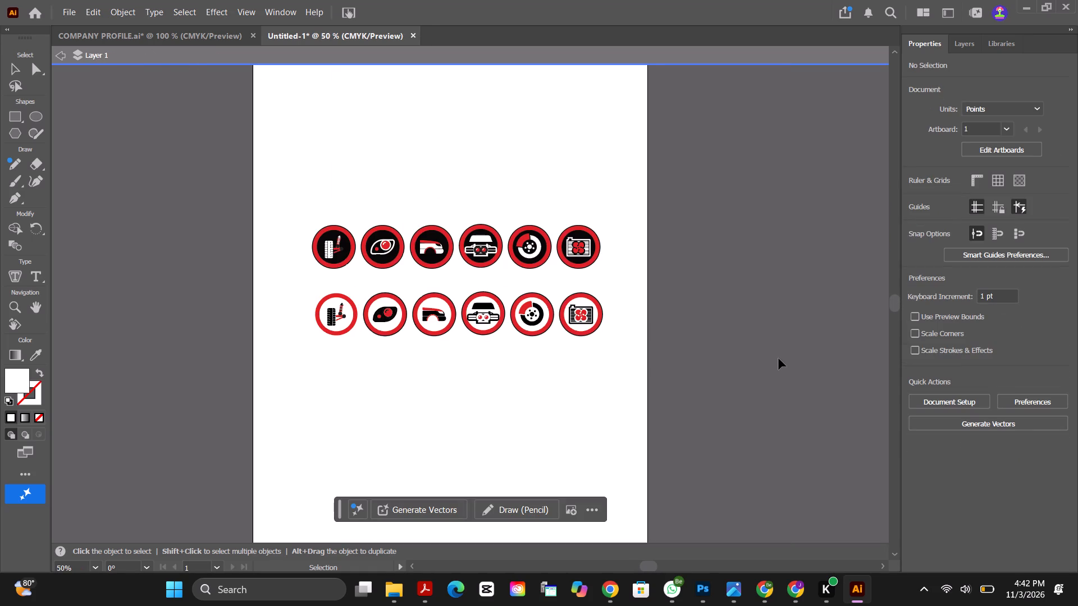
click(779, 359)
drag(704, 342, 252, 276)
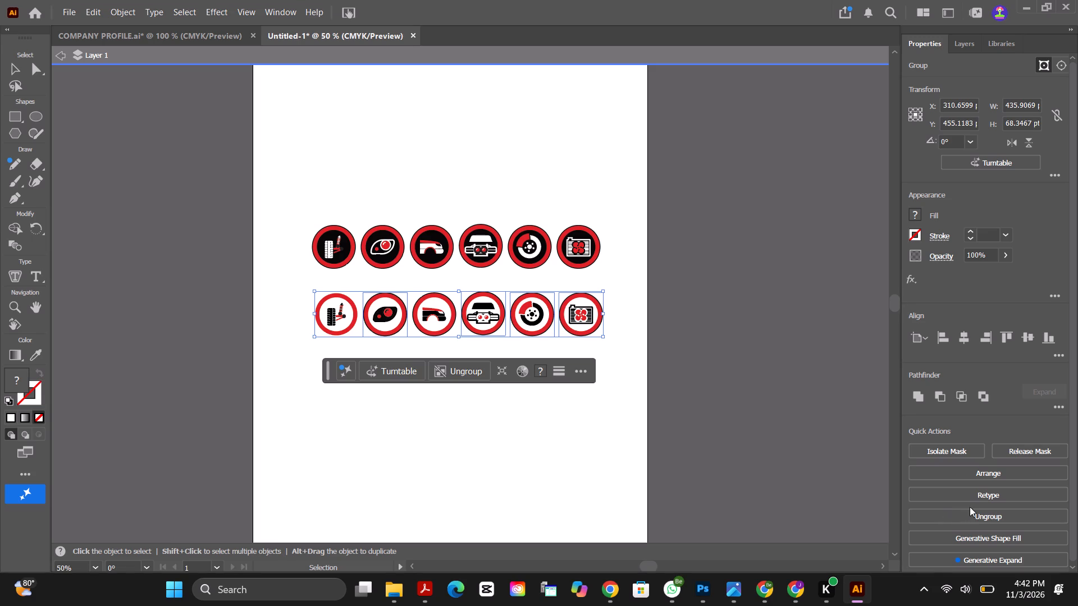
drag(515, 305, 203, 129)
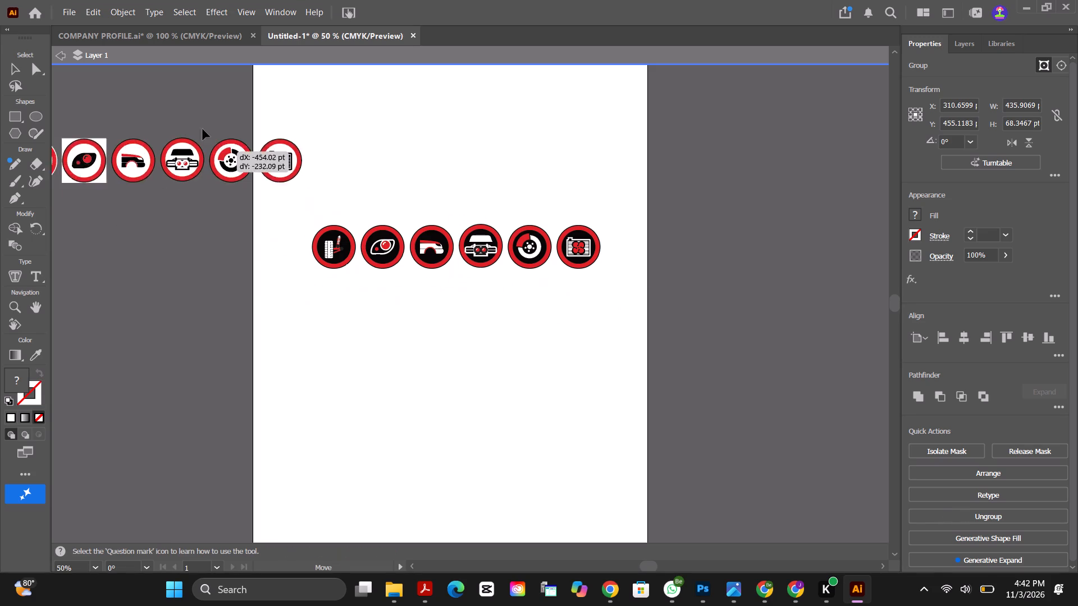
drag(203, 129, 264, 189)
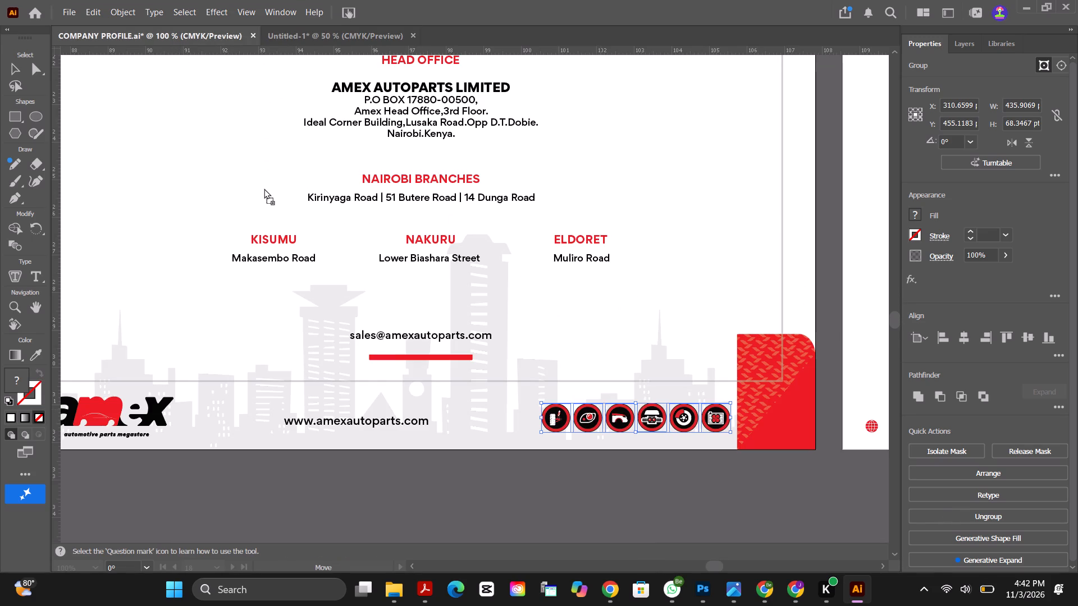
drag(264, 189, 585, 511)
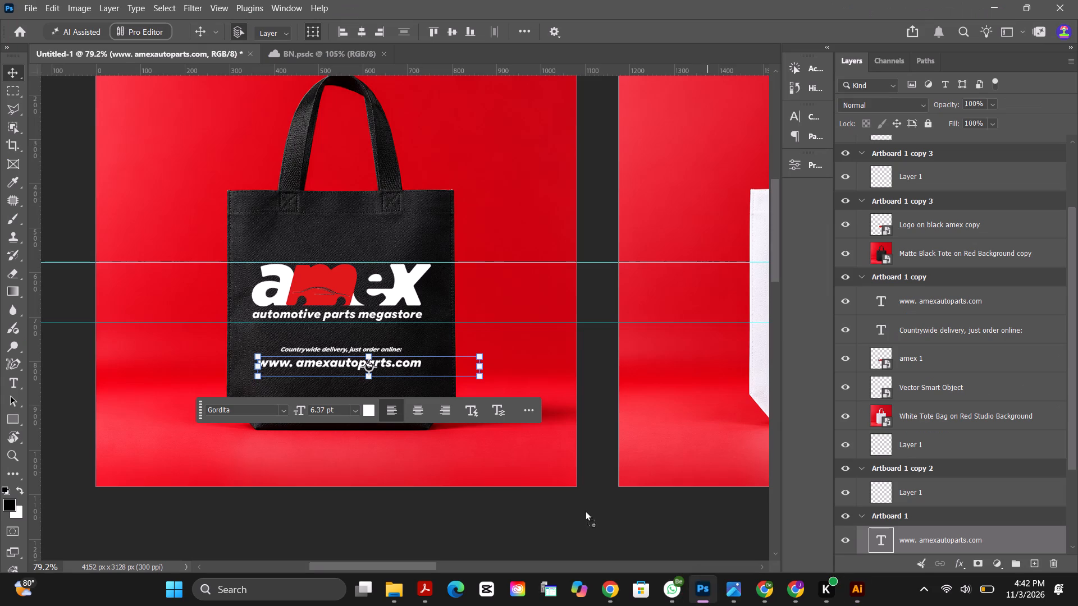
drag(585, 511, 373, 390)
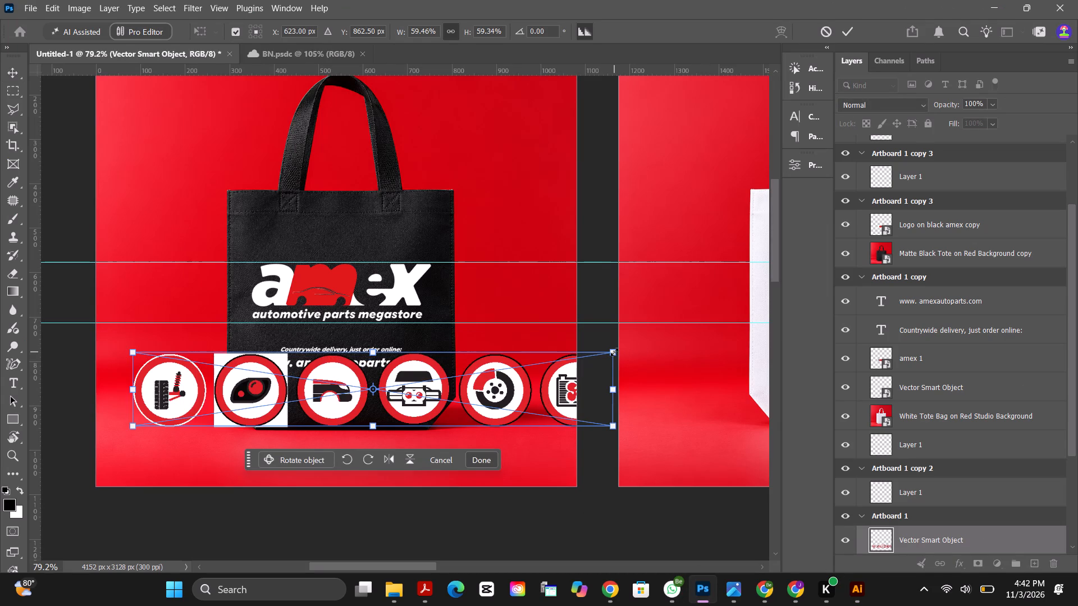
Scale the placed icon row to about 16.77% and position it centred below the web address on the black tote bag.
drag(614, 352, 445, 401)
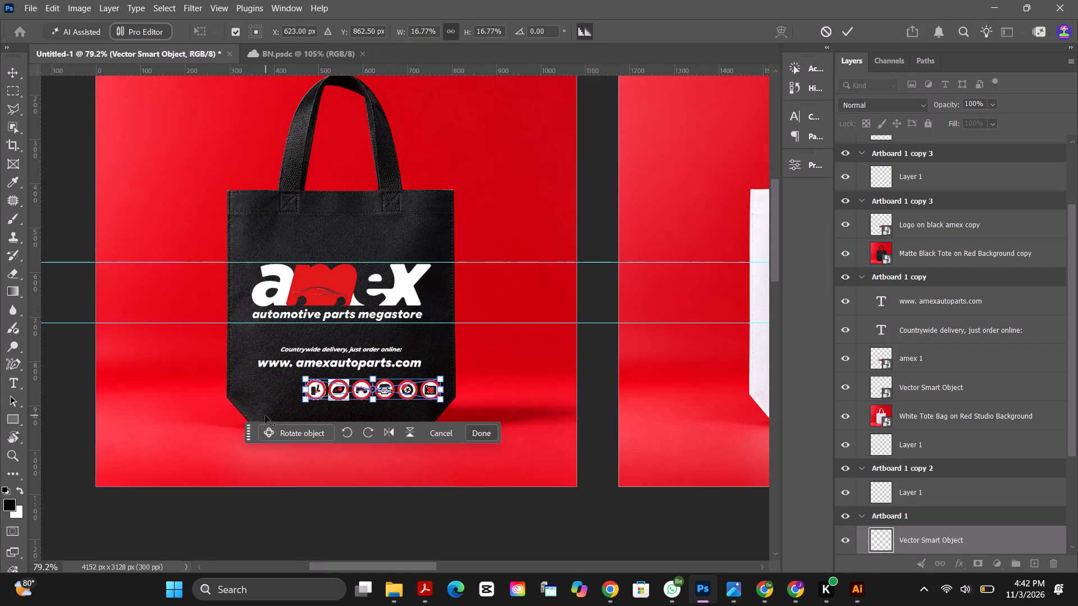
alt+scroll(265, 415, up, 8)
drag(483, 362, 414, 369)
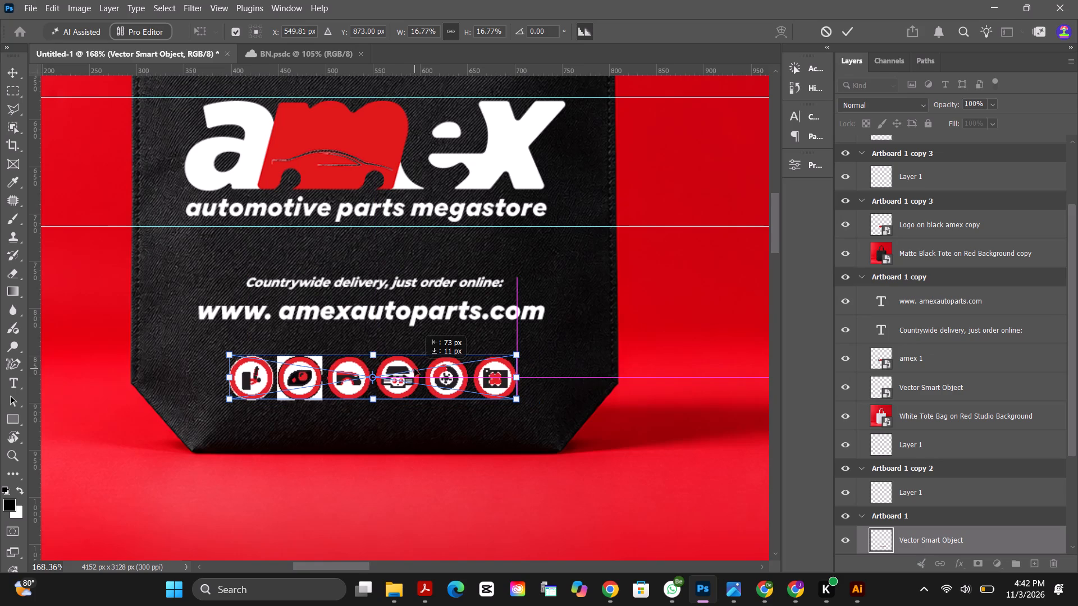
drag(414, 369, 407, 365)
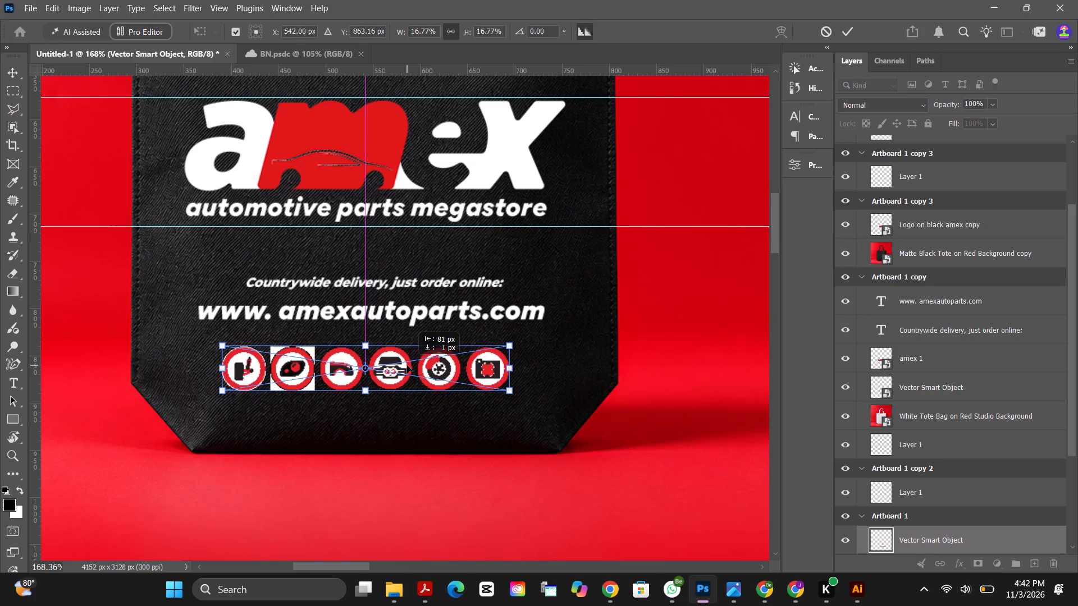
drag(407, 365, 412, 365)
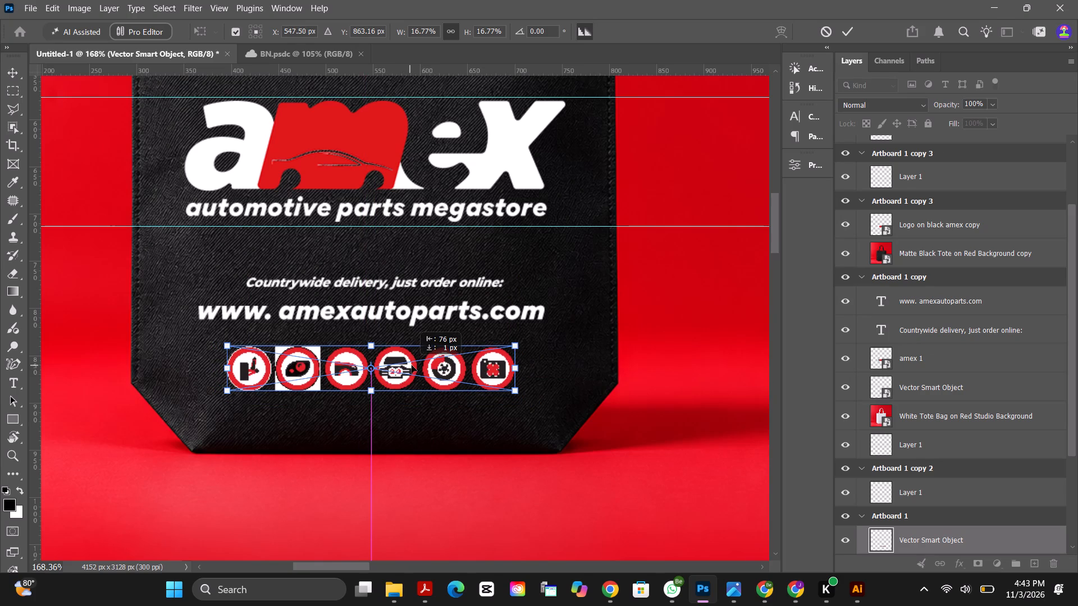
drag(412, 365, 408, 365)
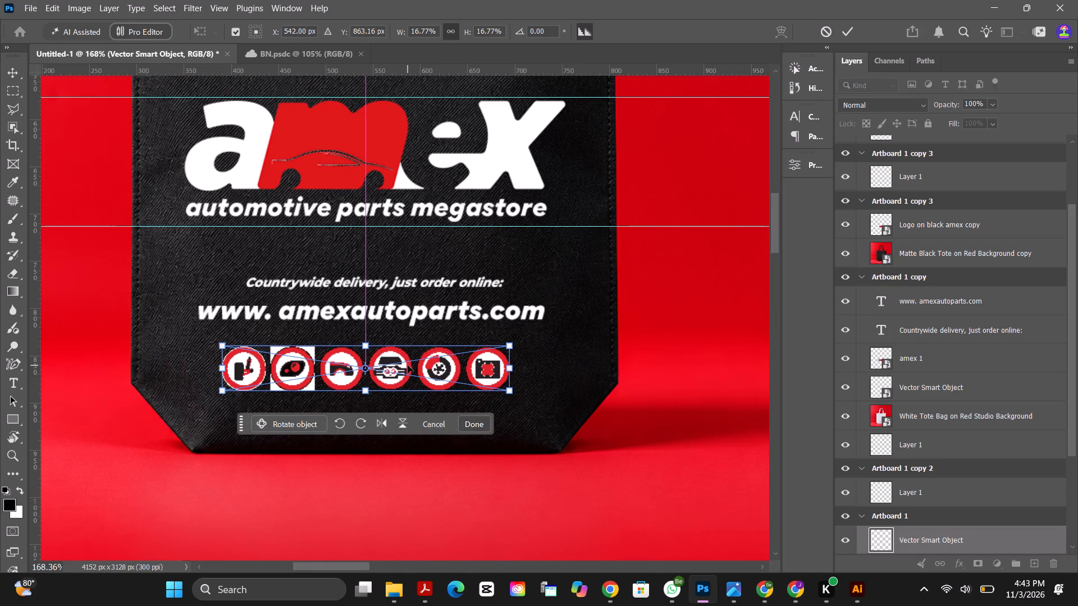
click(850, 27)
click(696, 313)
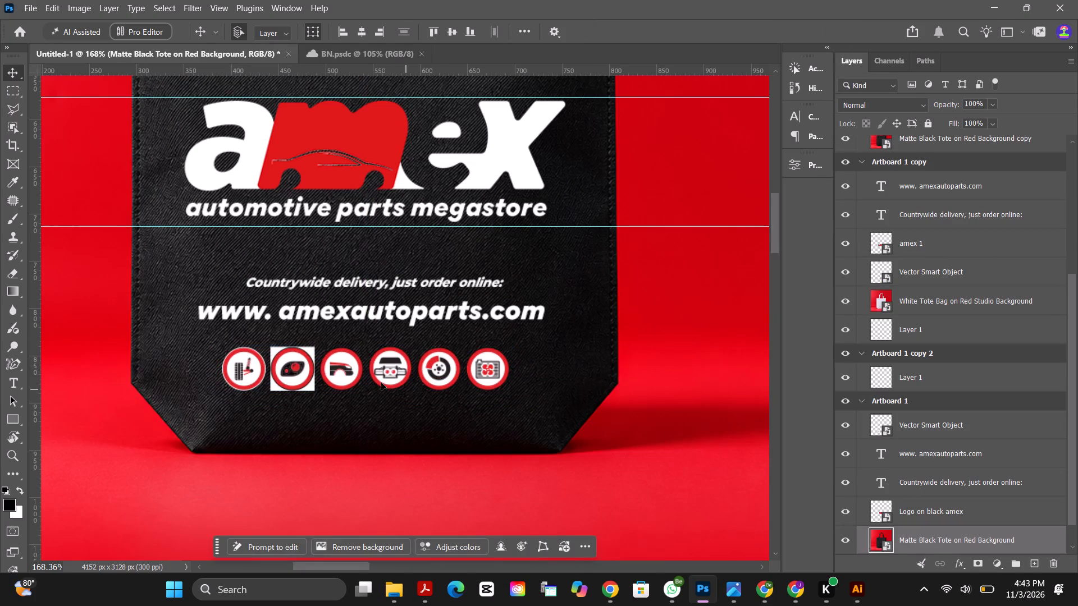
Review the black and white tote mockups across the artboards, comparing their logos and icon rows.
alt+scroll(384, 364, down, 19)
alt+scroll(610, 376, up, 3)
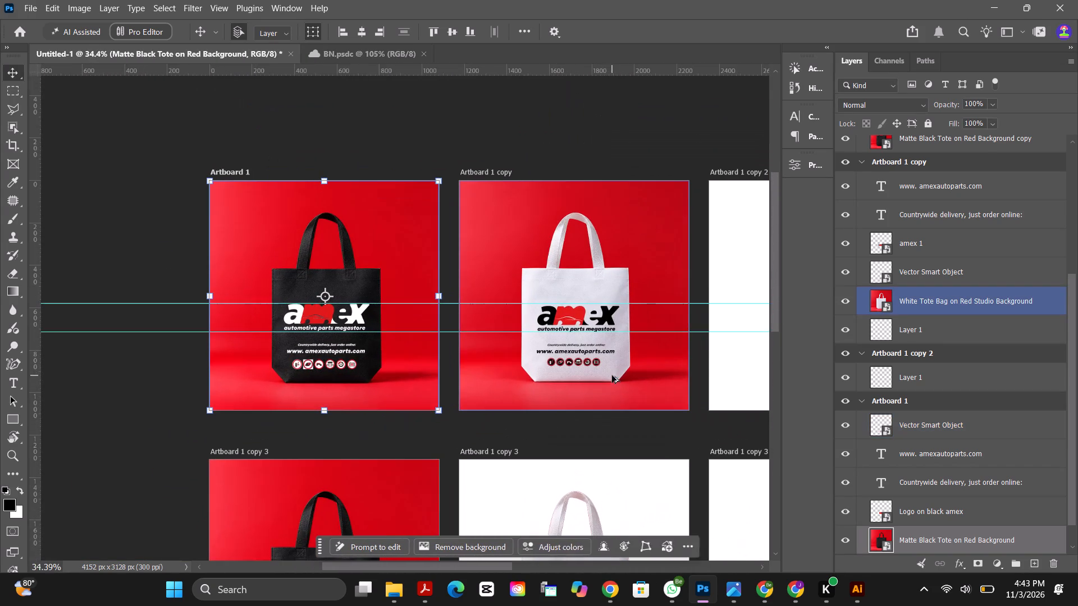
alt+scroll(672, 338, down, 6)
alt+scroll(693, 507, up, 3)
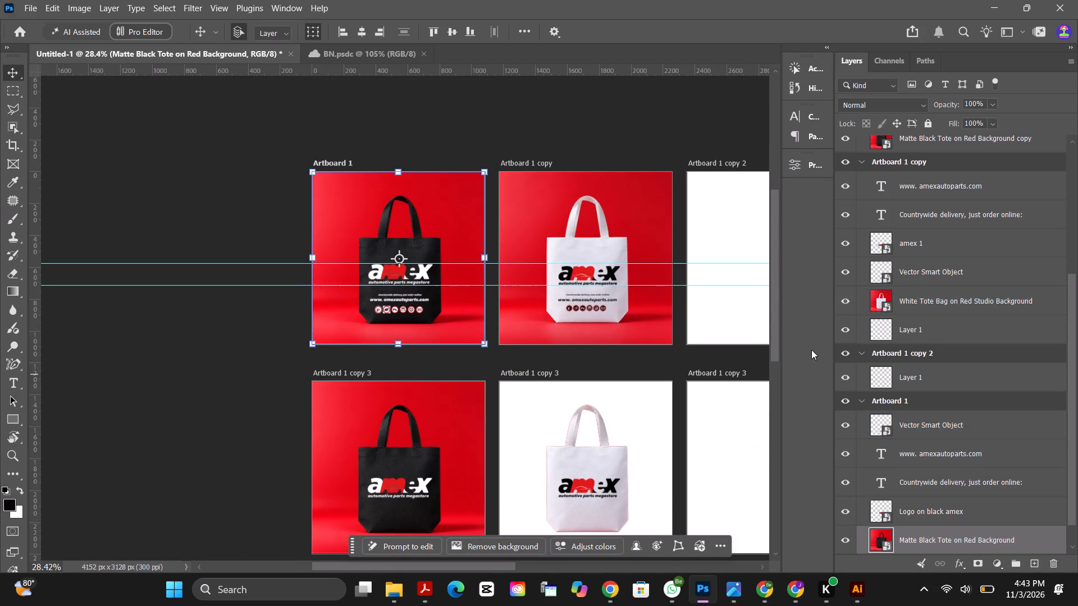
drag(774, 307, 774, 339)
alt+scroll(615, 241, up, 1)
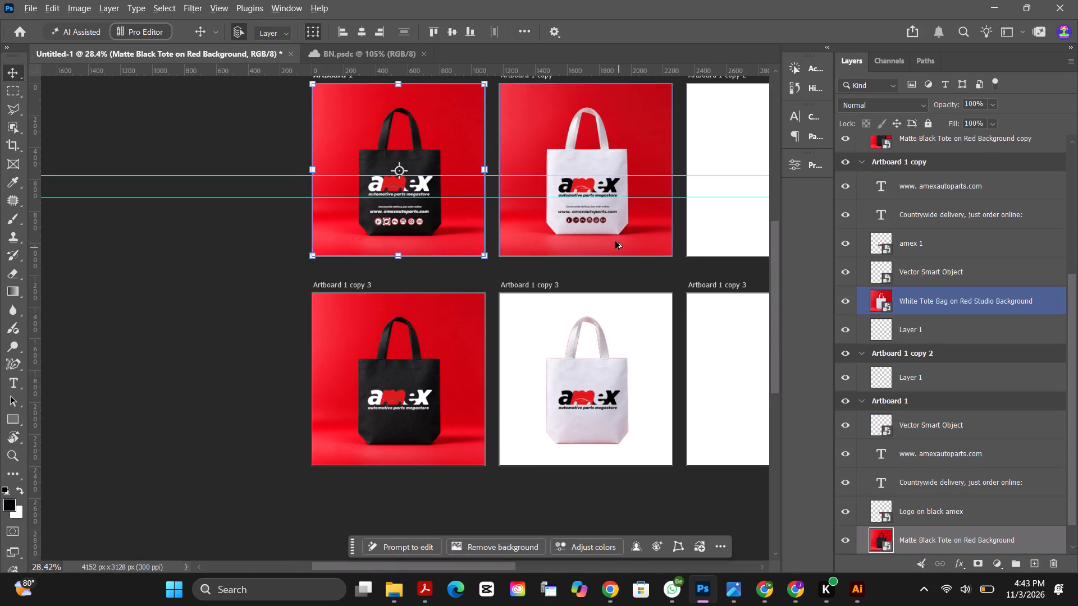
alt+scroll(615, 241, up, 1)
Switch to Illustrator and copy the "It's not about the PIECES but how they work TOGETHER" slogan from Artboard 5 of COMPANY PROFILE.ai.
click(858, 584)
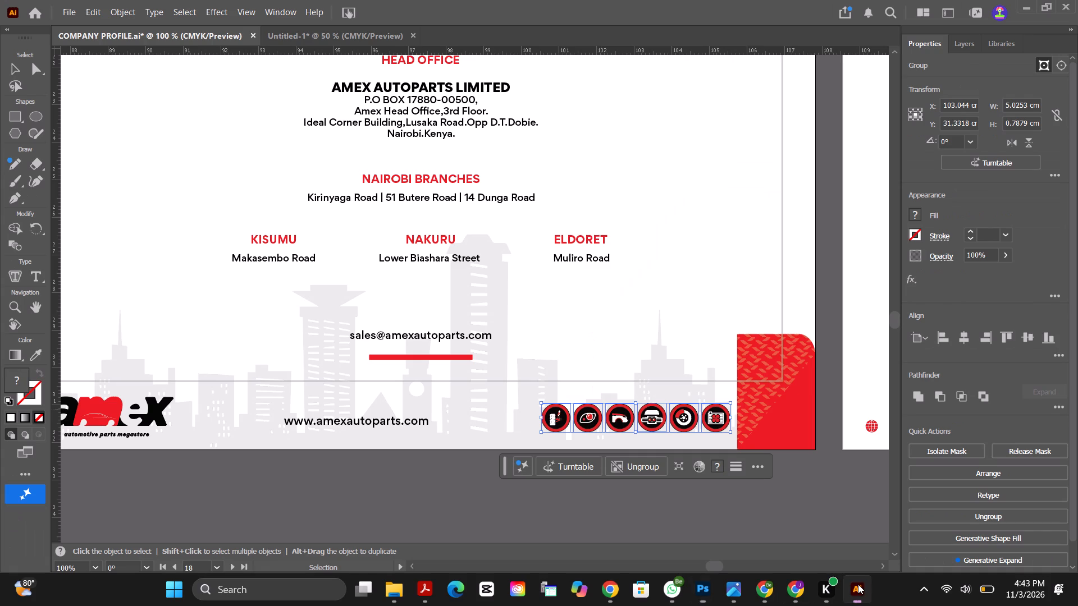
alt+scroll(621, 317, down, 8)
alt+scroll(683, 234, up, 3)
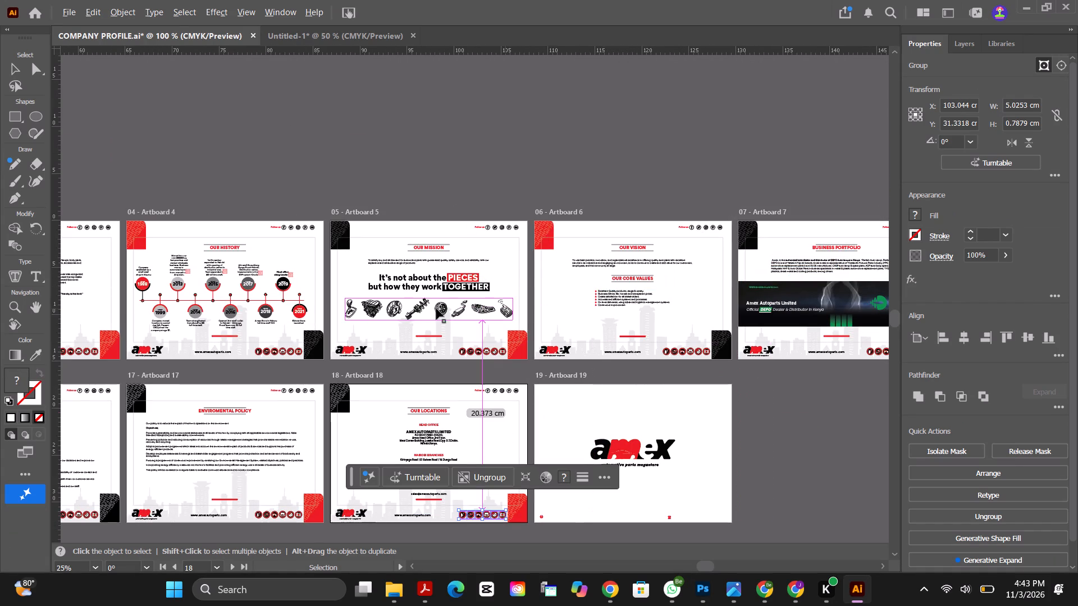
alt+scroll(435, 277, up, 1)
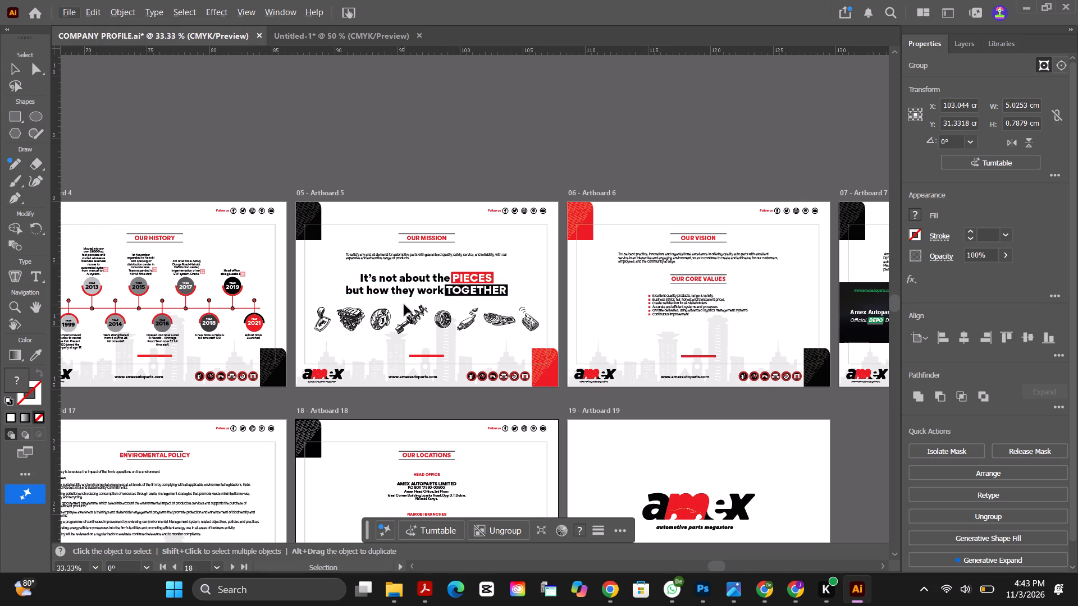
click(411, 282)
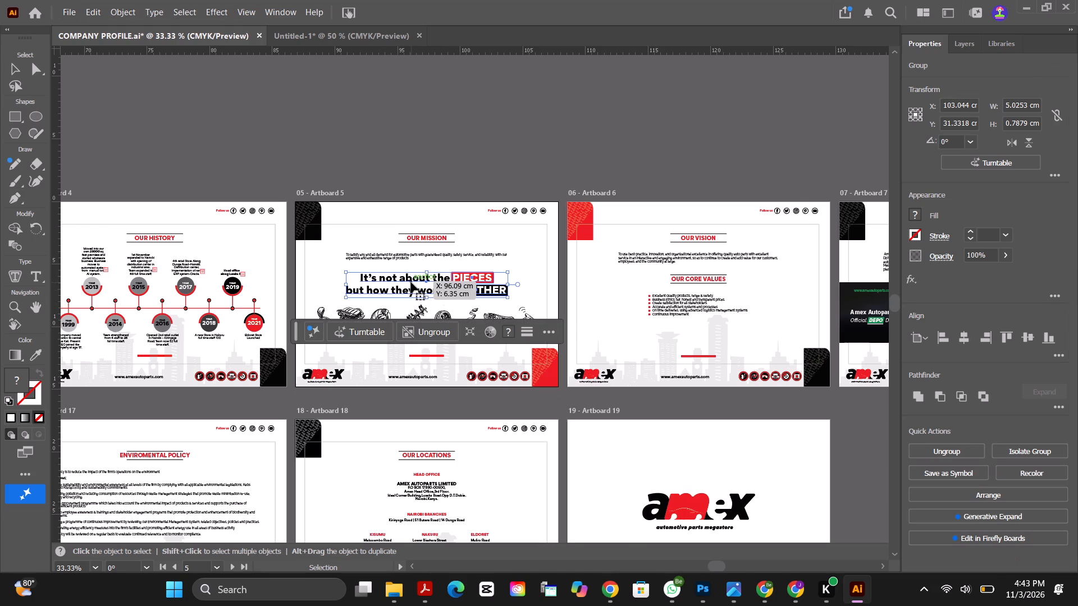
key(ctrl+c)
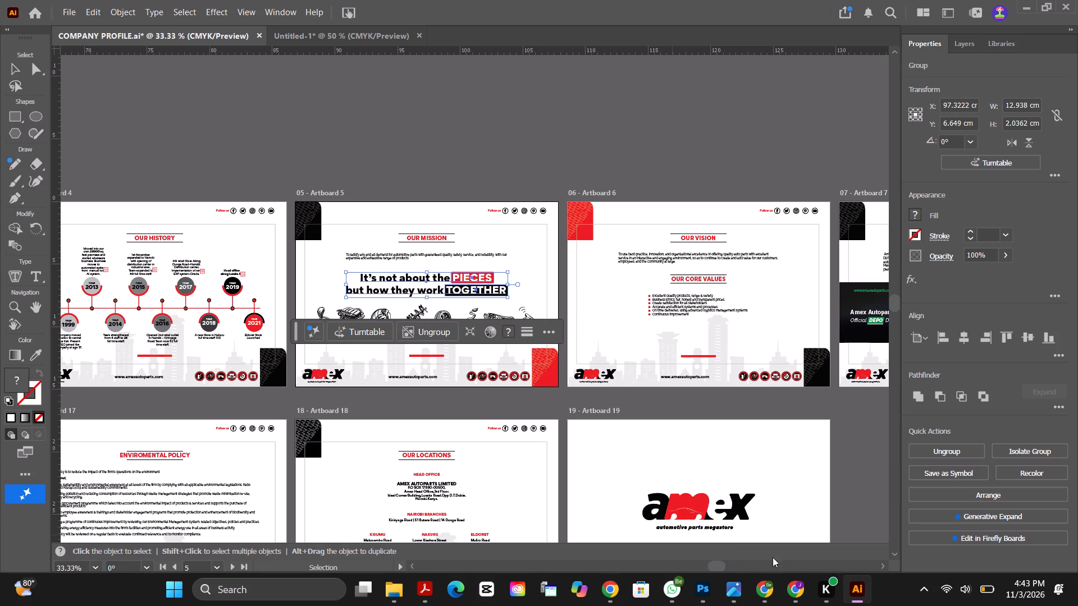
Switch back to Photoshop and paste the copied slogan as a new layer in the tote mockup document.
scroll(559, 473, down, 3)
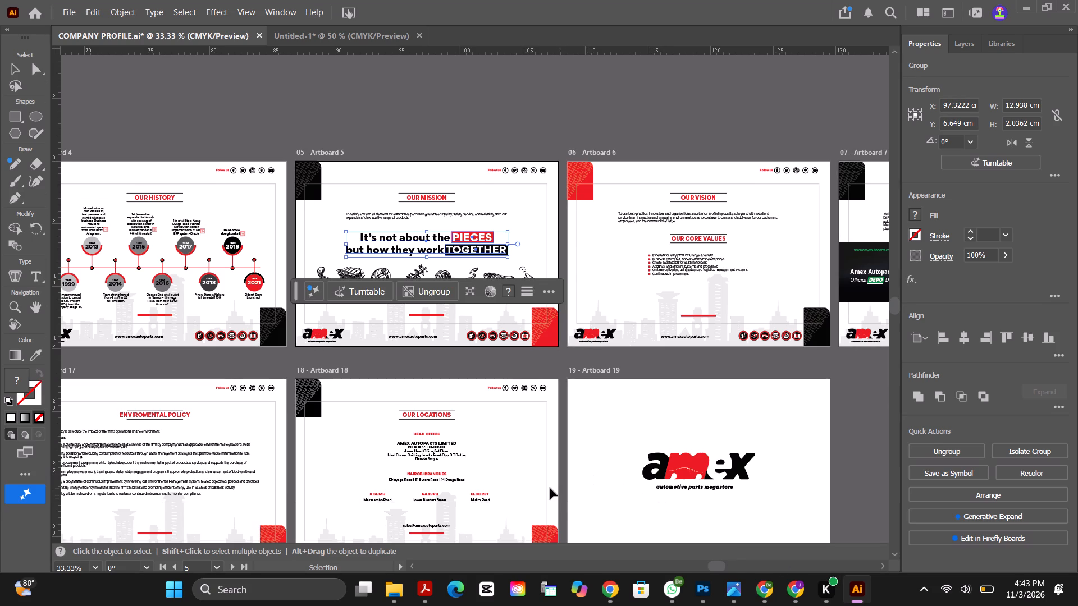
click(703, 592)
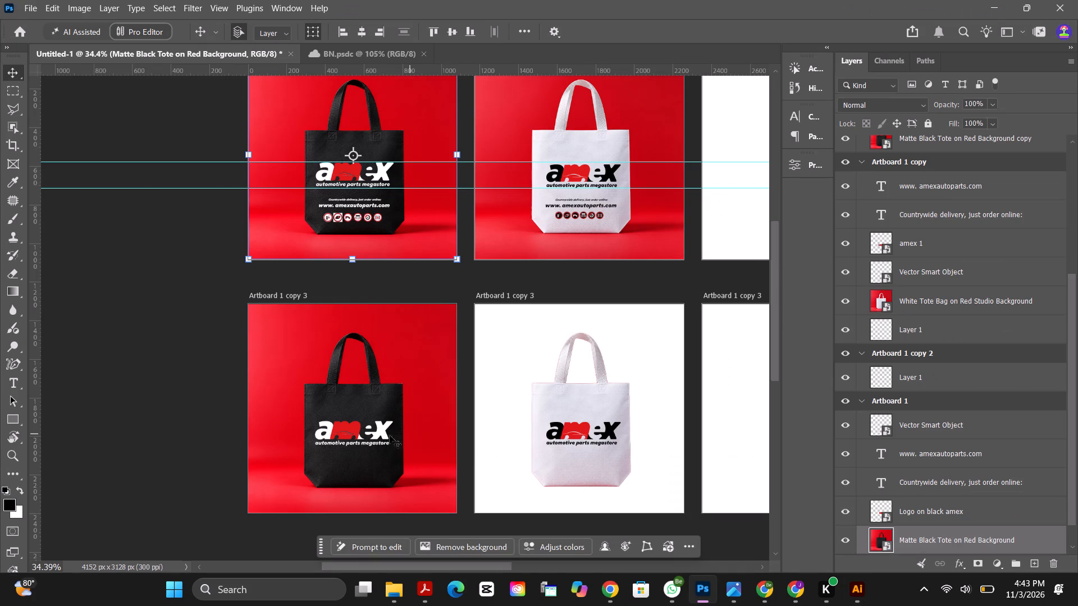
alt+scroll(622, 481, up, 4)
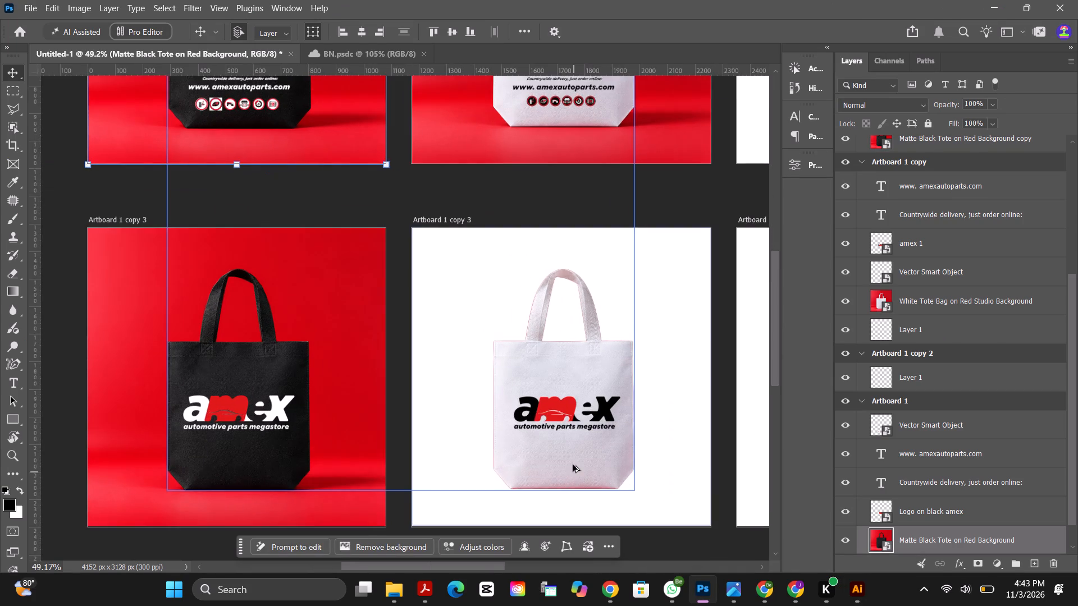
alt+scroll(573, 465, up, 6)
key(ctrl+v)
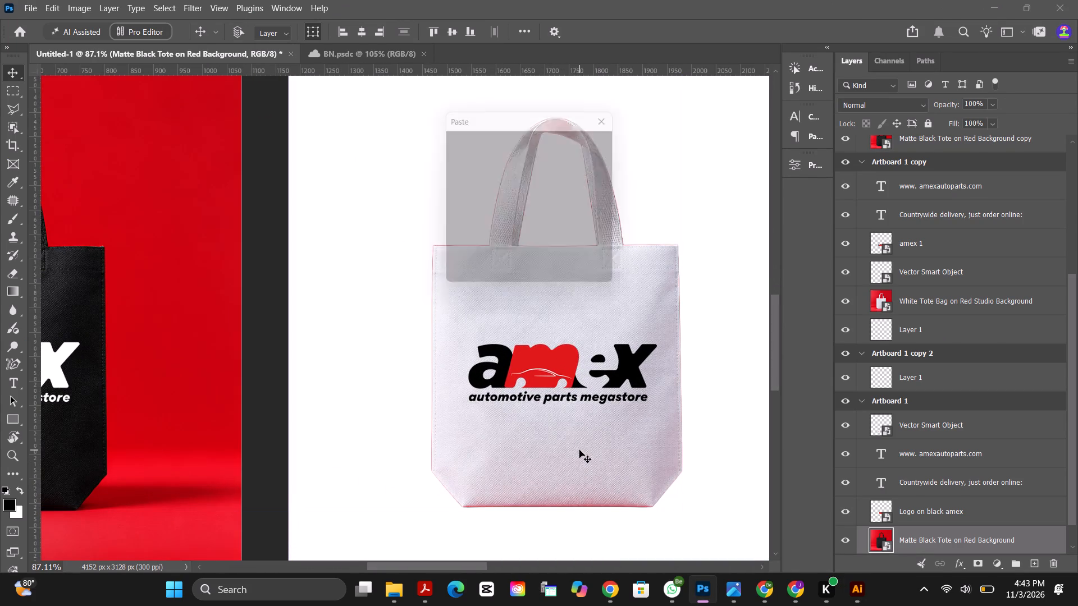
click(602, 147)
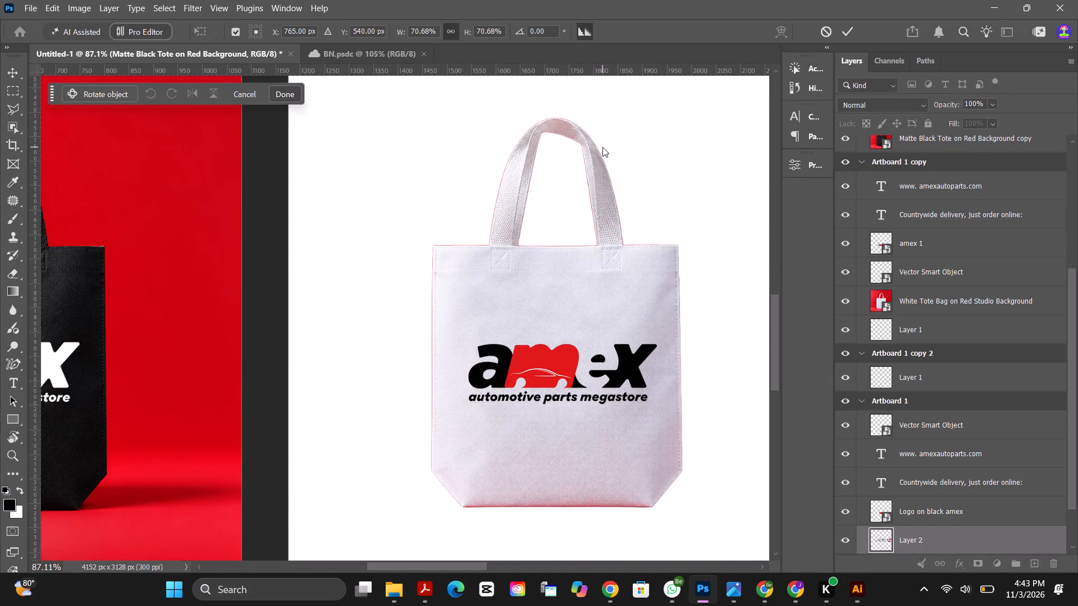
click(915, 541)
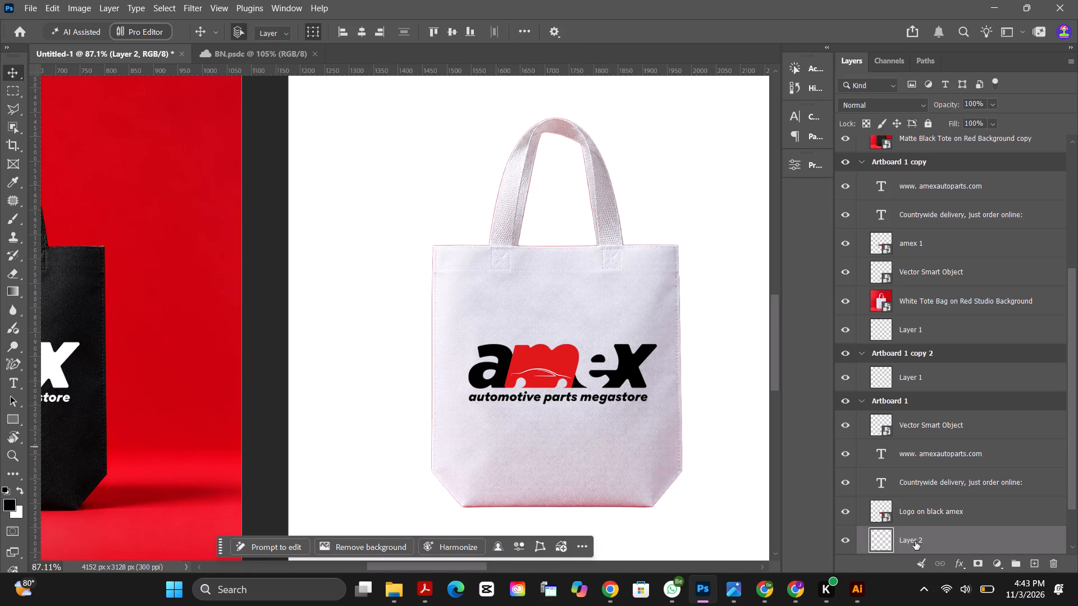
Move the pasted slogan from Artboard 1 onto the white tote bag artboard with the white background.
alt+scroll(539, 412, down, 12)
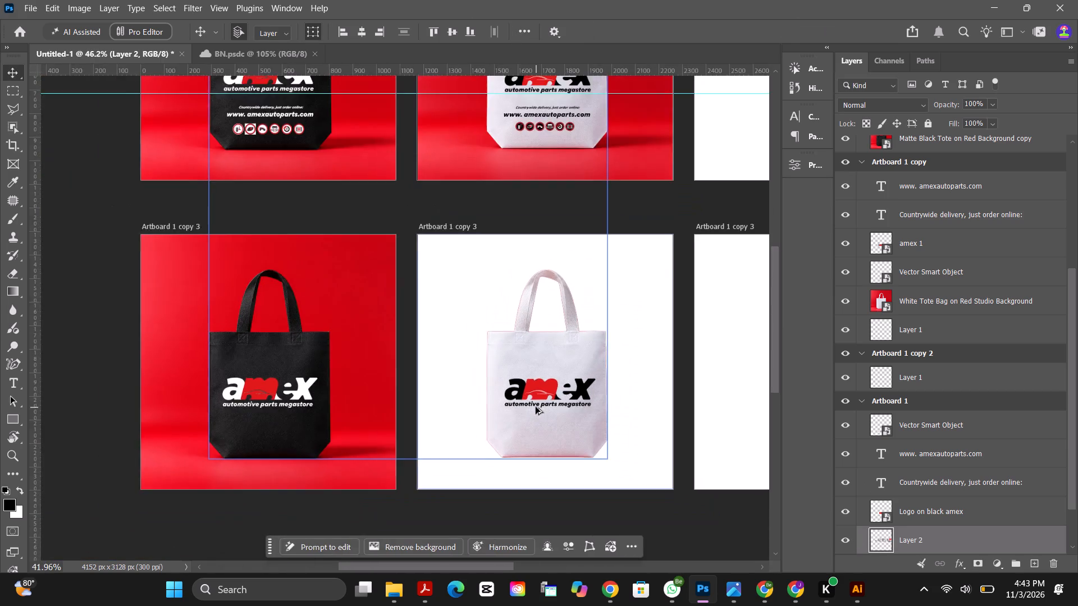
alt+scroll(536, 407, down, 2)
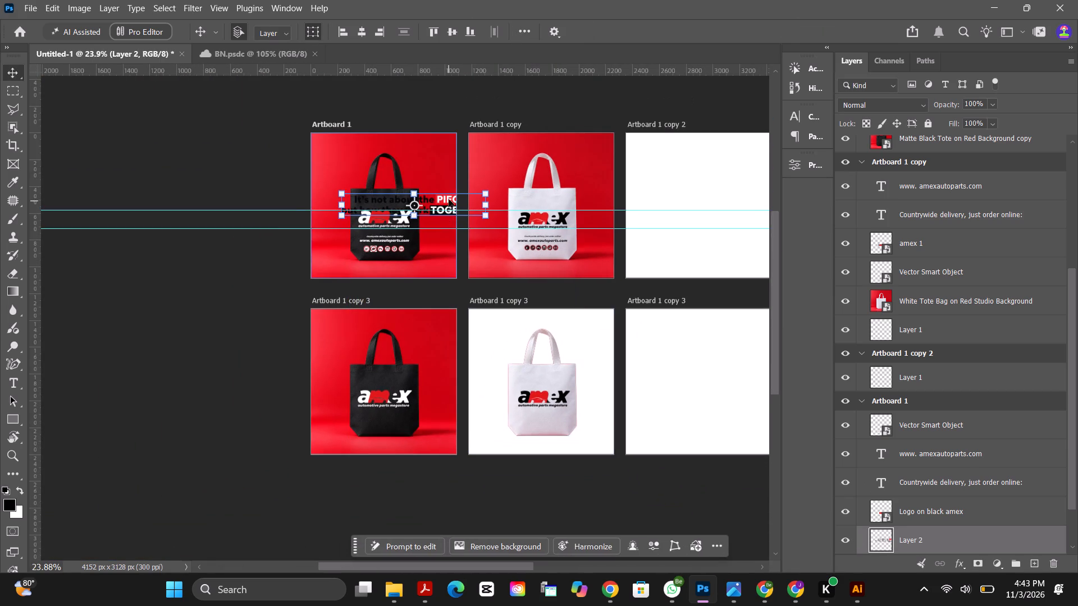
drag(449, 199, 547, 417)
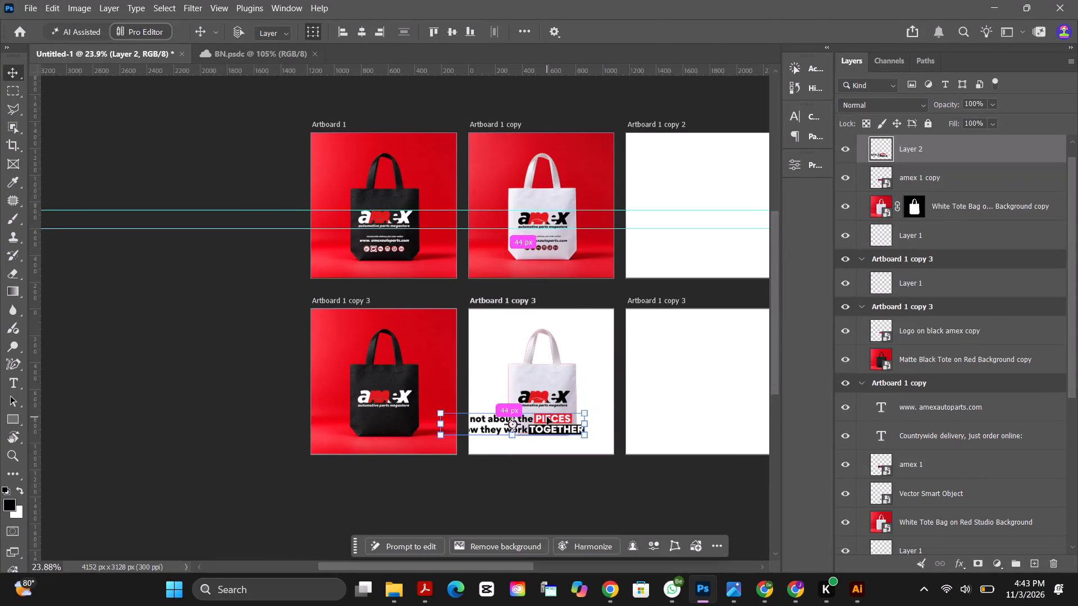
Scale the pasted slogan down to about 31% and position it below the amex logo on the white-background tote.
key(ctrl+t)
alt+drag(586, 412, 573, 419)
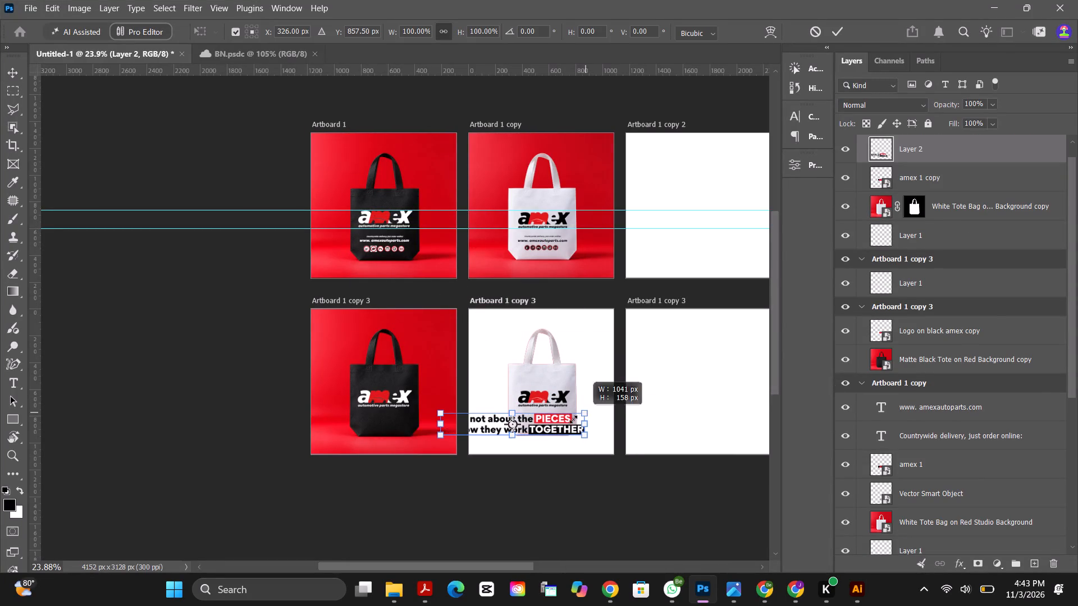
alt+drag(573, 419, 539, 436)
alt+scroll(532, 437, up, 11)
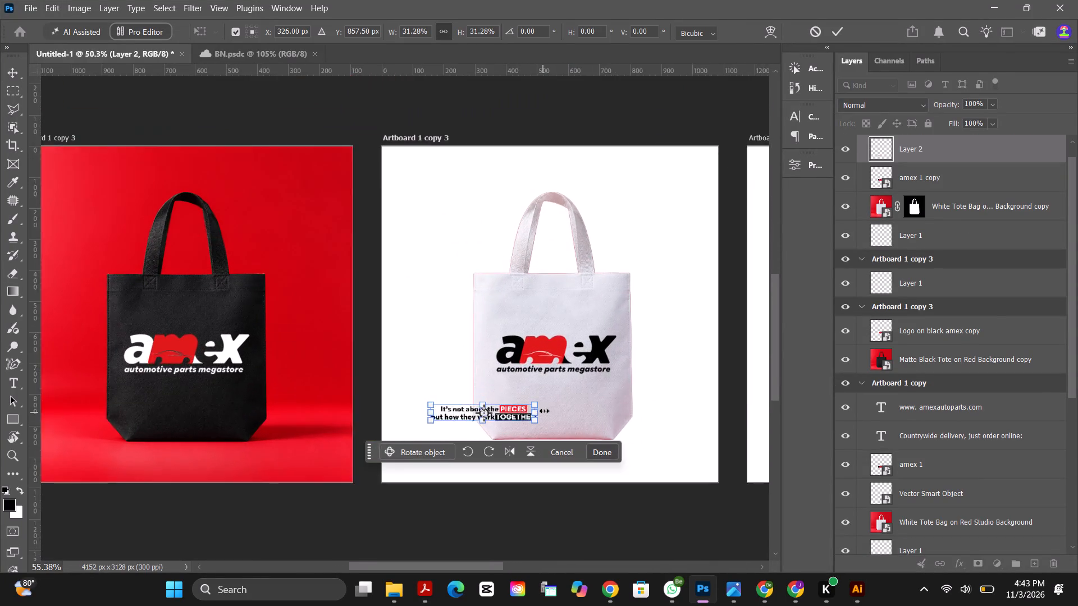
alt+scroll(544, 411, up, 4)
drag(500, 443, 574, 430)
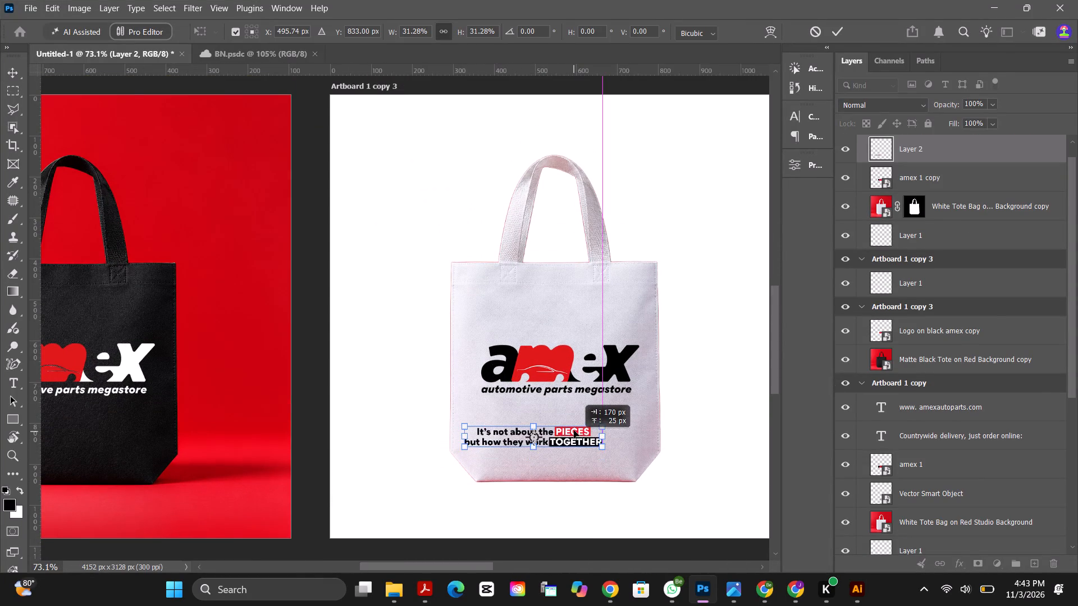
drag(574, 430, 588, 428)
alt+scroll(587, 393, up, 6)
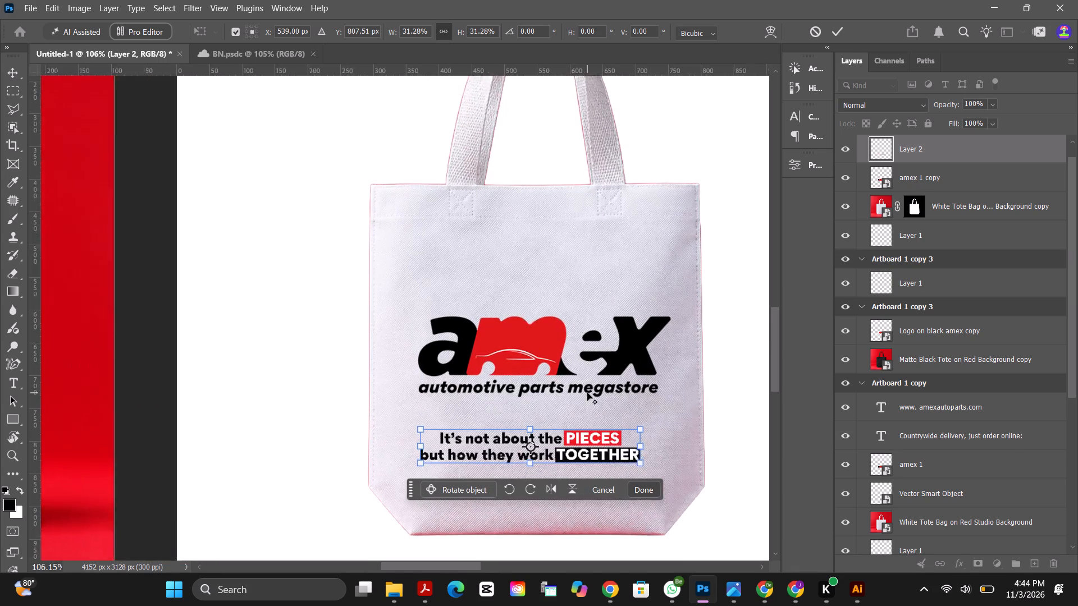
drag(587, 441, 591, 435)
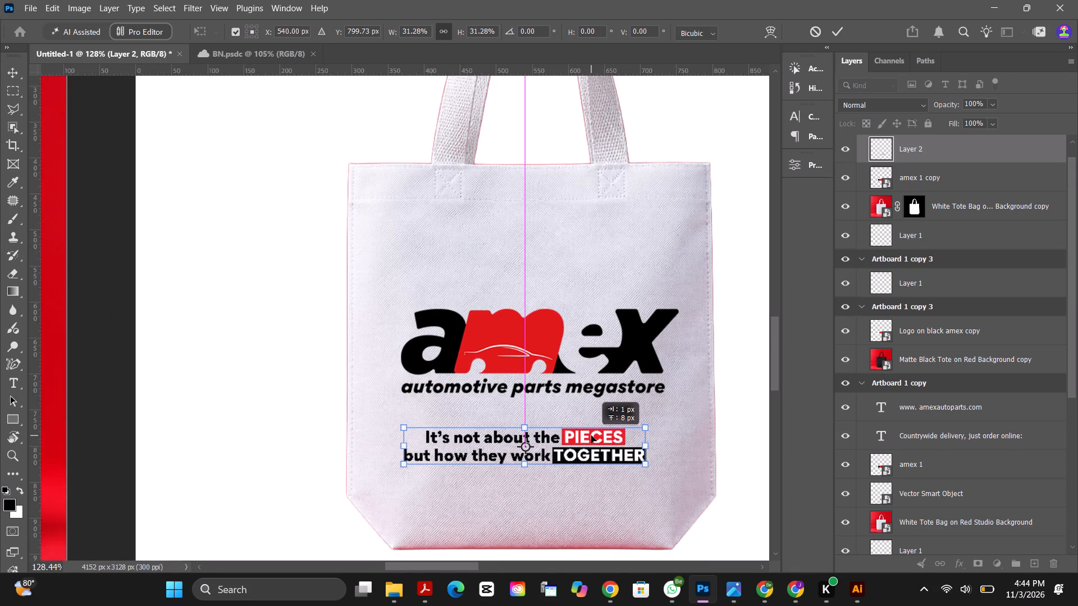
drag(591, 435, 594, 437)
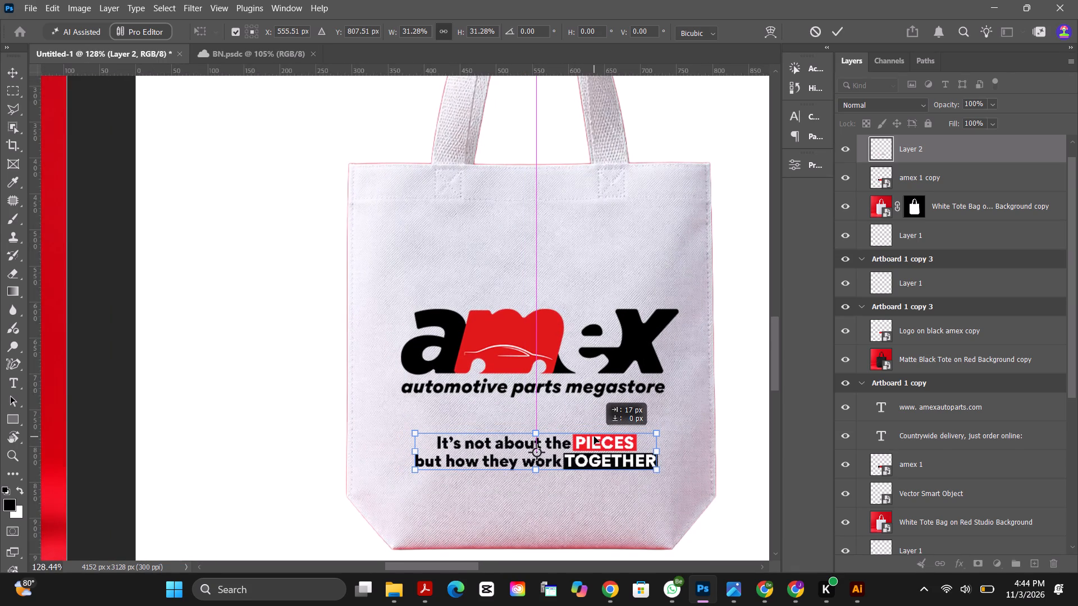
drag(594, 437, 593, 435)
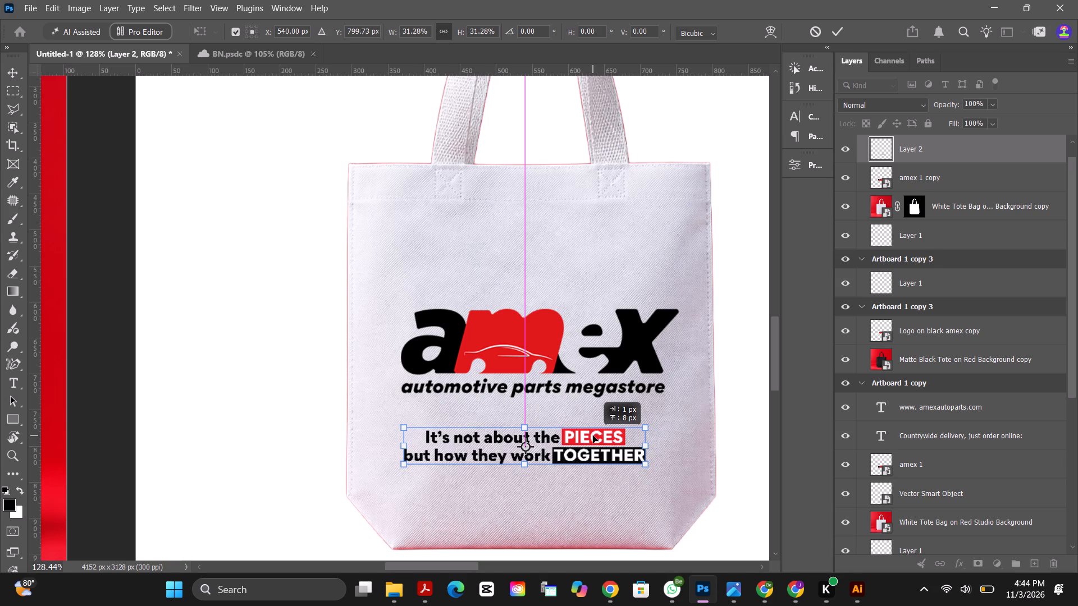
drag(593, 435, 595, 435)
Reduce the slogan further to about 28.6% of its original size and apply the transform.
alt+drag(657, 428, 652, 431)
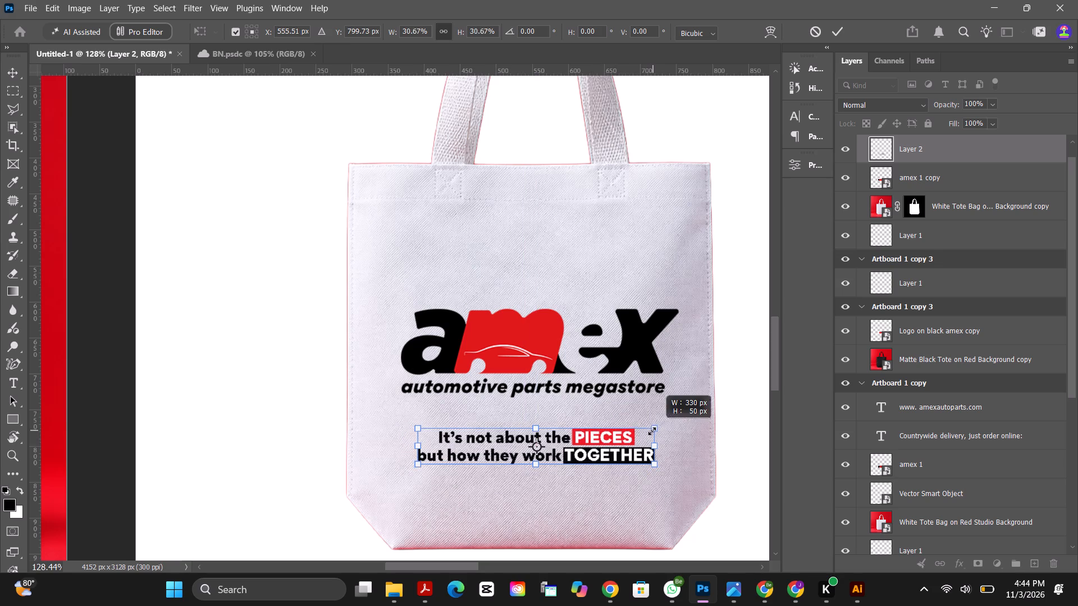
alt+drag(652, 431, 648, 434)
alt+scroll(621, 451, up, 3)
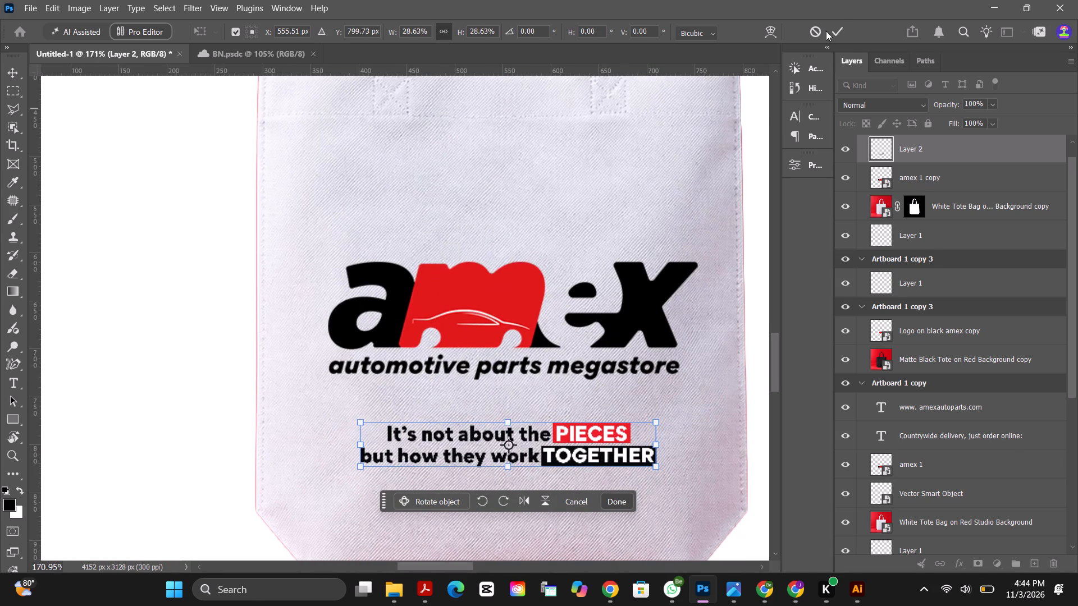
click(839, 32)
Review the slogan's size and placement on the white-background tote alongside the neighbouring mockups.
click(773, 232)
scroll(622, 373, down, 4)
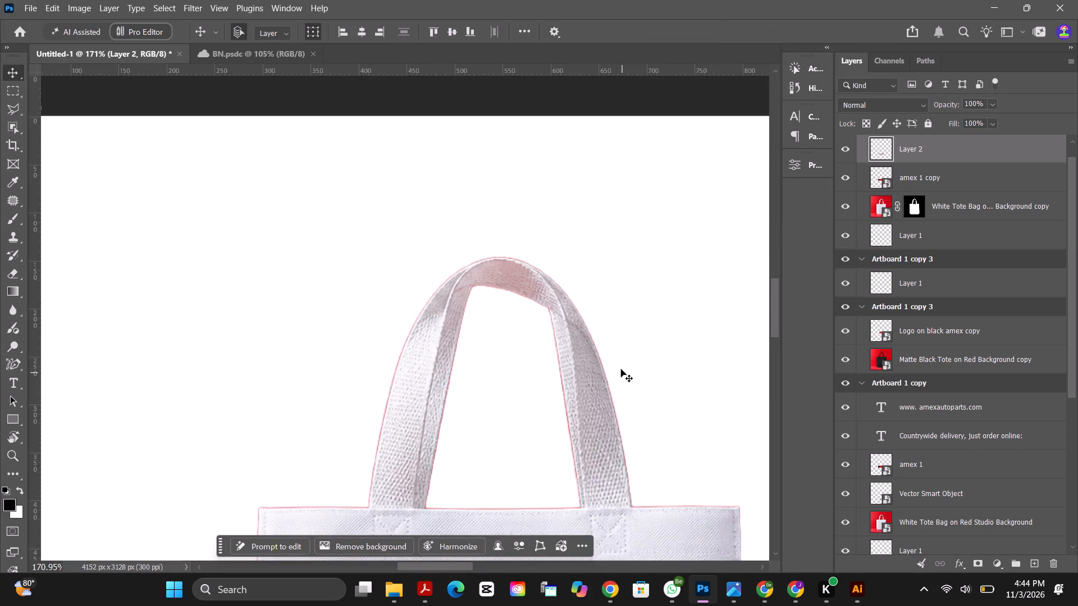
scroll(621, 369, down, 20)
scroll(621, 369, down, 3)
alt+scroll(585, 522, up, 4)
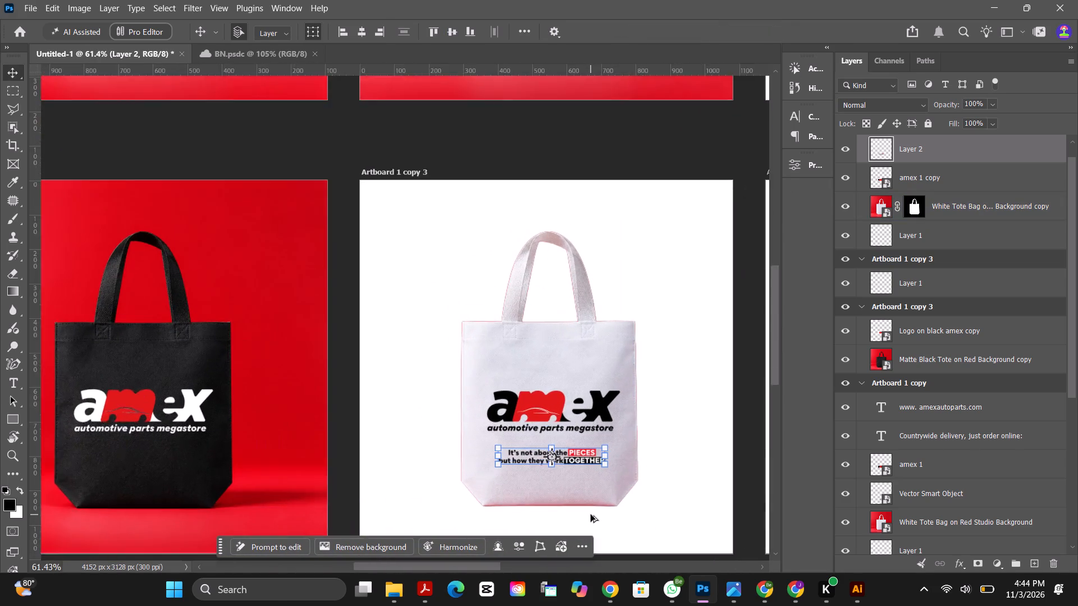
alt+scroll(591, 515, up, 2)
click(683, 446)
alt+scroll(565, 471, up, 3)
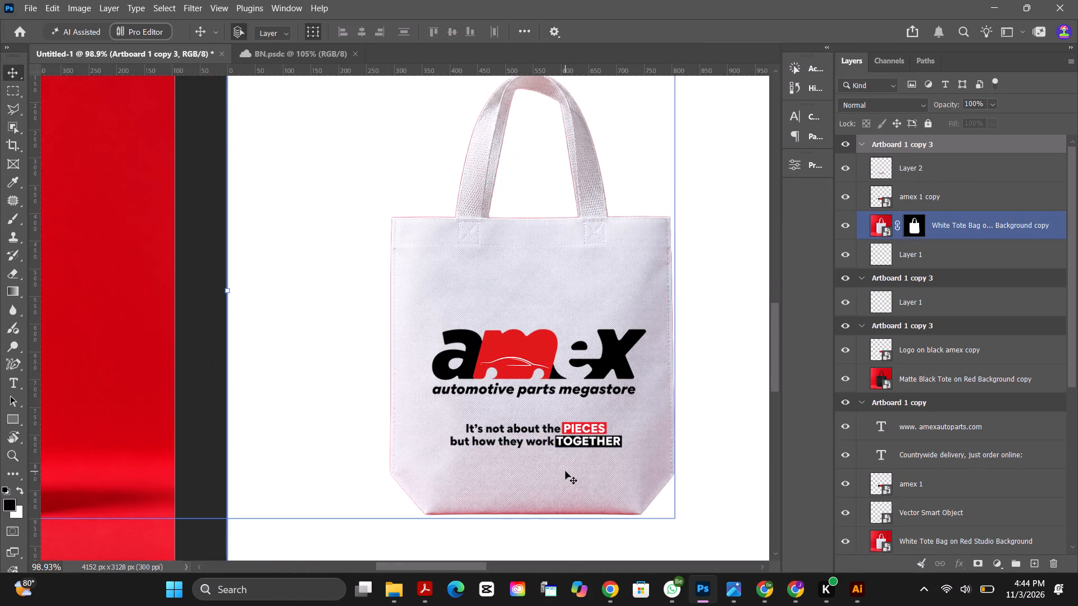
alt+scroll(565, 471, down, 6)
alt+scroll(603, 541, up, 2)
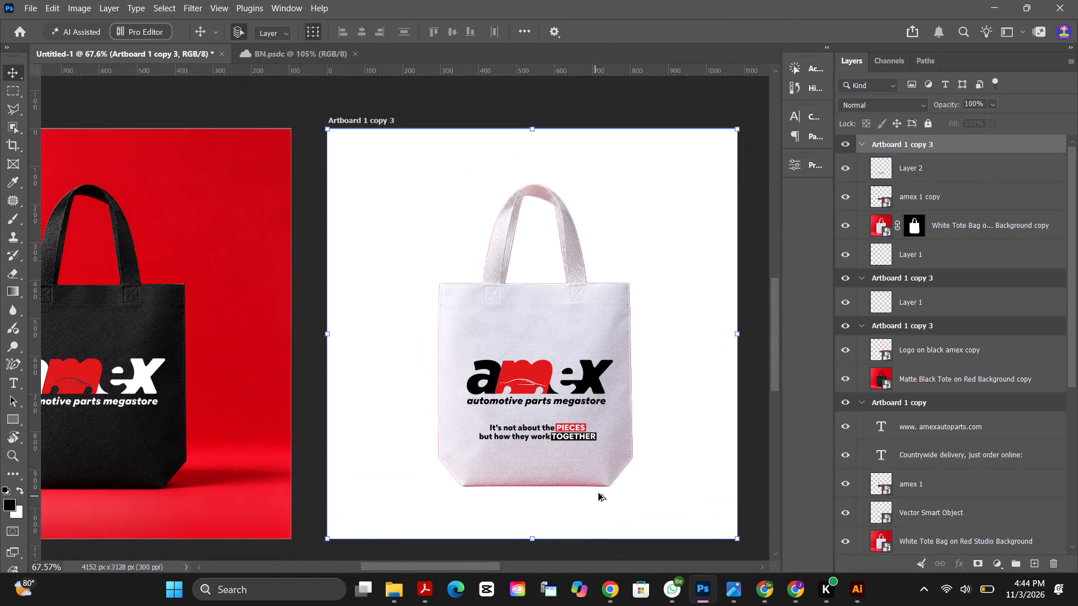
alt+scroll(590, 467, down, 6)
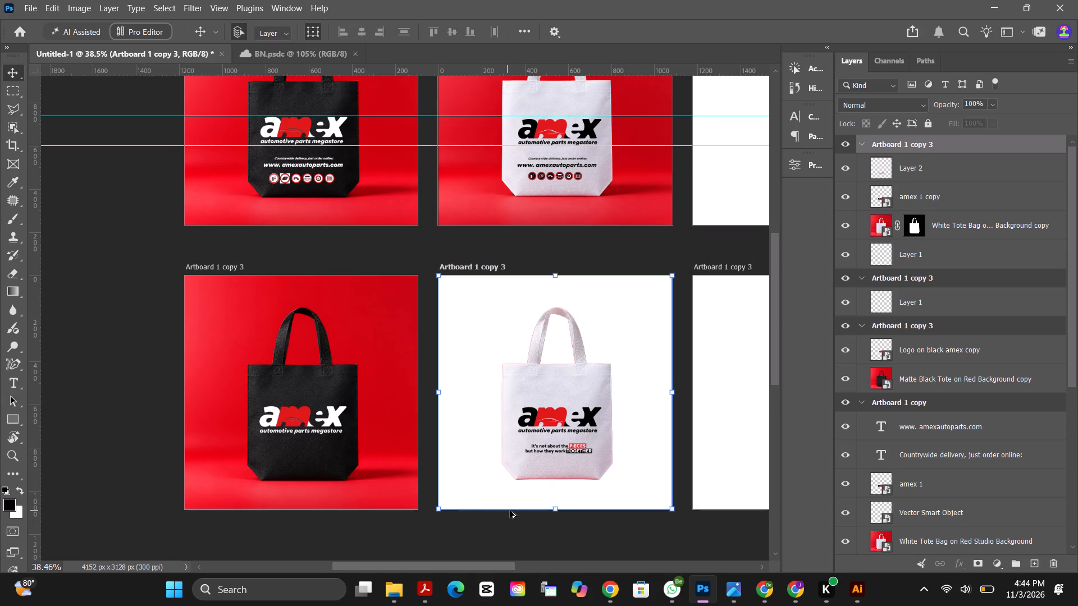
alt+scroll(512, 511, up, 6)
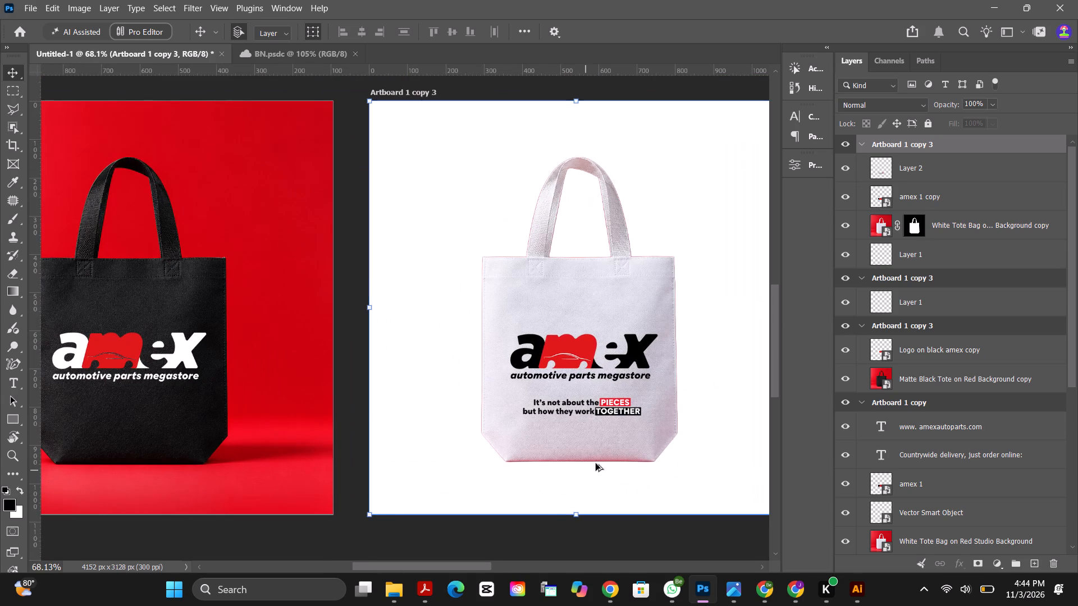
Switch to Illustrator and look through the COMPANY PROFILE.ai artboards for more artwork to use on the totes.
click(850, 594)
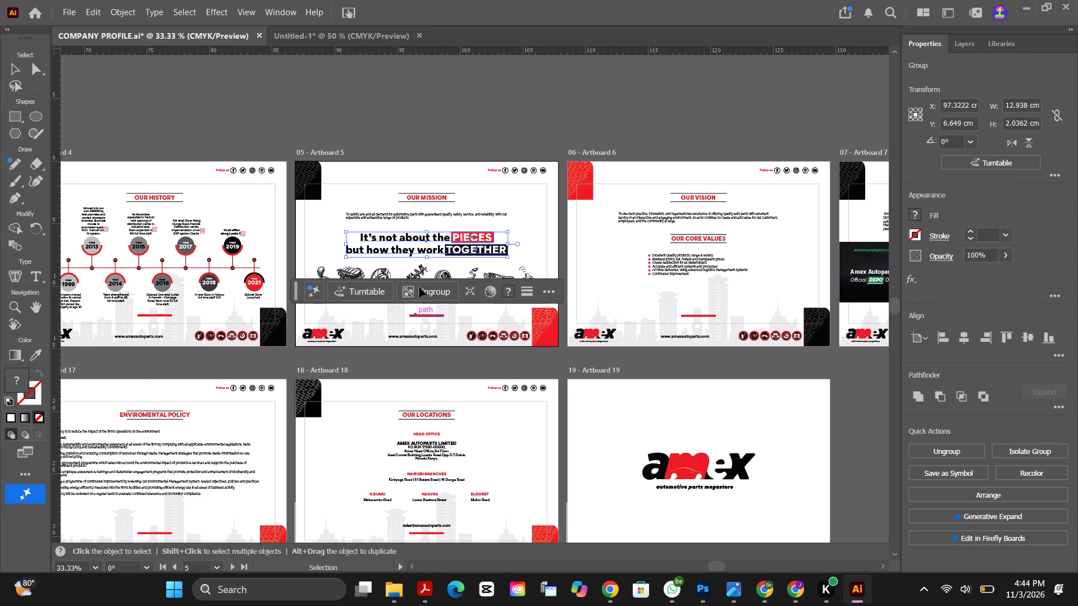
scroll(441, 283, down, 5)
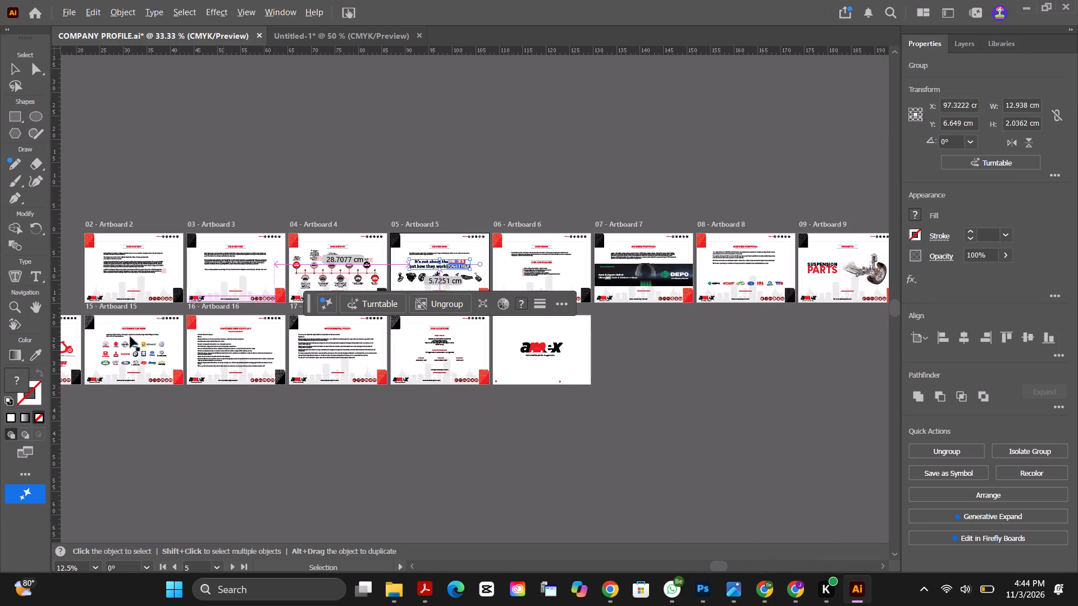
alt+scroll(88, 350, up, 7)
scroll(153, 342, down, 2)
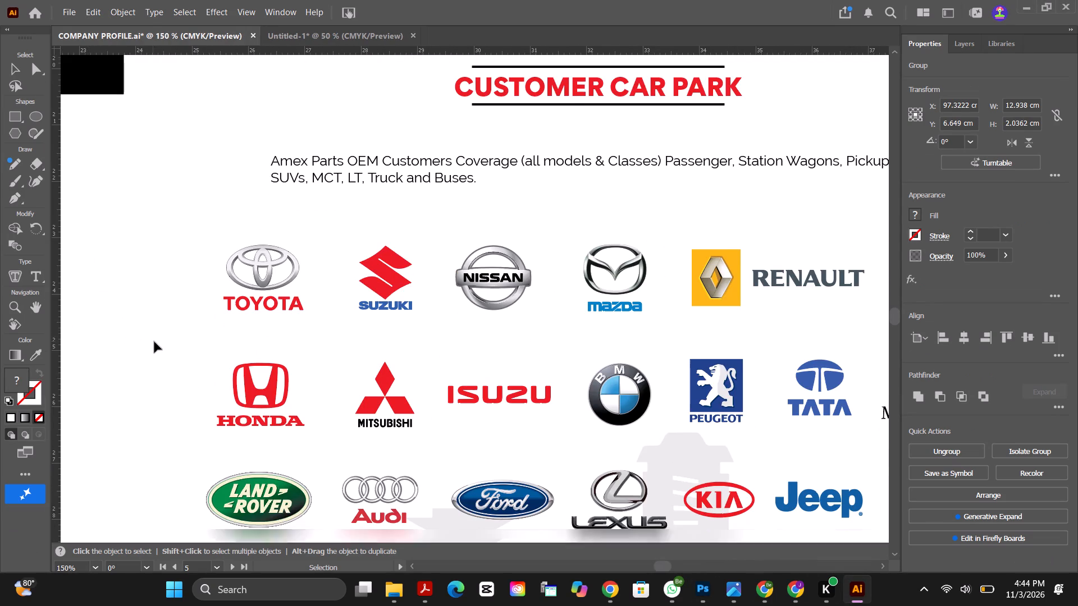
alt+scroll(191, 339, down, 4)
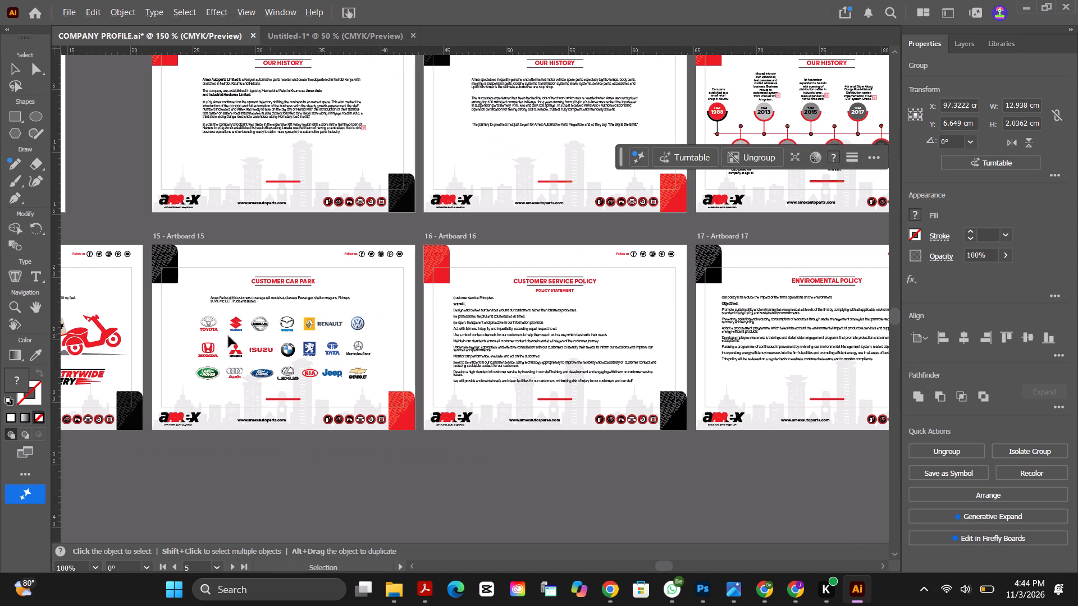
alt+scroll(179, 347, down, 2)
alt+scroll(104, 356, up, 2)
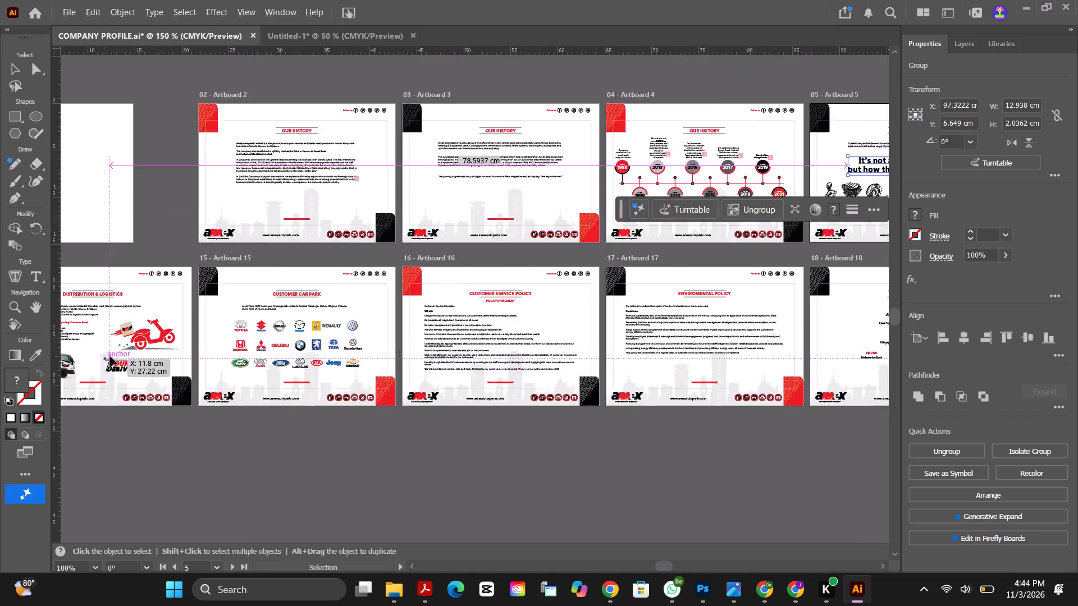
drag(667, 566, 639, 565)
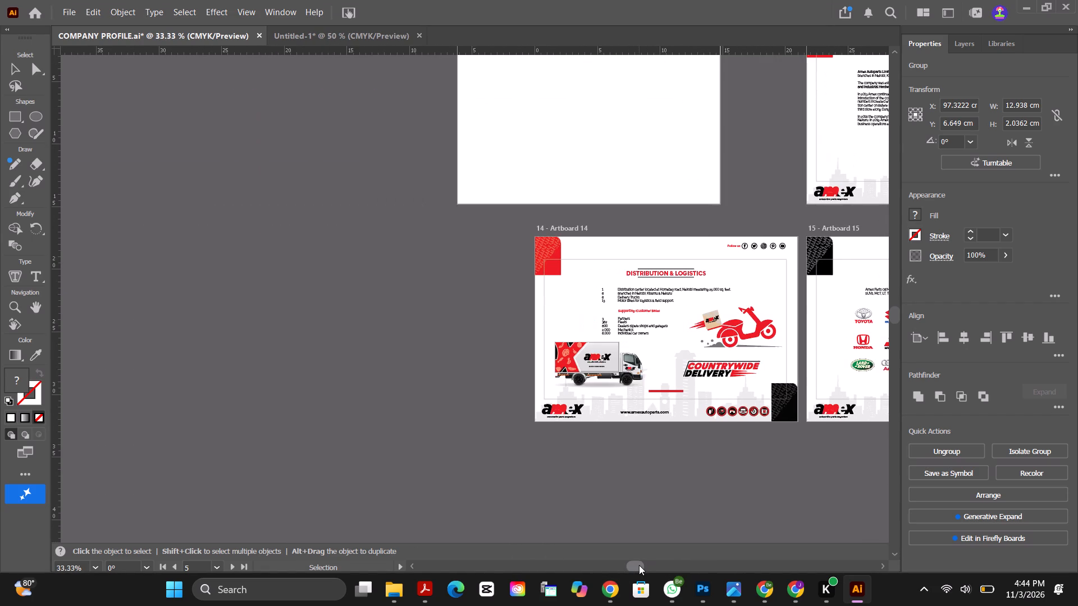
drag(639, 565, 659, 563)
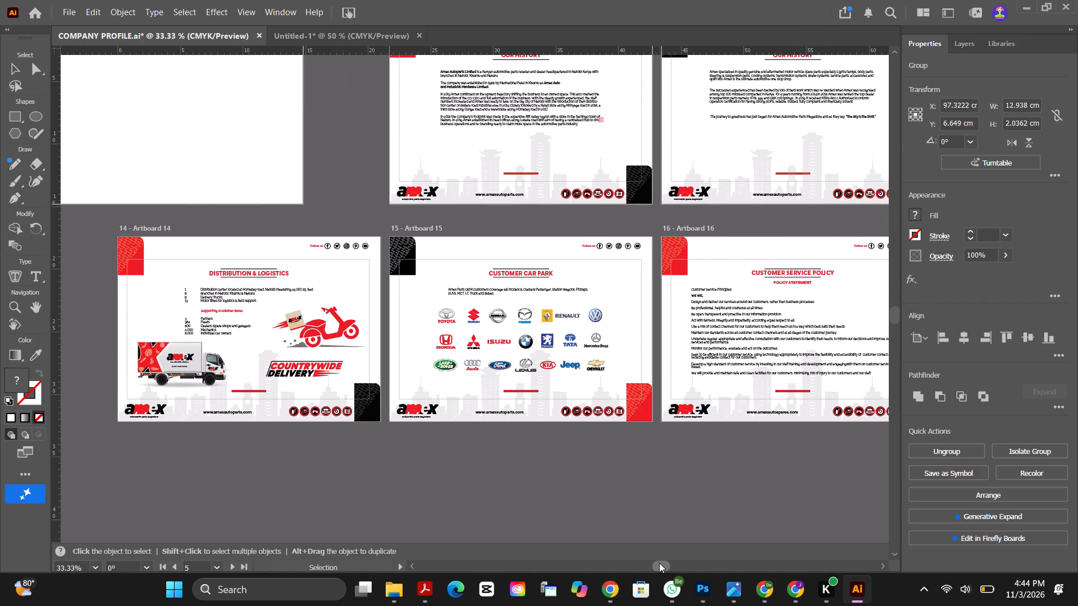
drag(659, 563, 670, 562)
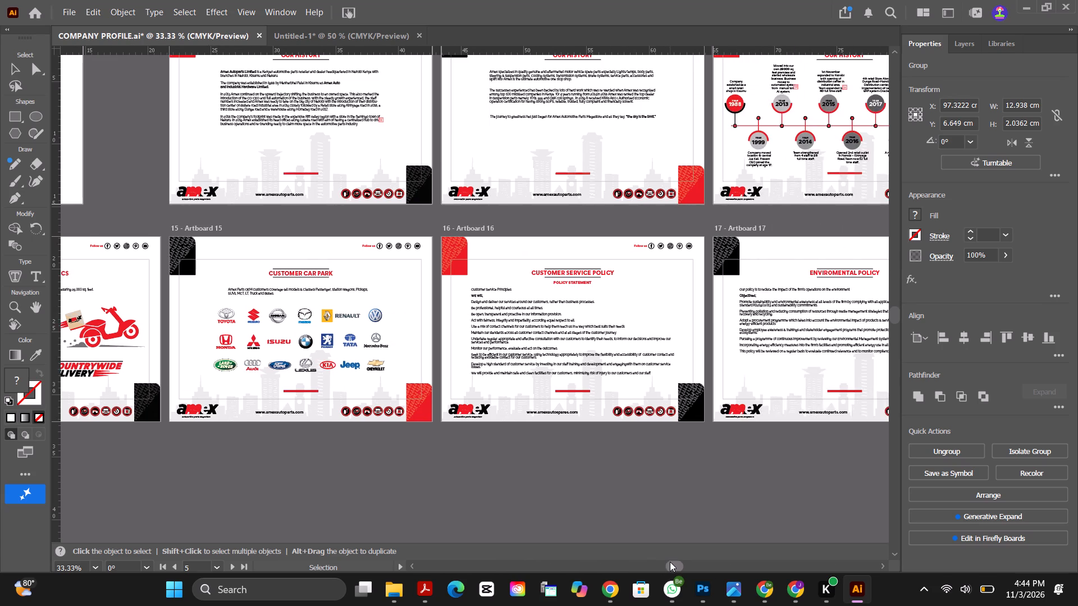
drag(670, 562, 660, 566)
click(334, 397)
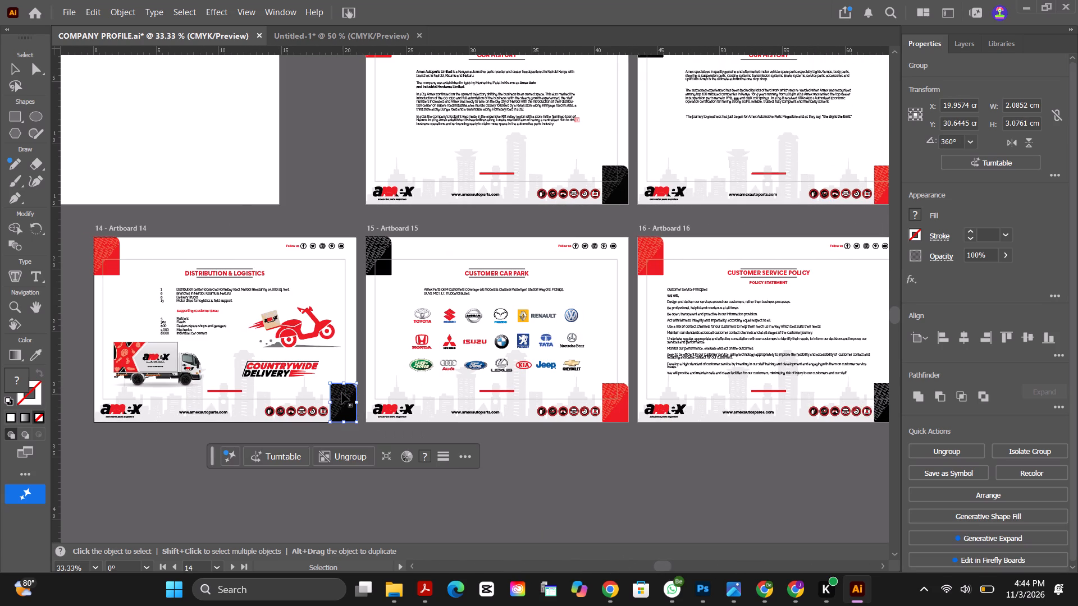
alt+scroll(397, 394, down, 3)
alt+scroll(490, 403, up, 3)
Copy the "Follow us" social media icon group from Artboard 3 into the Photoshop mockup, placing it near the bottom of the white-background tote.
alt+scroll(454, 405, up, 2)
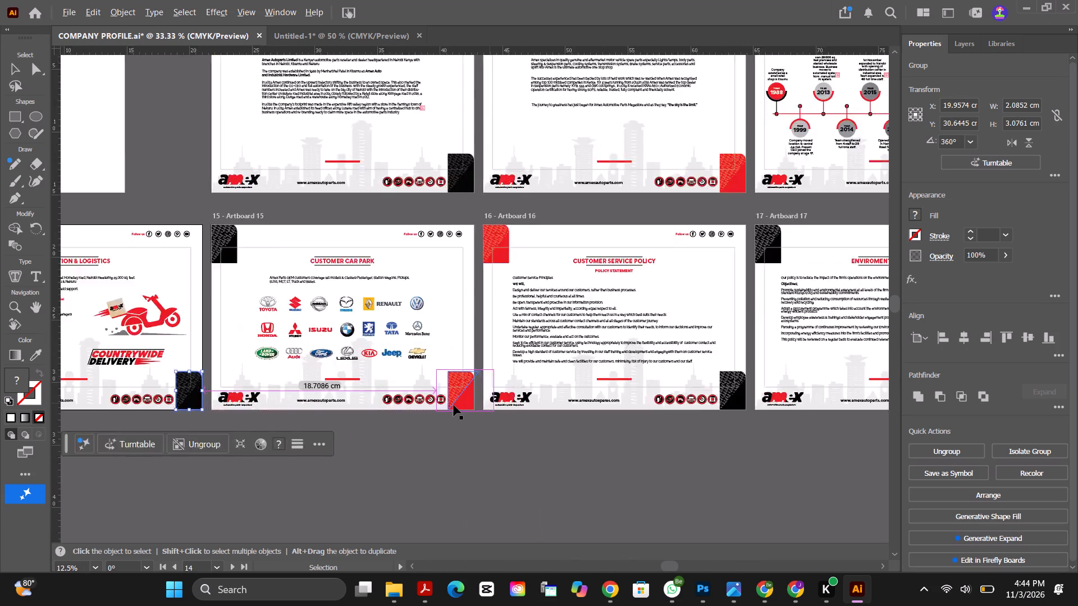
alt+scroll(454, 405, up, 1)
alt+scroll(382, 284, down, 4)
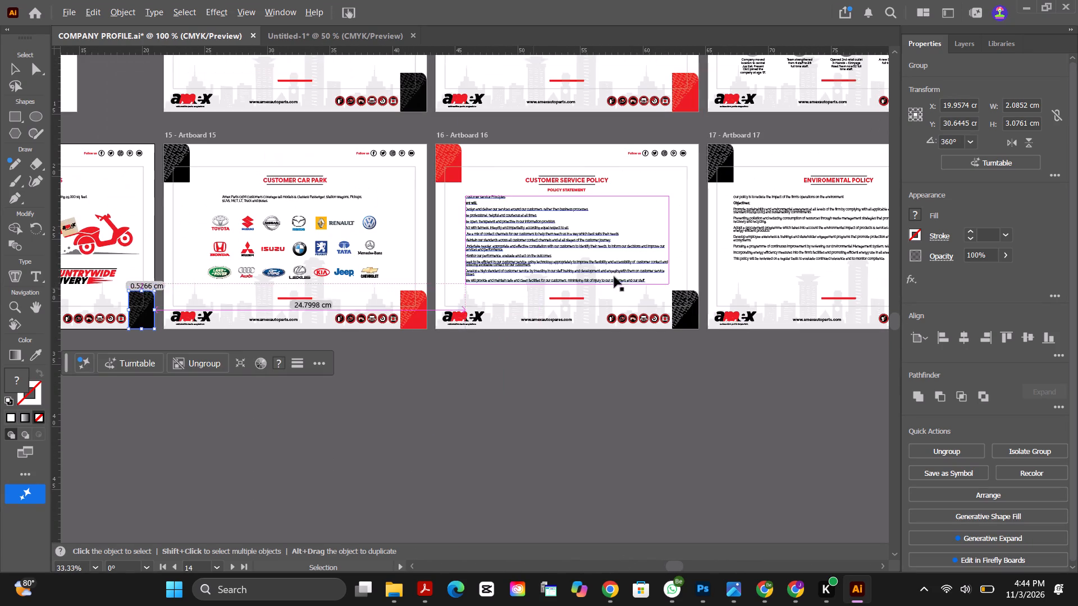
alt+scroll(722, 280, down, 2)
alt+scroll(684, 134, up, 1)
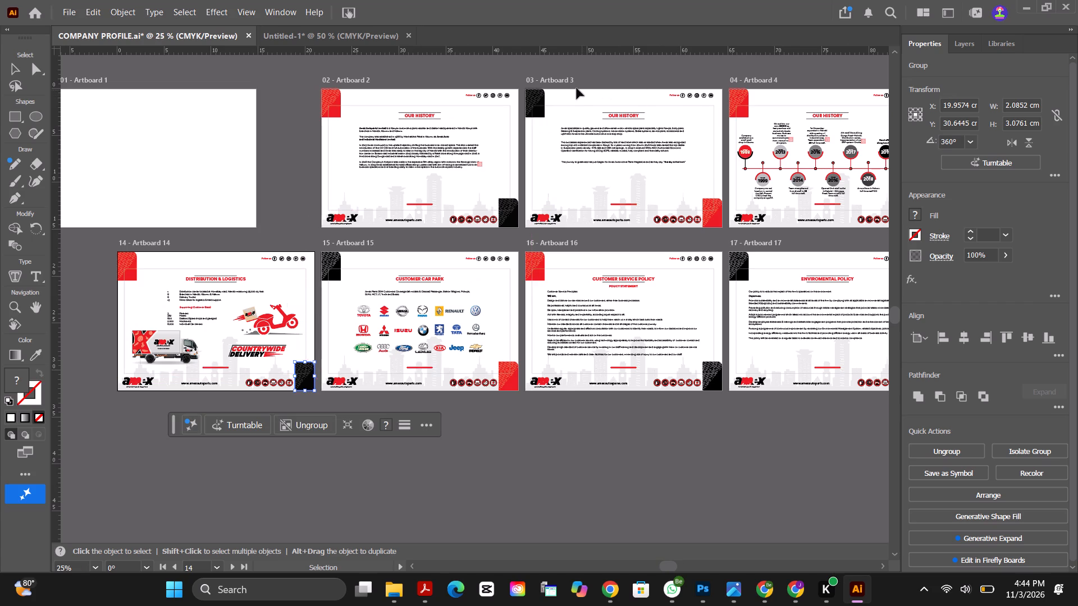
alt+scroll(701, 104, up, 3)
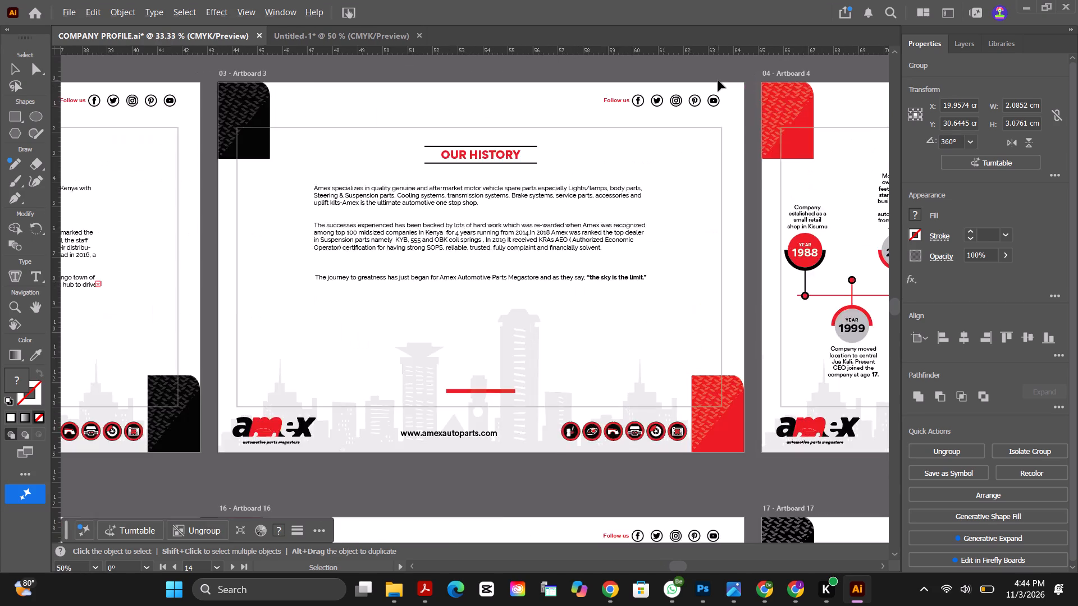
alt+scroll(718, 80, up, 1)
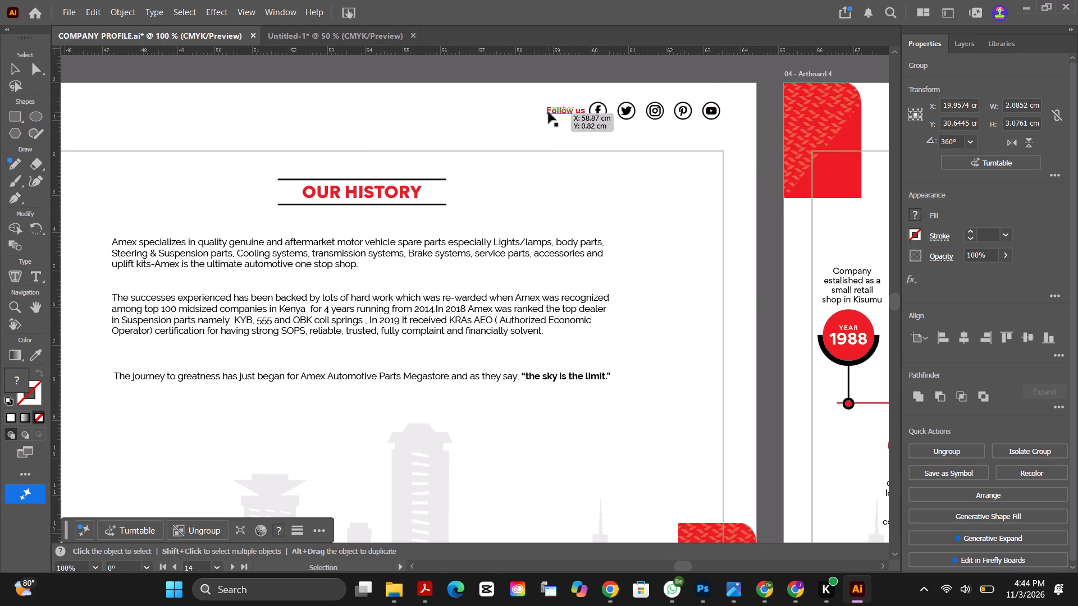
click(555, 111)
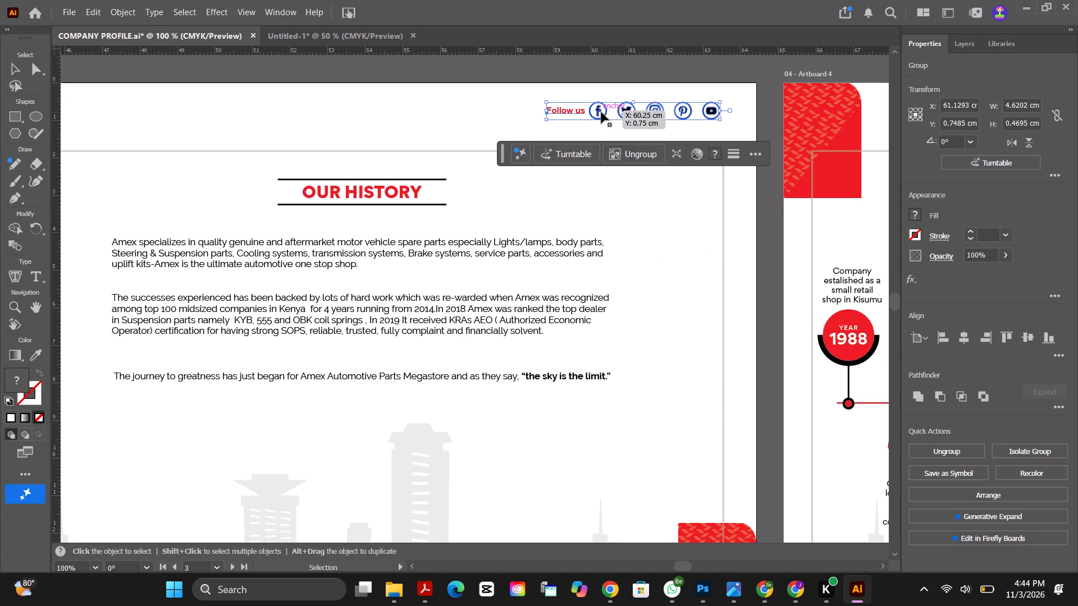
drag(604, 109, 701, 577)
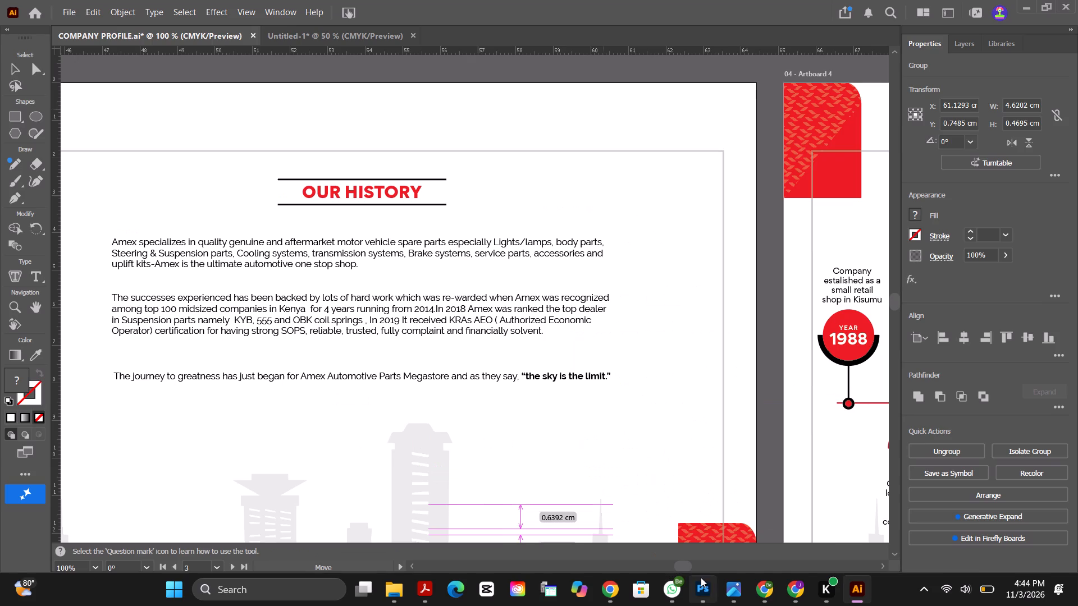
drag(701, 577, 609, 446)
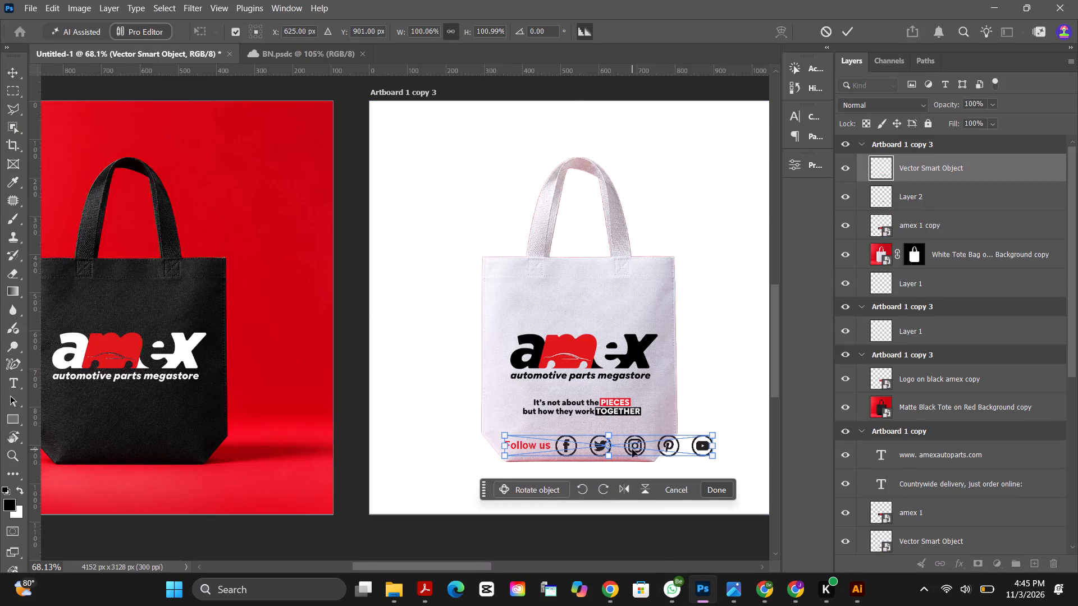
Scale the "Follow us" icon row to about 48.5% and position it below the slogan, near the bottom of the white-background tote.
scroll(634, 451, up, 6)
alt+drag(761, 442, 756, 451)
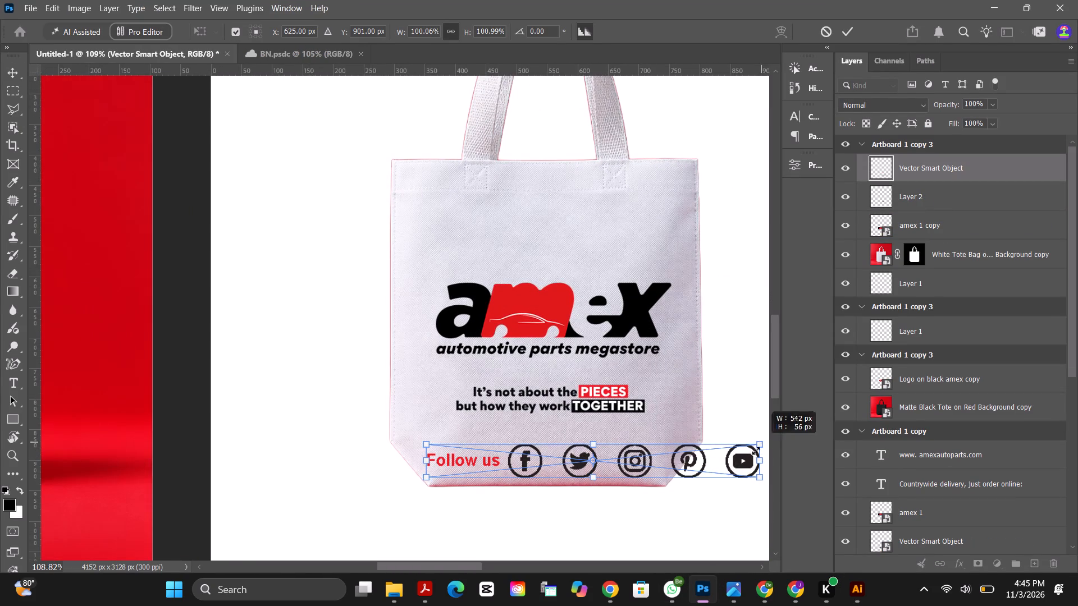
alt+drag(756, 451, 678, 479)
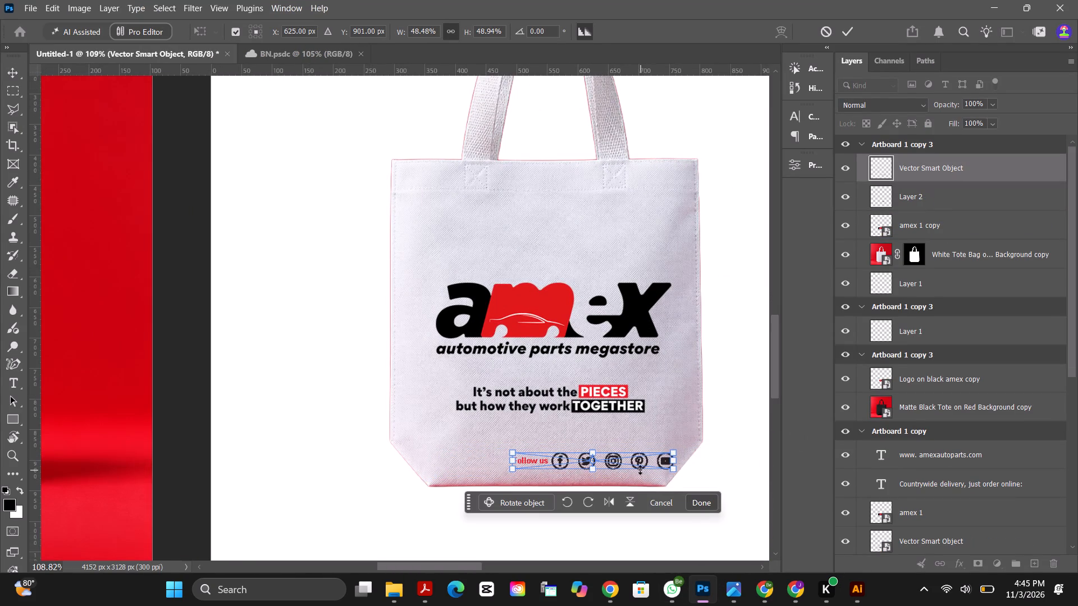
alt+scroll(638, 470, up, 3)
drag(647, 459, 594, 455)
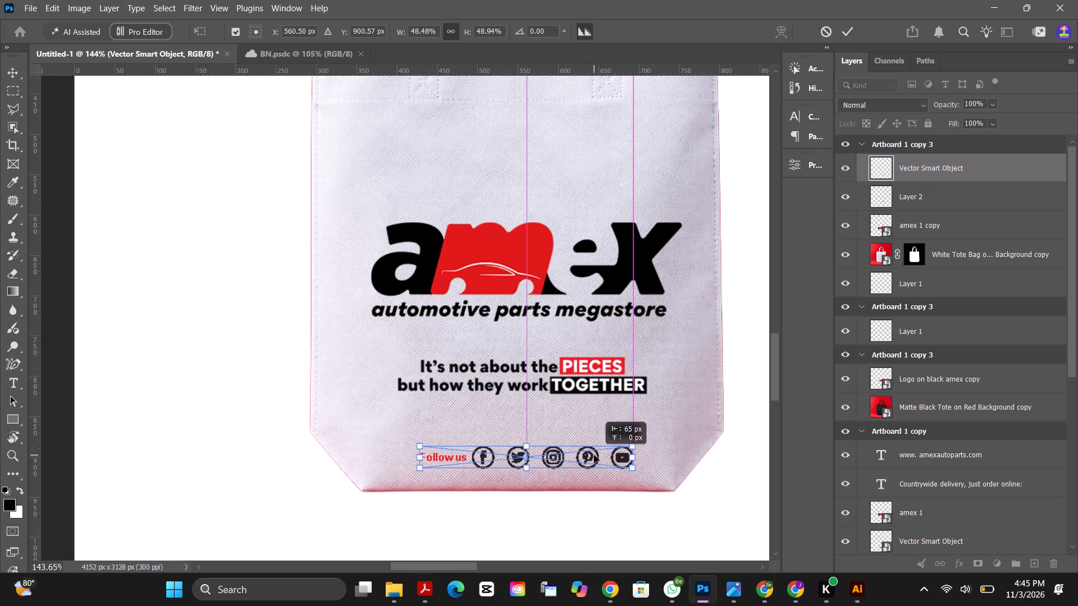
drag(594, 455, 591, 451)
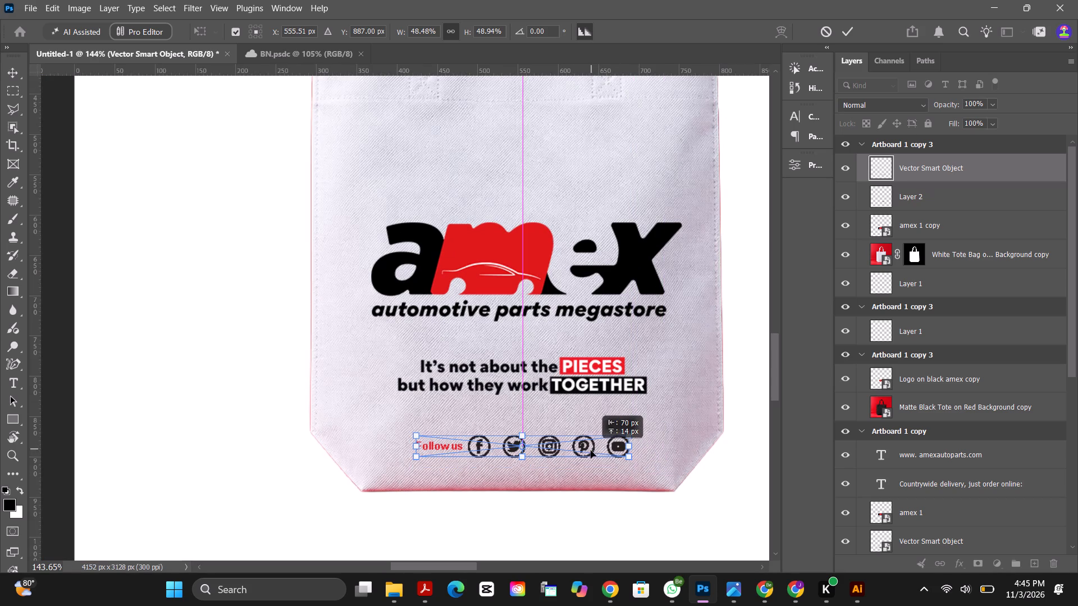
drag(591, 451, 596, 452)
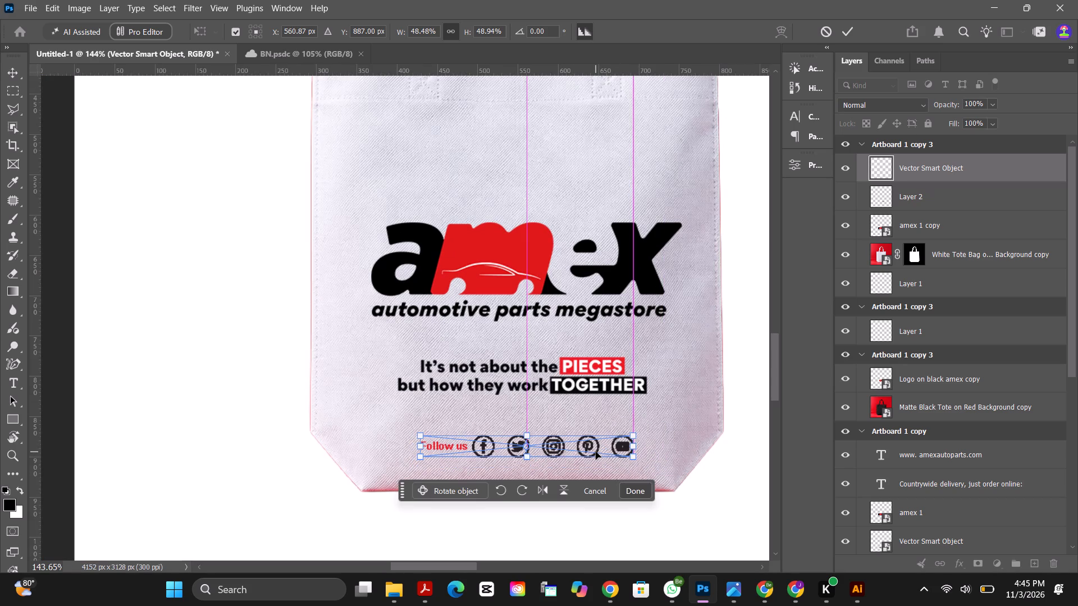
Compare the "Follow us" row's size and placement on the white-background tote with the neighbouring tote mockups.
alt+scroll(596, 442, down, 6)
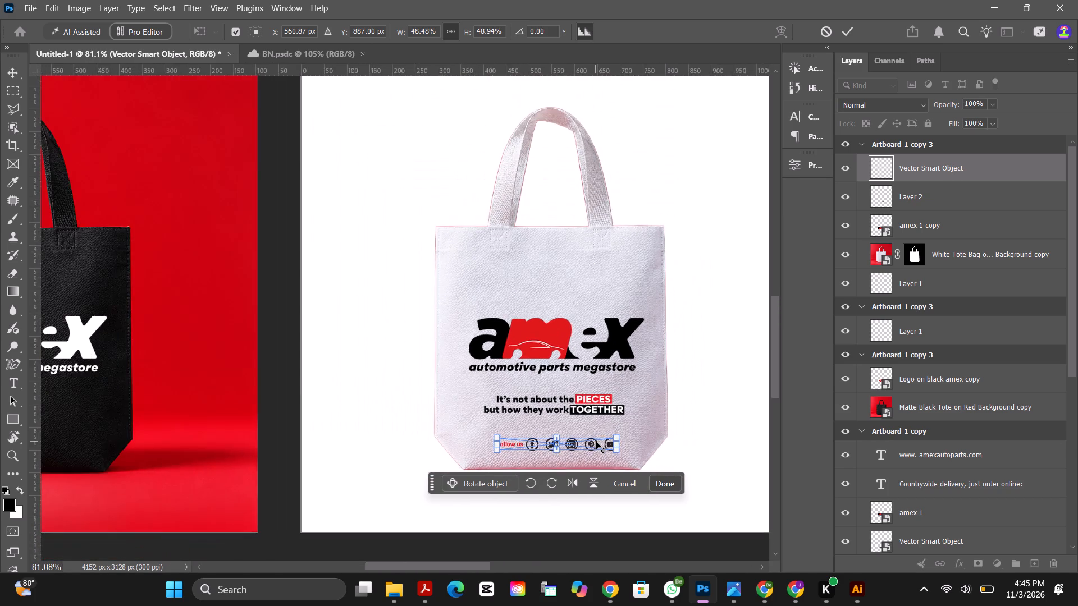
alt+scroll(596, 442, down, 8)
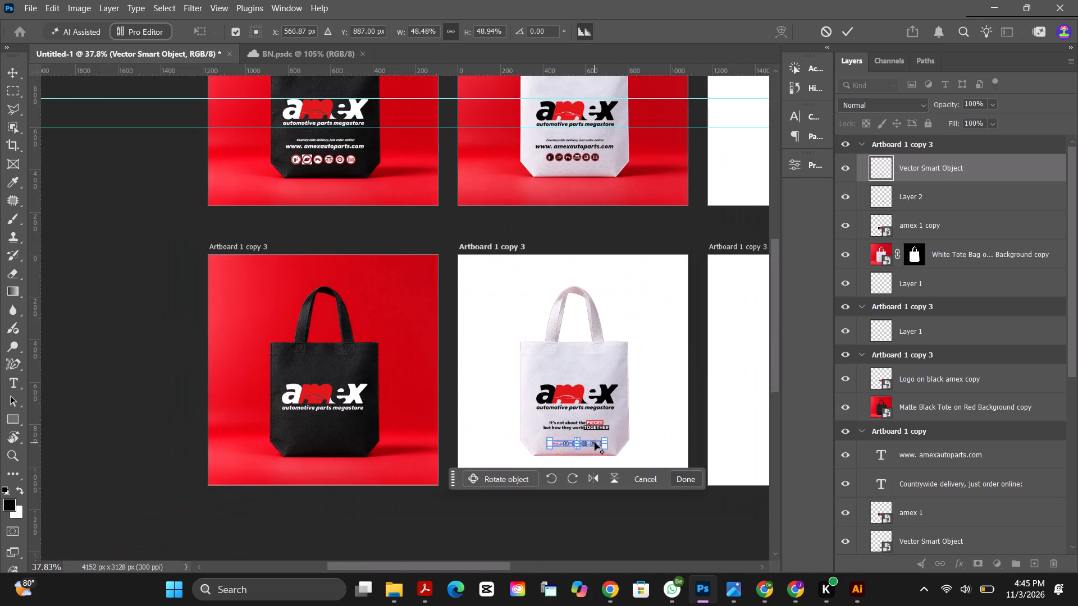
alt+scroll(595, 443, up, 2)
alt+scroll(595, 443, down, 7)
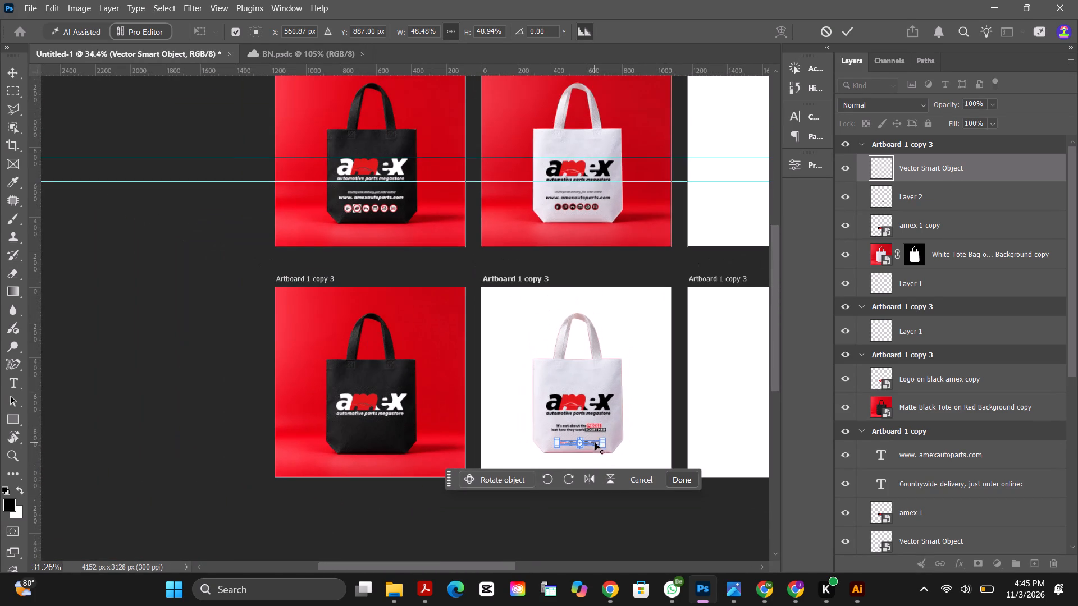
alt+scroll(593, 360, up, 2)
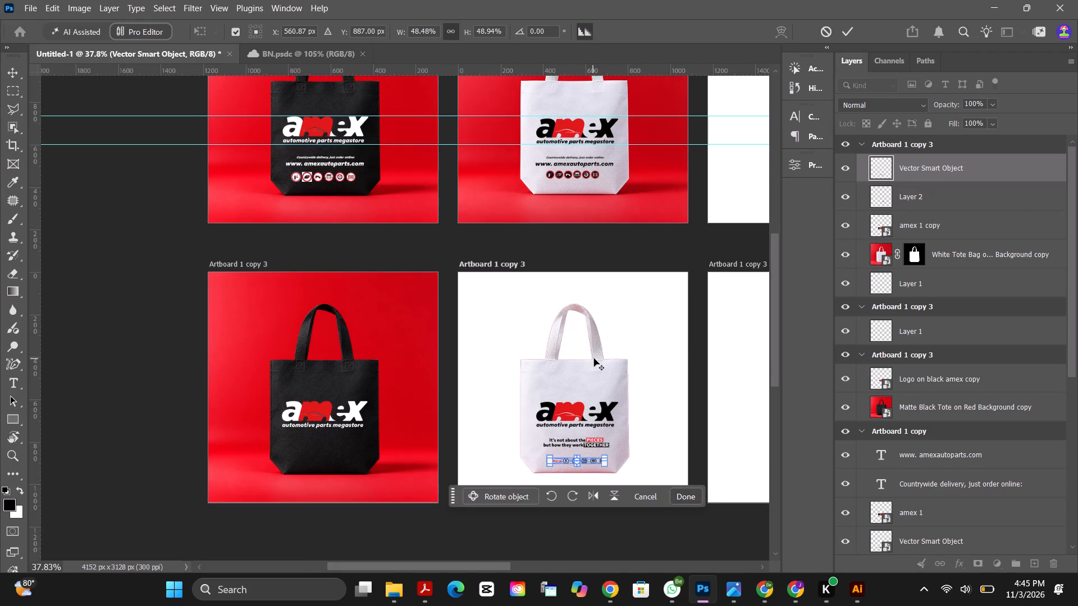
alt+scroll(594, 359, up, 1)
Apply the transform and move the "Follow us" row onto the white tote with the red background, just below its round product icons.
click(583, 158)
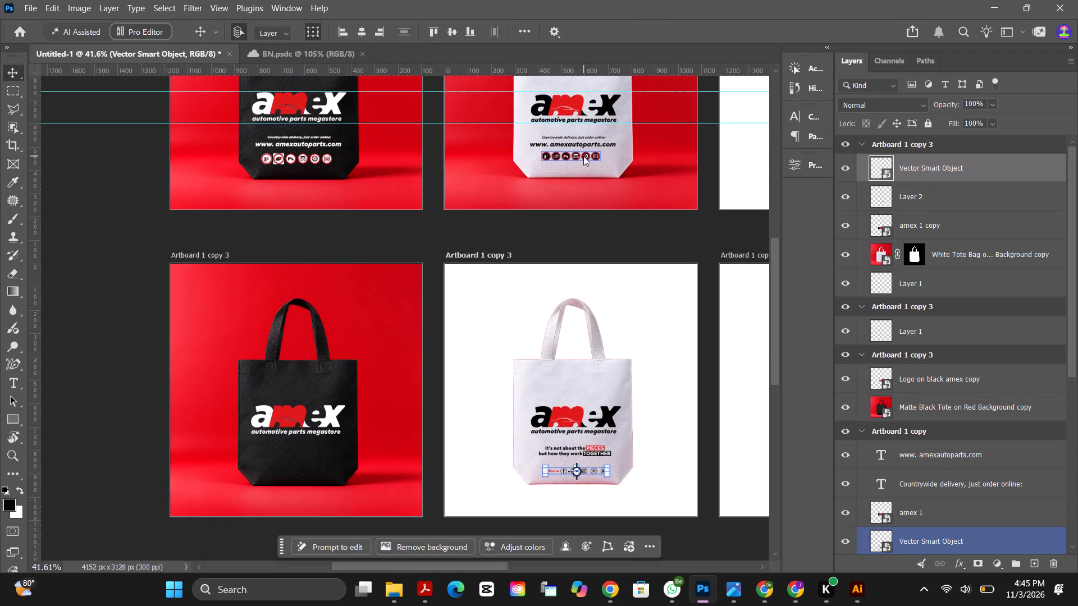
click(583, 156)
drag(601, 470, 588, 456)
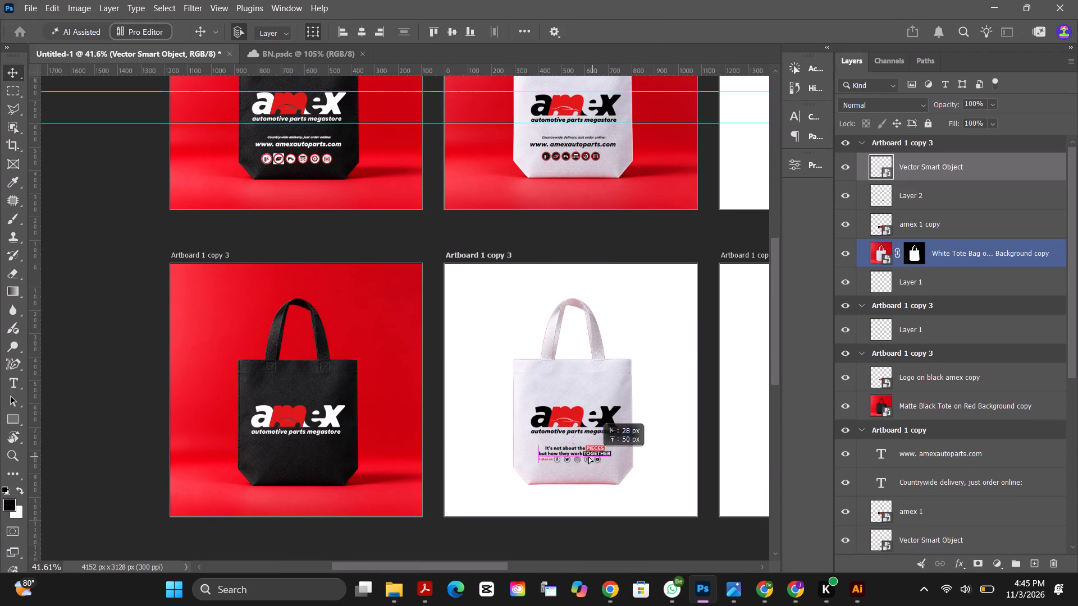
drag(588, 456, 595, 166)
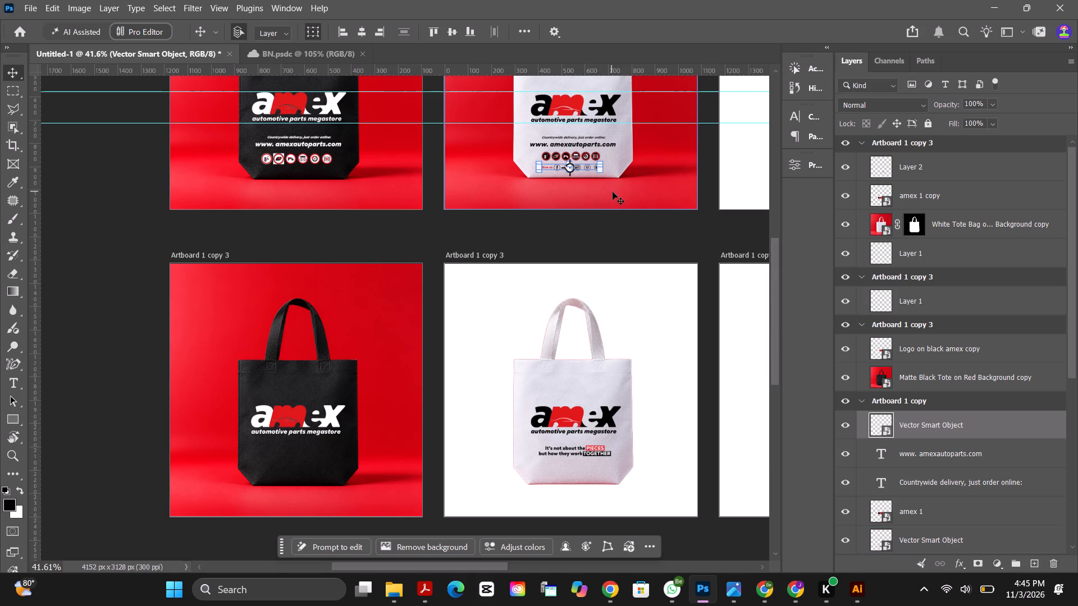
Move the car-part icon row from the red-background white tote to just below the slogan on the white-background tote.
alt+scroll(582, 160, down, 3)
alt+scroll(591, 135, up, 3)
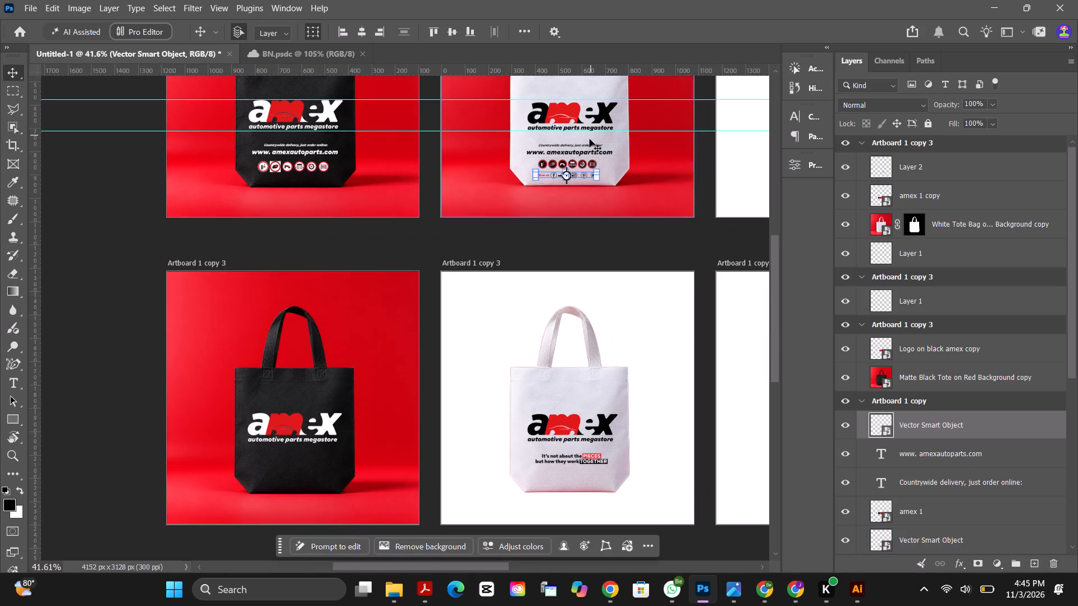
click(506, 238)
click(582, 163)
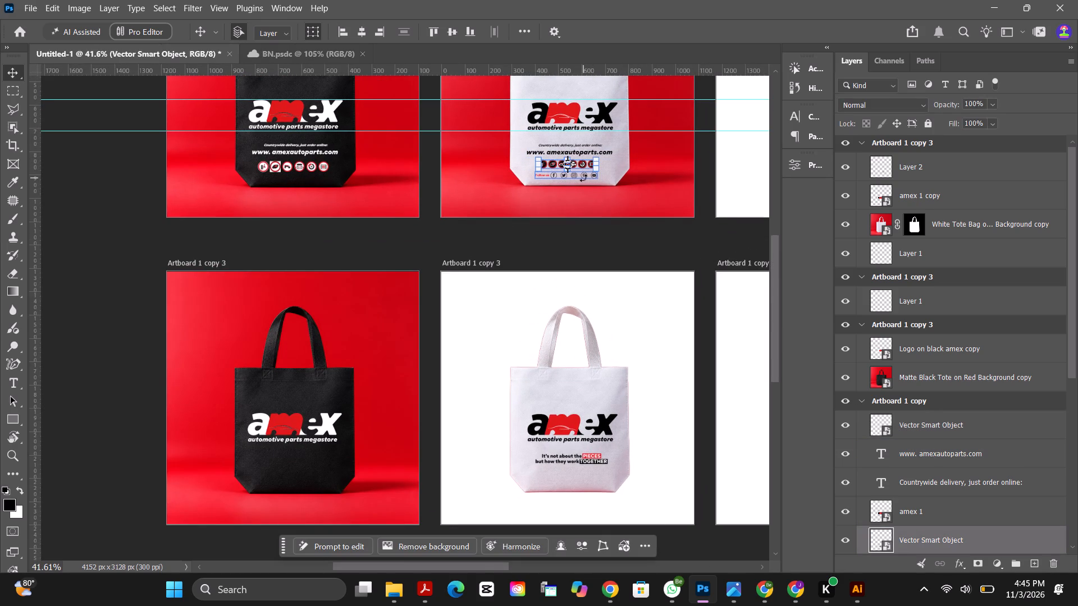
alt+scroll(571, 160, up, 3)
alt+scroll(611, 204, down, 3)
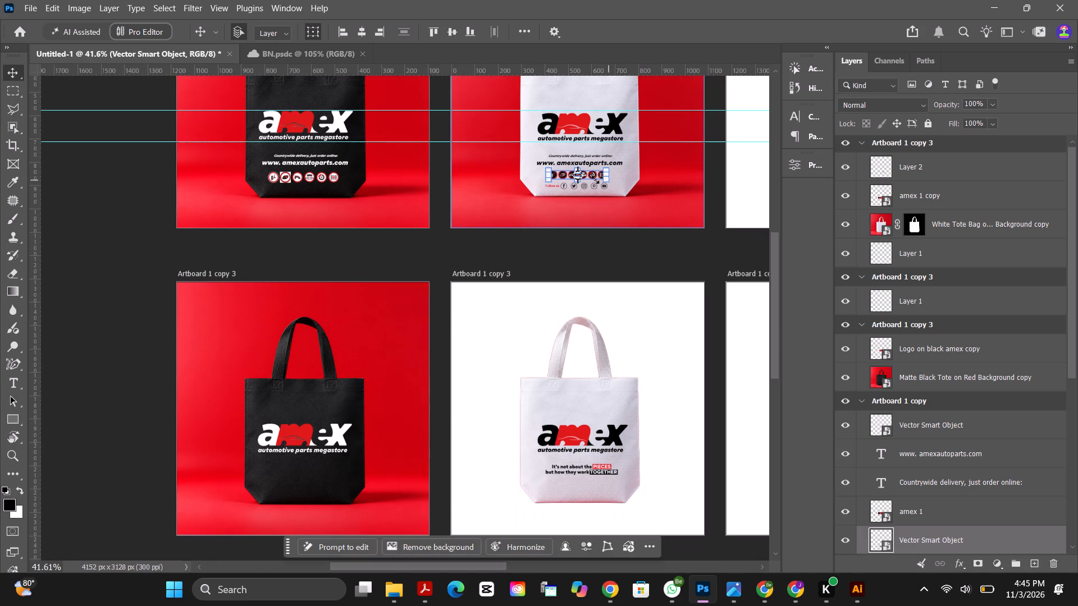
drag(591, 176, 595, 489)
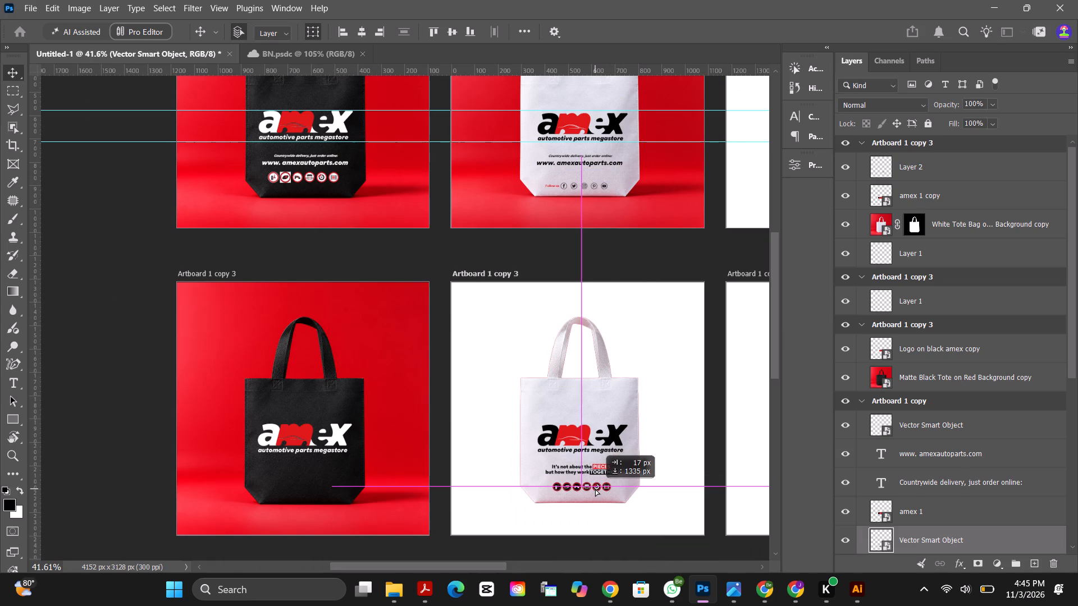
drag(595, 489, 598, 486)
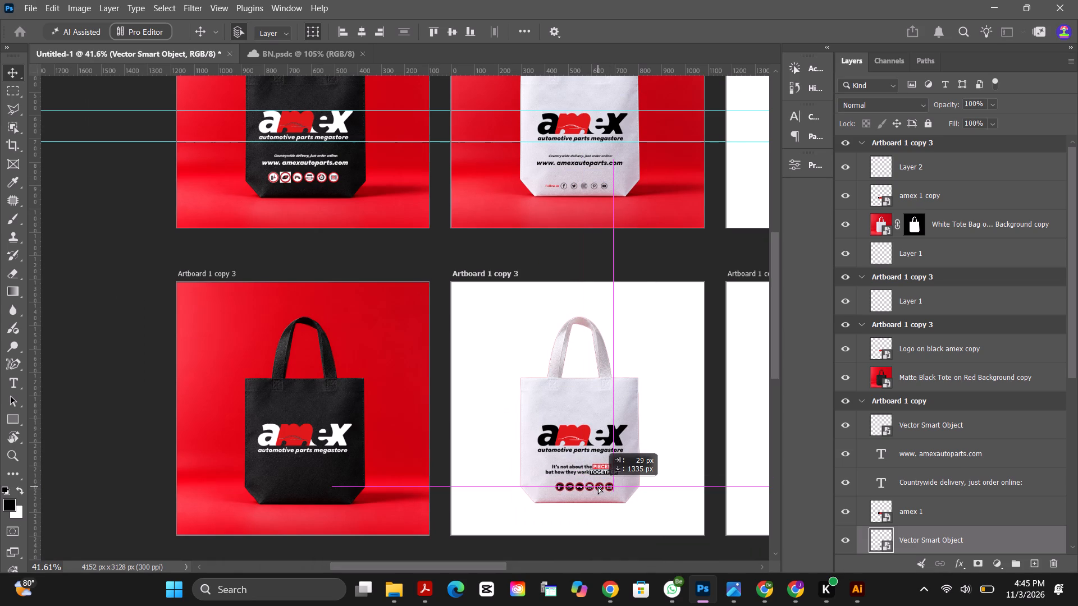
drag(598, 486, 595, 486)
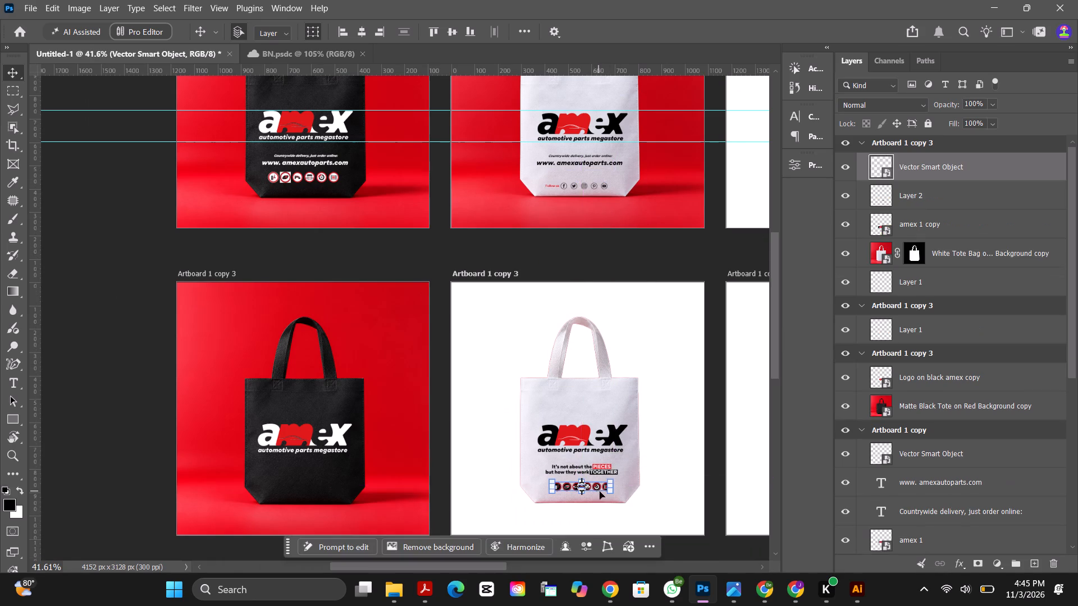
alt+scroll(601, 492, up, 13)
drag(595, 476, 593, 466)
alt+scroll(592, 476, down, 6)
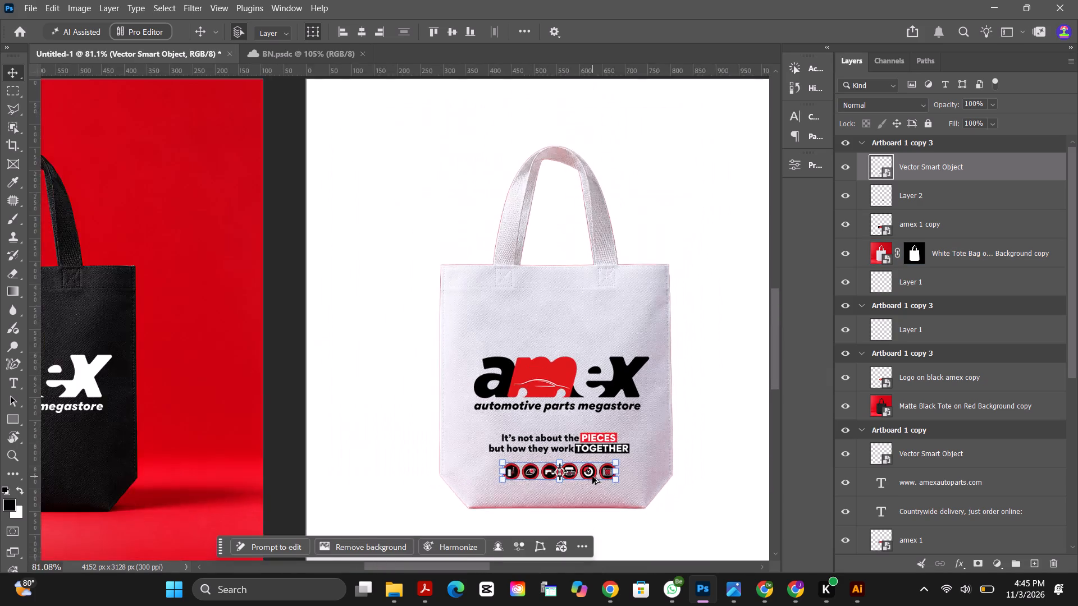
alt+scroll(592, 476, down, 5)
click(698, 201)
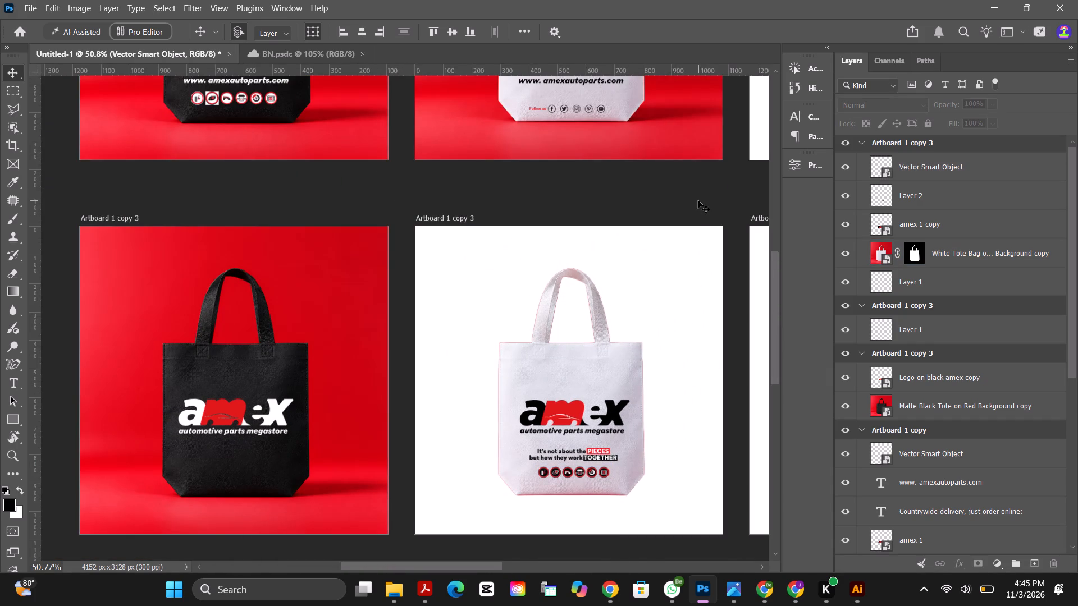
Move the car-part icon row from the upper black tote to the lower part of the black tote below it.
alt+scroll(667, 245, down, 4)
alt+scroll(288, 130, up, 3)
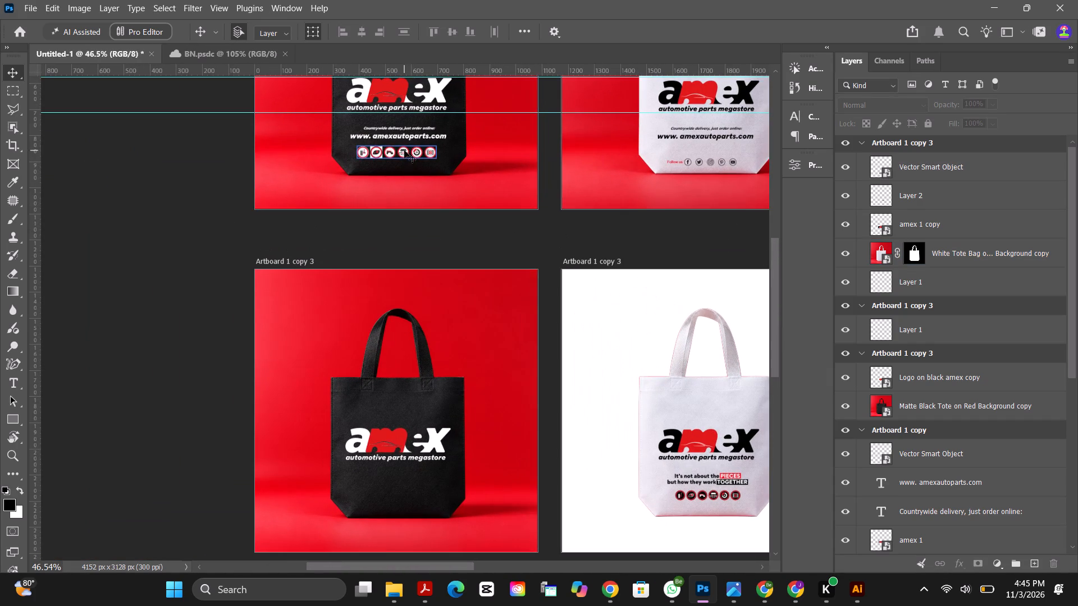
drag(404, 150, 406, 496)
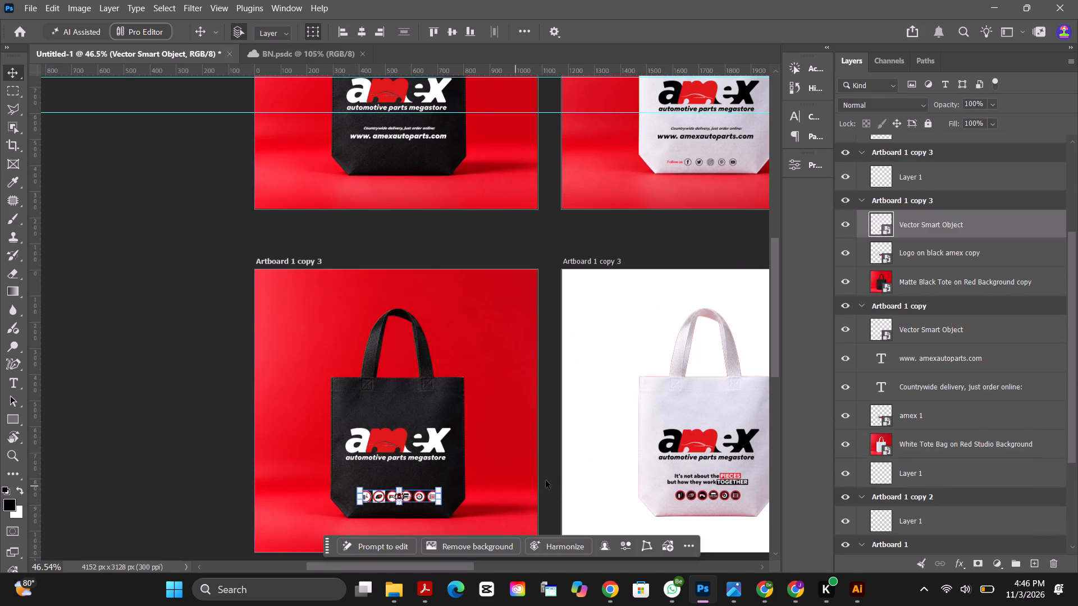
click(553, 472)
Copy the "It's not about the PIECES but how they work TOGETHER" slogan from the white-background tote to above the lower black tote's icons.
click(703, 480)
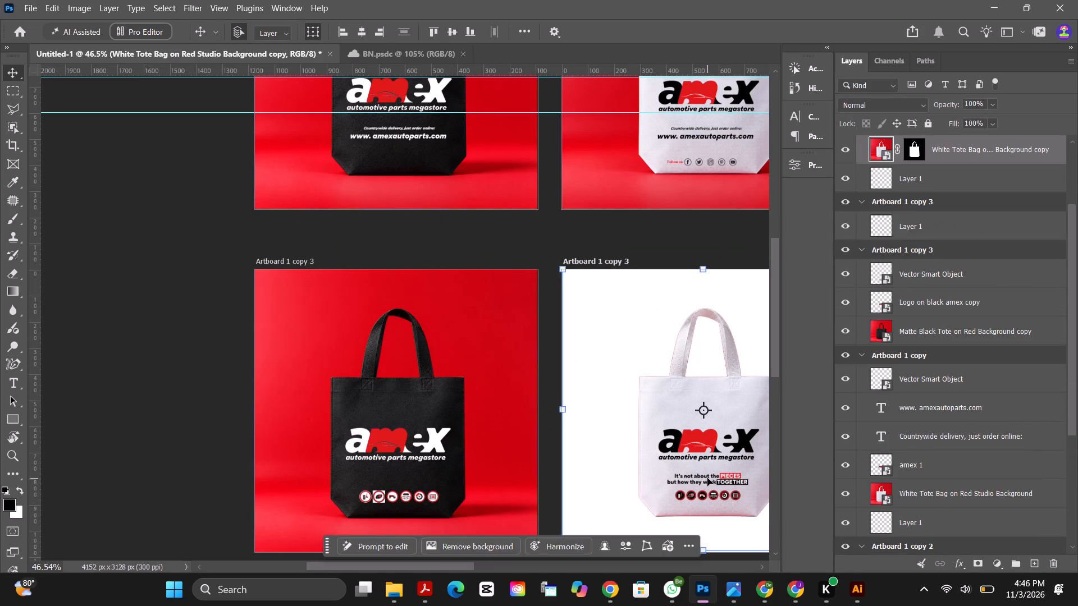
click(707, 478)
click(720, 475)
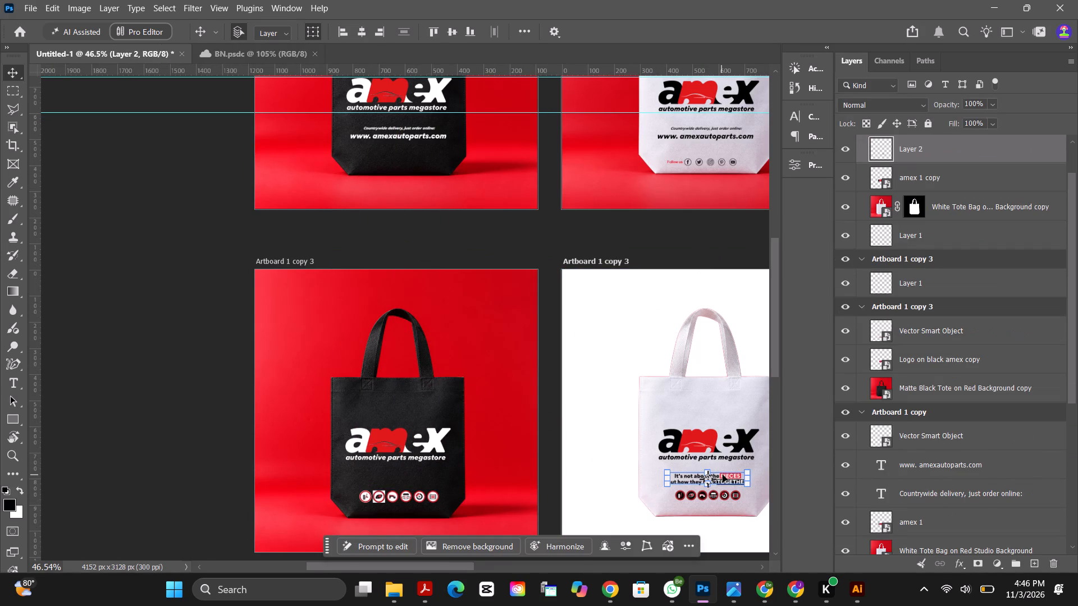
alt+drag(722, 478, 508, 483)
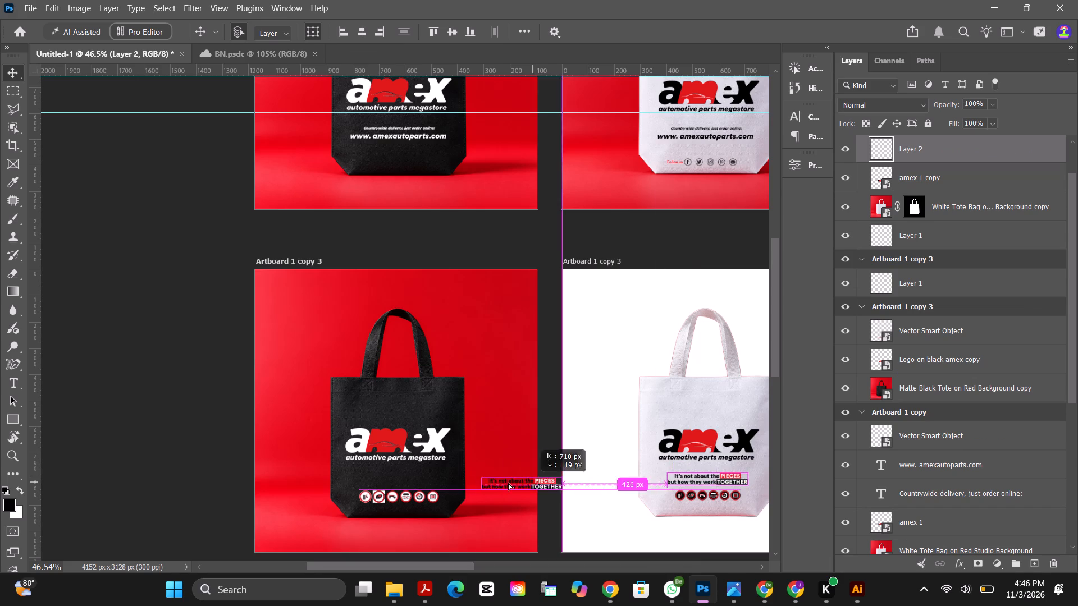
alt+drag(508, 483, 406, 478)
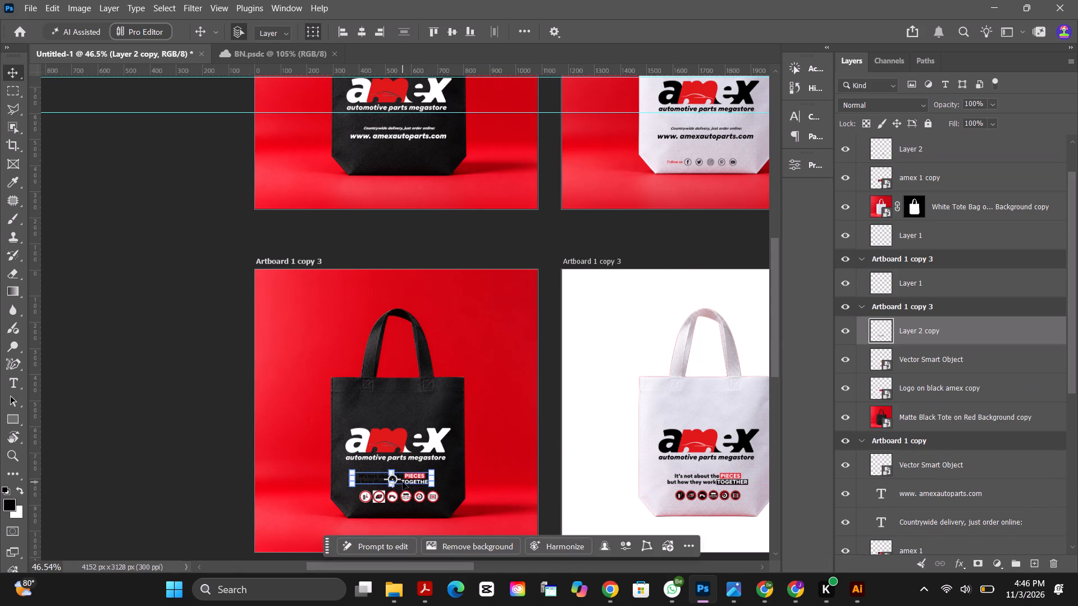
Duplicate the slogan on the lower black tote and offset the duplicate slightly upward.
alt+scroll(403, 481, up, 15)
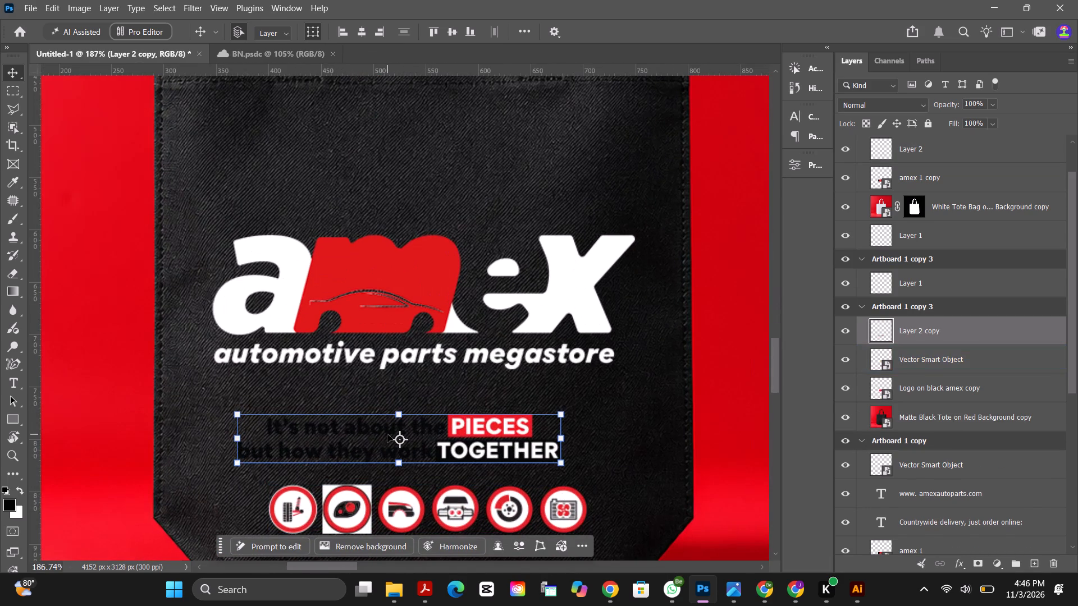
alt+scroll(355, 442, up, 2)
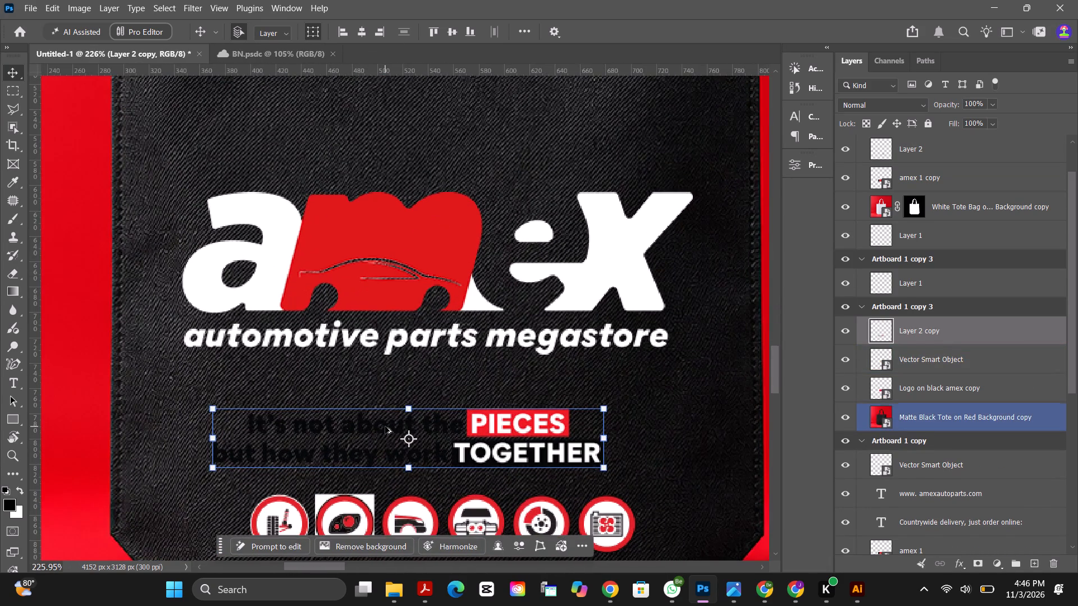
alt+double_click(385, 426)
alt+double_click(385, 426)
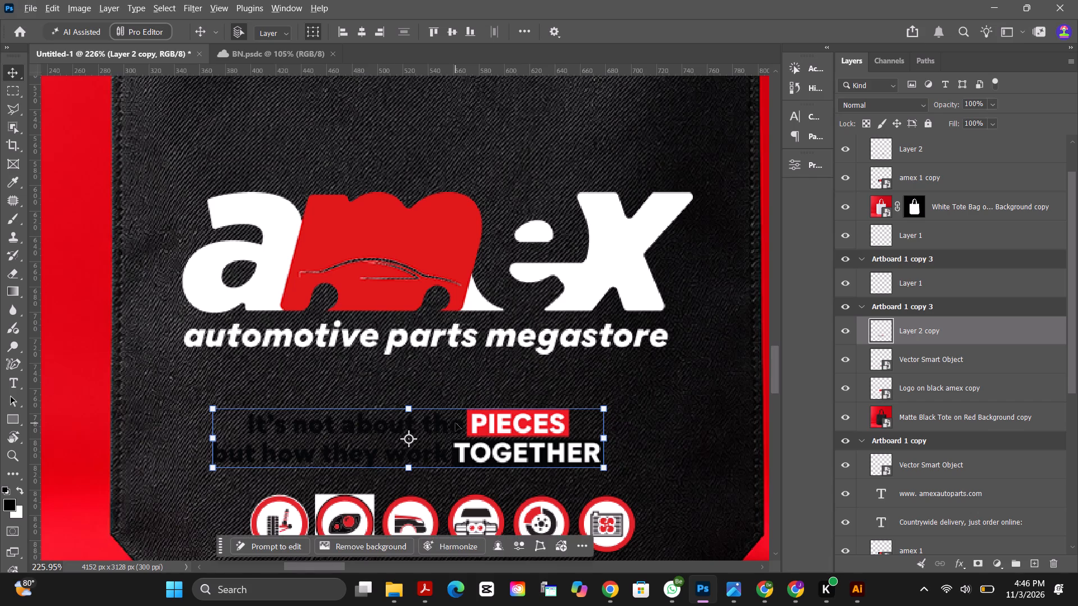
alt+drag(455, 423, 455, 415)
scroll(465, 426, down, 7)
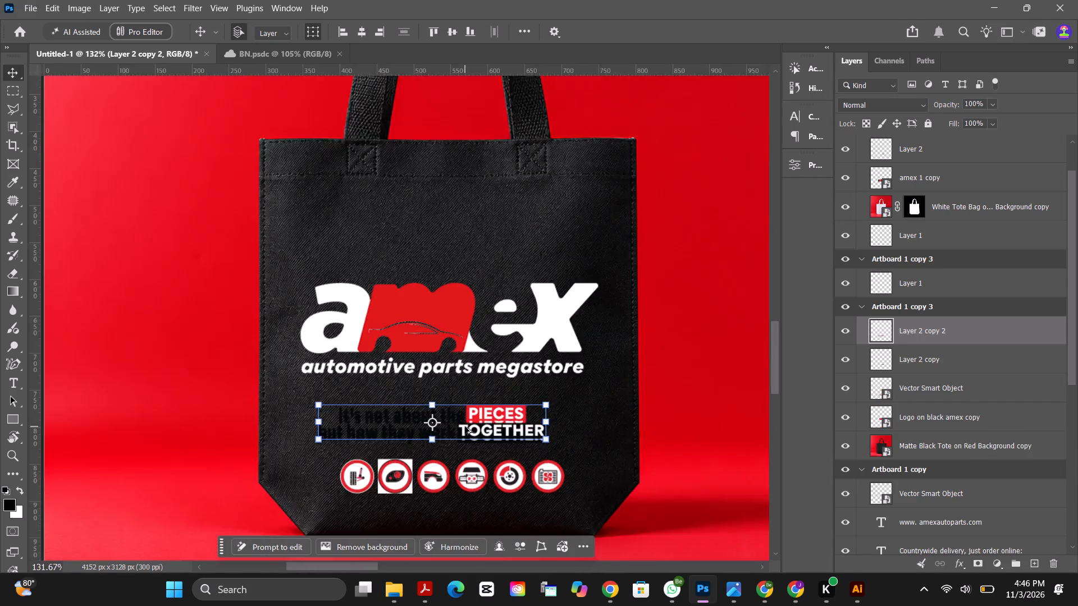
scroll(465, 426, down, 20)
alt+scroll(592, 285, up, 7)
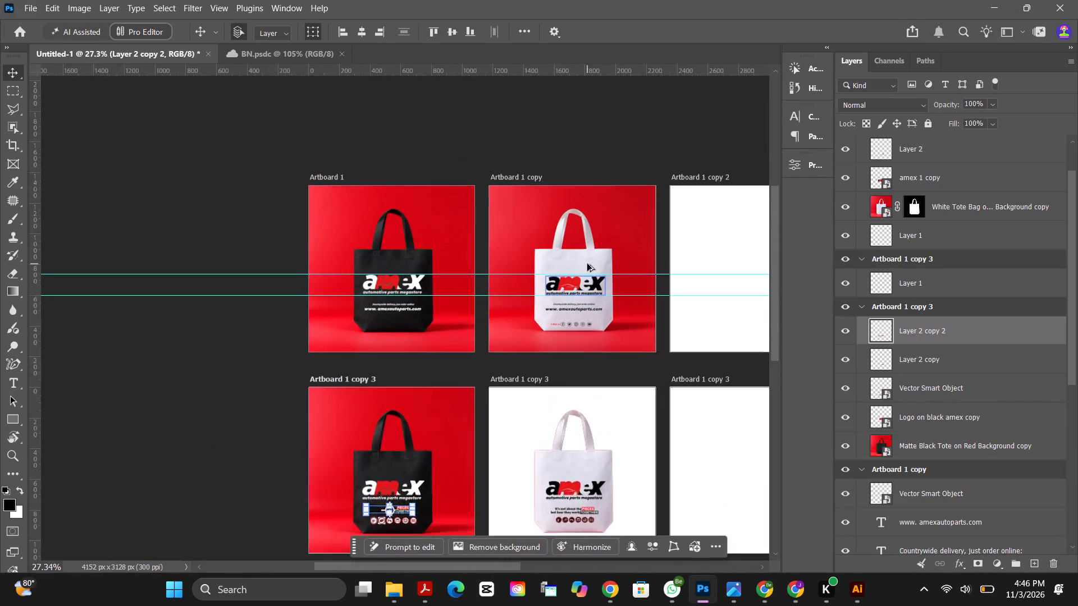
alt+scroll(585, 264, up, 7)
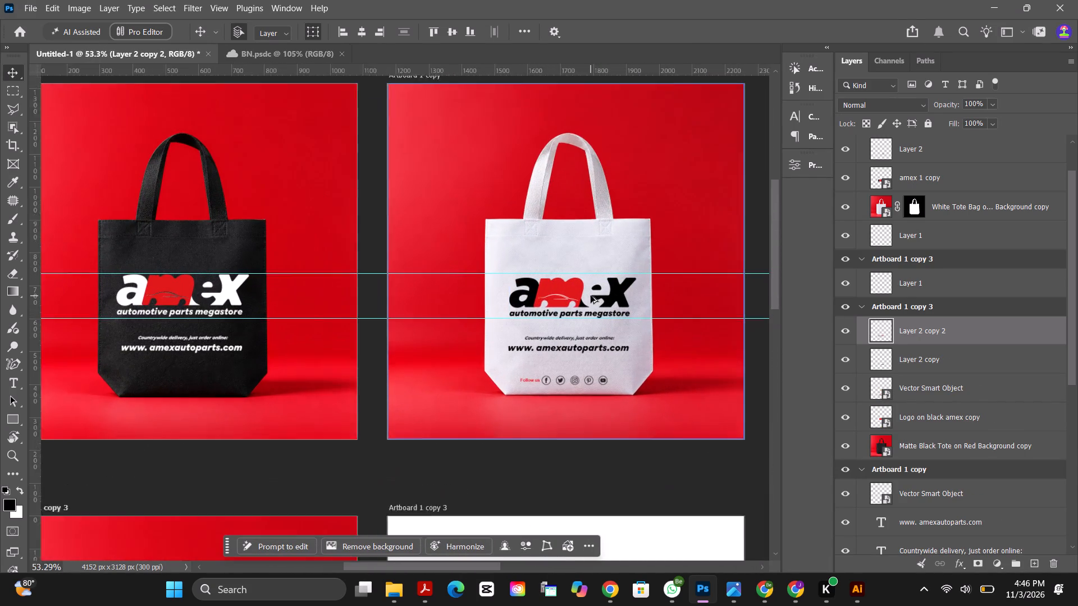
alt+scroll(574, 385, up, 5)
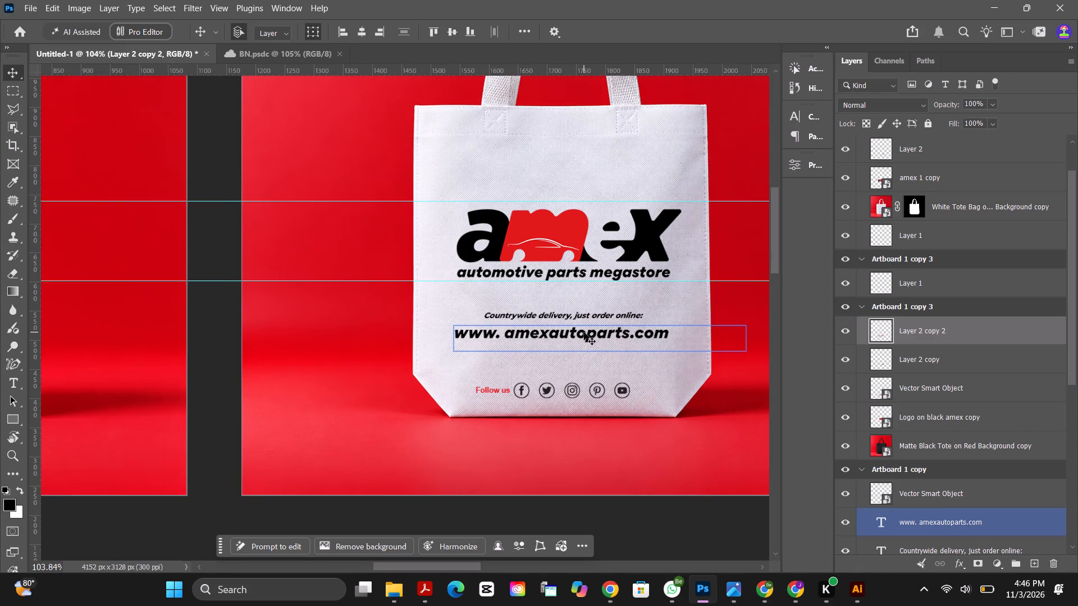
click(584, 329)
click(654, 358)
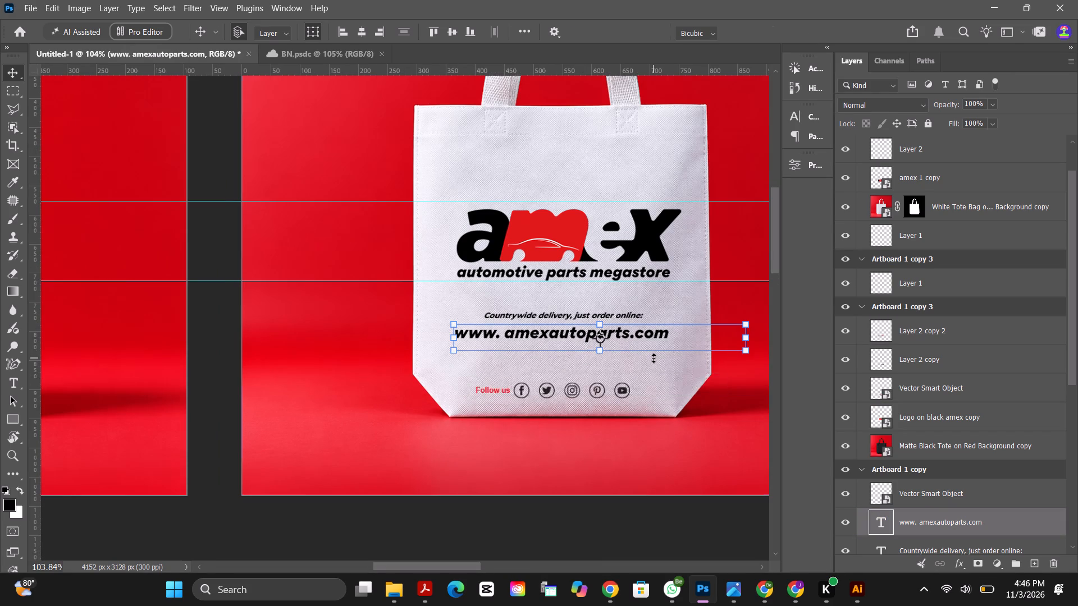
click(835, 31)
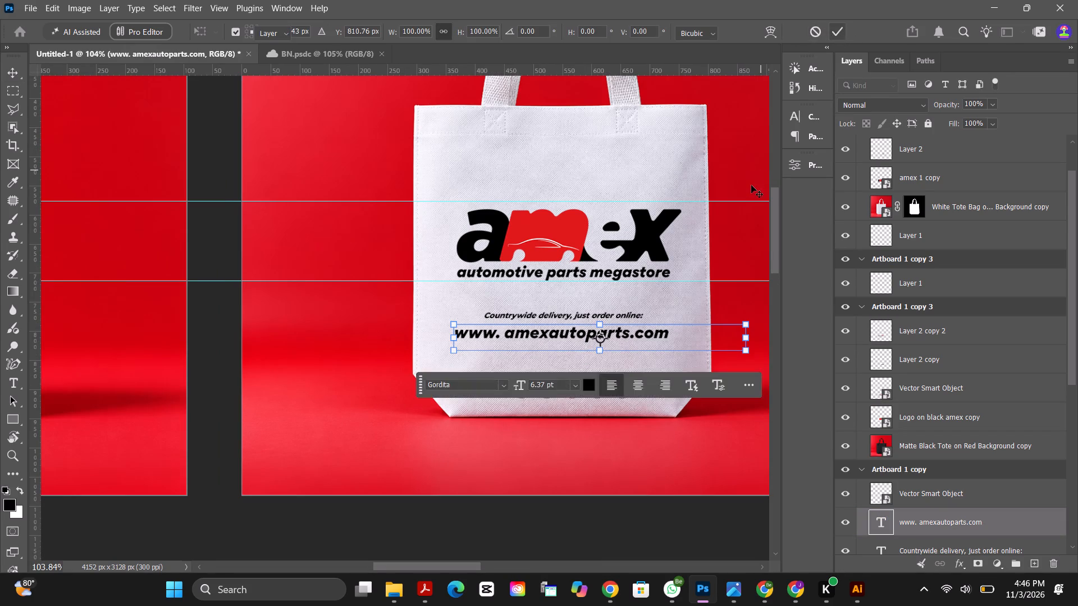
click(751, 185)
Move the "Follow us" social icon row up to sit closely under the web address on the red-background white tote.
drag(593, 393, 599, 386)
key(ctrl+z)
click(604, 389)
drag(604, 389, 608, 369)
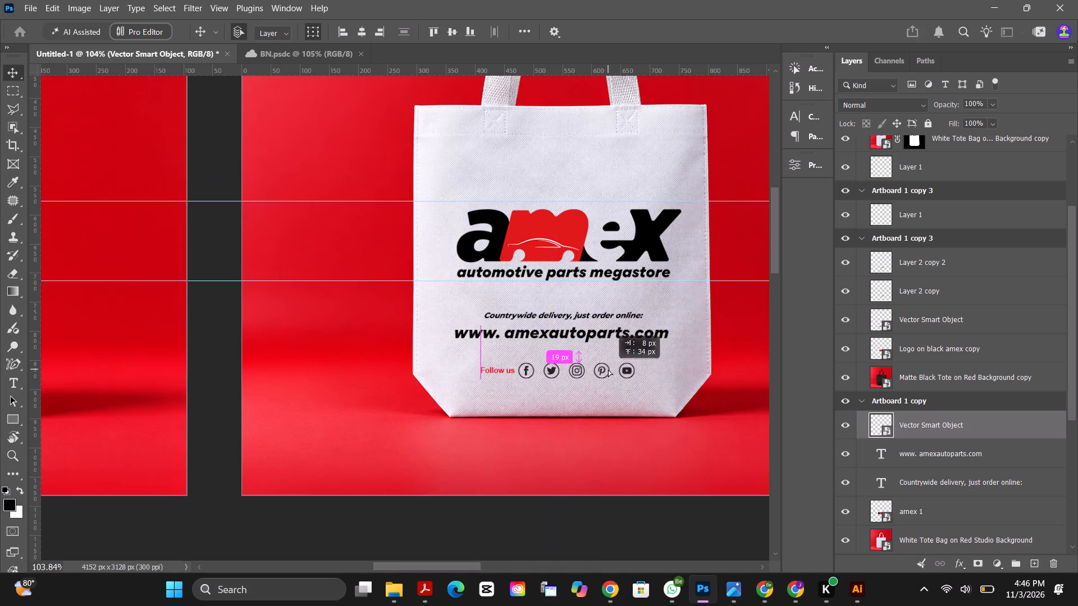
drag(608, 369, 604, 365)
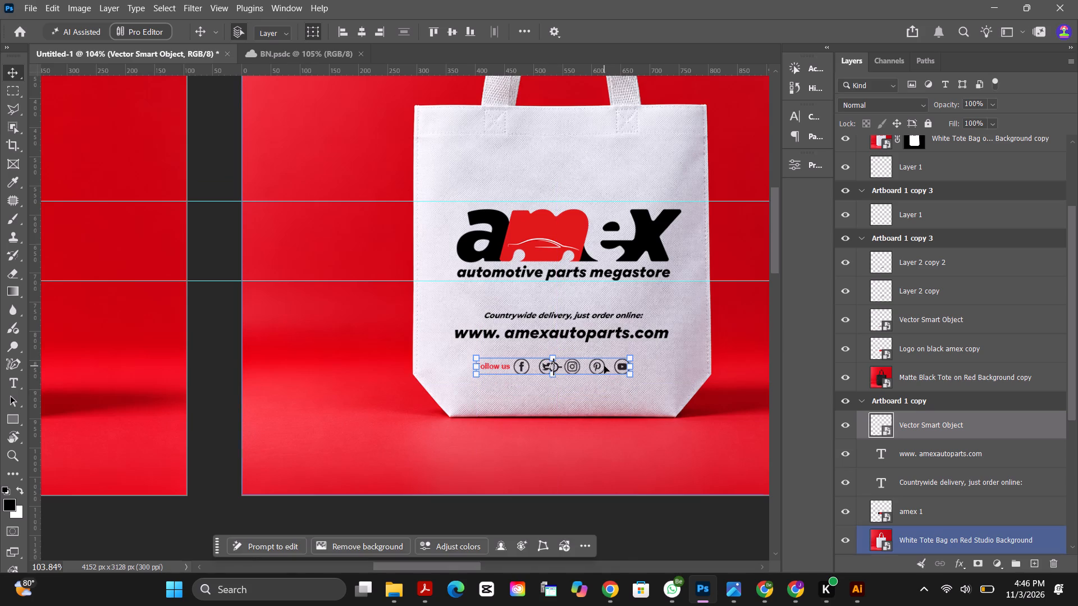
click(604, 366)
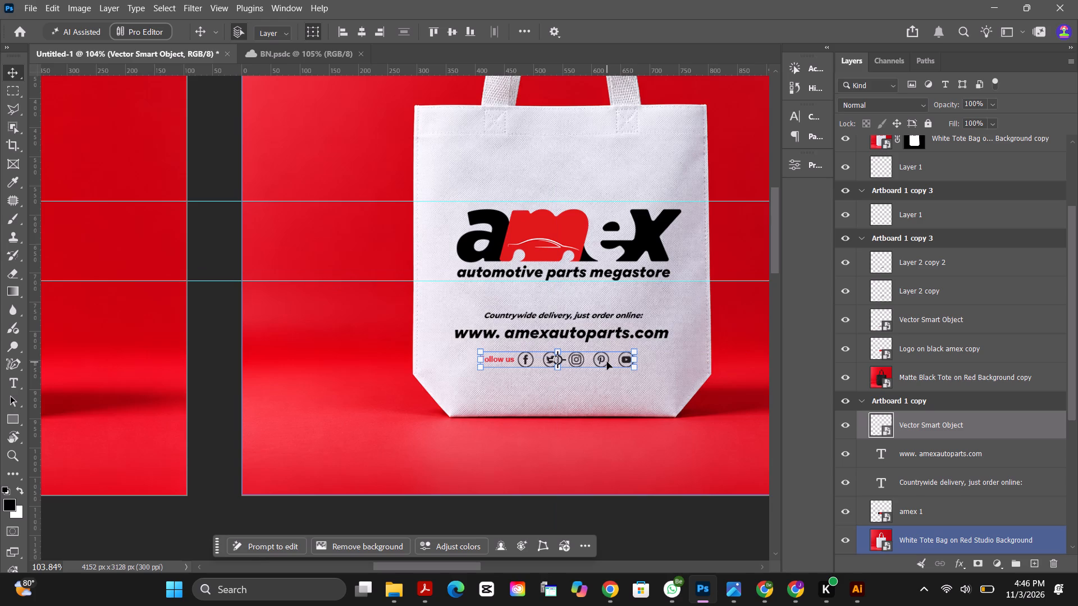
Compare the placement and spacing of the web address, slogan and icon rows under the logos across the tote mockups.
alt+scroll(607, 362, down, 12)
alt+scroll(412, 369, up, 4)
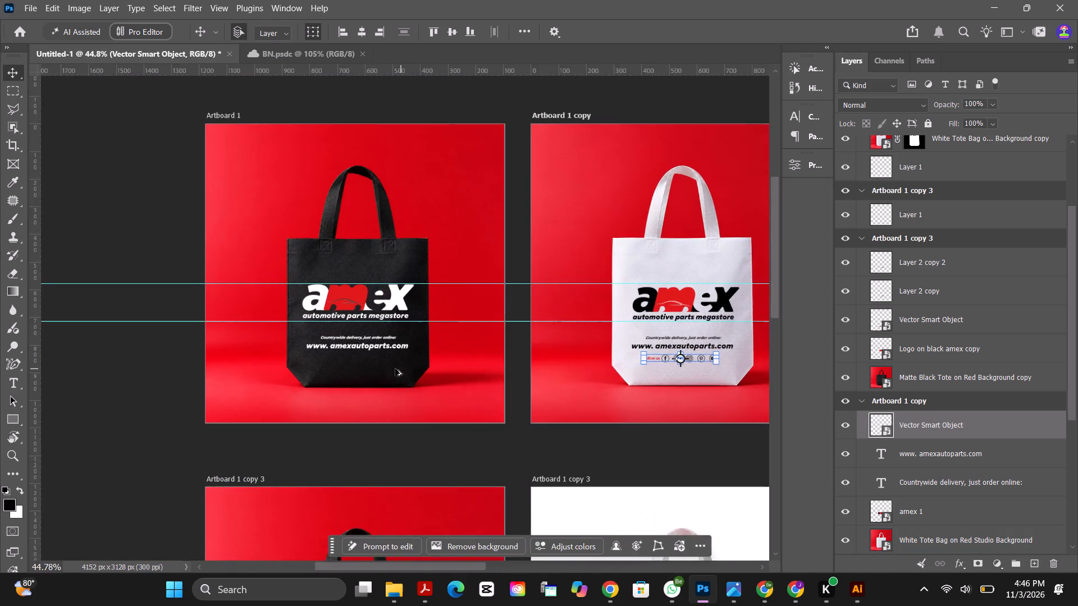
alt+scroll(345, 364, up, 3)
alt+scroll(505, 373, down, 12)
alt+scroll(630, 497, up, 4)
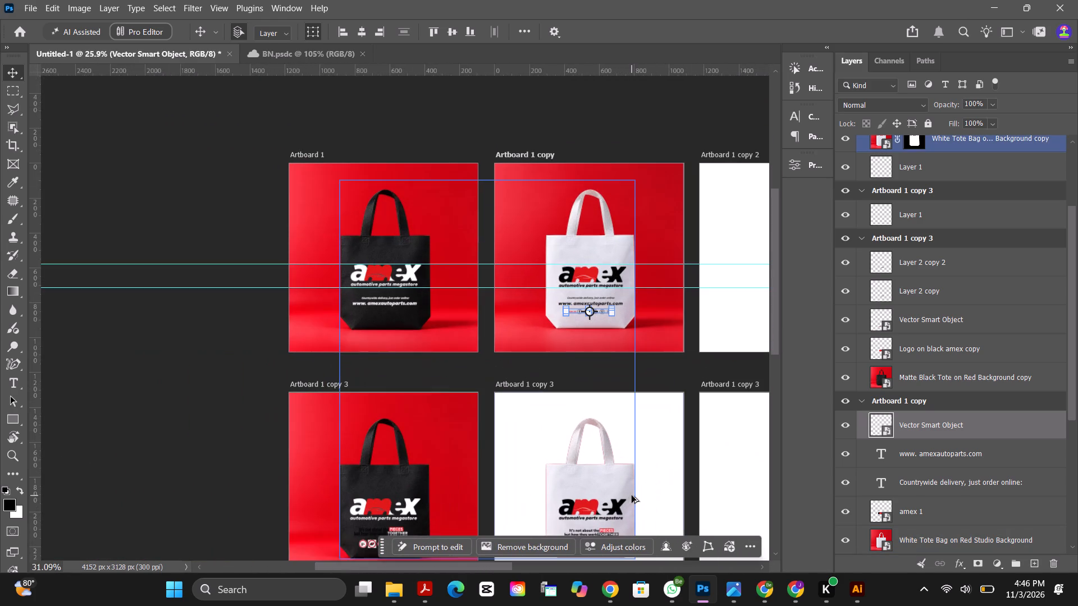
alt+drag(771, 286, 778, 313)
alt+scroll(669, 388, up, 4)
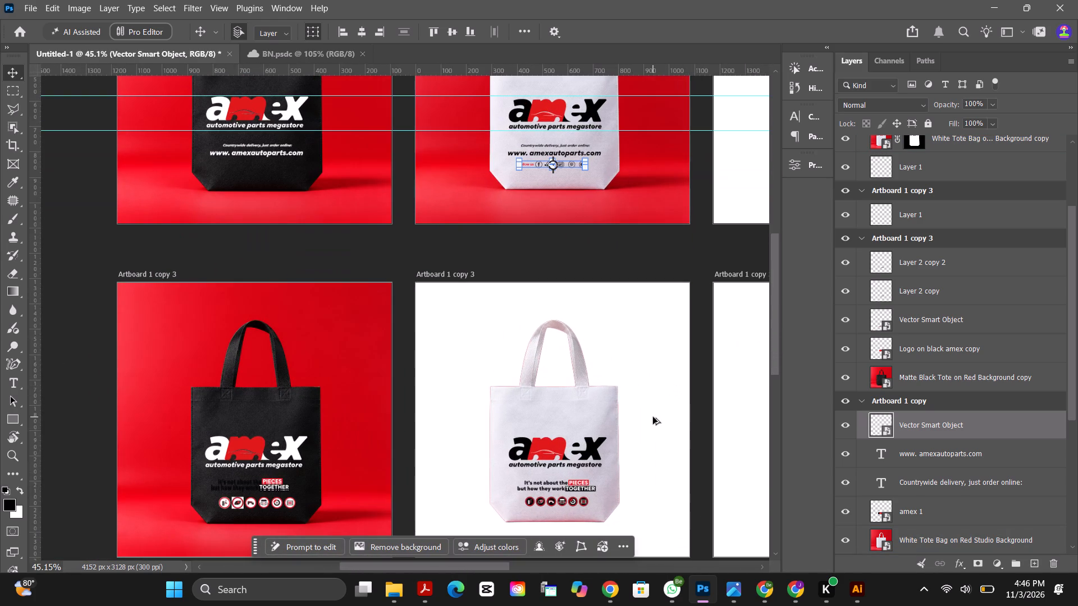
alt+scroll(618, 420, up, 2)
alt+scroll(575, 465, up, 3)
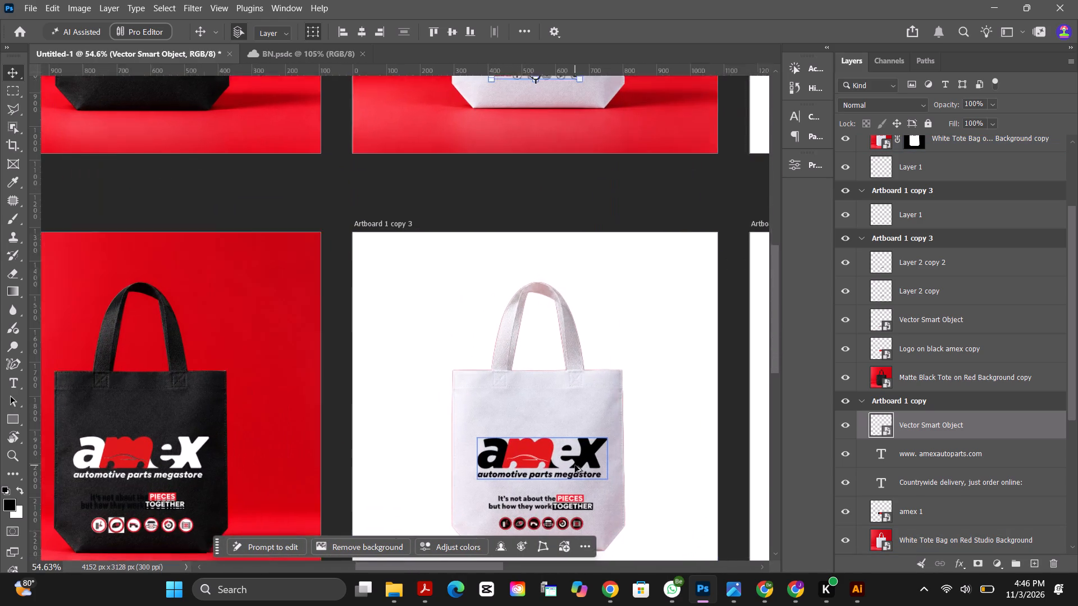
alt+scroll(574, 460, down, 2)
alt+scroll(573, 533, up, 2)
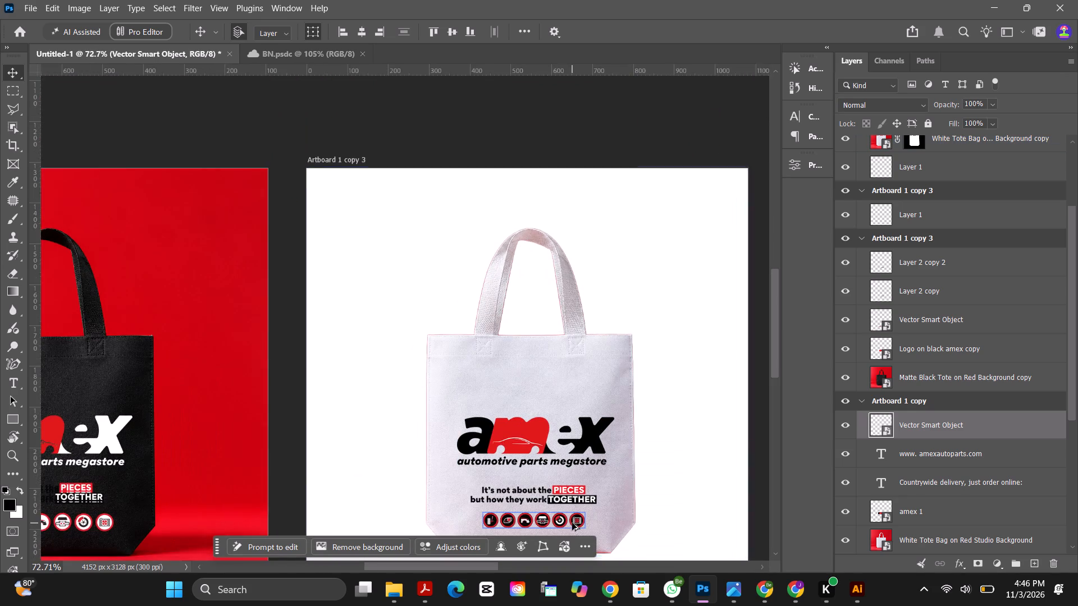
alt+scroll(572, 523, up, 1)
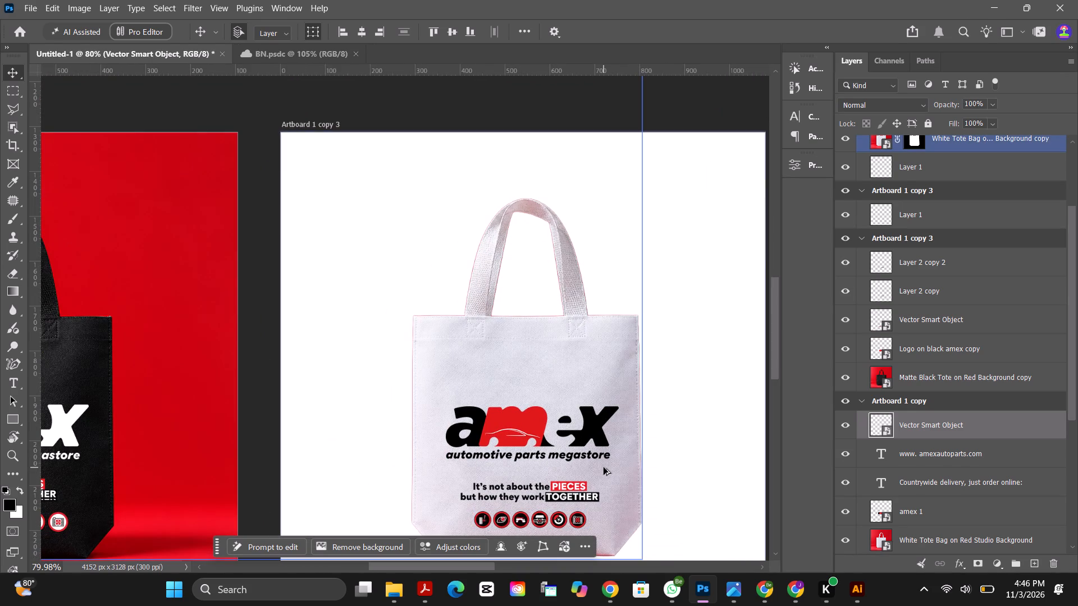
alt+scroll(615, 497, up, 3)
alt+scroll(618, 483, down, 2)
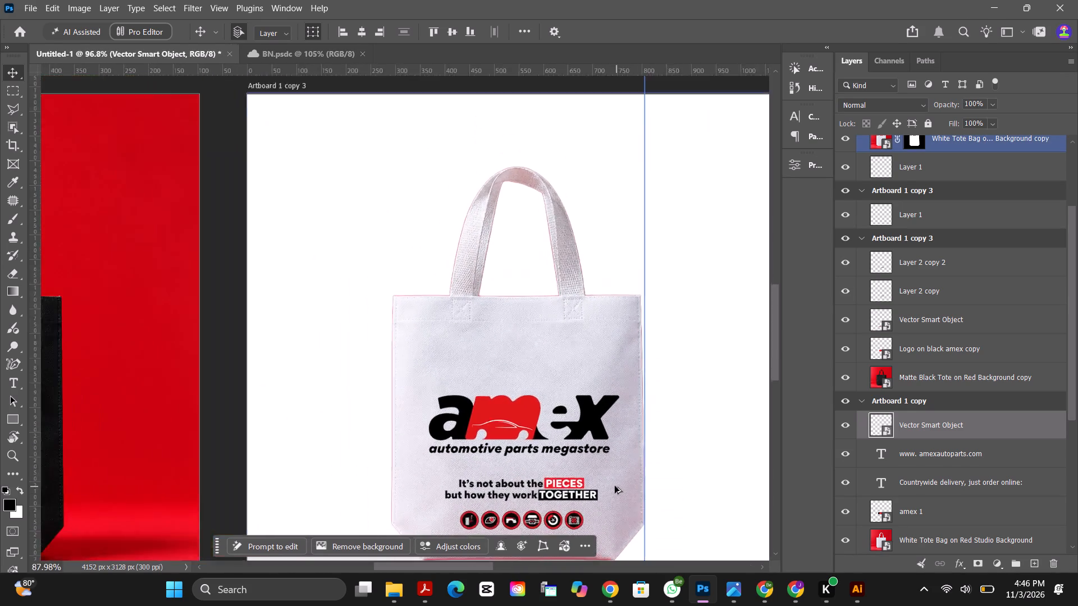
alt+scroll(615, 486, down, 13)
alt+scroll(599, 168, up, 14)
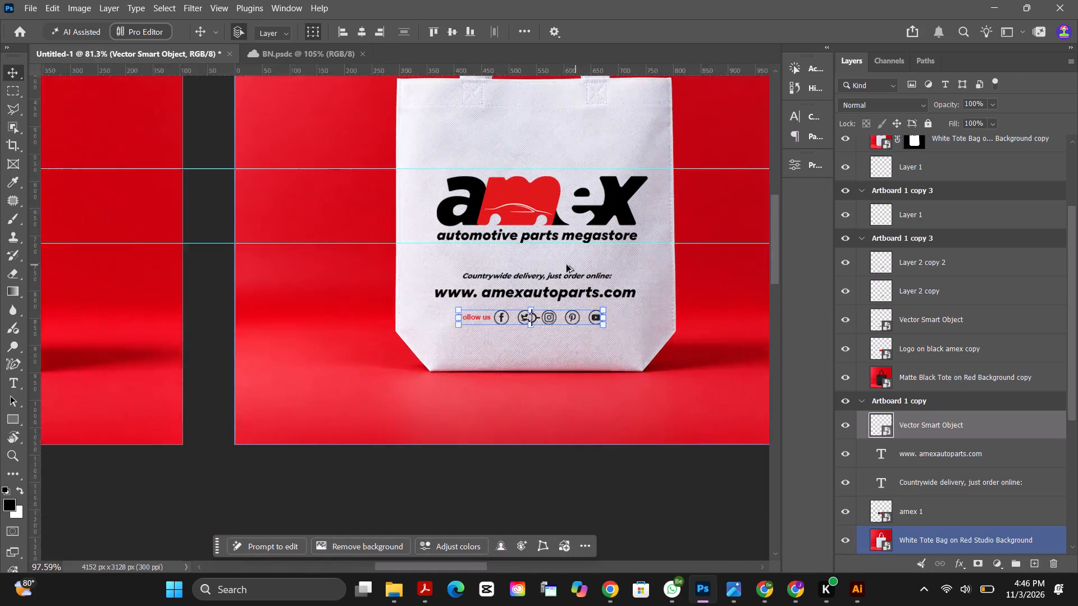
alt+scroll(567, 265, up, 8)
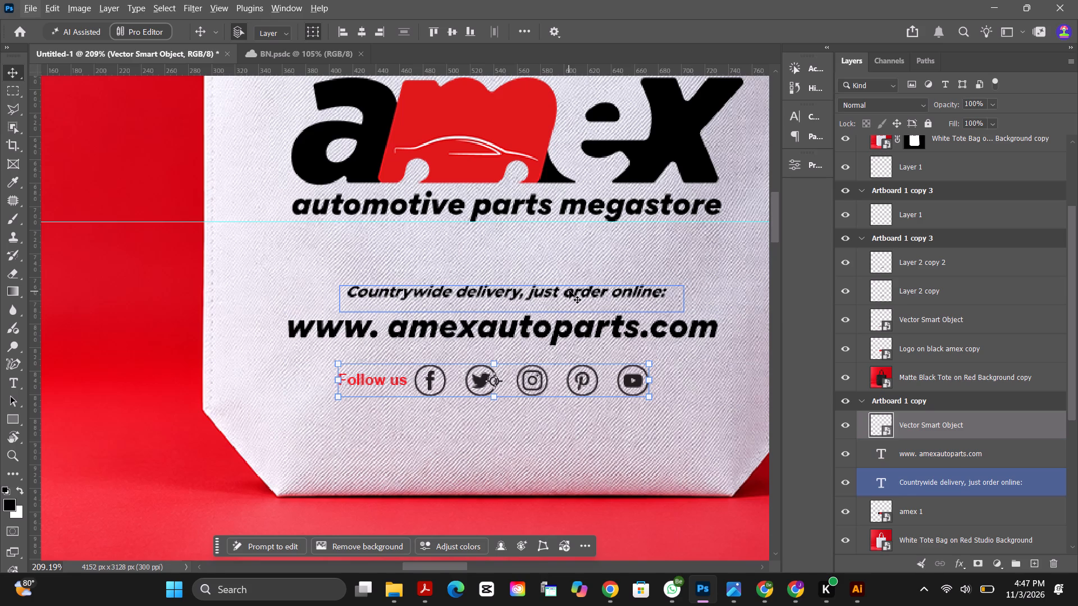
Review the four tote mockups together, checking the logo, web address, slogan and icon layouts against each other.
click(445, 381)
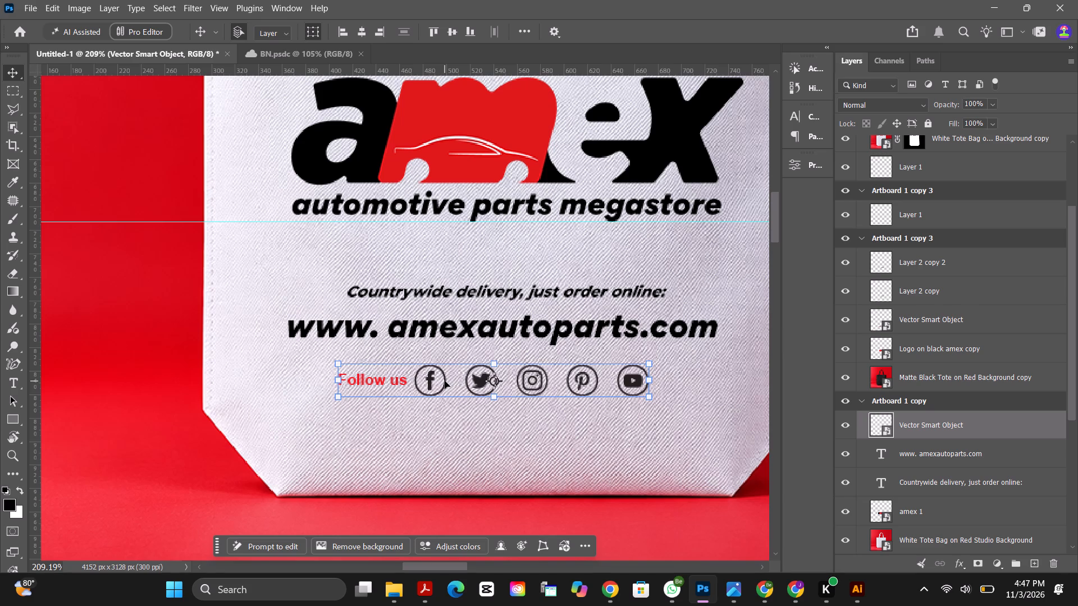
alt+scroll(445, 381, down, 6)
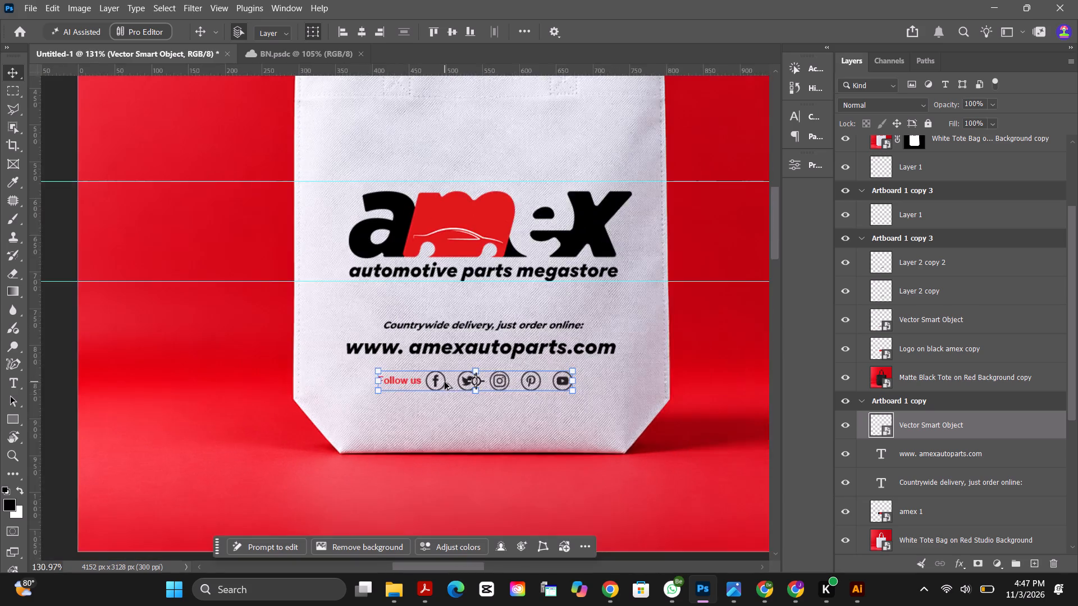
alt+scroll(445, 382, down, 20)
alt+scroll(445, 382, down, 1)
alt+scroll(462, 515, up, 2)
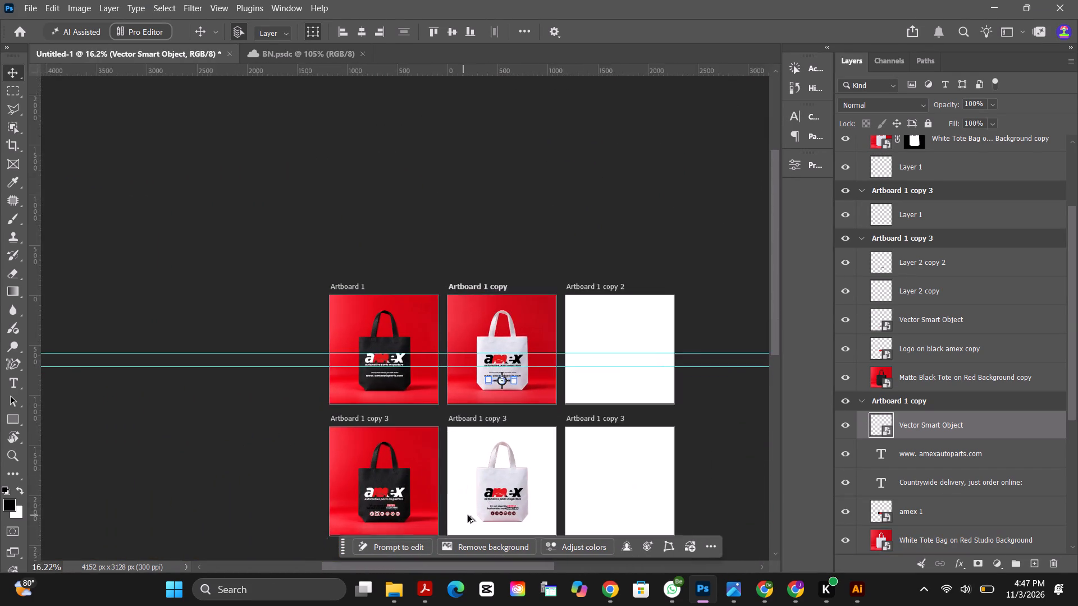
alt+scroll(468, 515, up, 2)
alt+scroll(518, 522, up, 2)
alt+scroll(538, 361, down, 7)
alt+scroll(658, 394, up, 2)
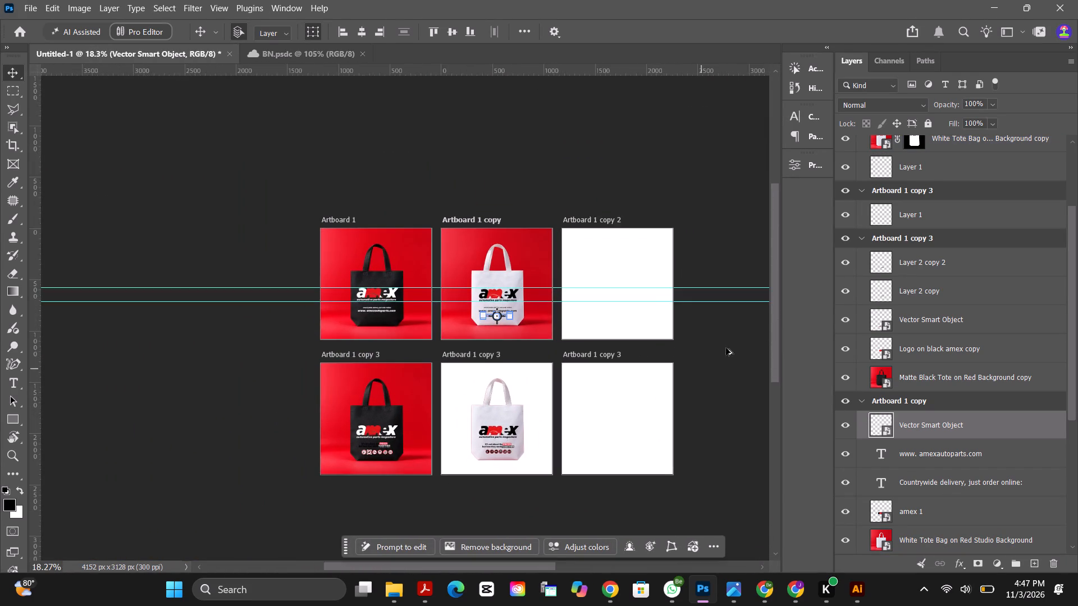
alt+scroll(734, 341, up, 2)
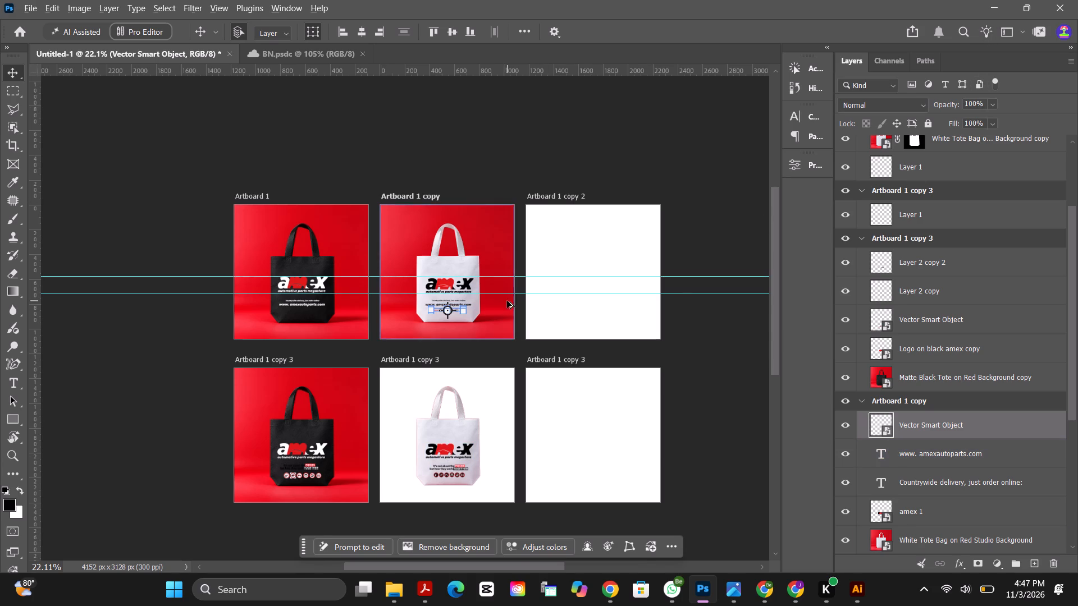
alt+scroll(507, 301, up, 3)
click(512, 137)
alt+scroll(447, 265, up, 3)
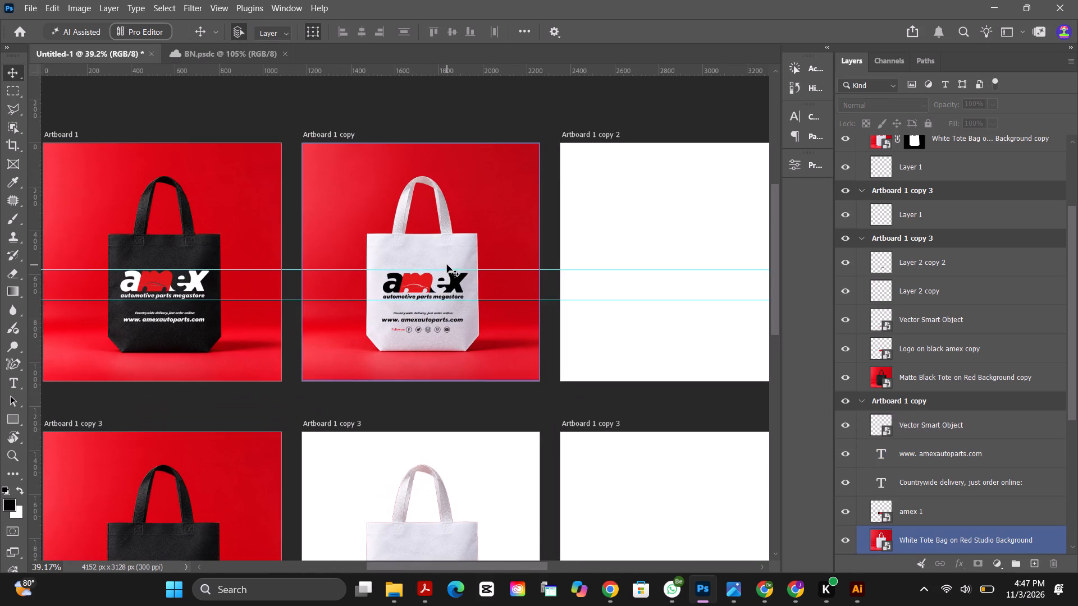
scroll(473, 273, down, 4)
alt+scroll(472, 282, down, 2)
alt+scroll(492, 437, up, 2)
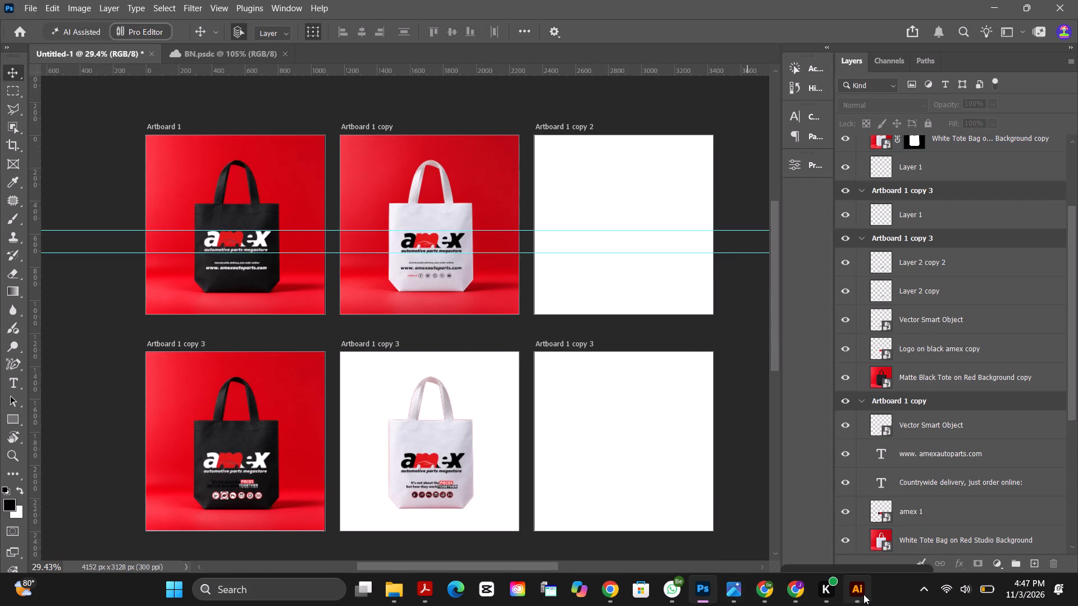
Switch to Illustrator and look through the COMPANY PROFILE artboards for brand graphics that could decorate the totes.
click(864, 594)
alt+scroll(691, 322, down, 7)
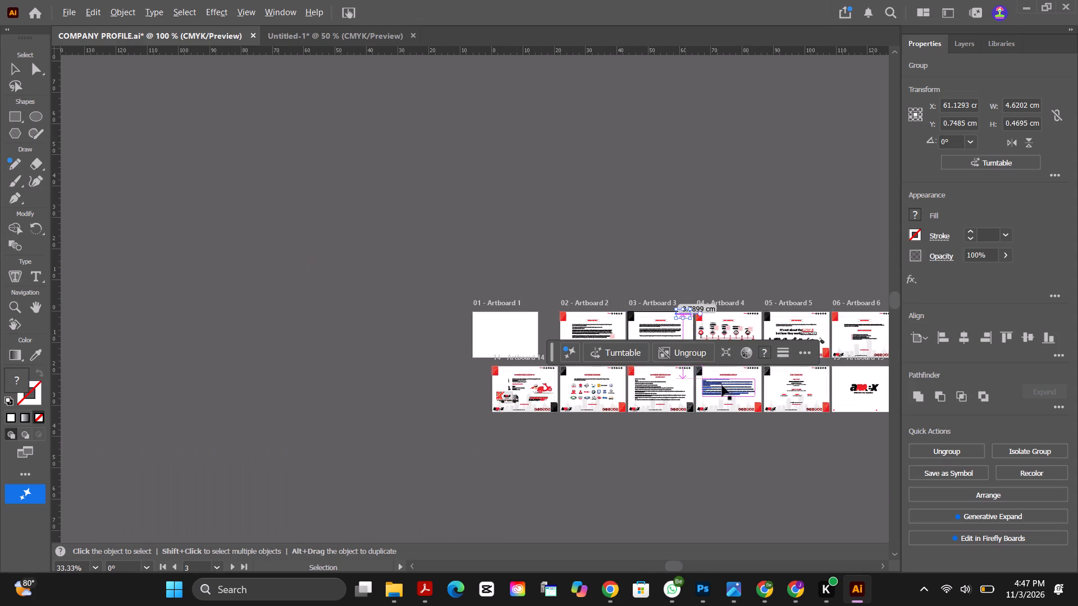
alt+scroll(722, 385, up, 3)
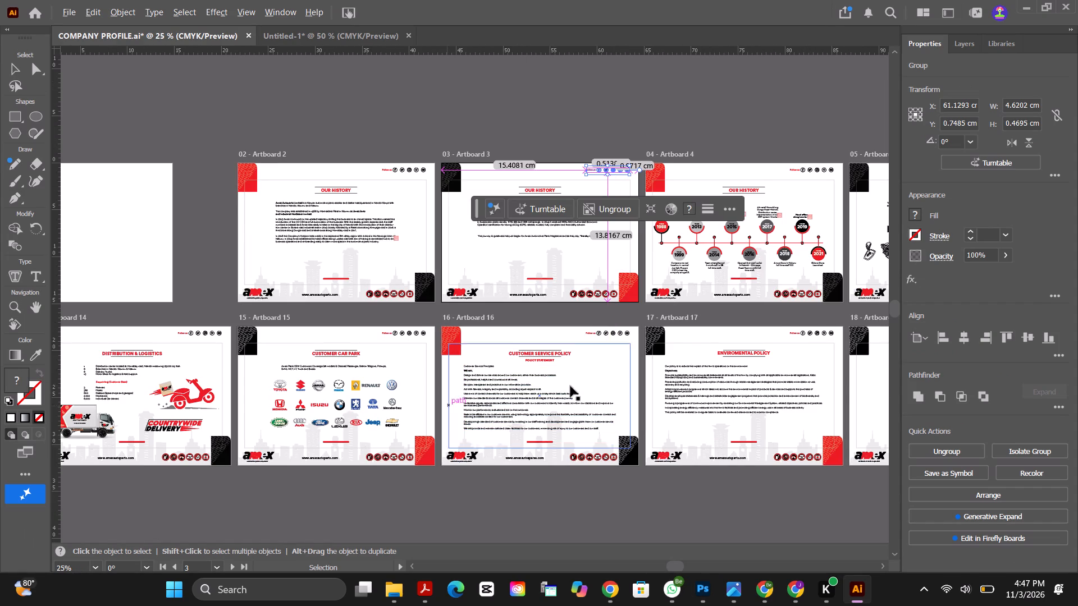
alt+scroll(787, 327, down, 3)
alt+scroll(829, 326, up, 1)
alt+scroll(878, 307, up, 2)
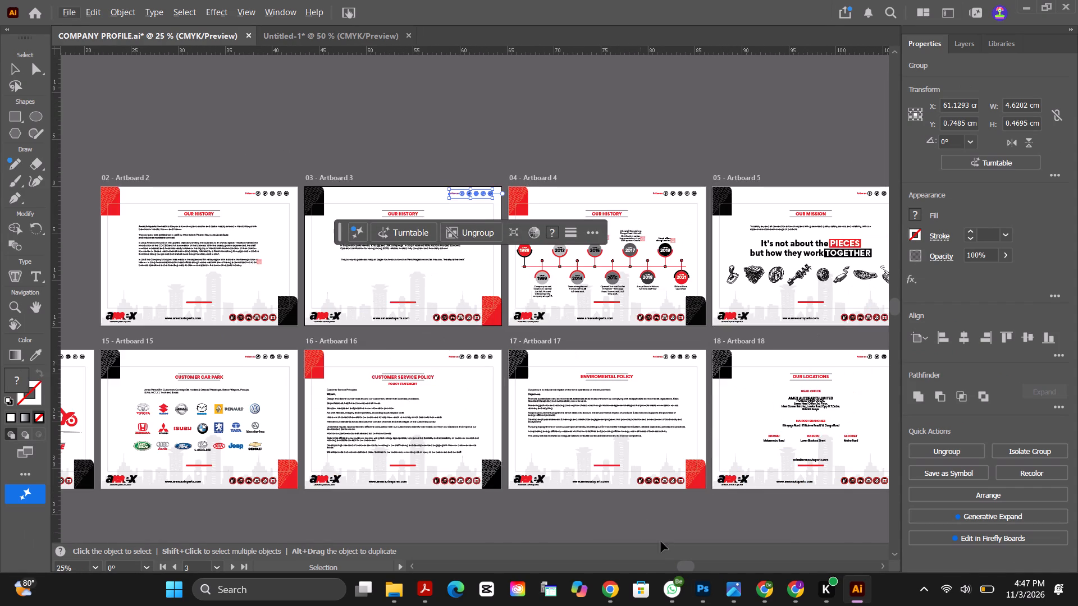
drag(687, 564, 741, 562)
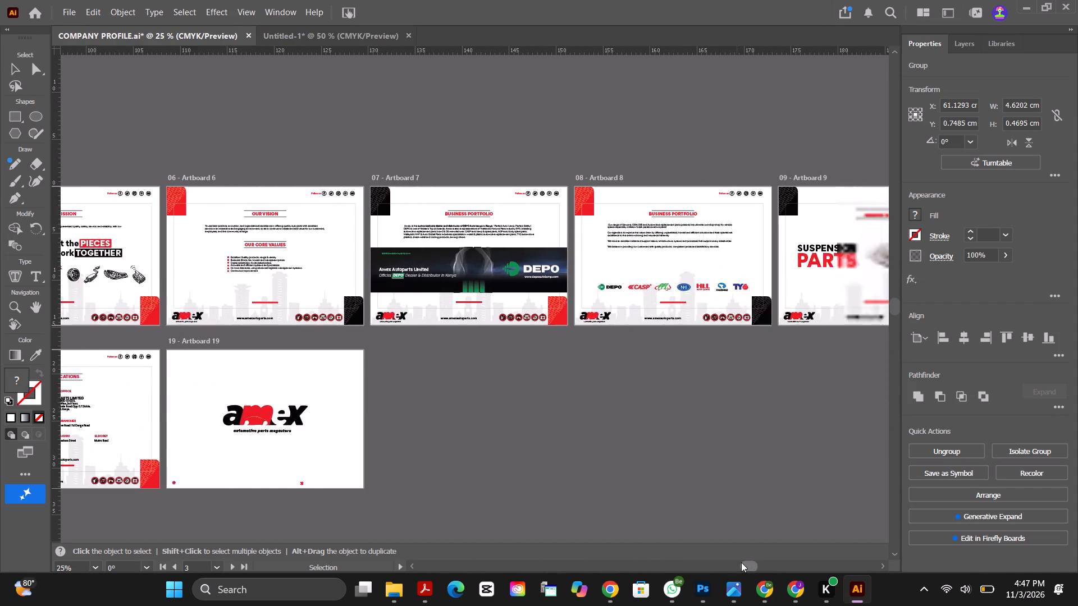
drag(741, 562, 769, 566)
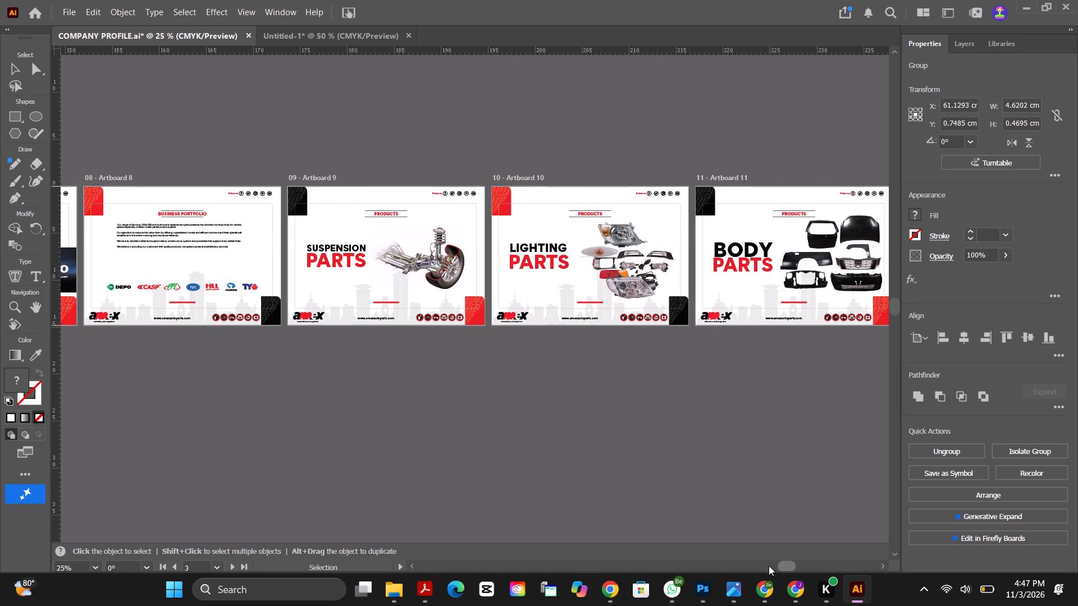
drag(769, 566, 816, 564)
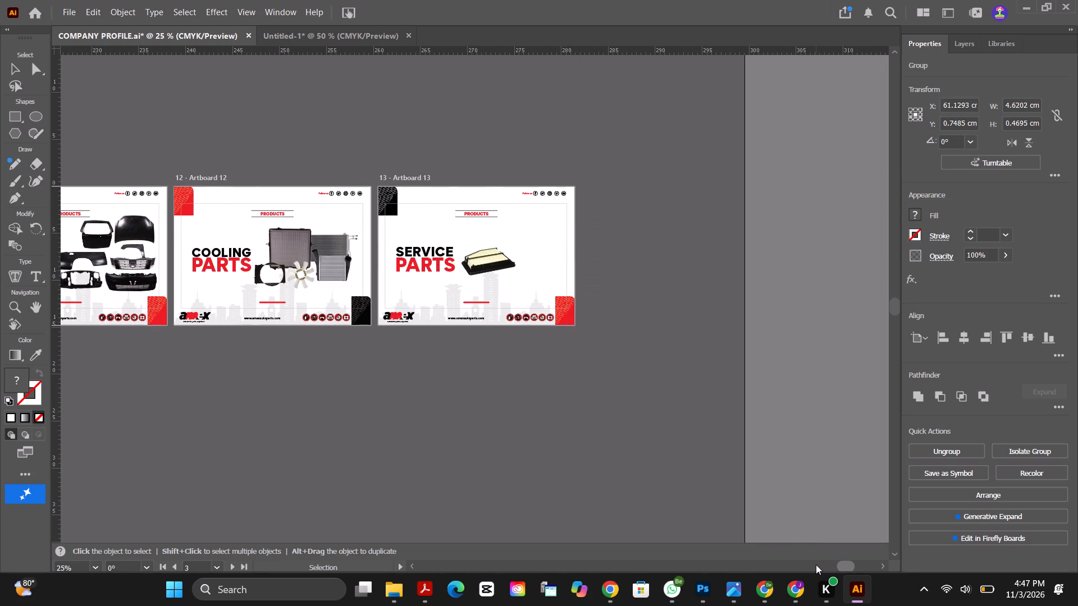
drag(816, 564, 716, 557)
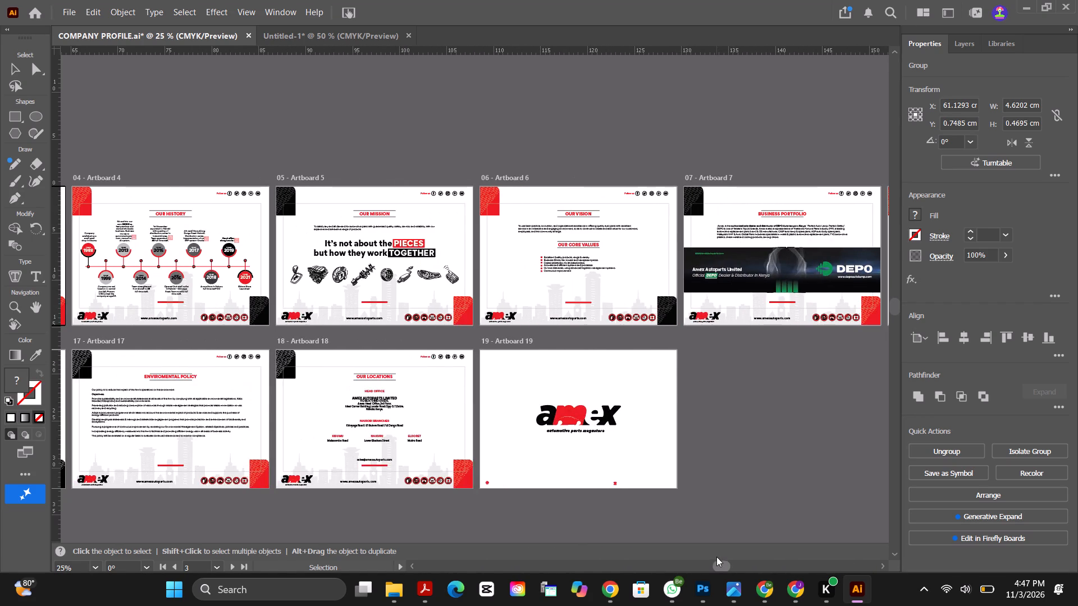
drag(716, 557, 702, 554)
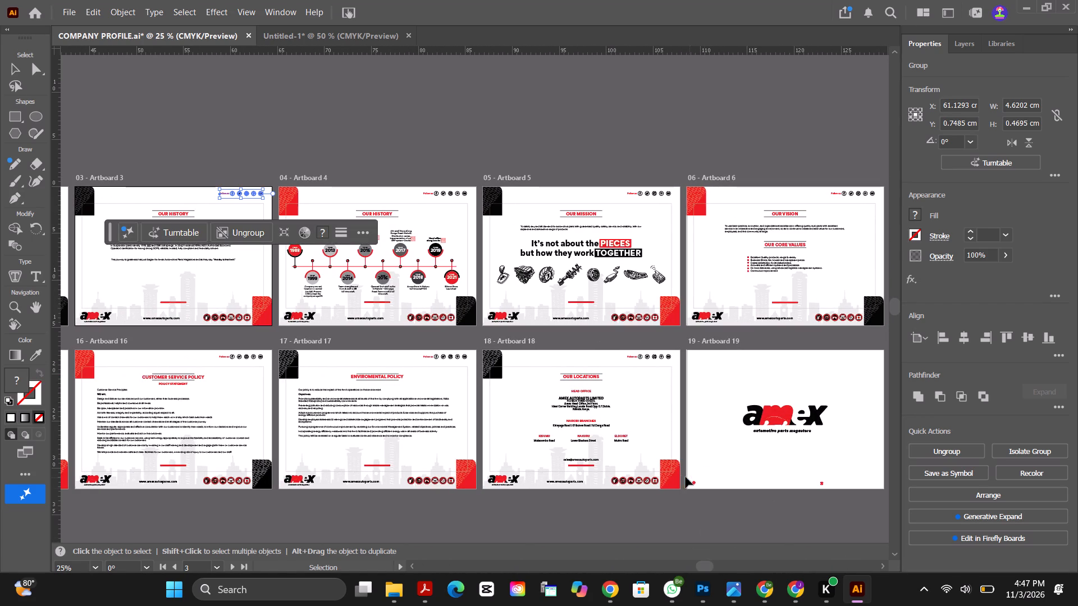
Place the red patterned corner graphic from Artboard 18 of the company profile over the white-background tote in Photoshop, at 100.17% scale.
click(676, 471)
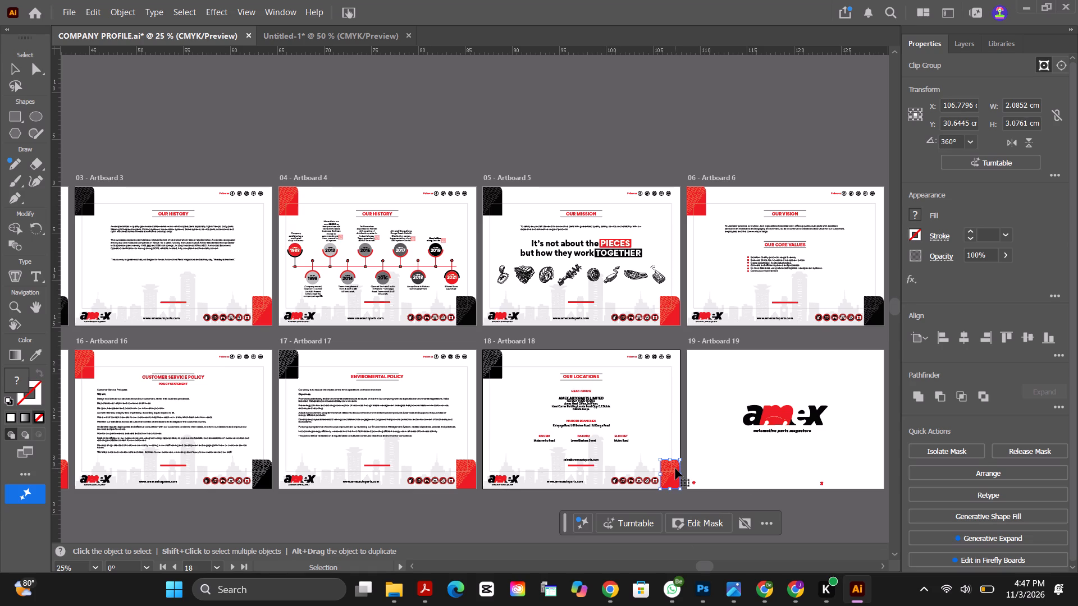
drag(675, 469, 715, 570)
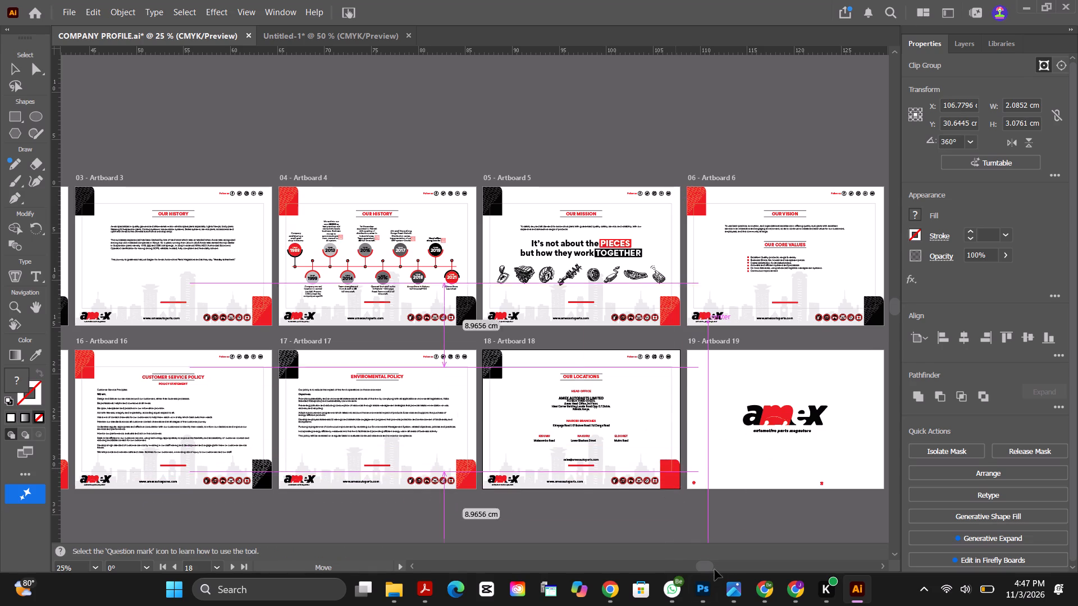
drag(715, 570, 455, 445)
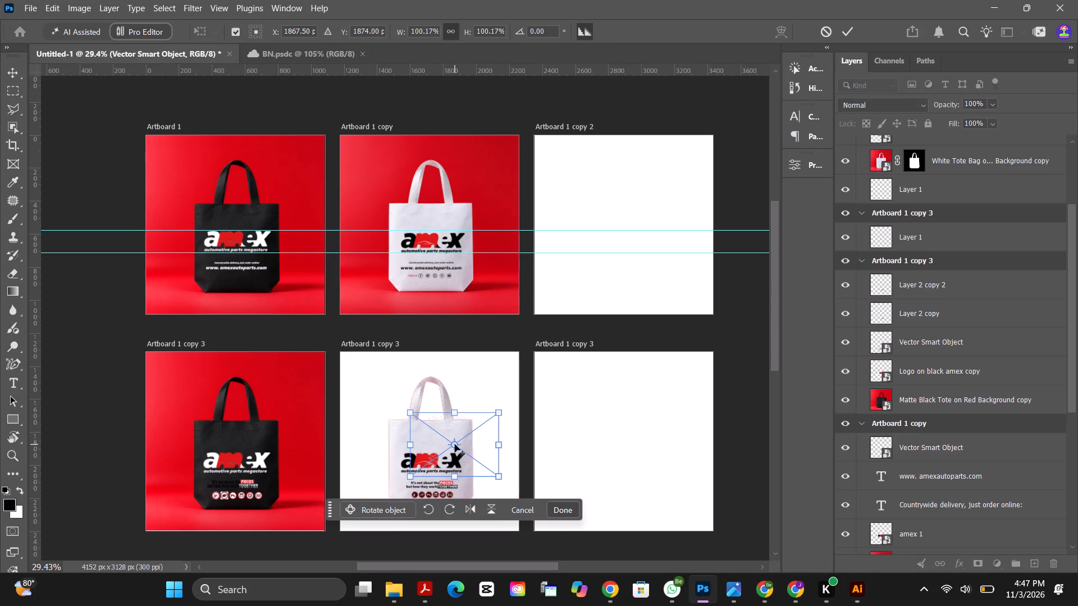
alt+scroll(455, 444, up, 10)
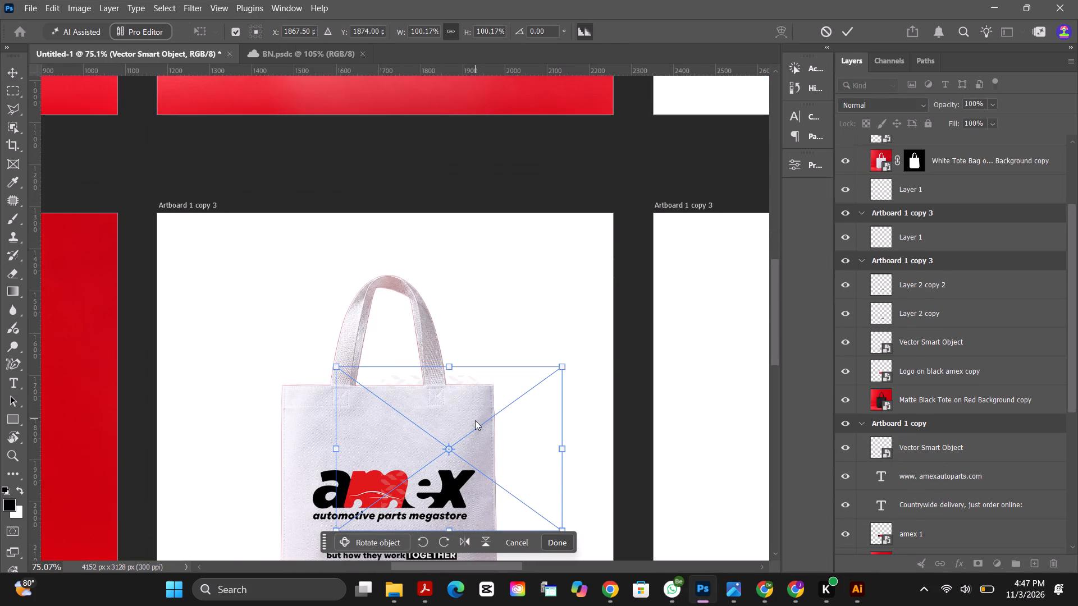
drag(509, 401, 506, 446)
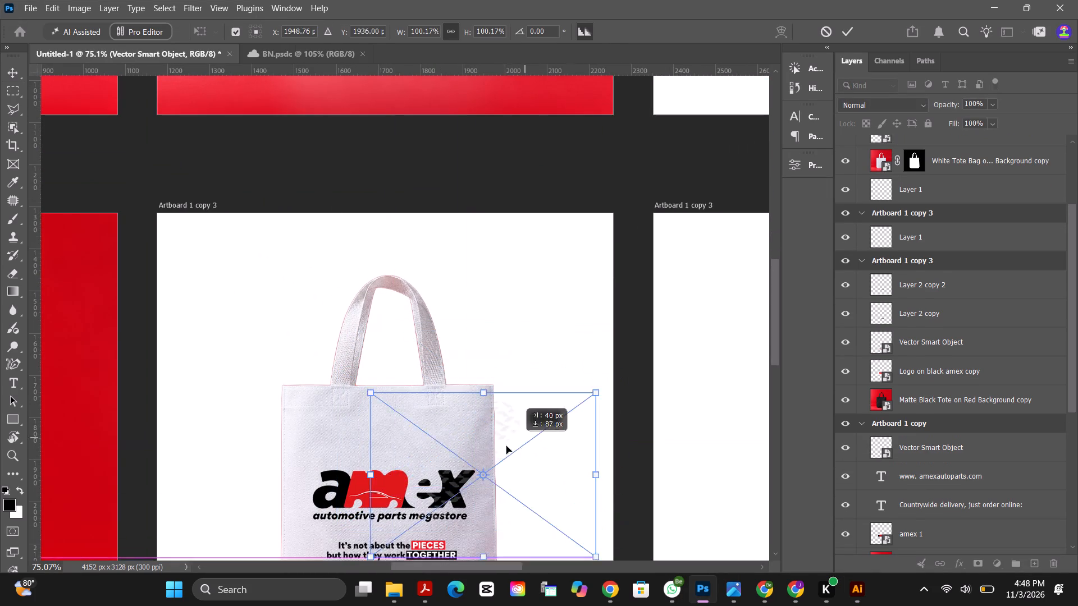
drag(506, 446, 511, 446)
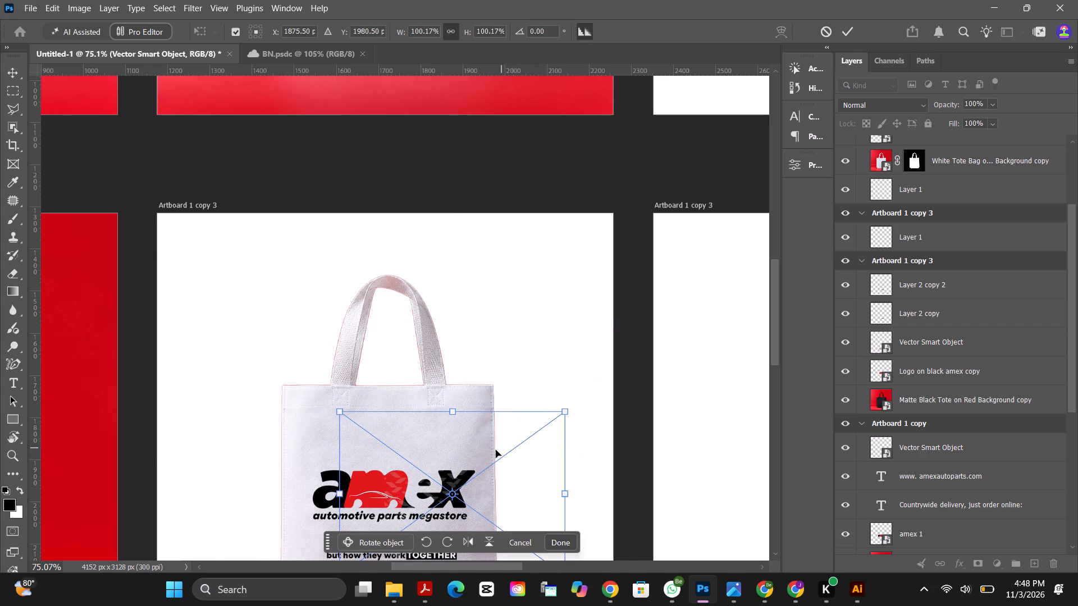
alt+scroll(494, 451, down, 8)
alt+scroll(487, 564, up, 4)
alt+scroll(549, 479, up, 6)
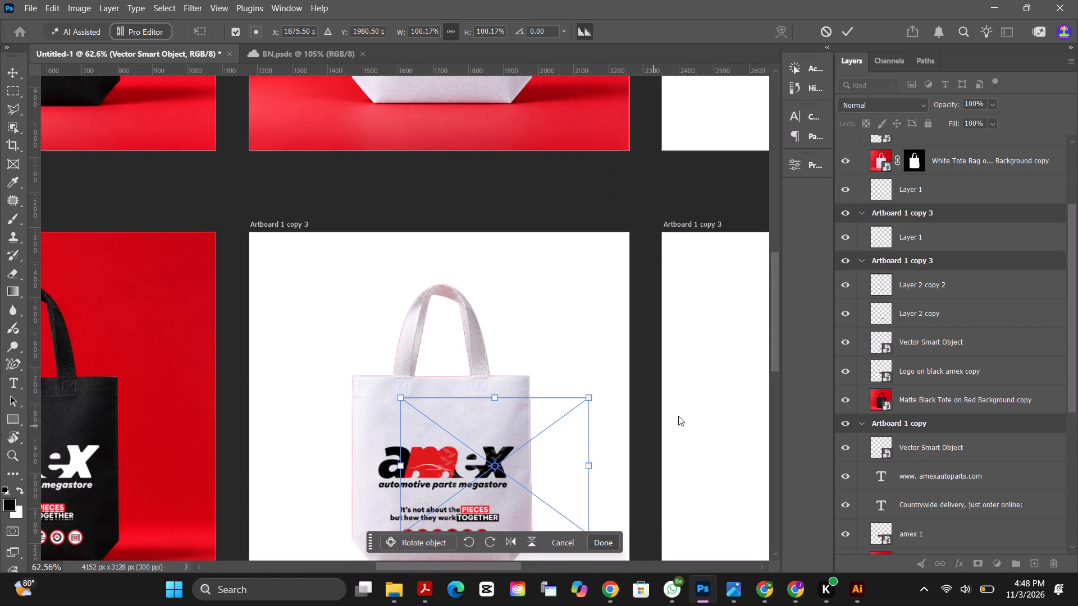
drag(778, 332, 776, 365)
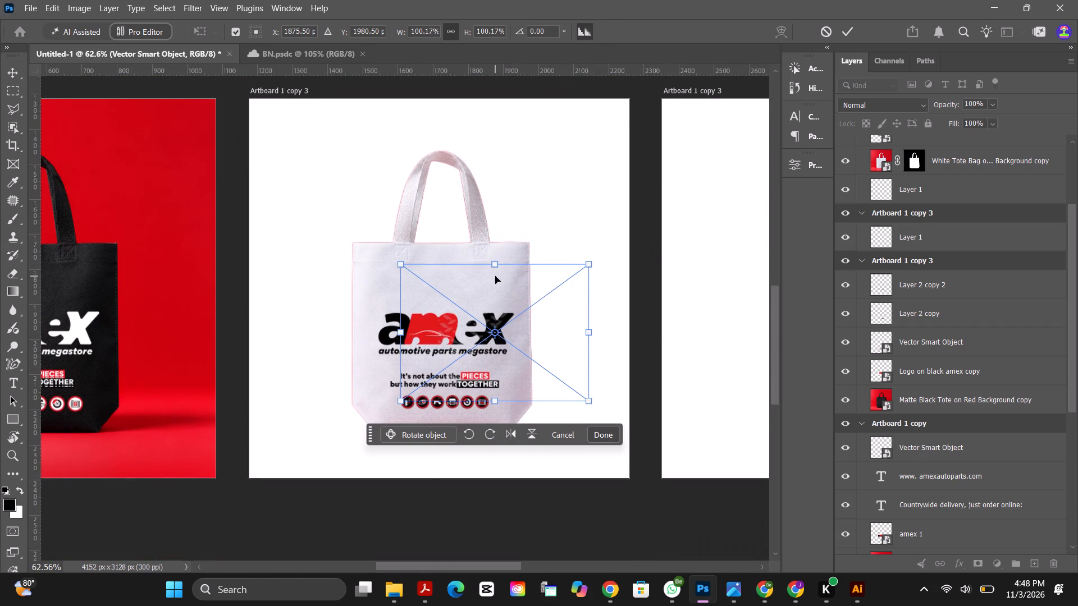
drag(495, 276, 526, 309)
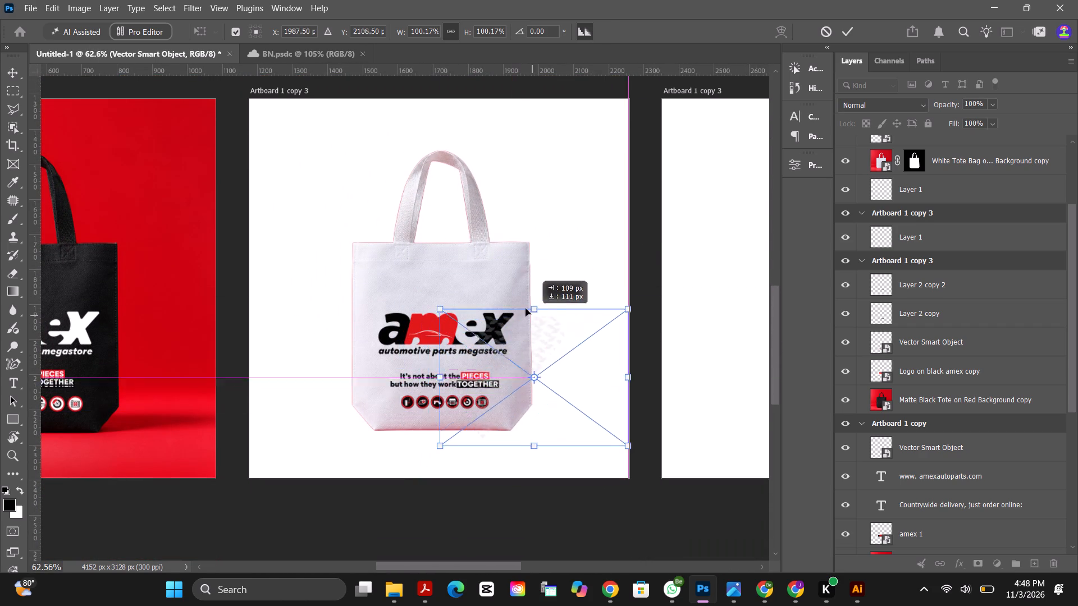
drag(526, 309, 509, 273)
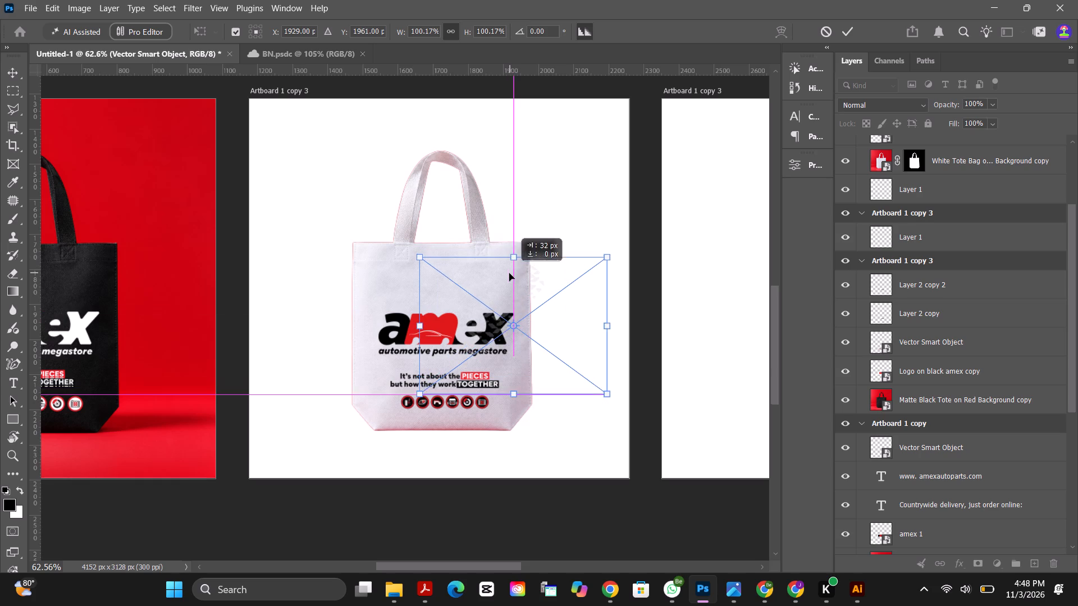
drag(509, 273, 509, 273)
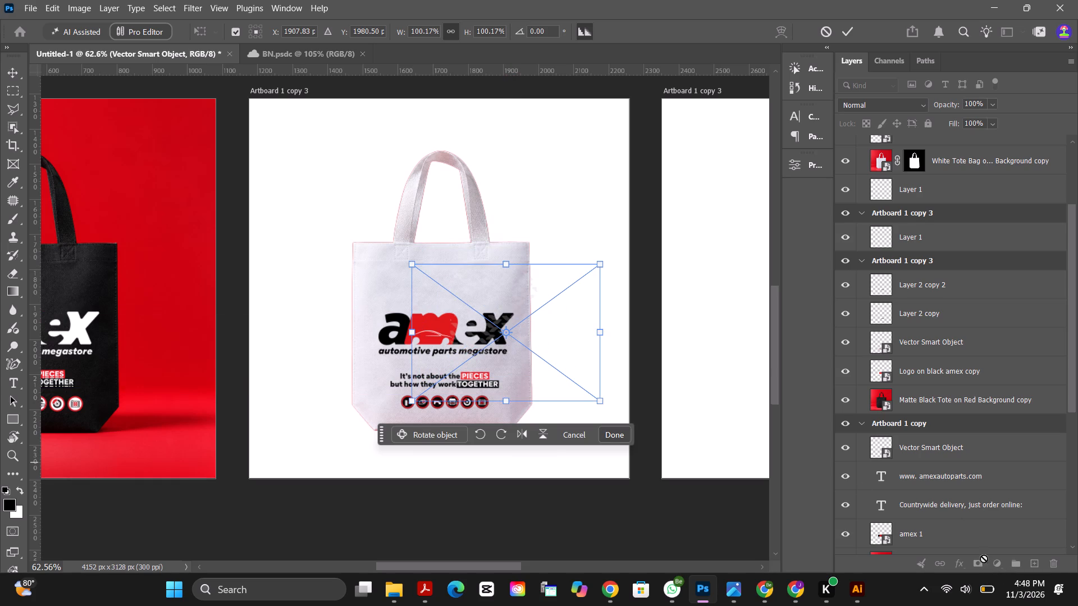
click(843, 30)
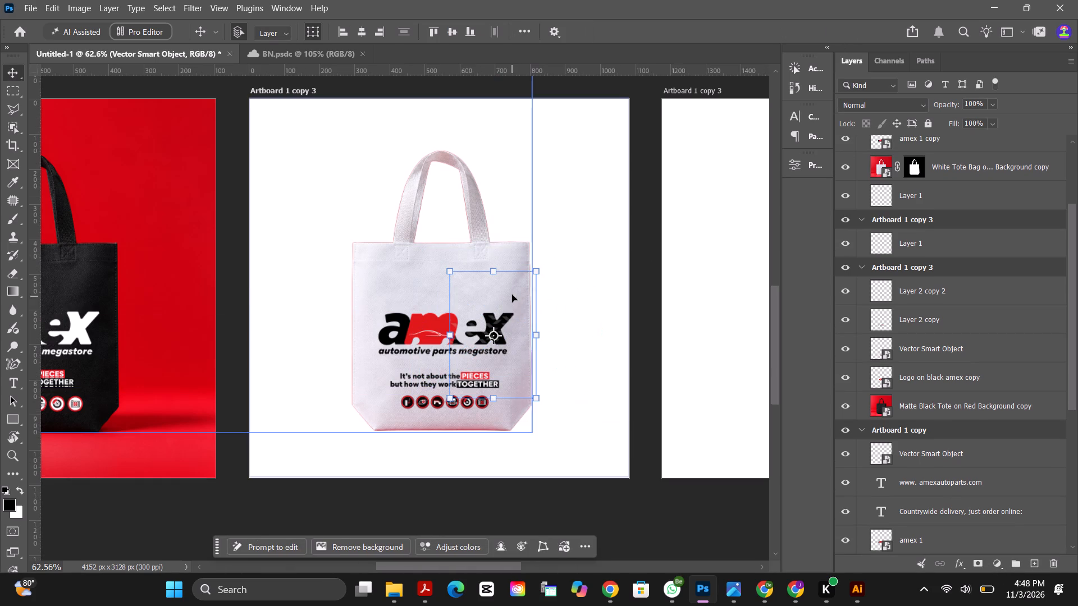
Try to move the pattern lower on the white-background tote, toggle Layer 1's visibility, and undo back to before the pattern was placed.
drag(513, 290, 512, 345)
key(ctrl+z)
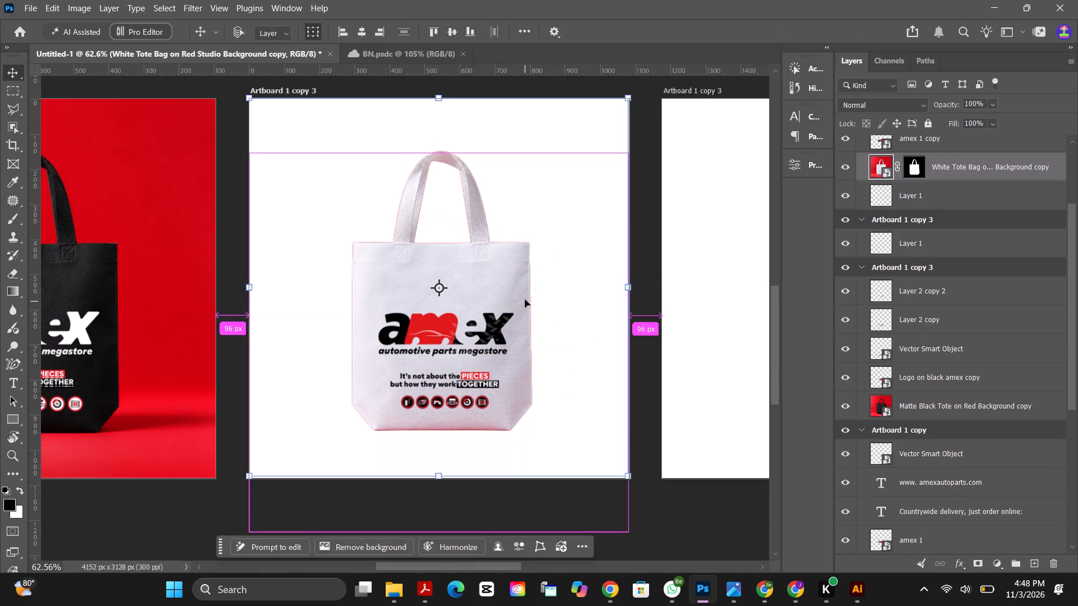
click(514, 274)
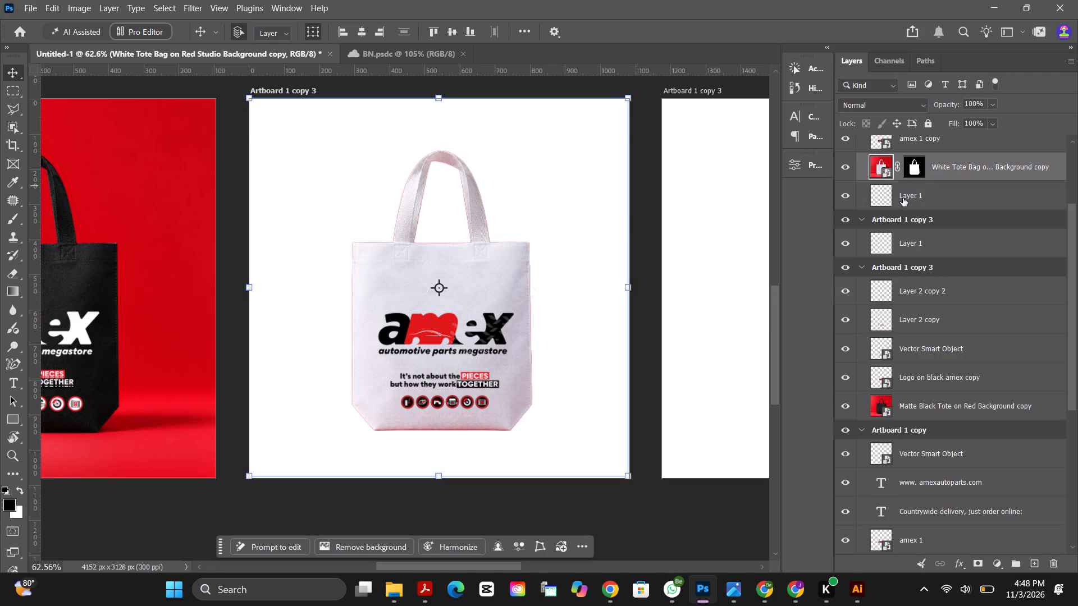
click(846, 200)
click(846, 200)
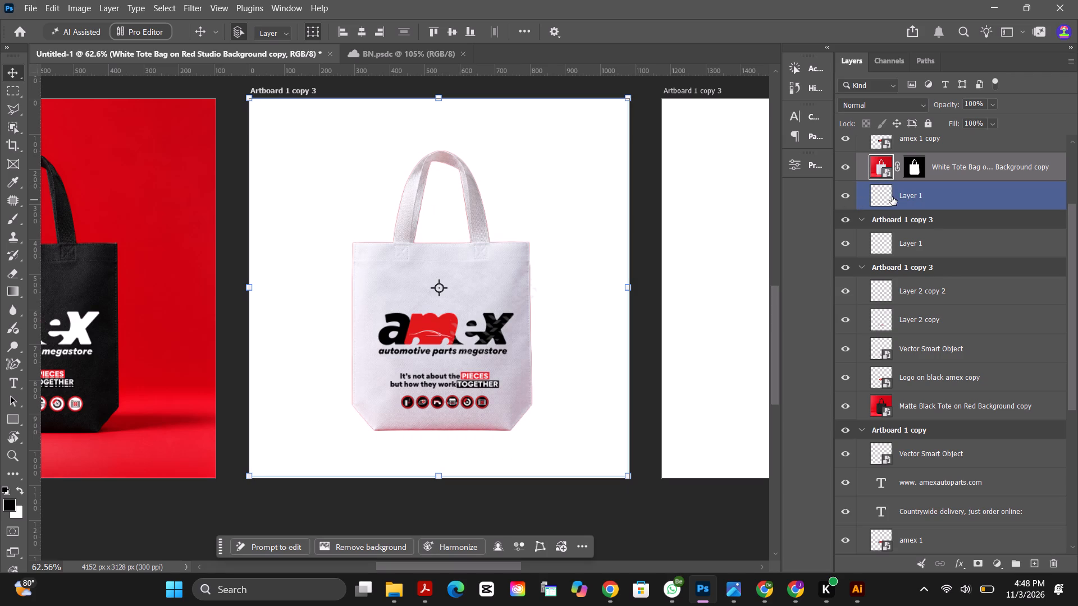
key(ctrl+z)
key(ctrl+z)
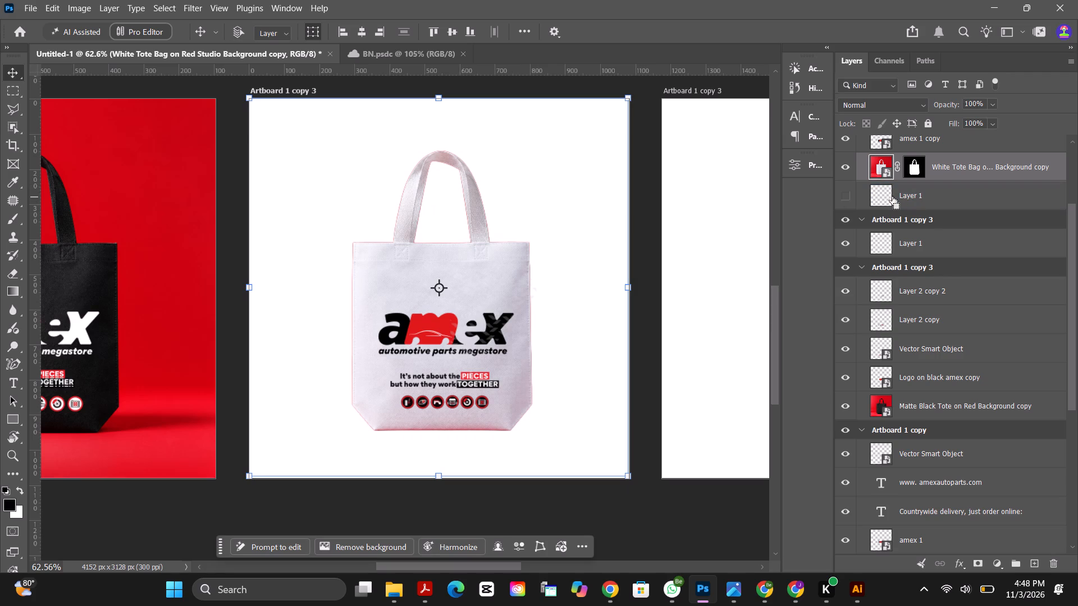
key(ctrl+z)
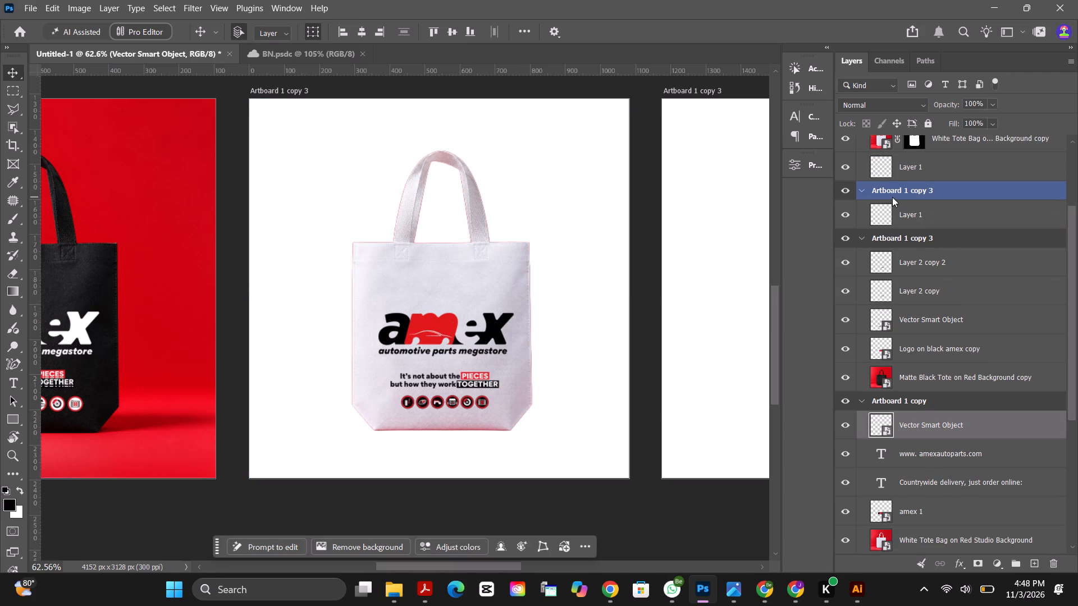
Examine the tote mockups again, focusing on the logo, web address and social icon row of the red-background white tote.
ctrl+scroll(623, 370, down, 7)
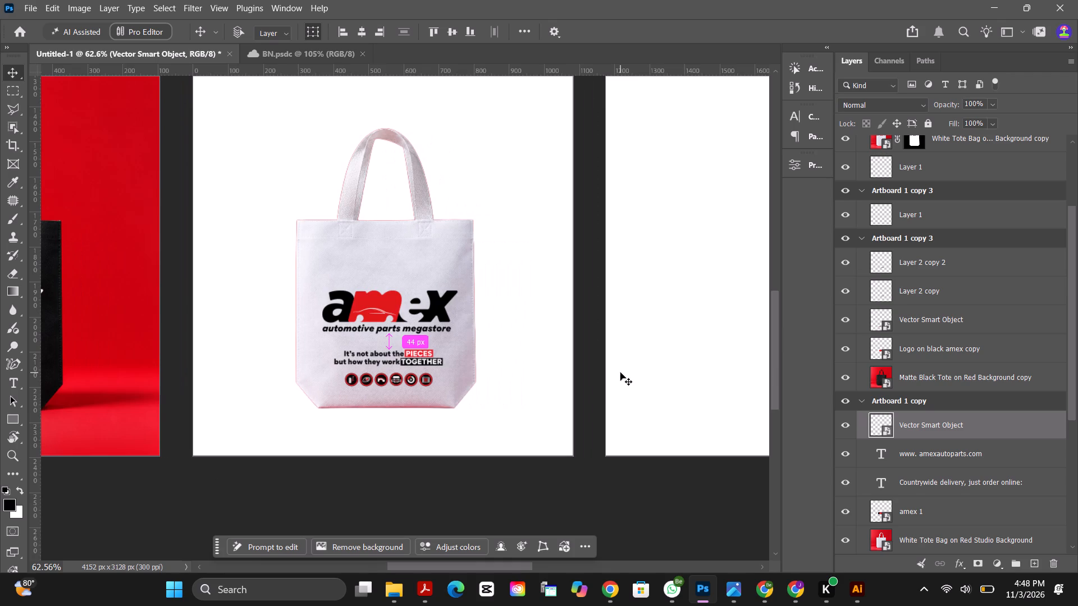
scroll(619, 373, down, 12)
alt+scroll(535, 148, up, 7)
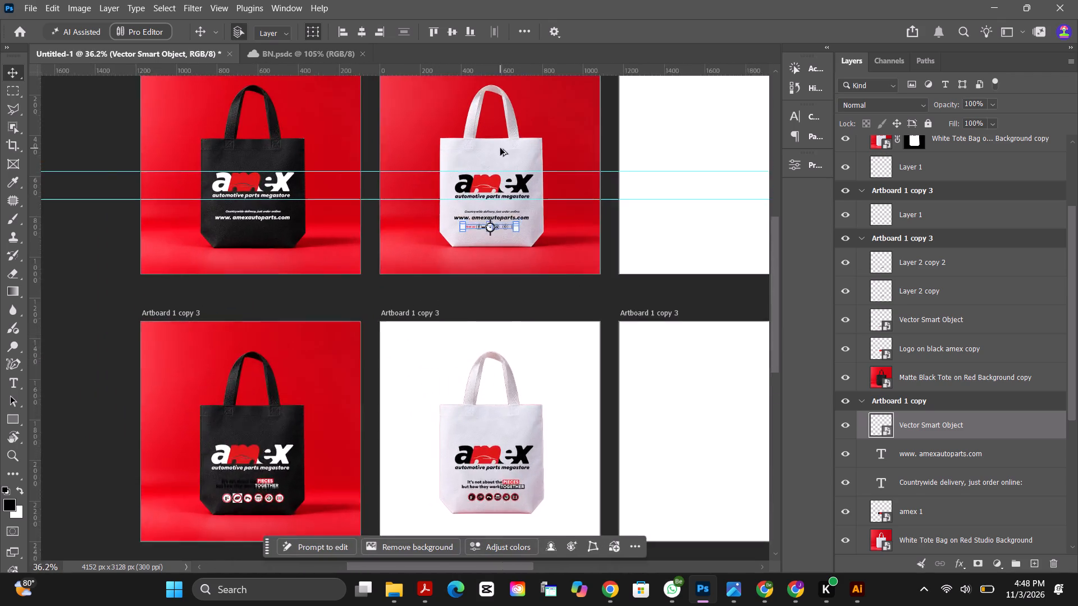
alt+scroll(500, 148, up, 2)
click(591, 311)
alt+scroll(531, 224, up, 5)
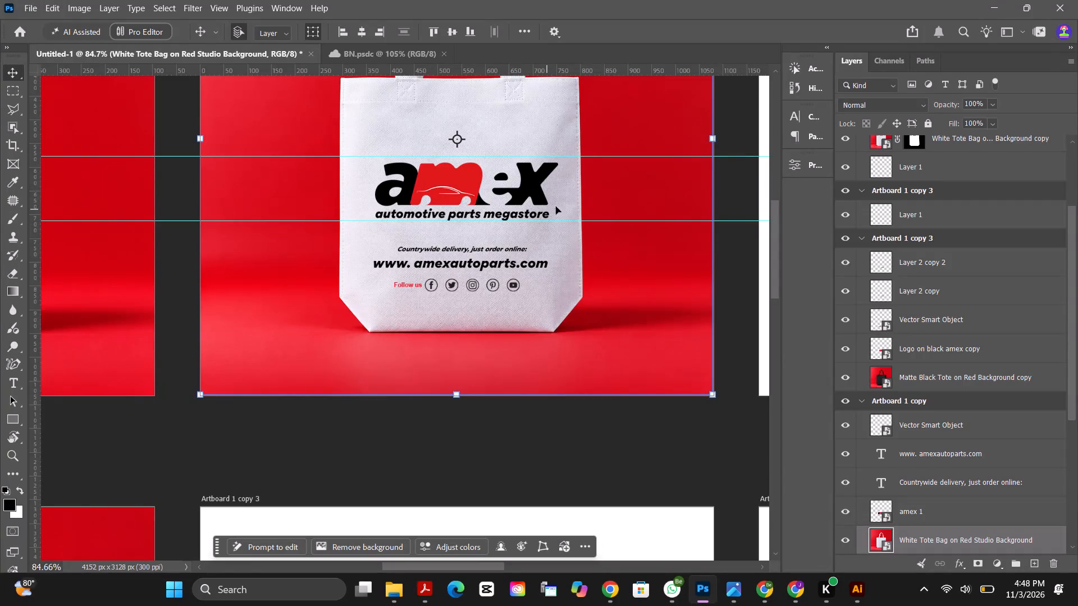
scroll(505, 221, down, 11)
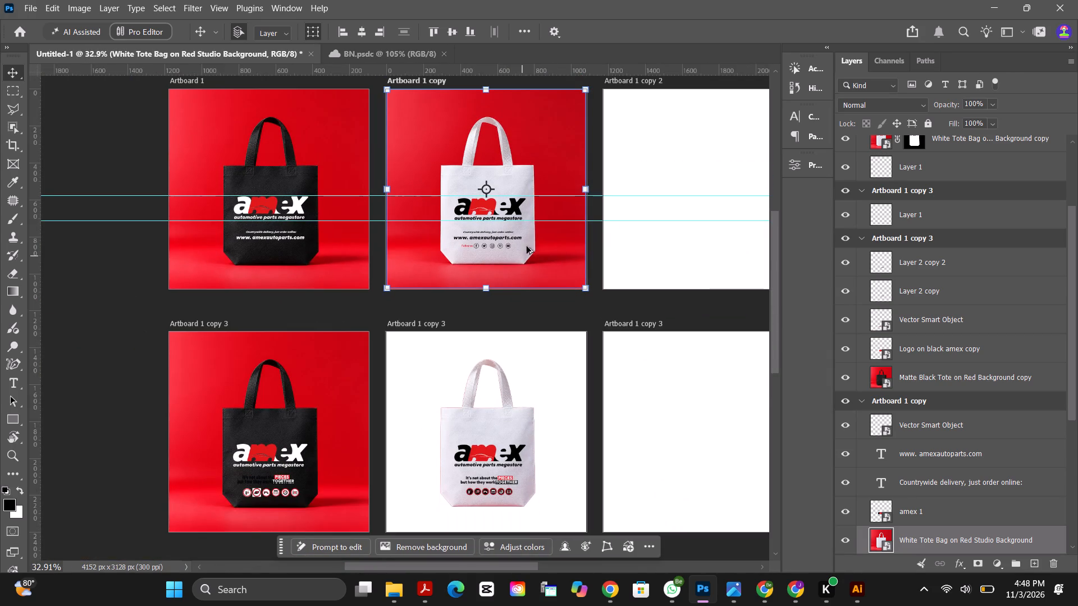
alt+scroll(526, 186, up, 7)
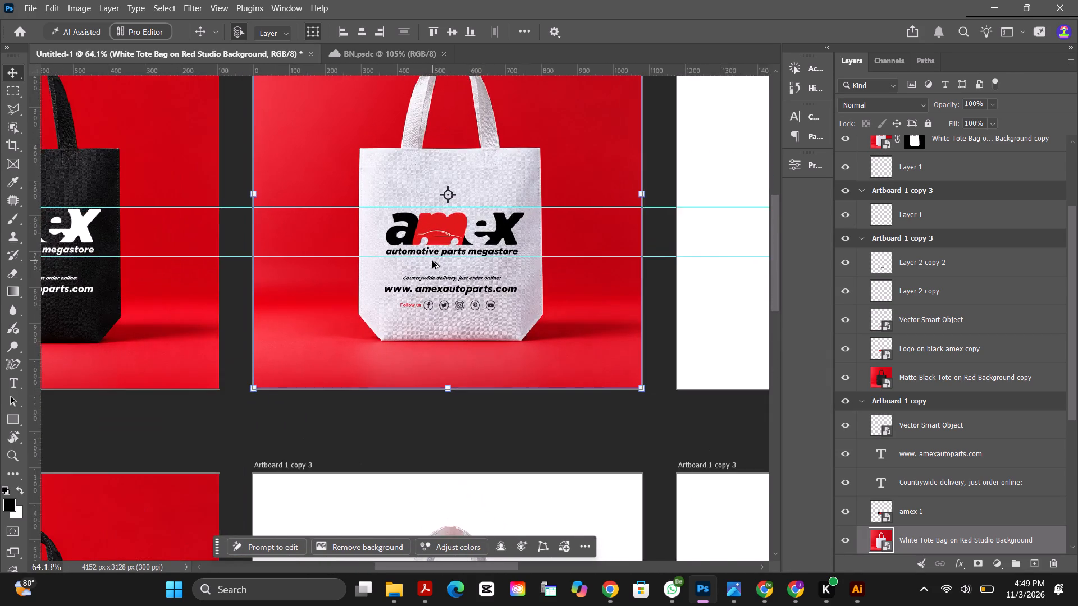
alt+scroll(434, 258, up, 6)
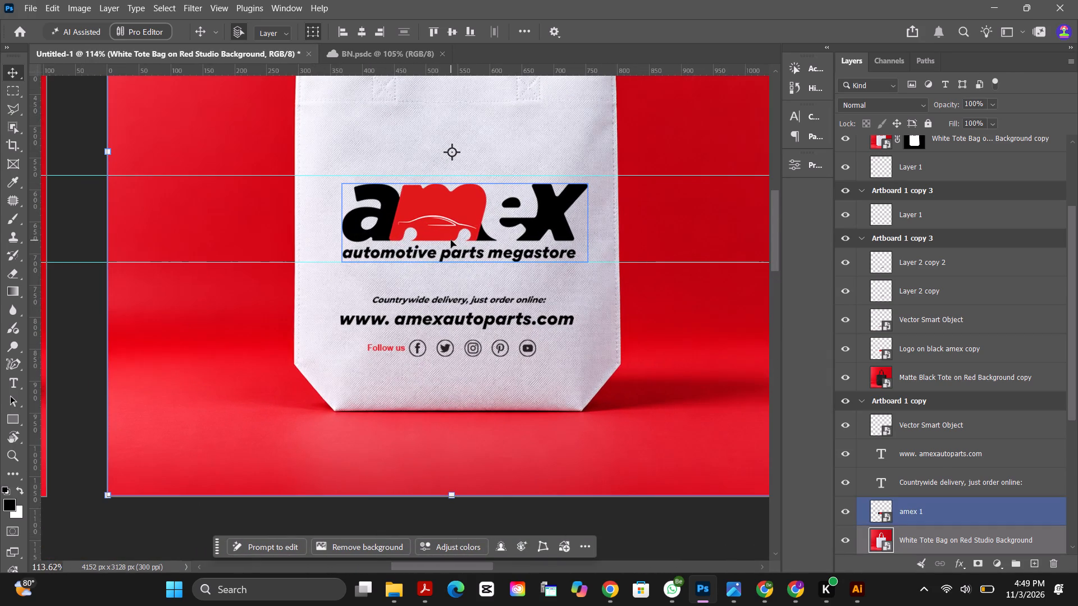
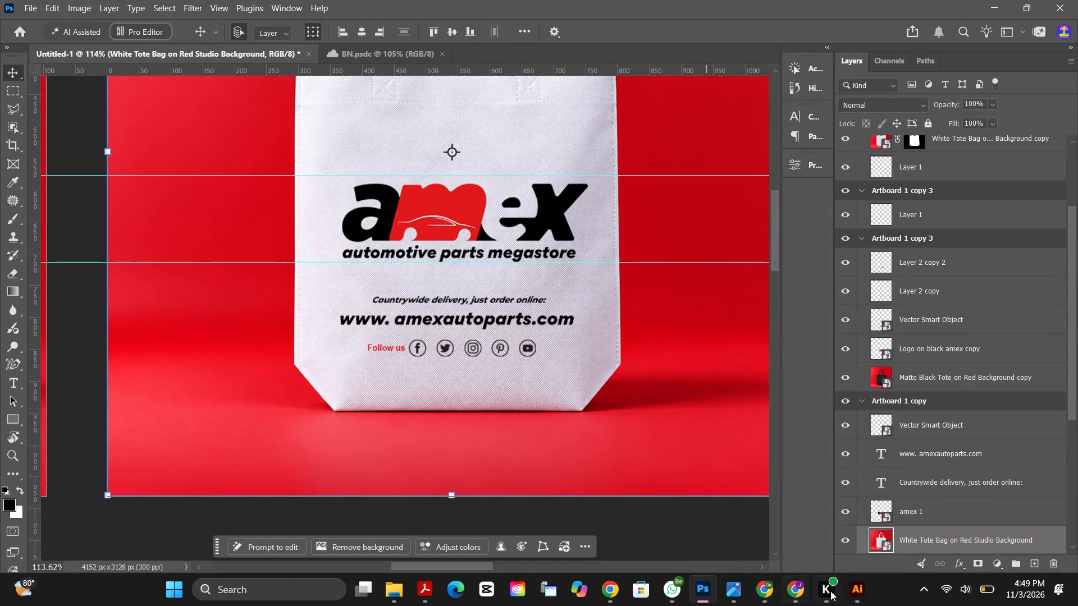
Switch to Illustrator and copy the city skyline from Artboard 6 of COMPANY PROFILE into the Untitled-1 icons document.
click(861, 591)
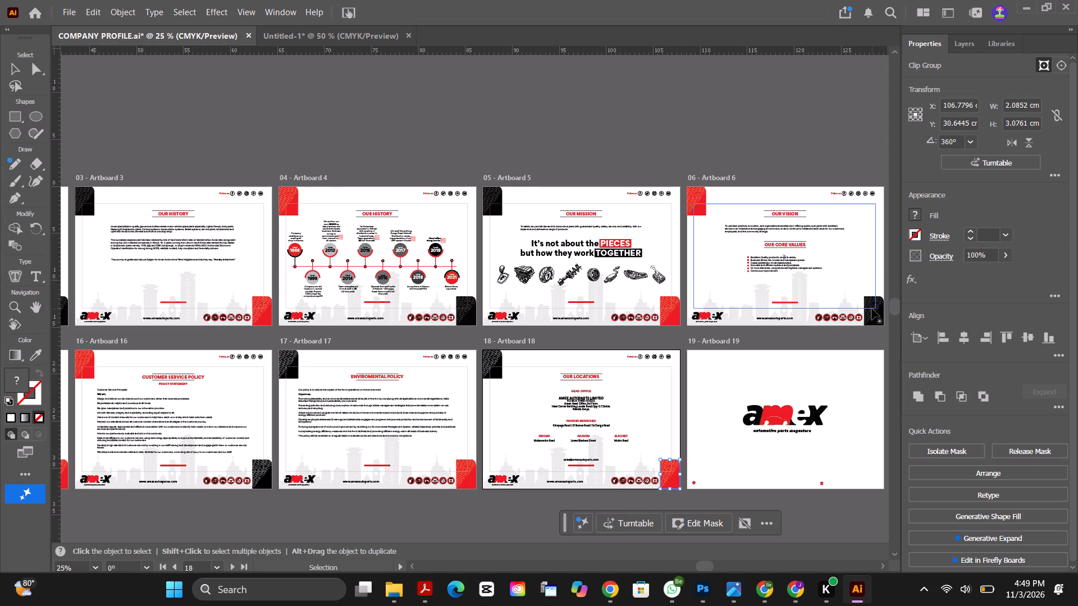
click(872, 309)
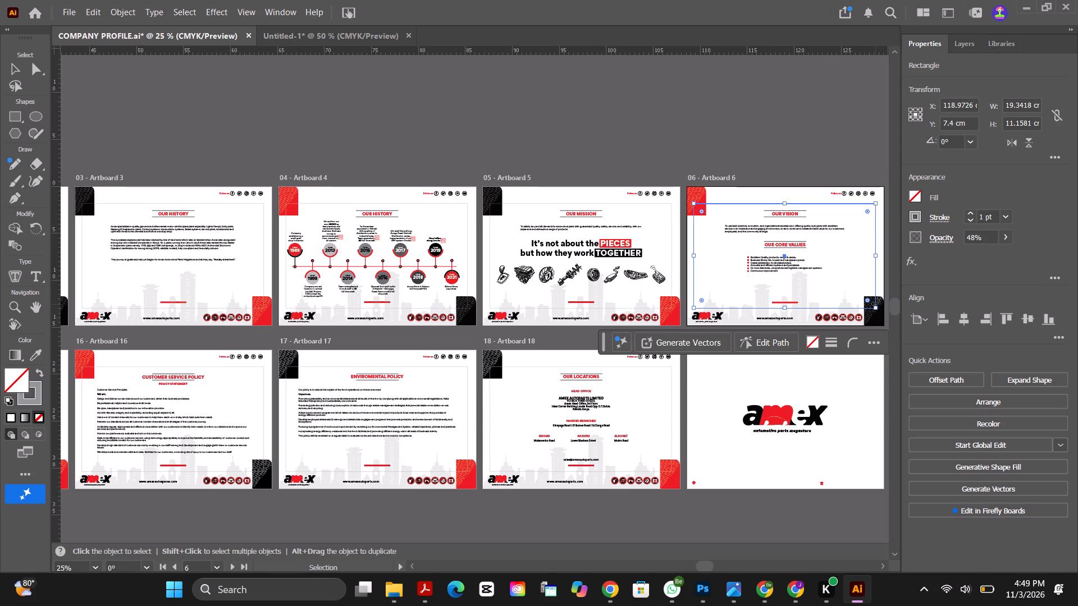
click(801, 320)
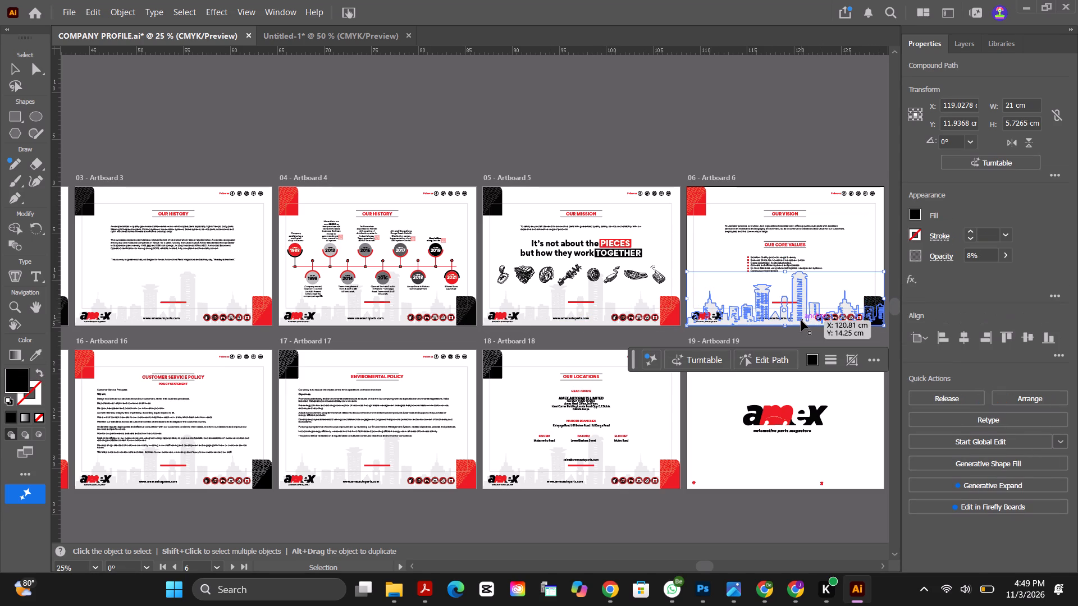
drag(801, 320, 735, 452)
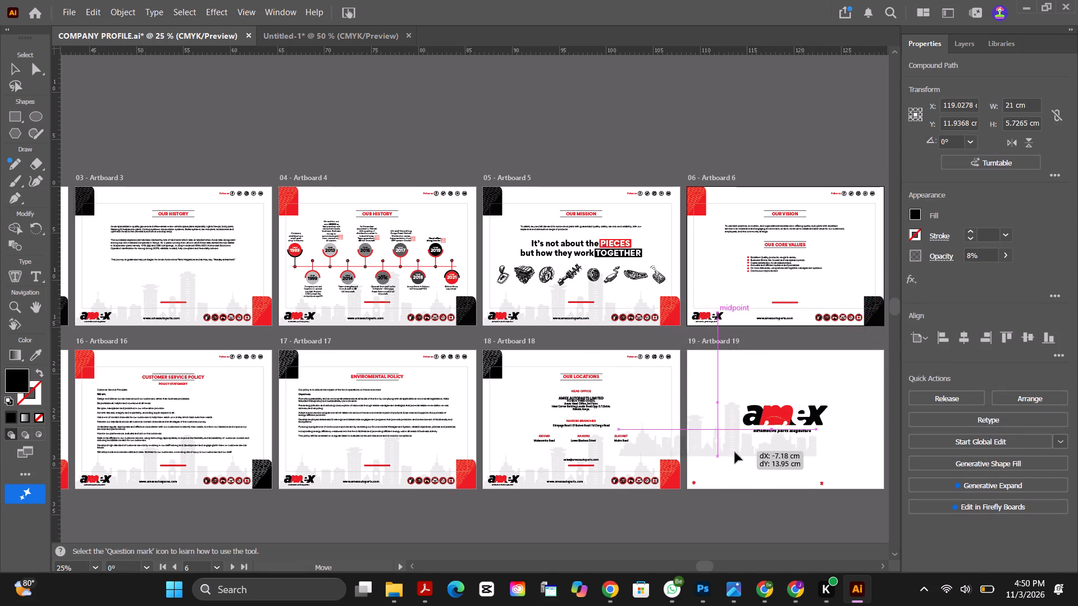
drag(735, 452, 421, 70)
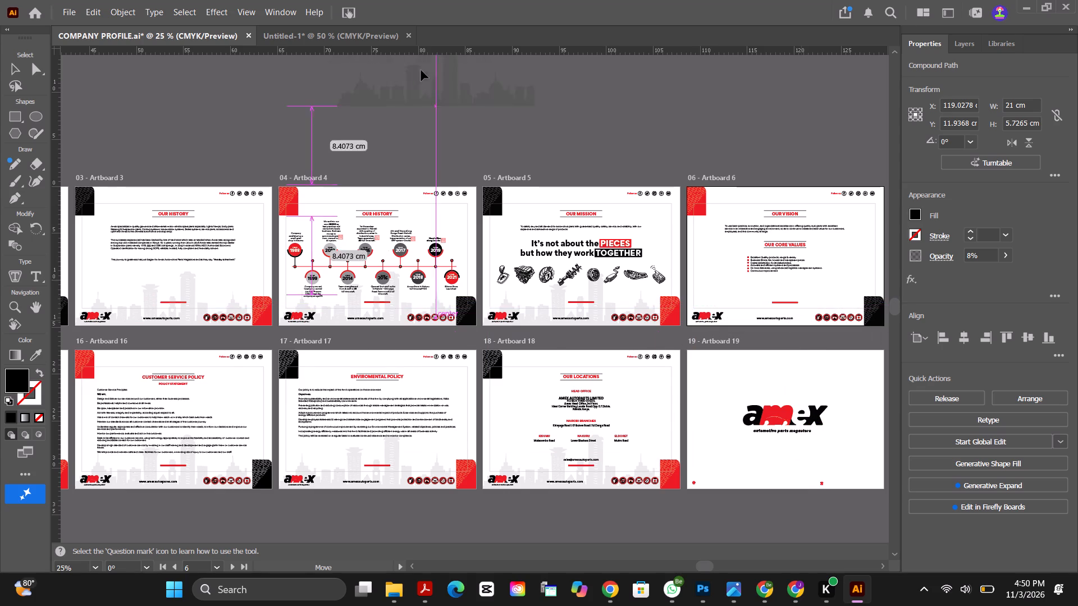
drag(421, 70, 383, 34)
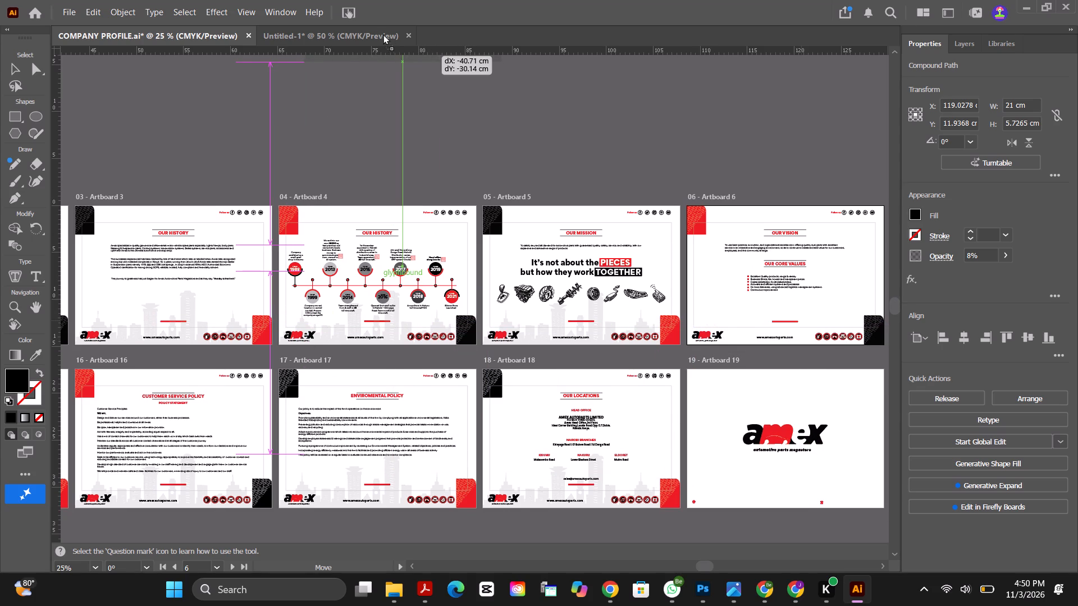
drag(383, 34, 437, 430)
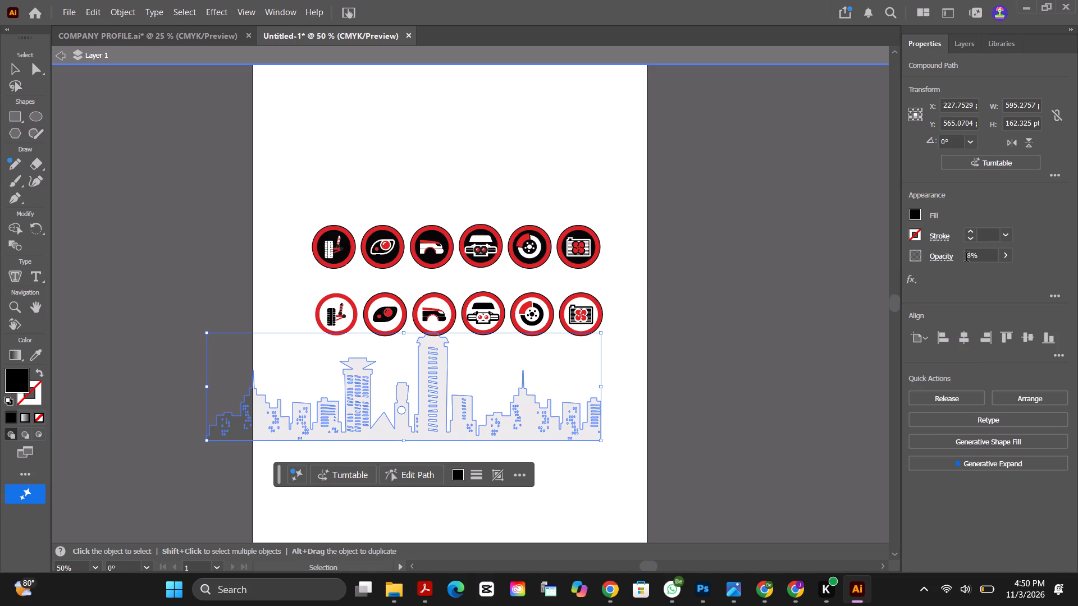
Recolour the skyline with a CMYK Red fill and set its opacity to 49%.
click(1006, 258)
drag(960, 274, 989, 272)
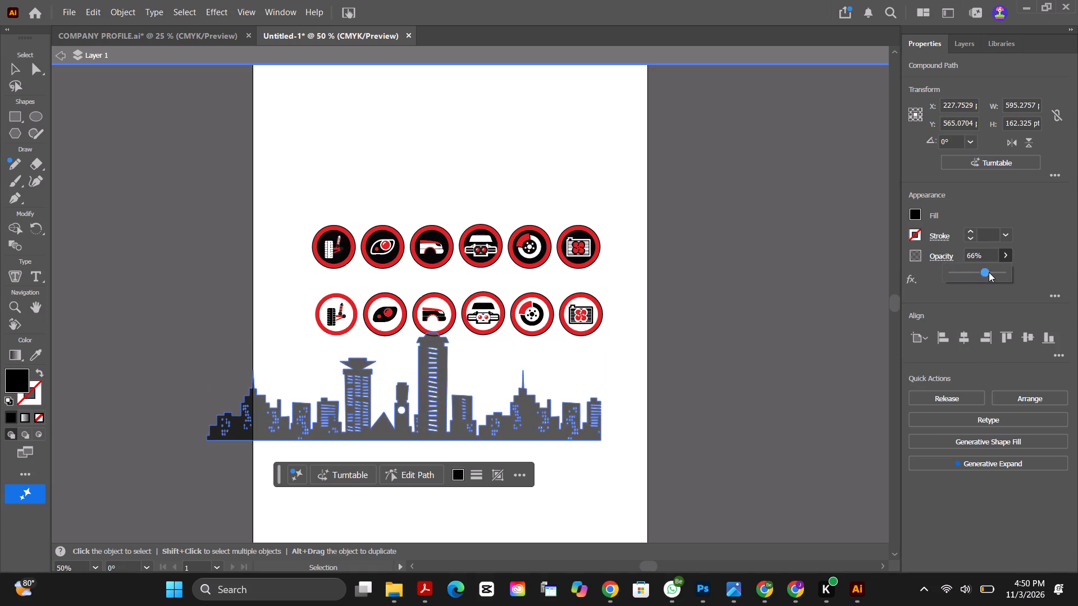
drag(989, 272, 982, 272)
click(917, 212)
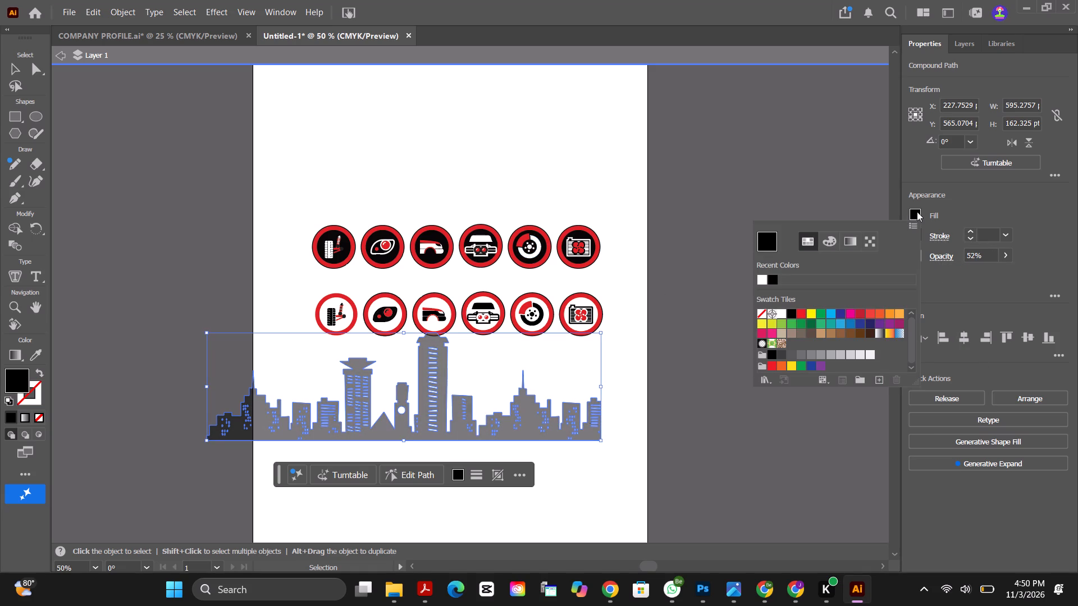
click(802, 314)
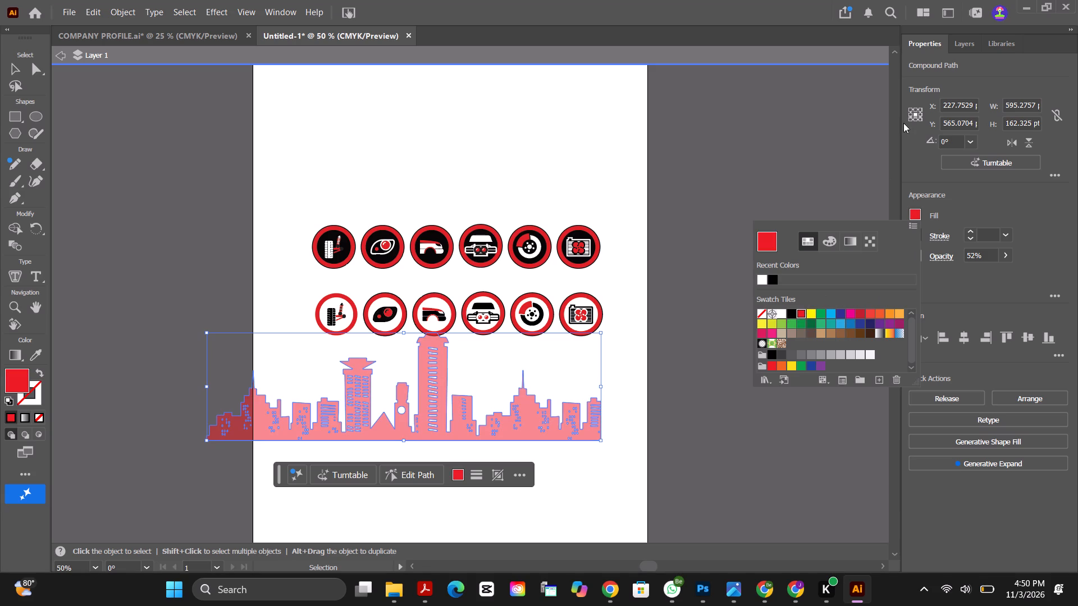
click(1003, 256)
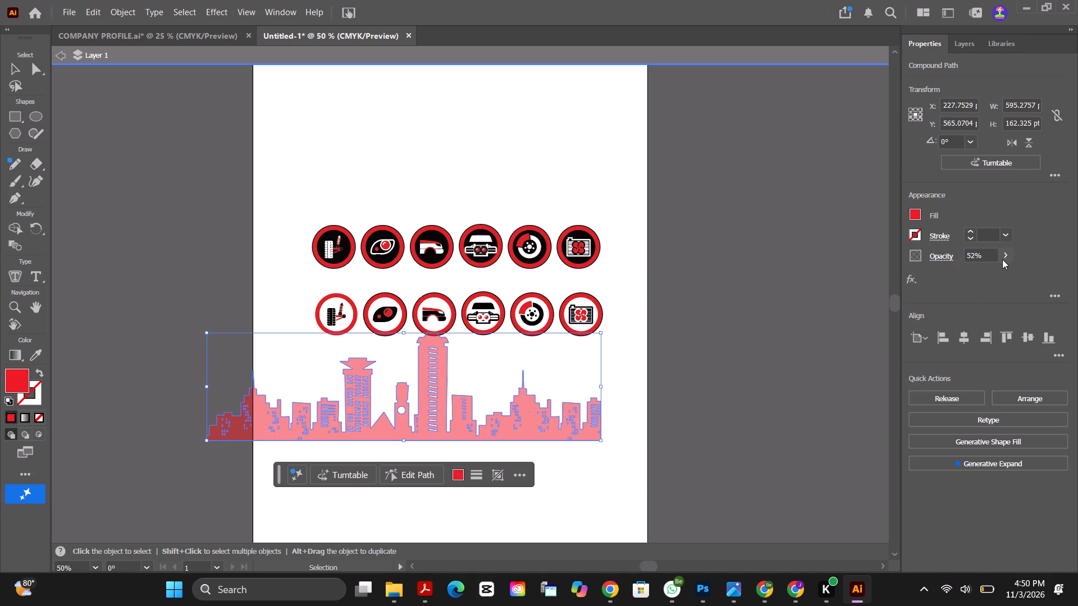
click(1004, 259)
click(977, 273)
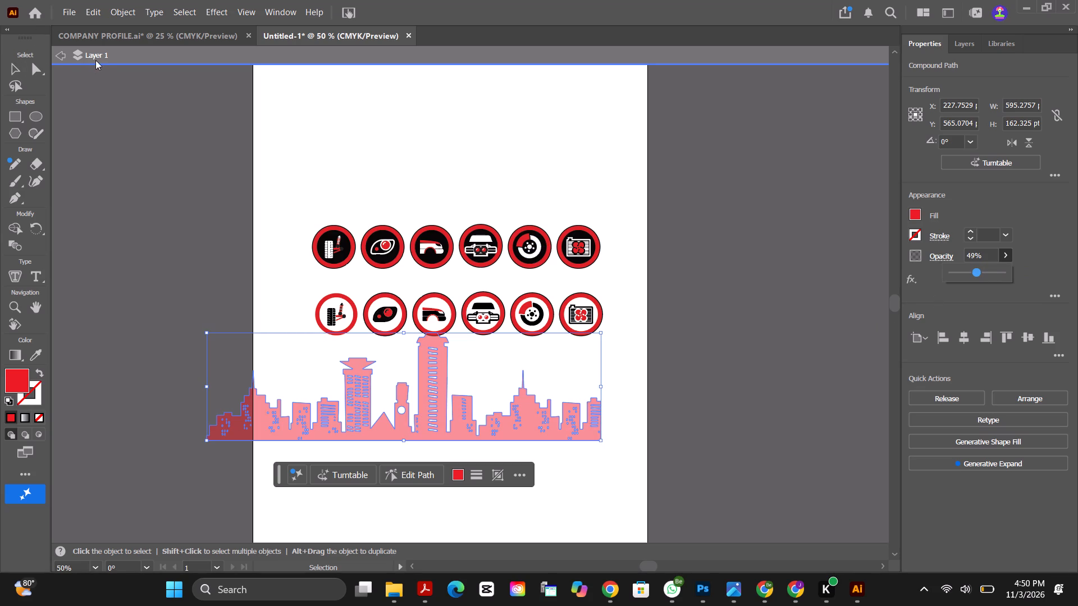
Exit isolation mode and move the skyline above both car-part icon rows, at about X 294 pt, Y 156 pt.
click(65, 56)
click(86, 90)
click(405, 411)
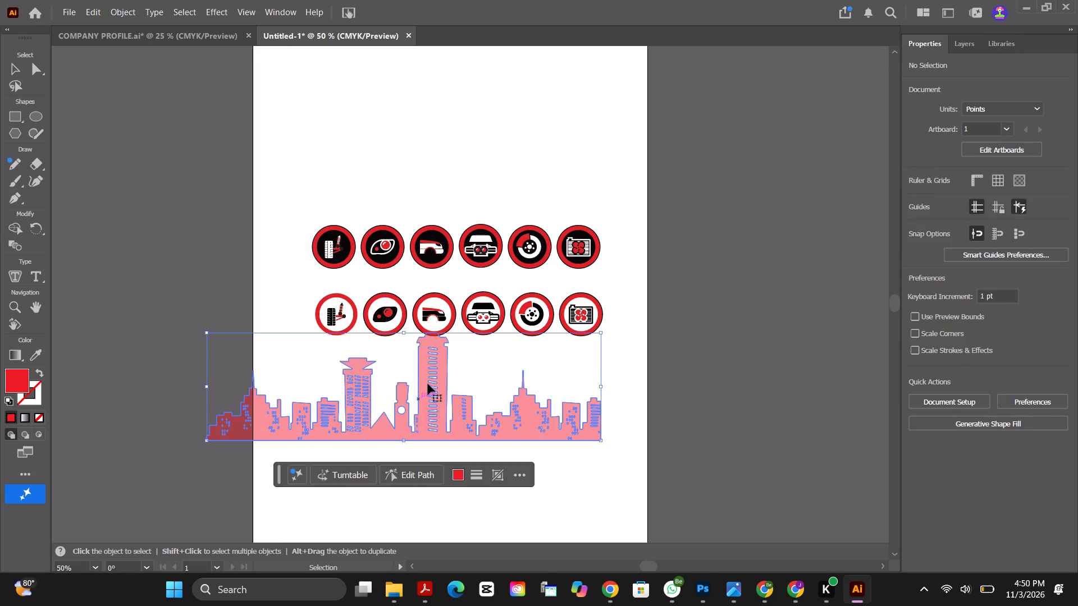
drag(430, 383, 469, 407)
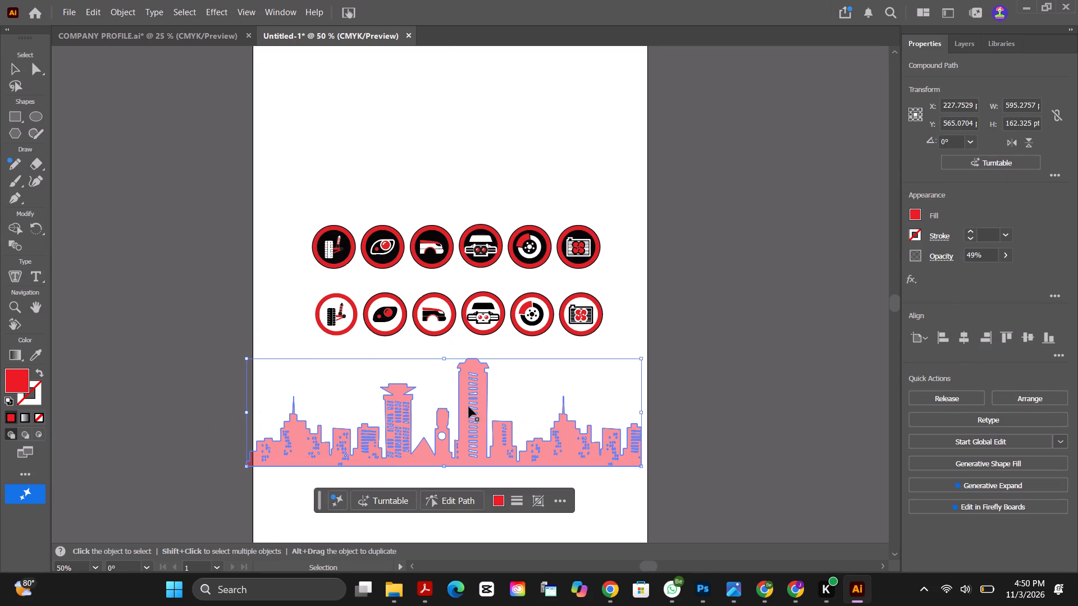
drag(469, 409, 473, 112)
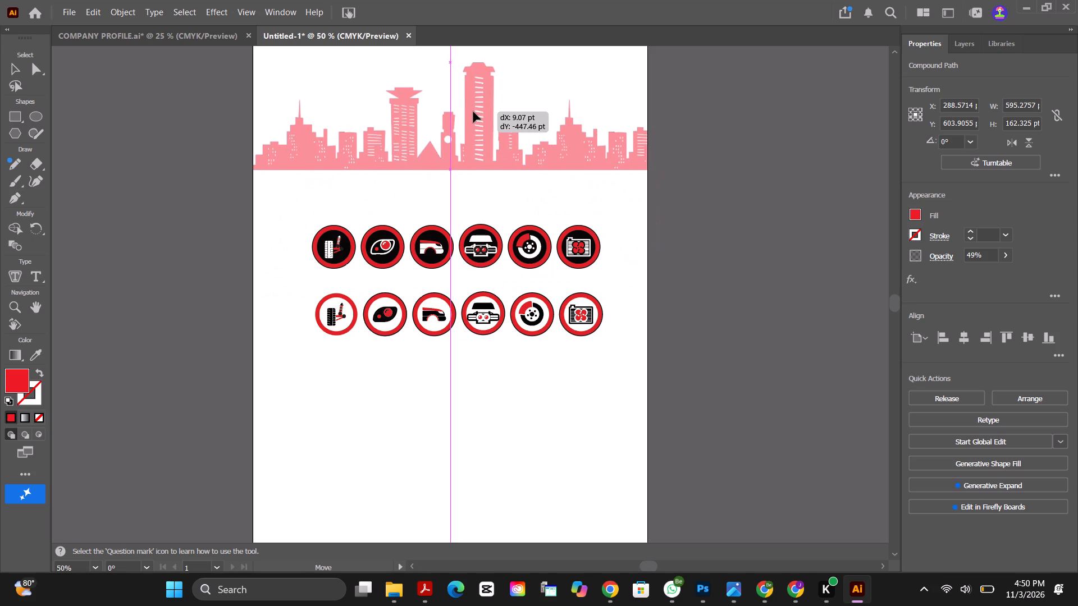
drag(473, 112, 472, 112)
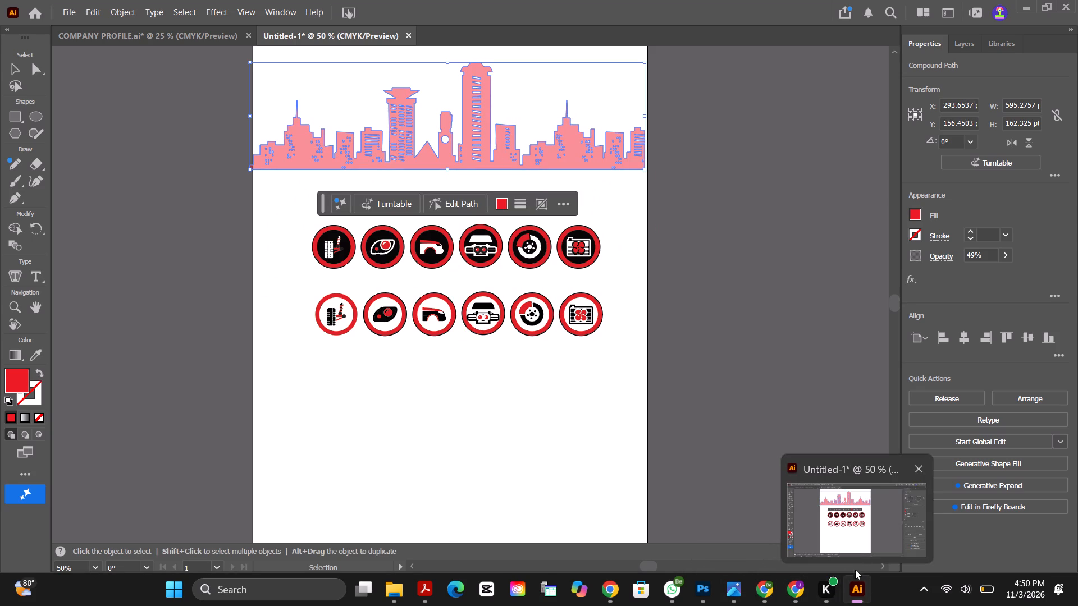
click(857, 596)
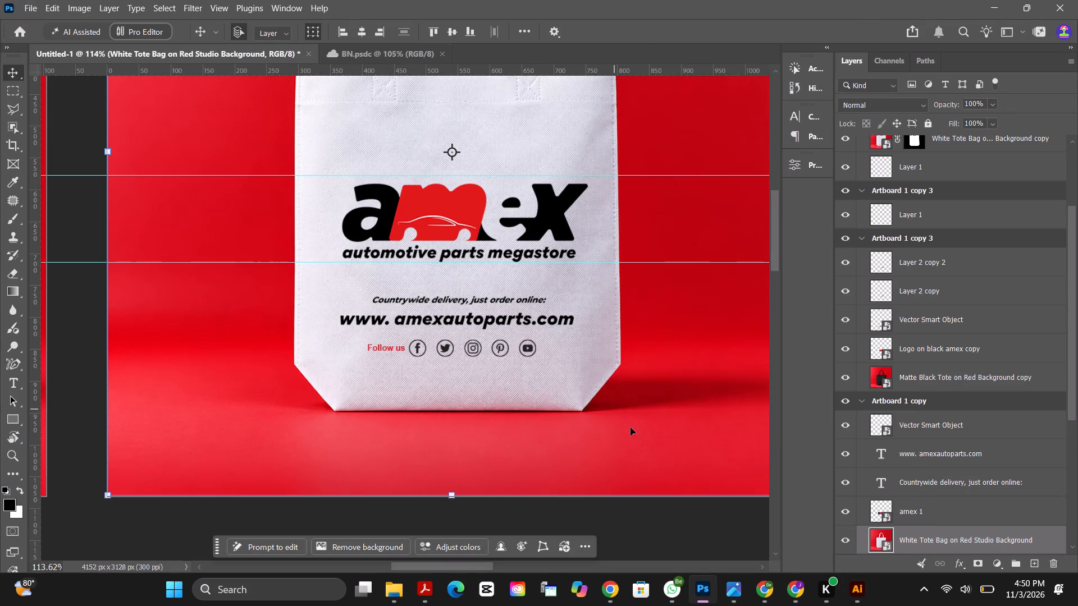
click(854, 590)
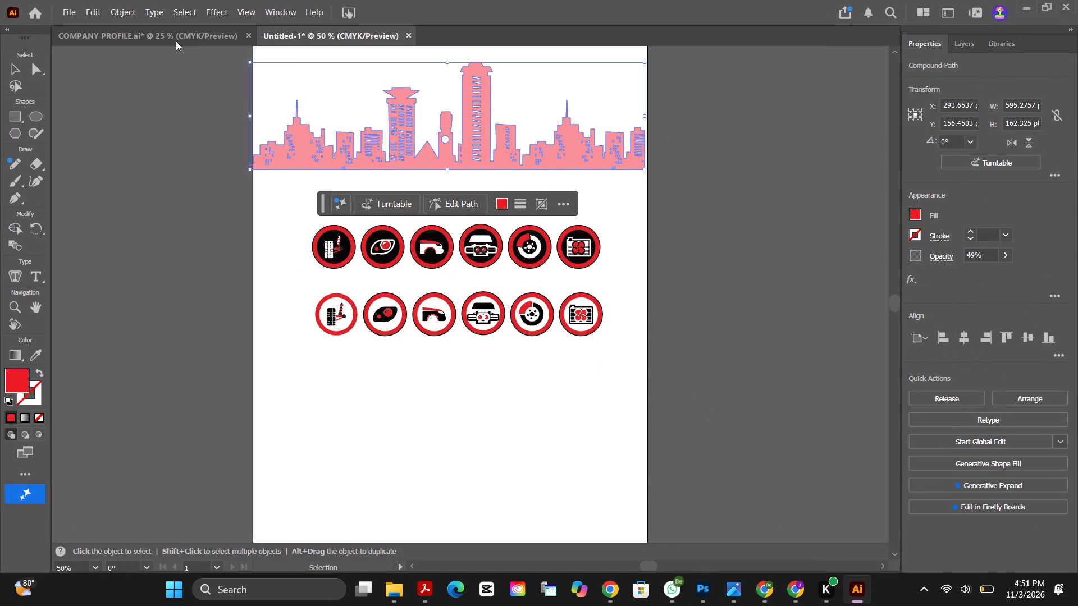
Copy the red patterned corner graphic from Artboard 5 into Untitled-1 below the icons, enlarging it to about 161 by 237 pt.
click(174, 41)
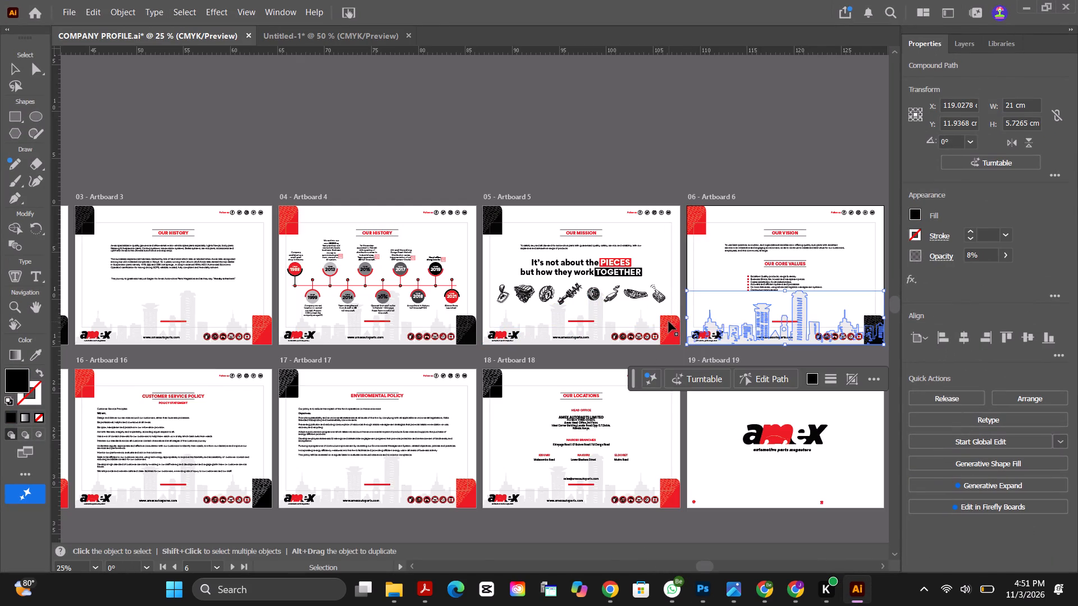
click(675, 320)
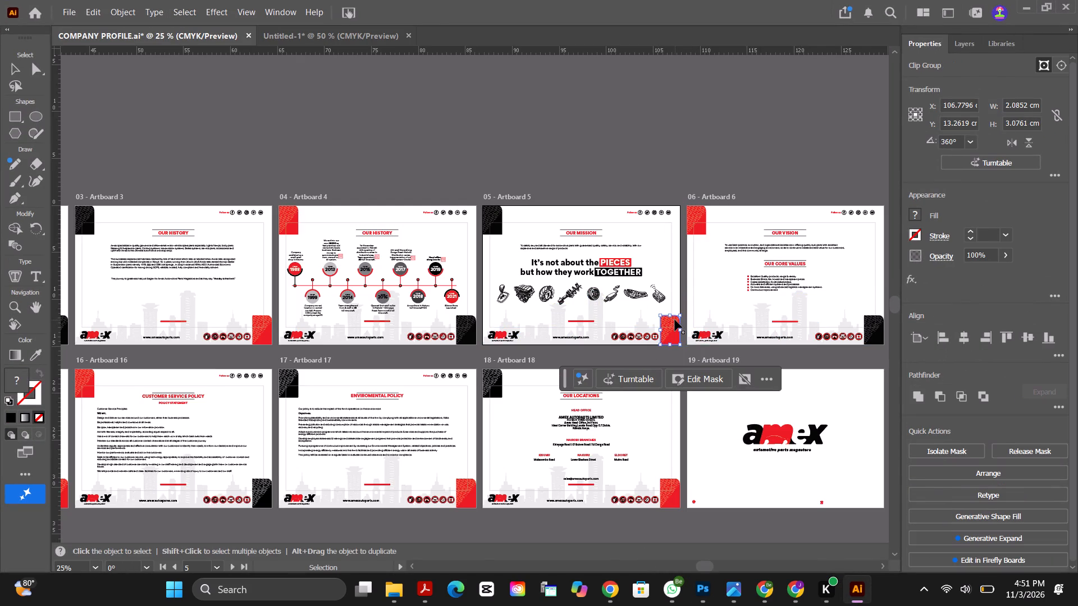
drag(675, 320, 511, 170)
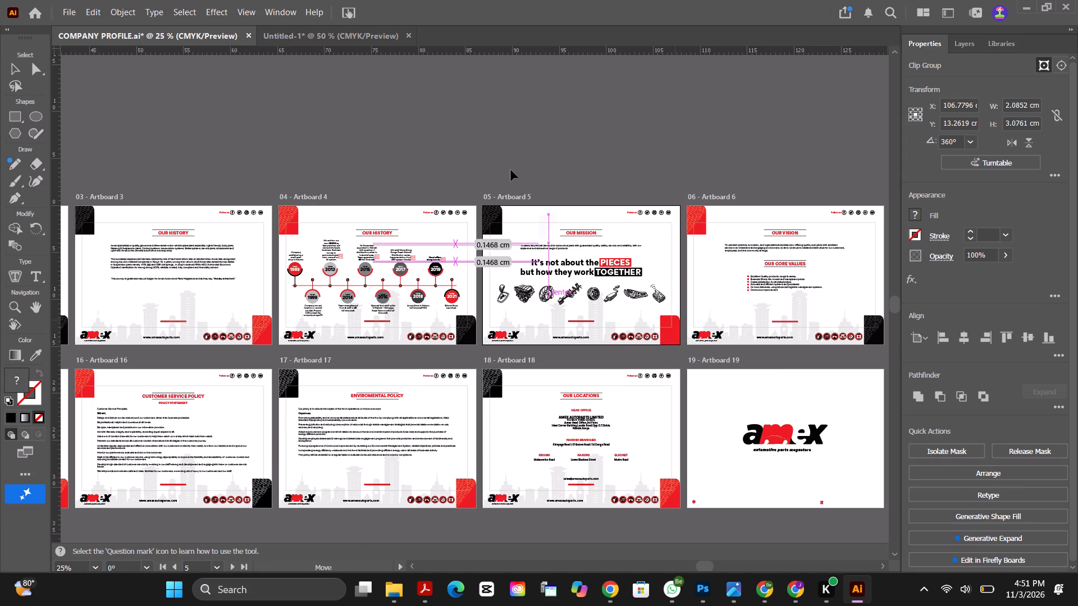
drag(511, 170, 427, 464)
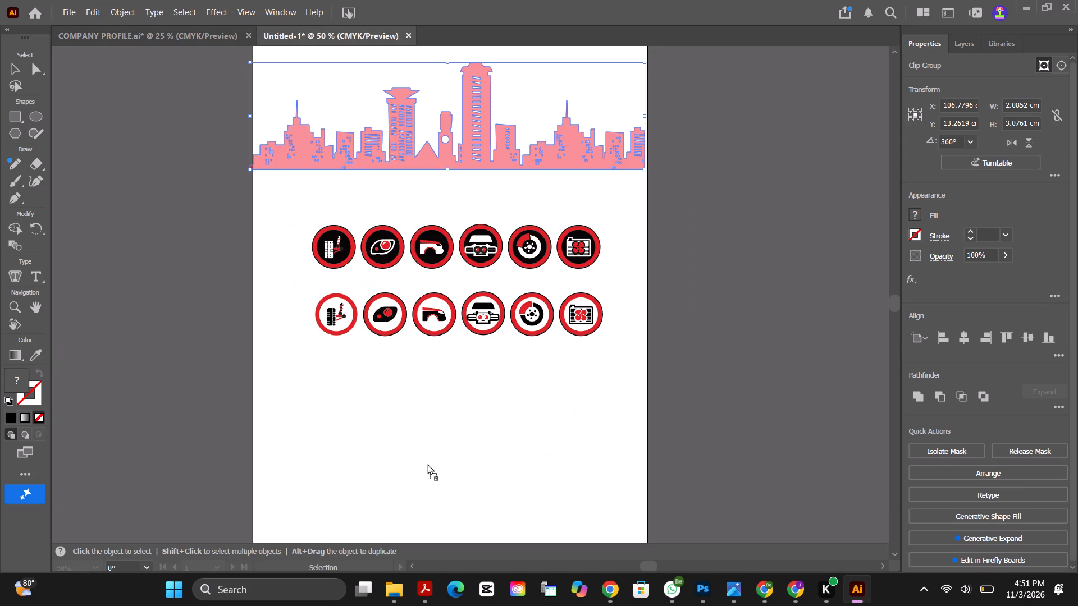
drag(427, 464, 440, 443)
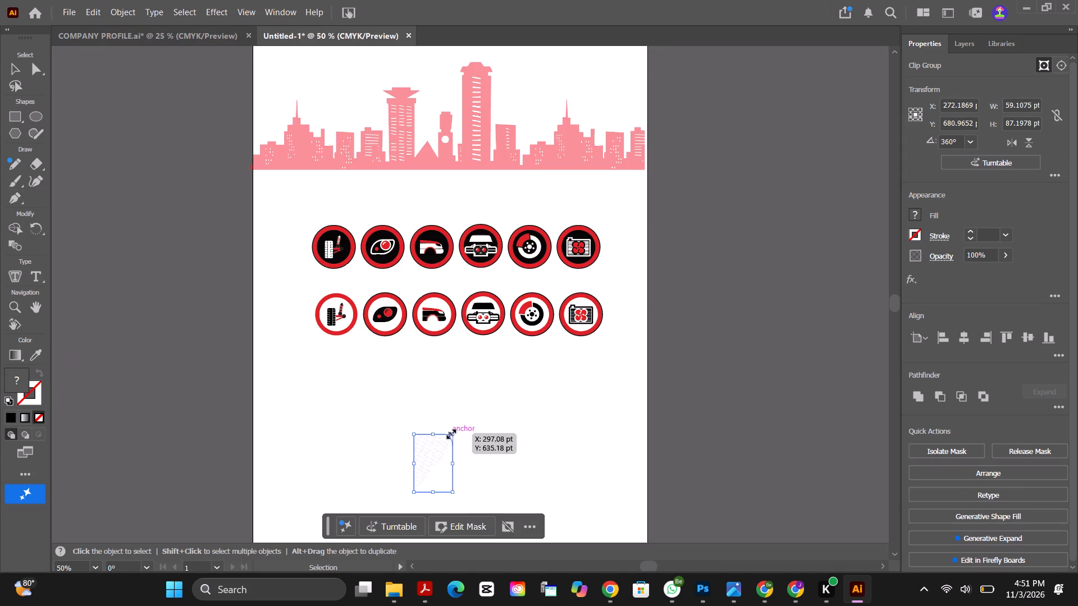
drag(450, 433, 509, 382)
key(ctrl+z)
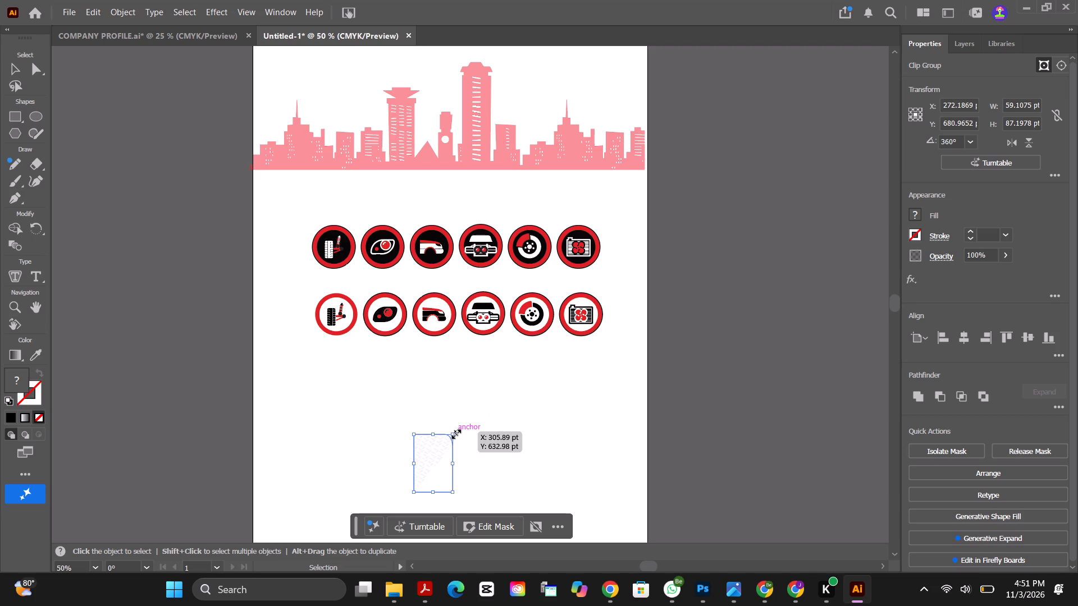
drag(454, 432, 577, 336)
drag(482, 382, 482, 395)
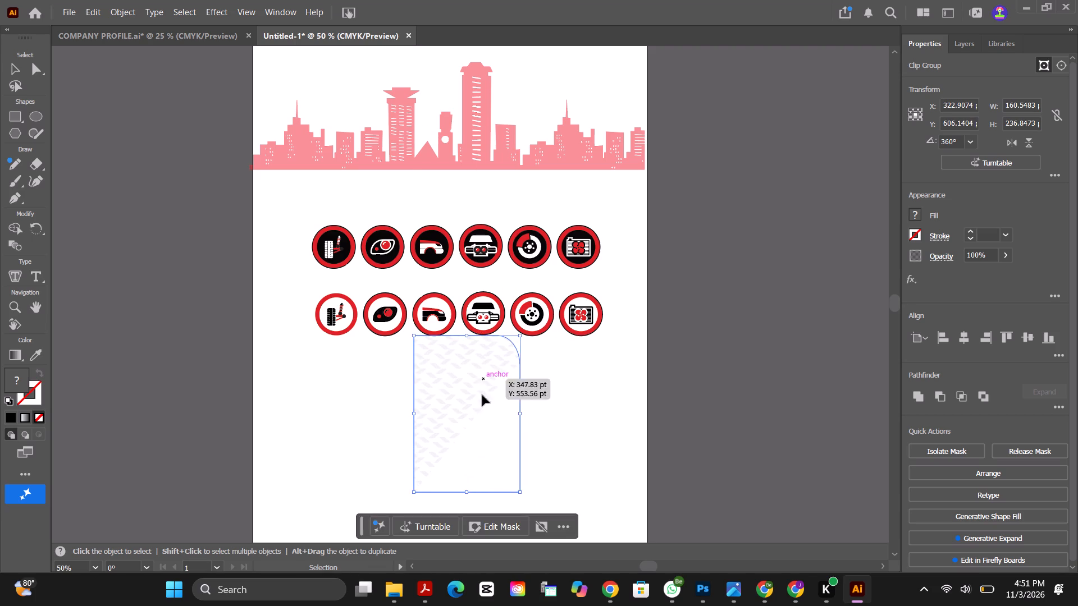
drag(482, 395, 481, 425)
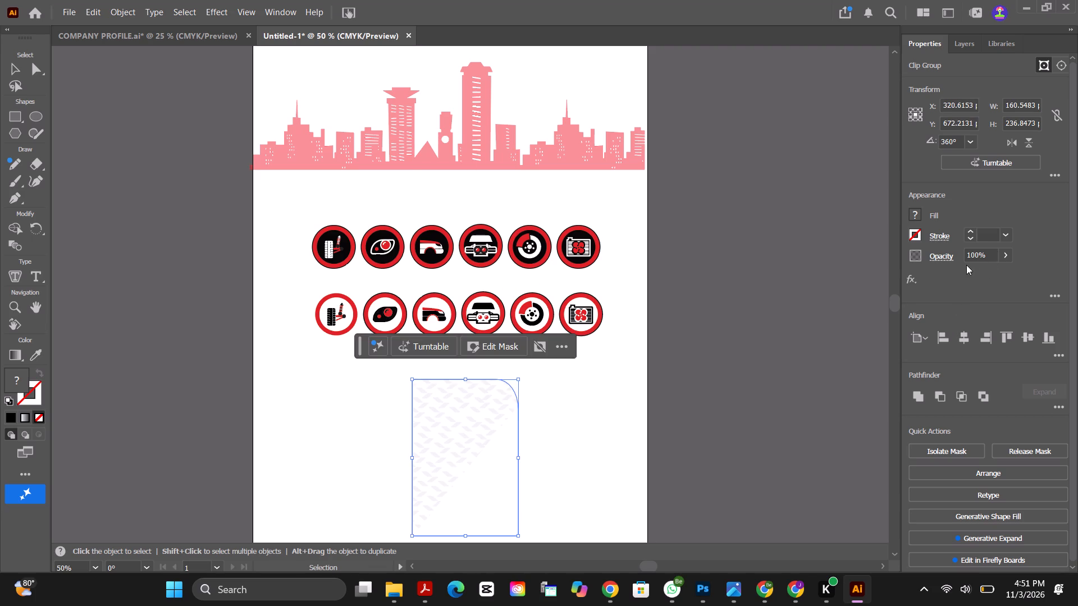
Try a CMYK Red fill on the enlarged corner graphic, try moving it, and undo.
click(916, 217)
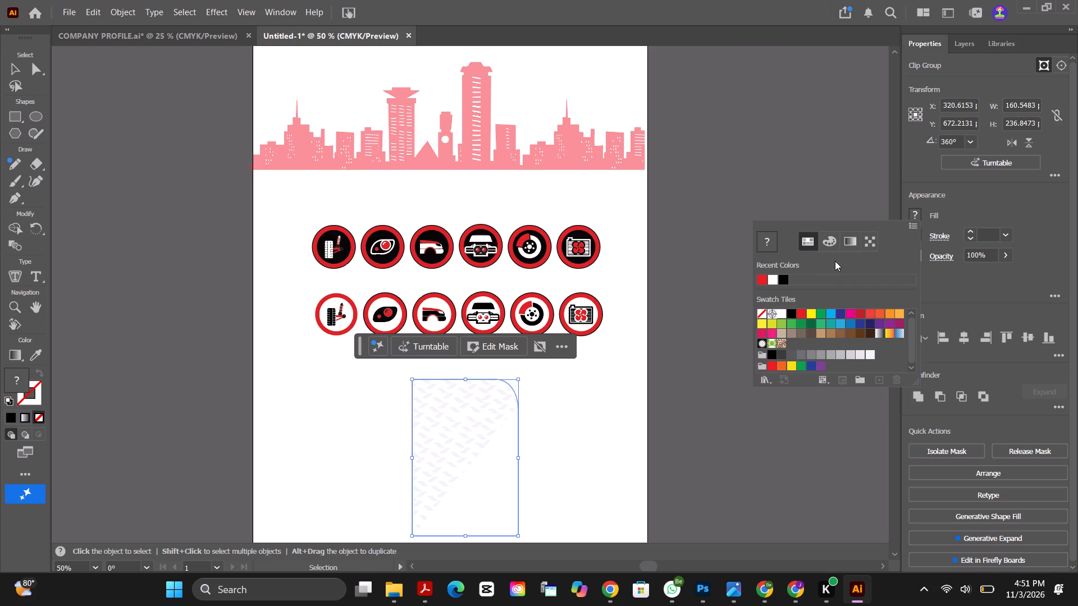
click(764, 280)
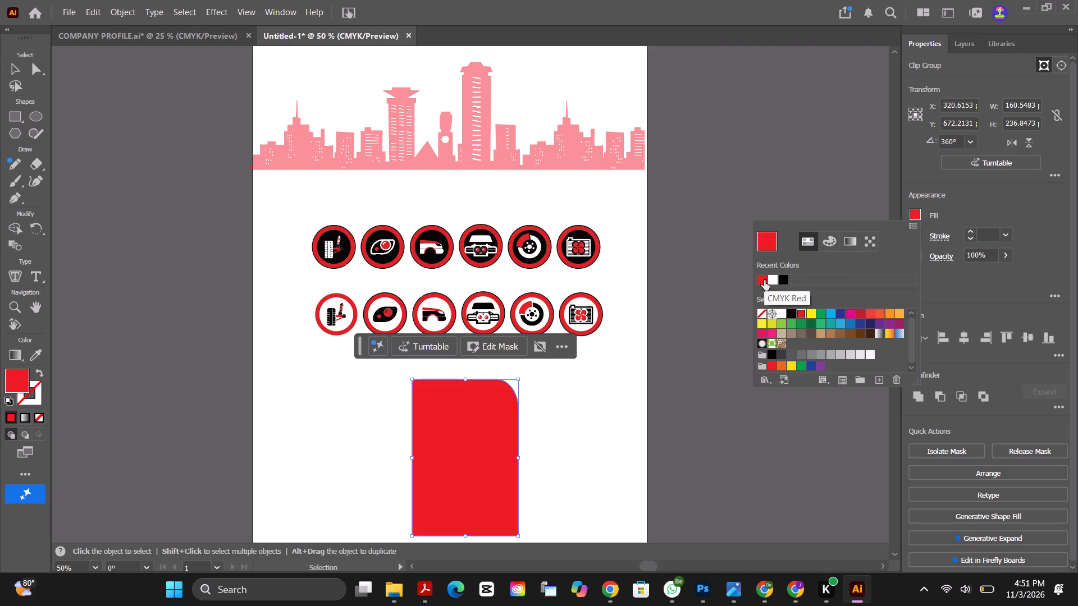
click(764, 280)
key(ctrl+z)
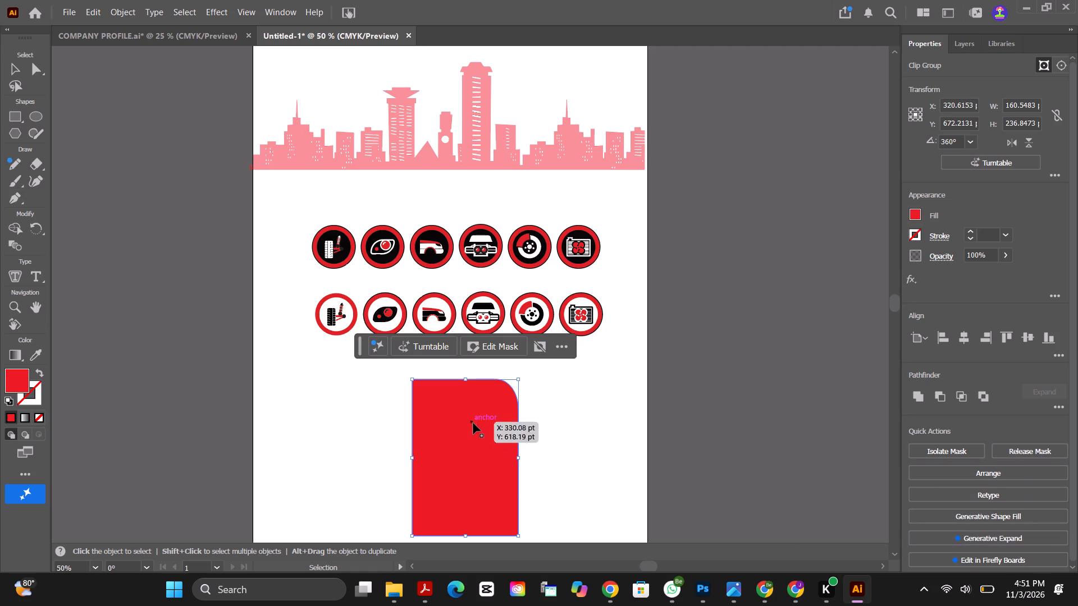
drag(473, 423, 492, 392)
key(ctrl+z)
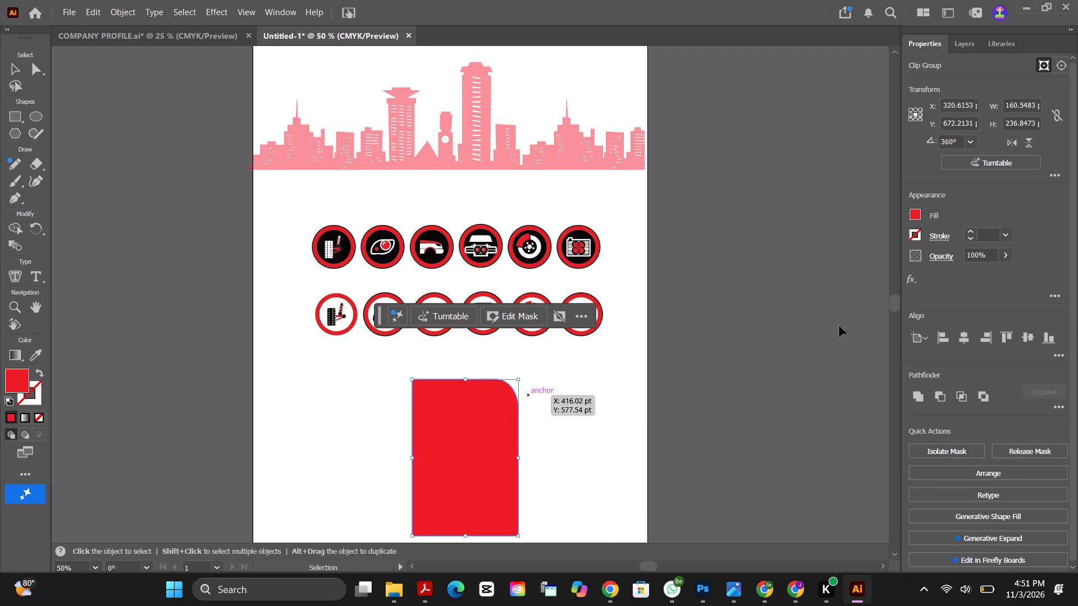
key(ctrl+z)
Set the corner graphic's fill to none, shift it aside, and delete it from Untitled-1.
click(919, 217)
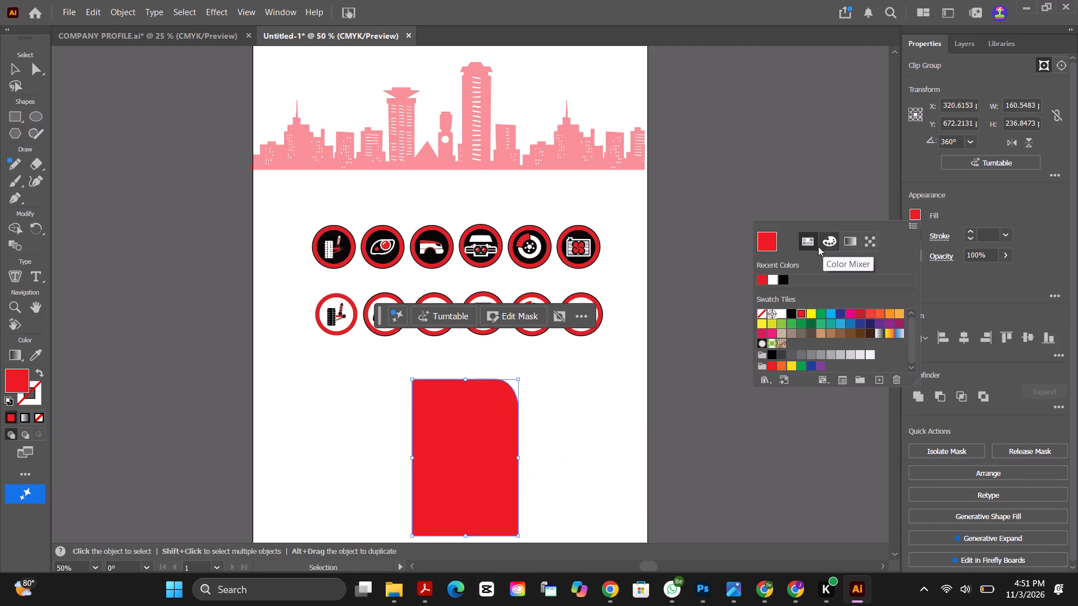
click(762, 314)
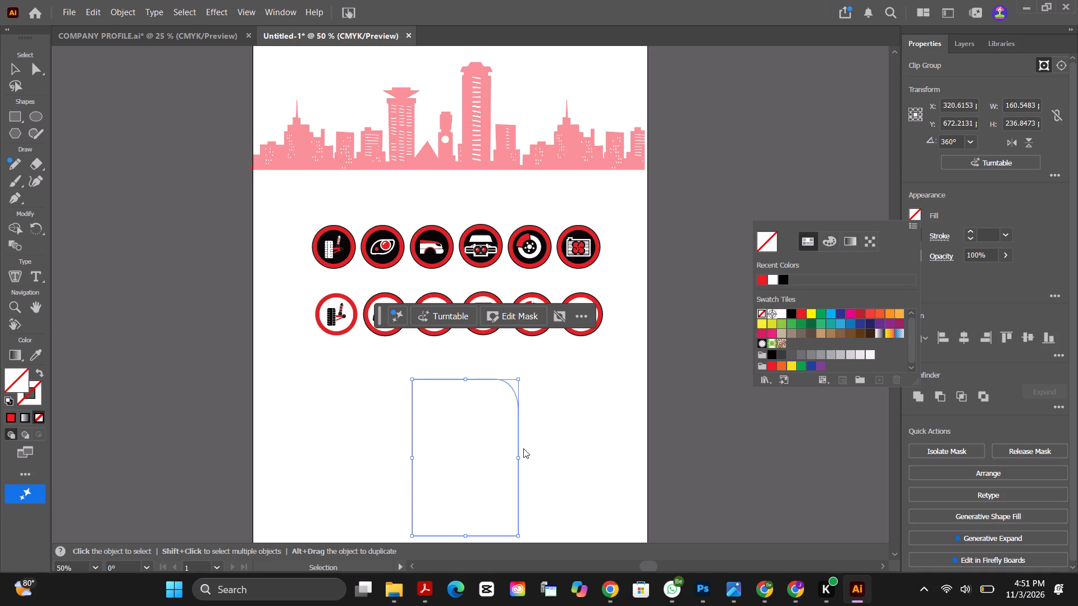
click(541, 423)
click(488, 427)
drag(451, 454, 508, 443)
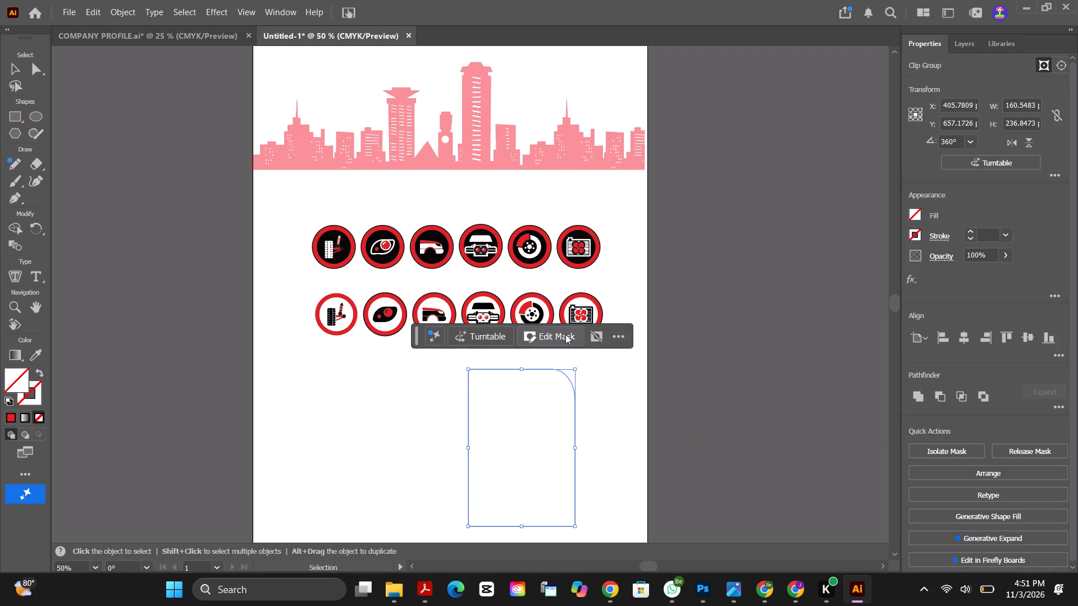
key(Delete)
Copy the red patterned corner graphic from COMPANY PROFILE's Artboard 5 into Untitled-1 below the icons, enlarging it to about 150 by 221 pt.
click(172, 35)
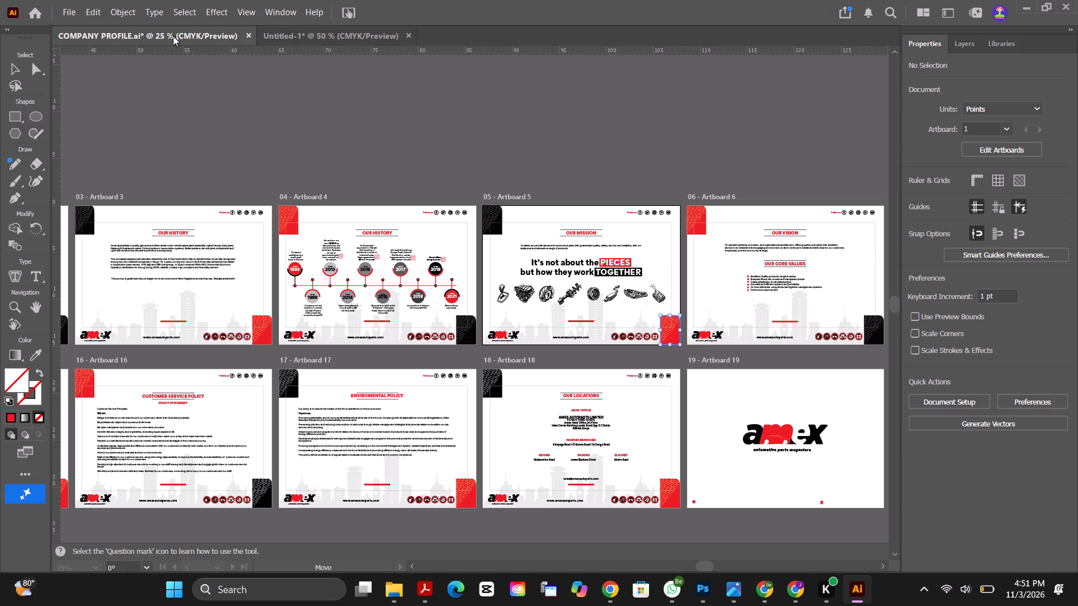
click(669, 326)
drag(669, 323, 672, 319)
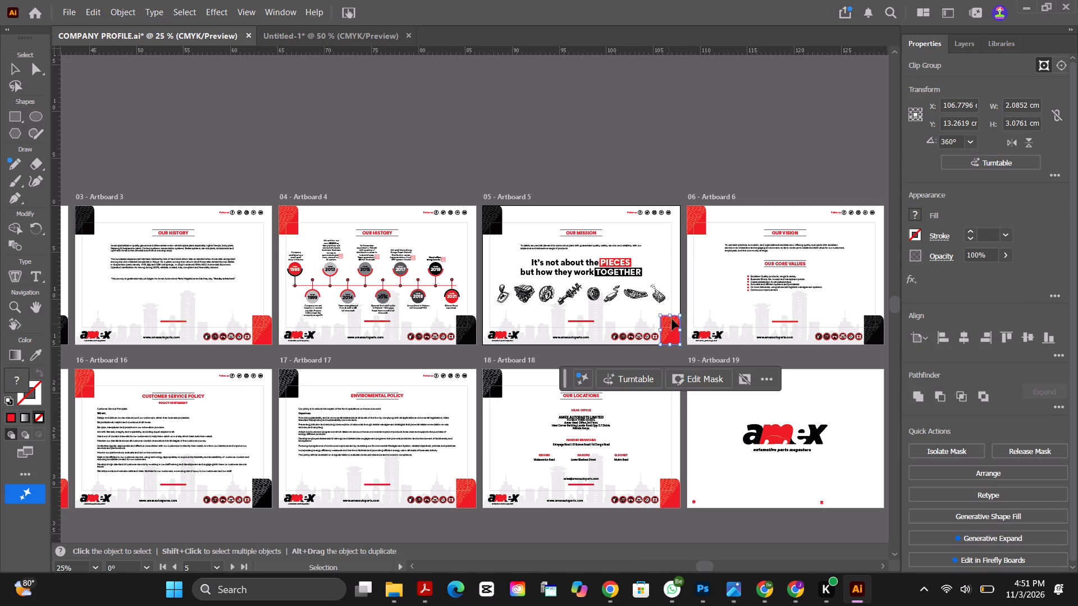
drag(672, 319, 317, 31)
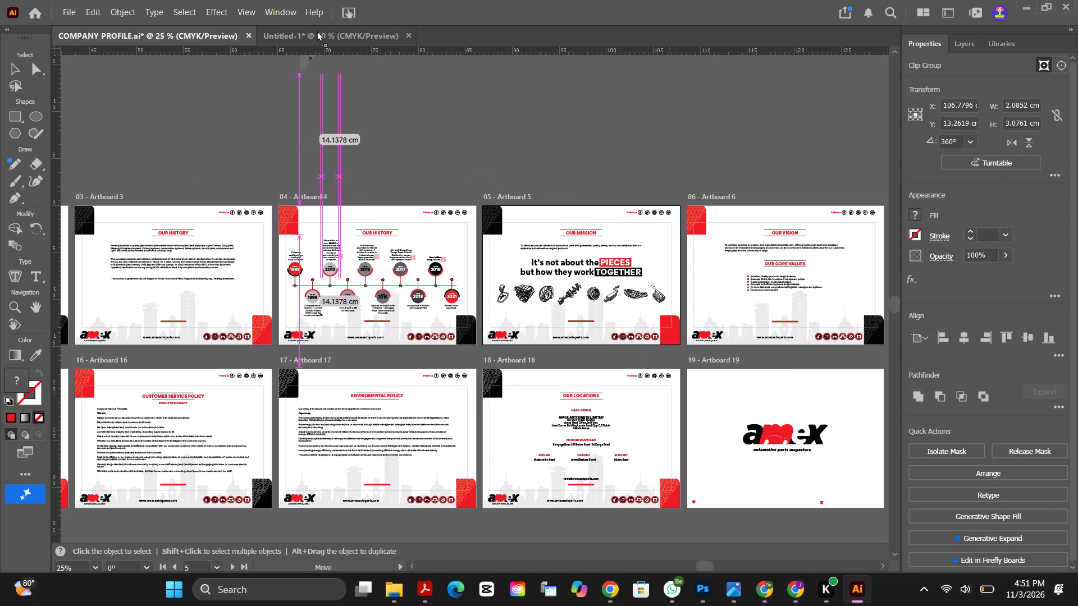
drag(317, 31, 469, 417)
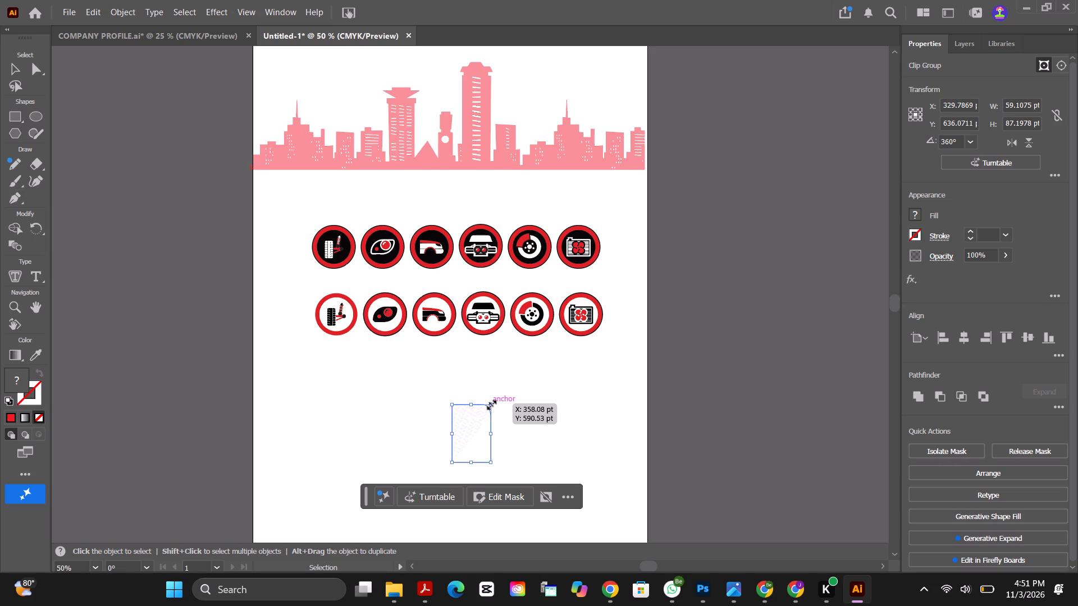
drag(490, 403, 579, 315)
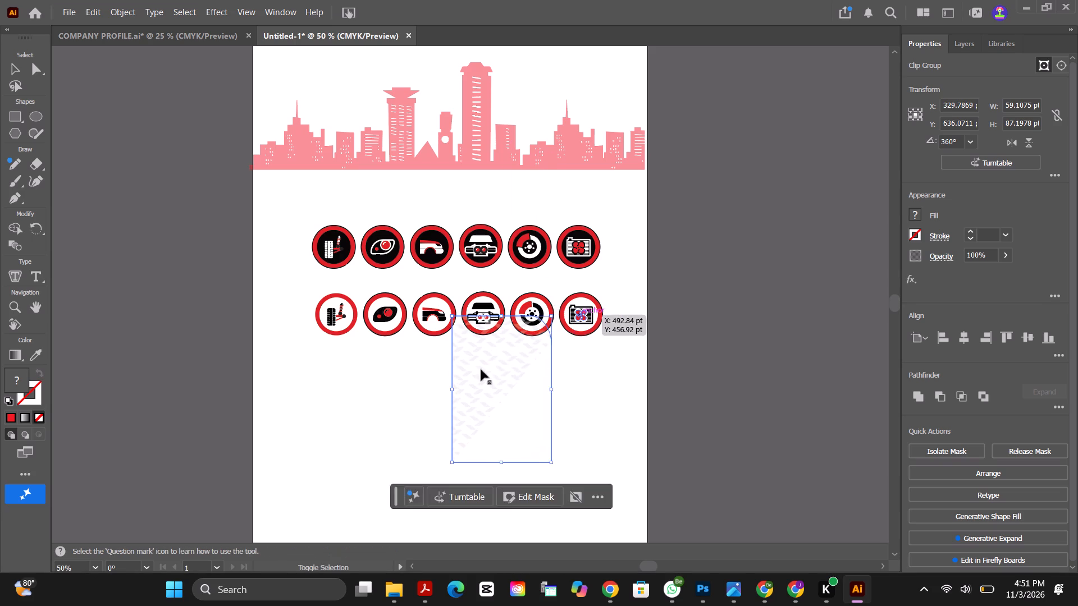
drag(481, 371, 471, 426)
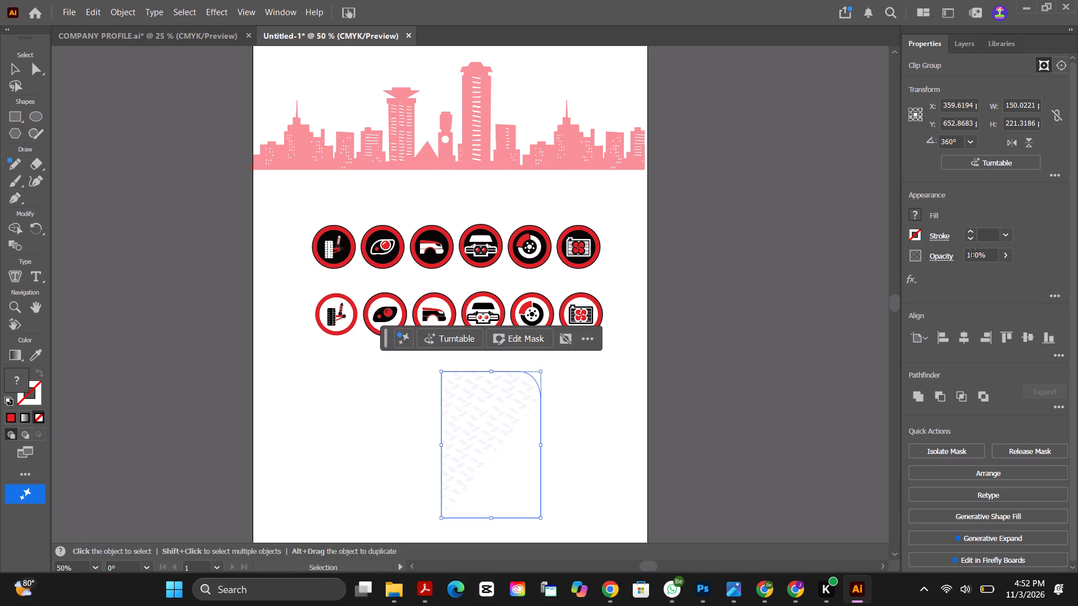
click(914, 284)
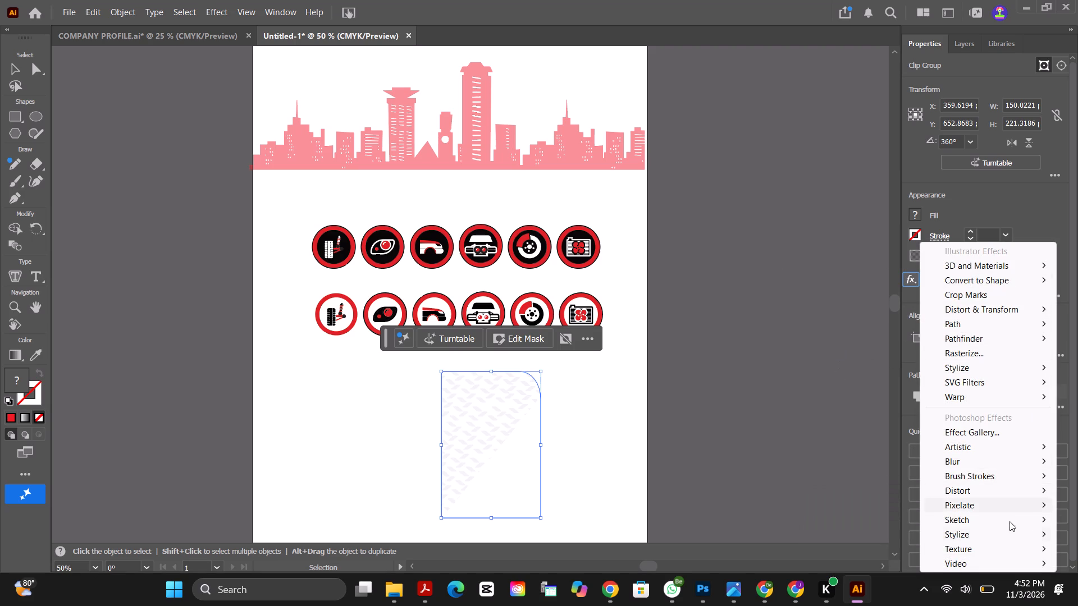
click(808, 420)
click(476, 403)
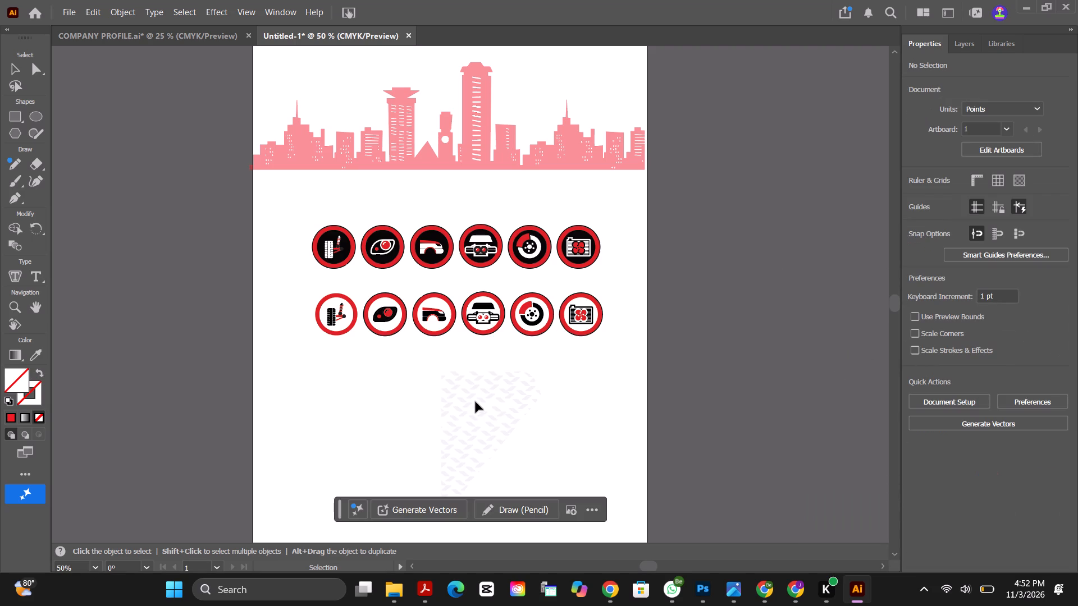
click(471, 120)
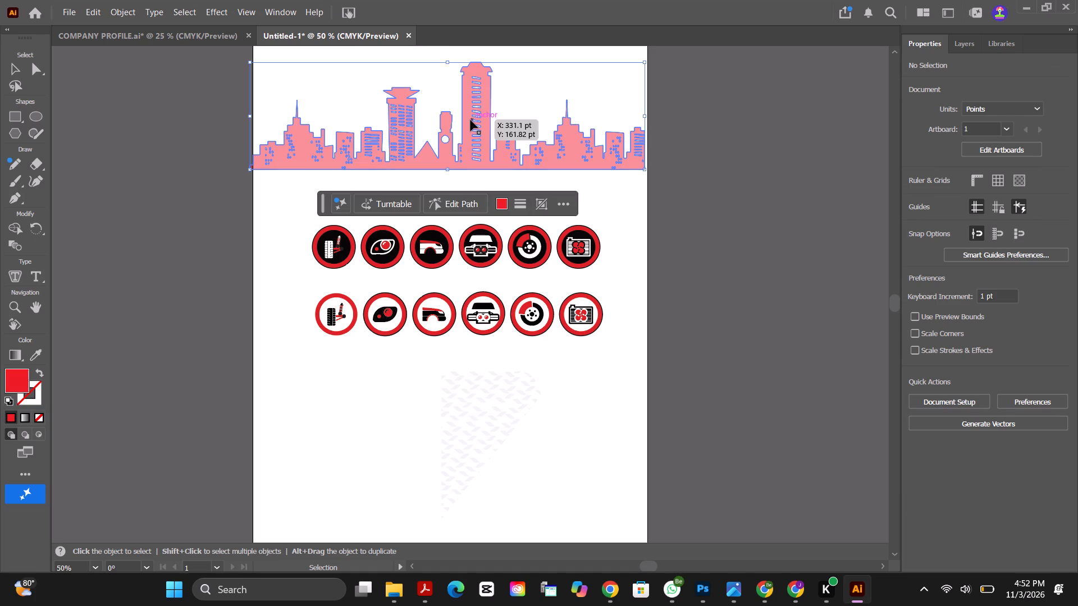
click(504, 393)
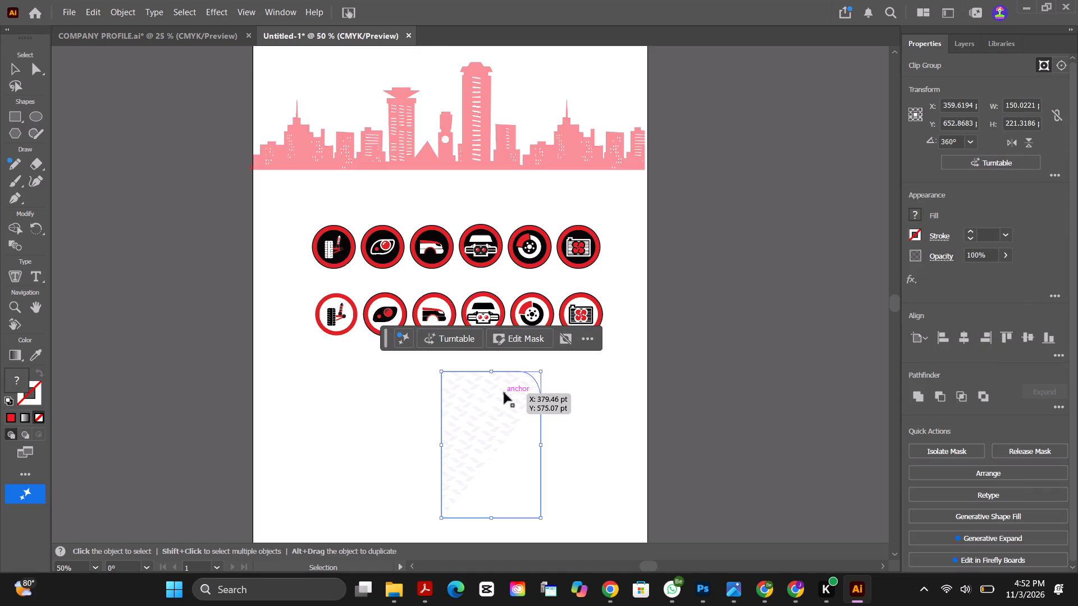
Expand the corner graphic's clip group in the layer structure and hide its rounded clipping path.
click(965, 49)
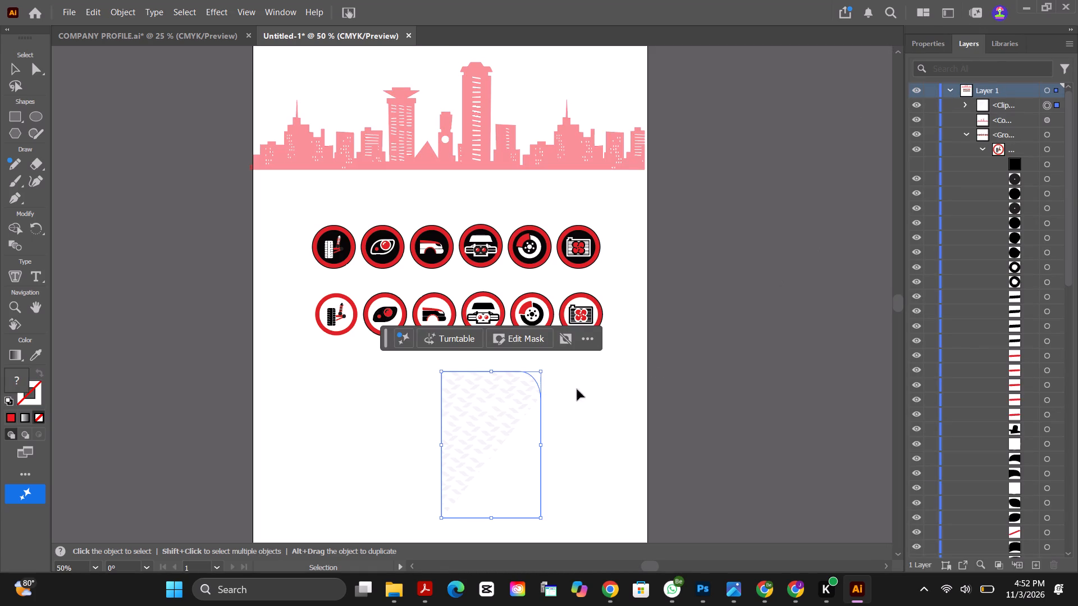
click(952, 91)
click(945, 89)
click(918, 107)
click(918, 107)
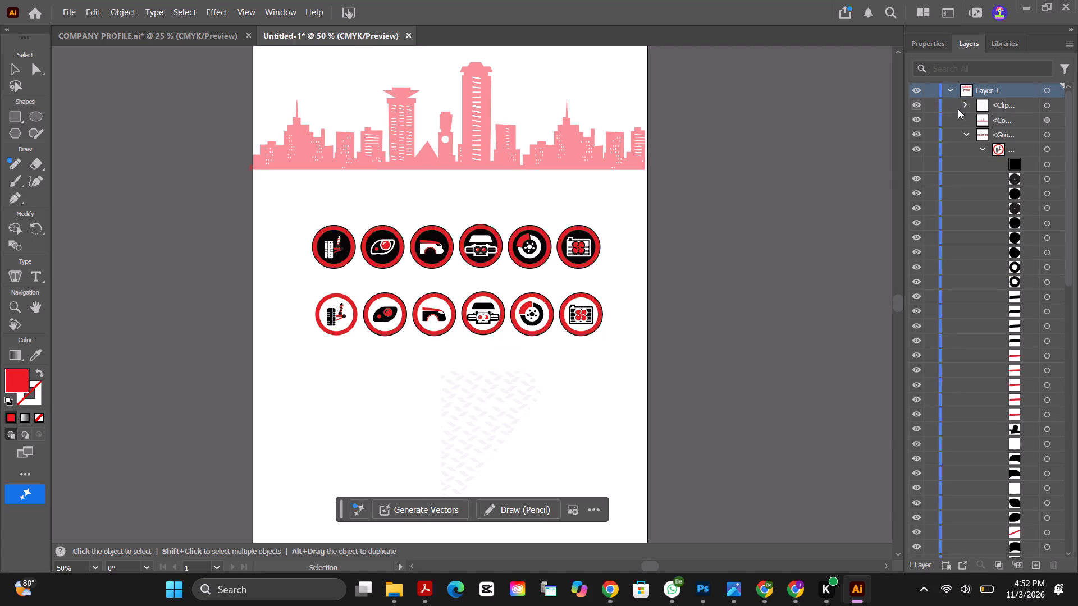
click(963, 108)
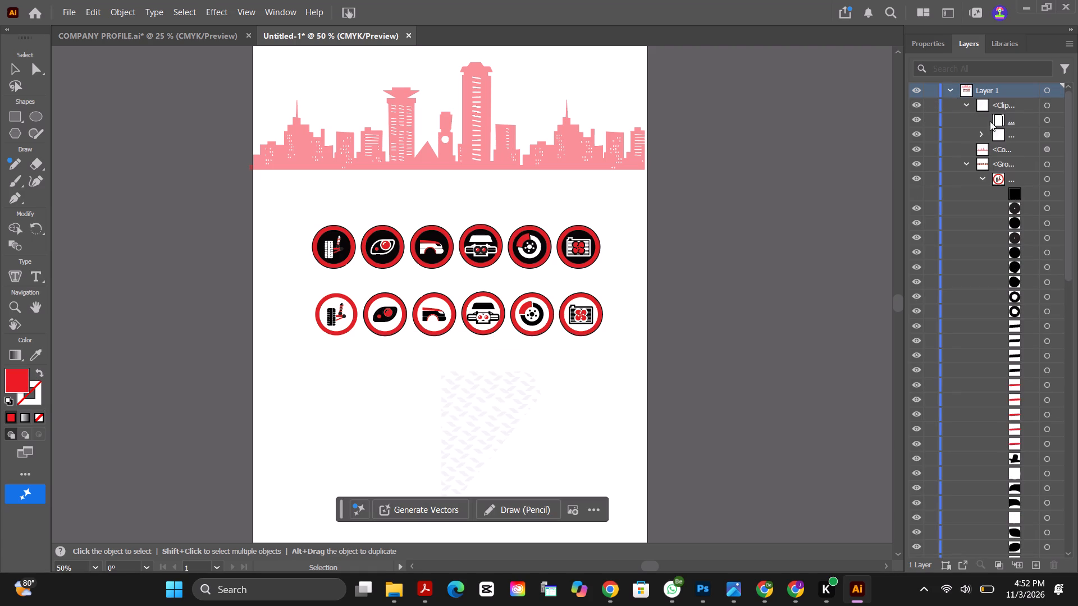
click(1050, 120)
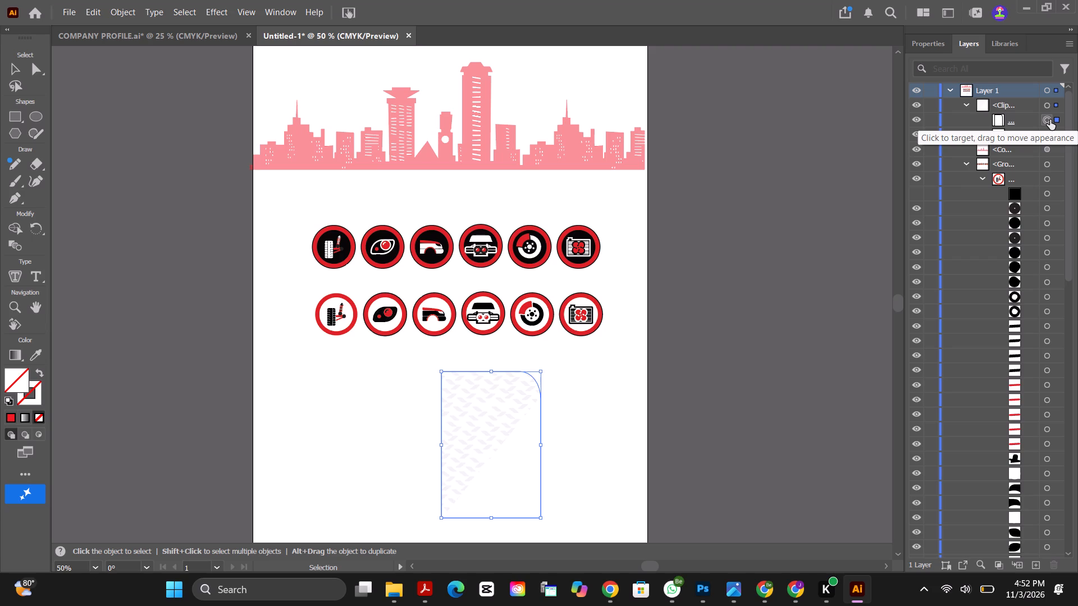
click(915, 119)
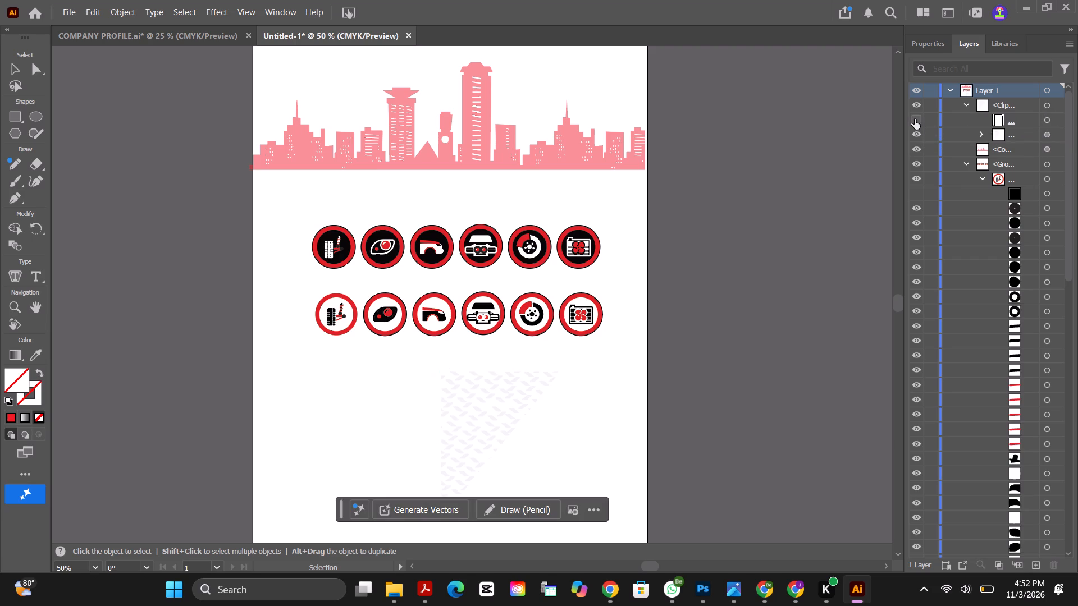
click(915, 119)
click(915, 119)
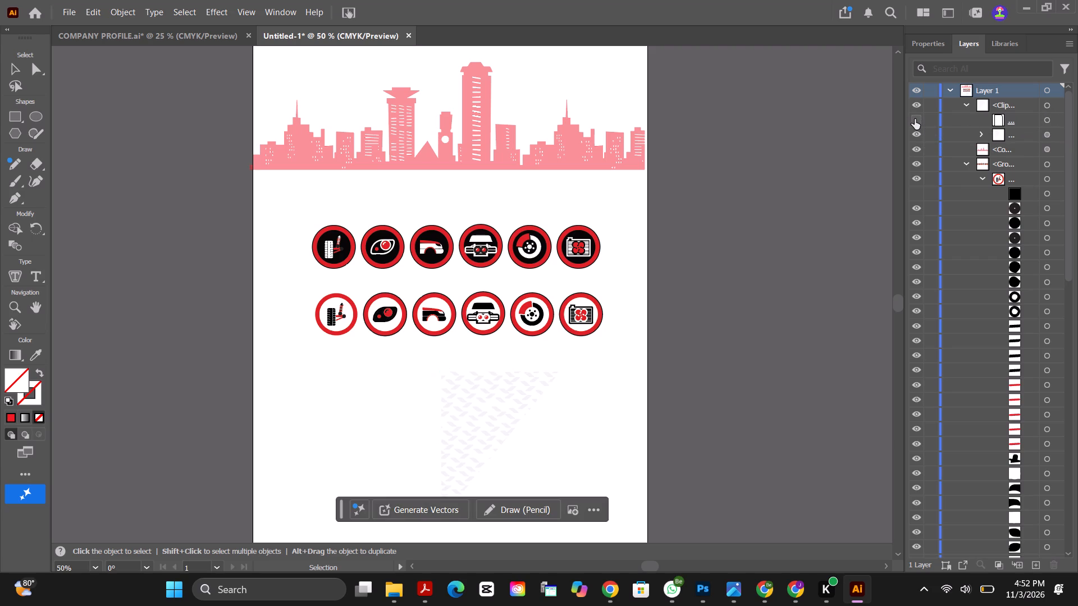
click(915, 119)
click(915, 119)
Expand the nested pattern group, select all its small leaf-like shapes, and fill them with red.
click(981, 131)
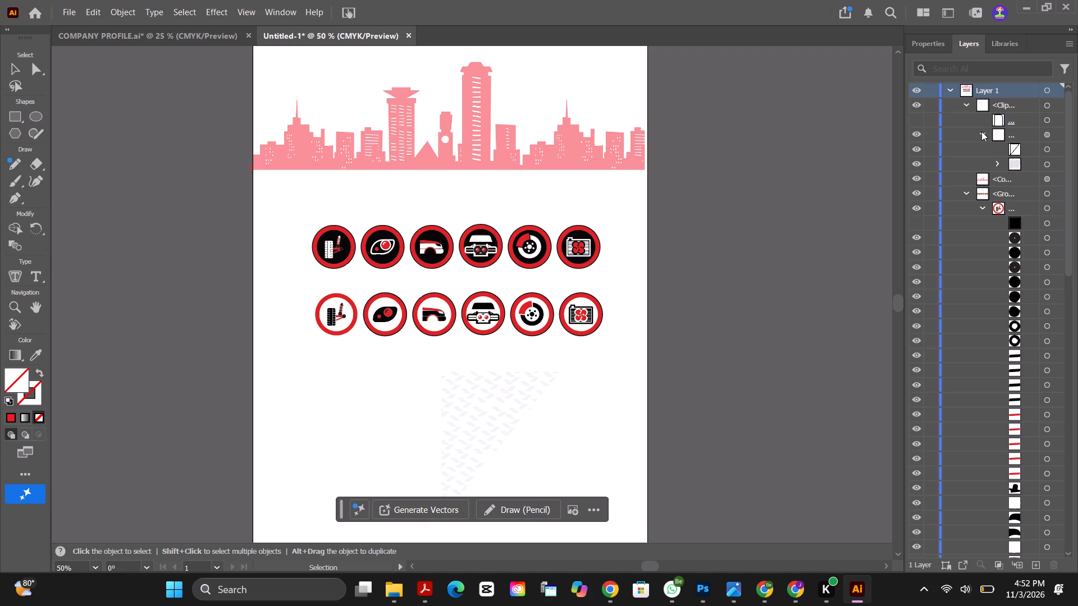
click(993, 160)
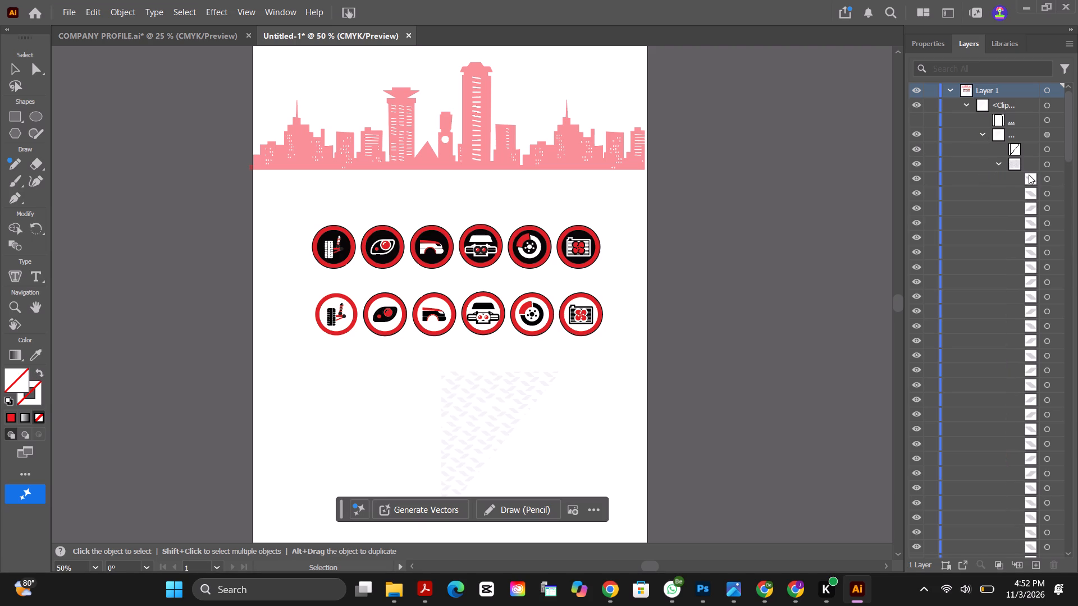
click(915, 166)
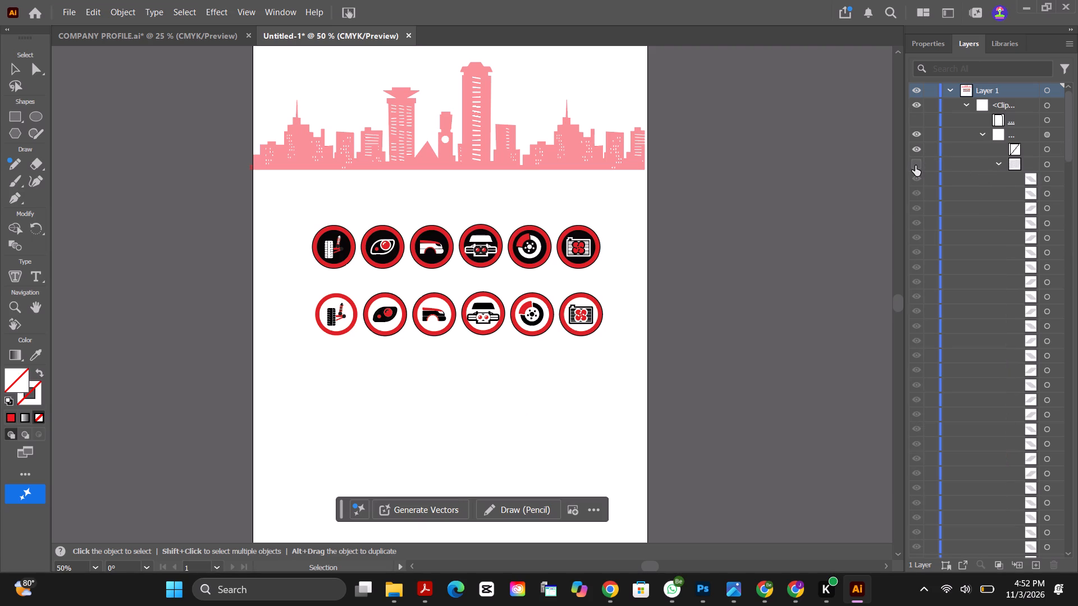
click(915, 166)
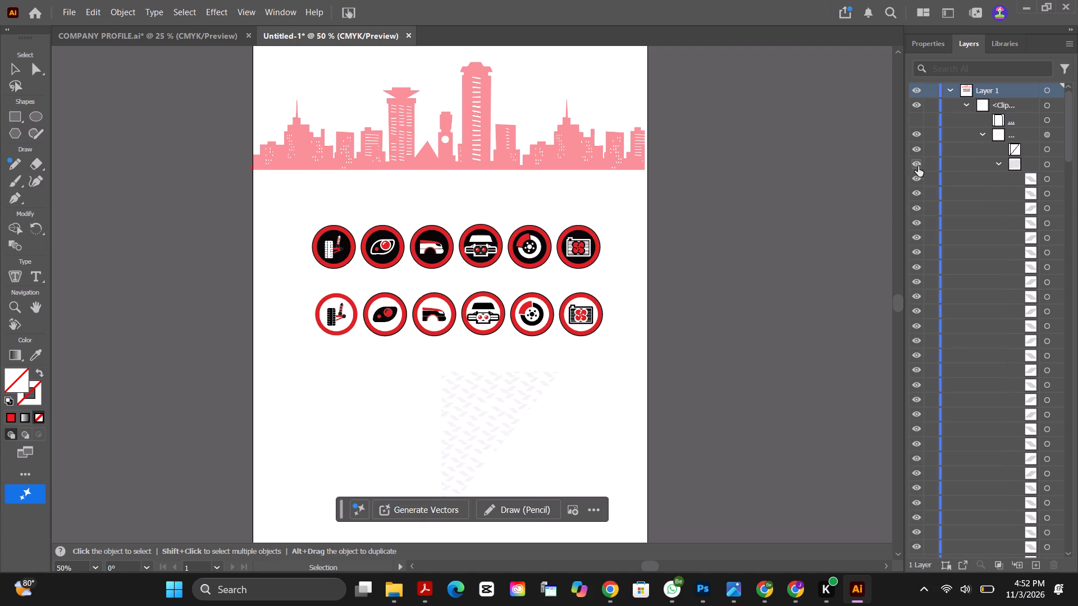
click(1045, 177)
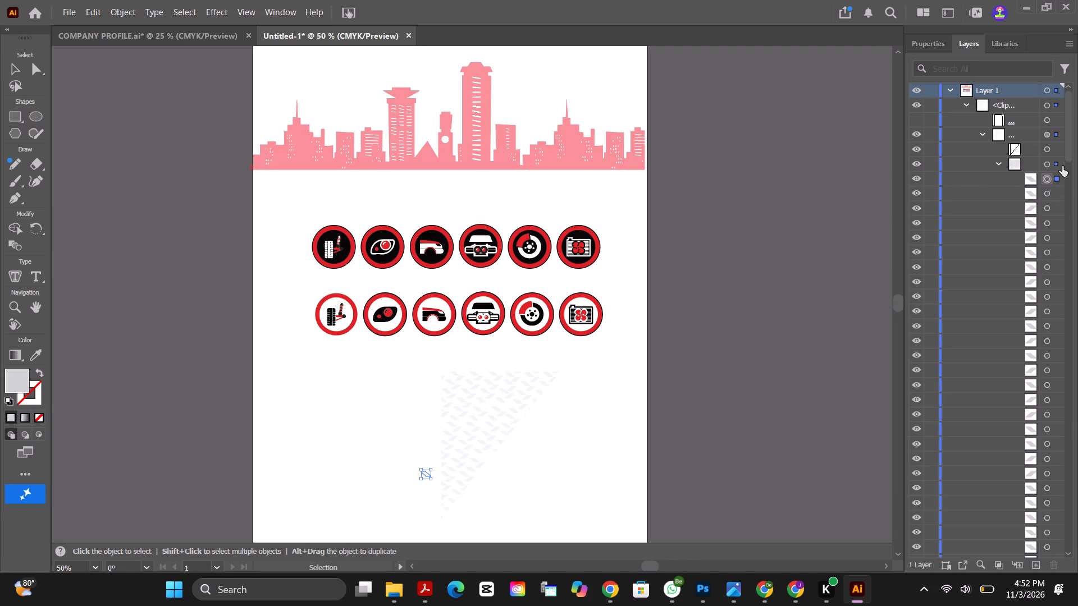
drag(1066, 150, 1077, 450)
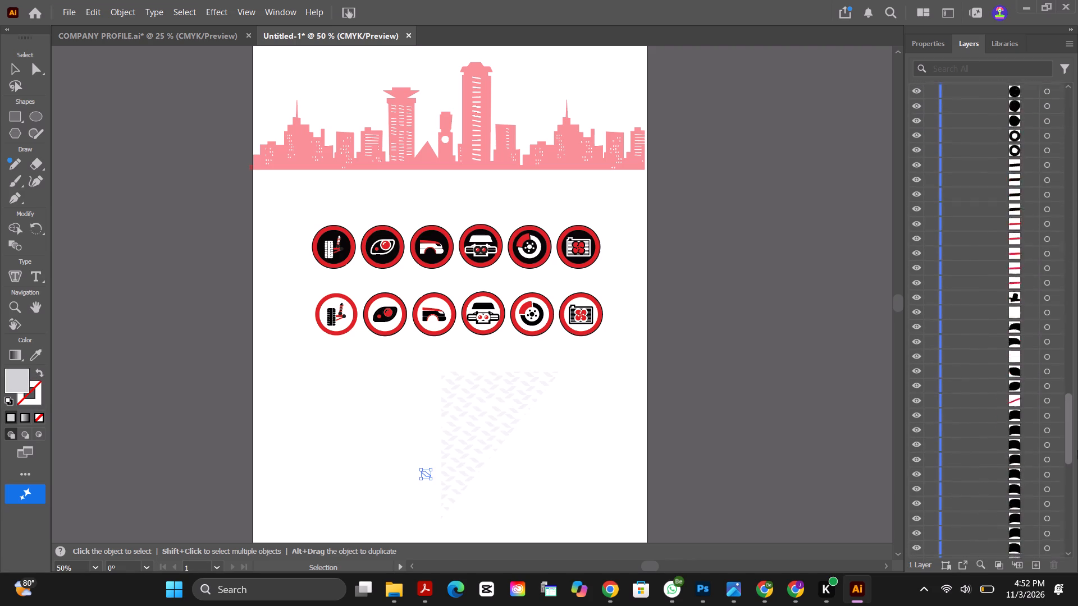
drag(1077, 450, 1077, 417)
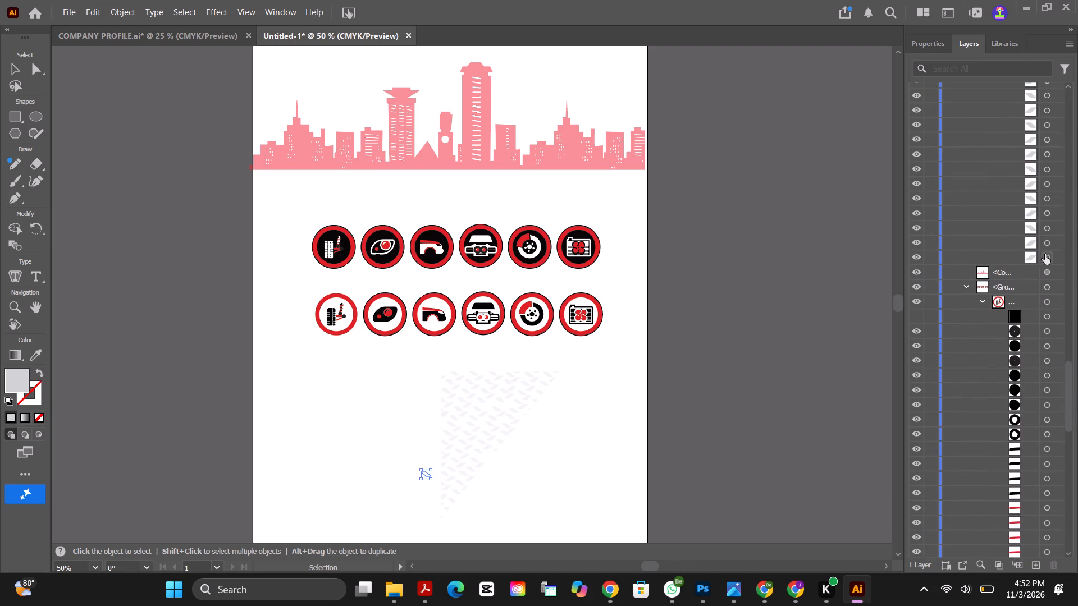
click(1048, 254)
shift+drag(1072, 382, 1077, 236)
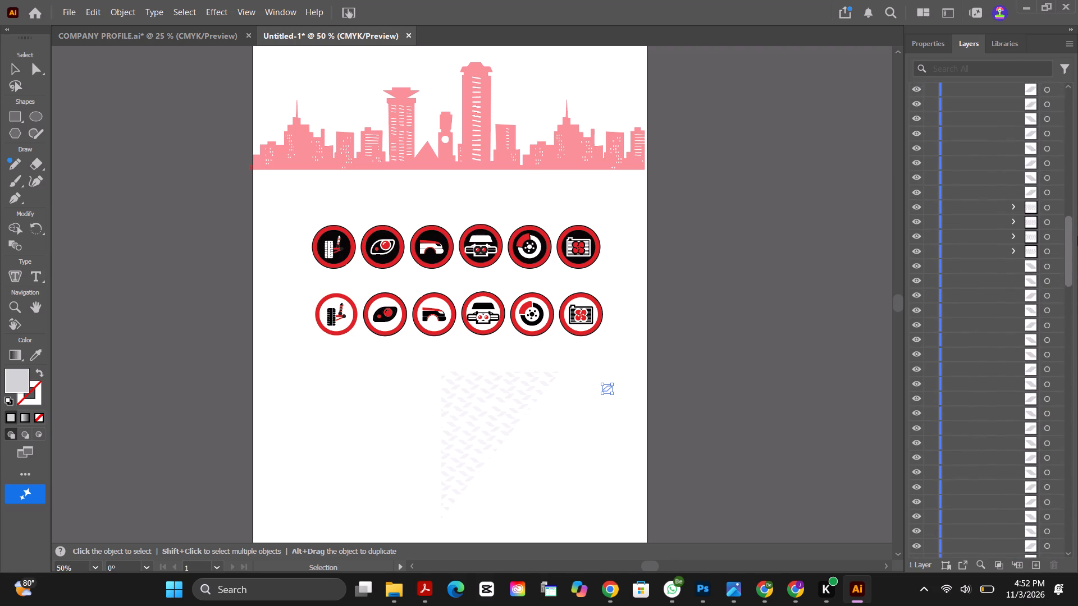
shift+drag(1077, 236, 1077, 164)
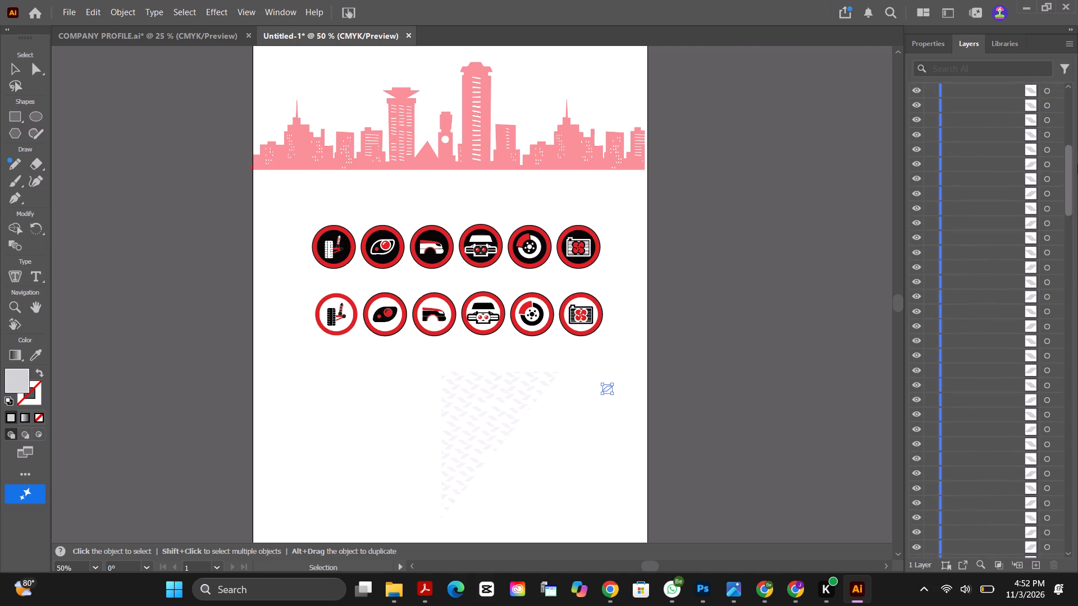
shift+drag(1077, 164, 1075, 447)
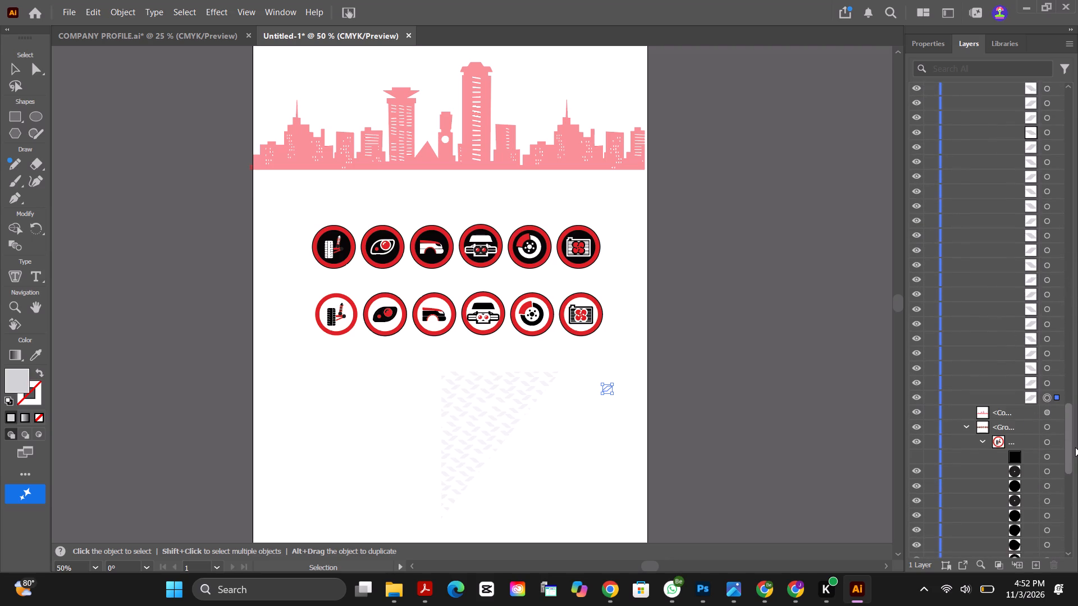
shift+drag(1075, 447, 1074, 111)
shift+click(1048, 179)
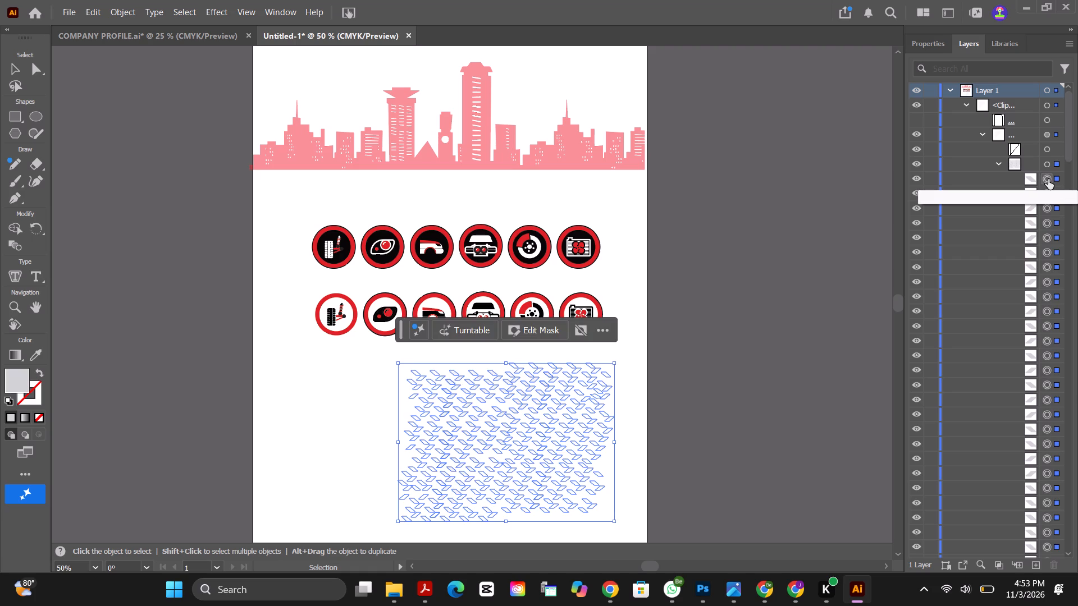
click(935, 47)
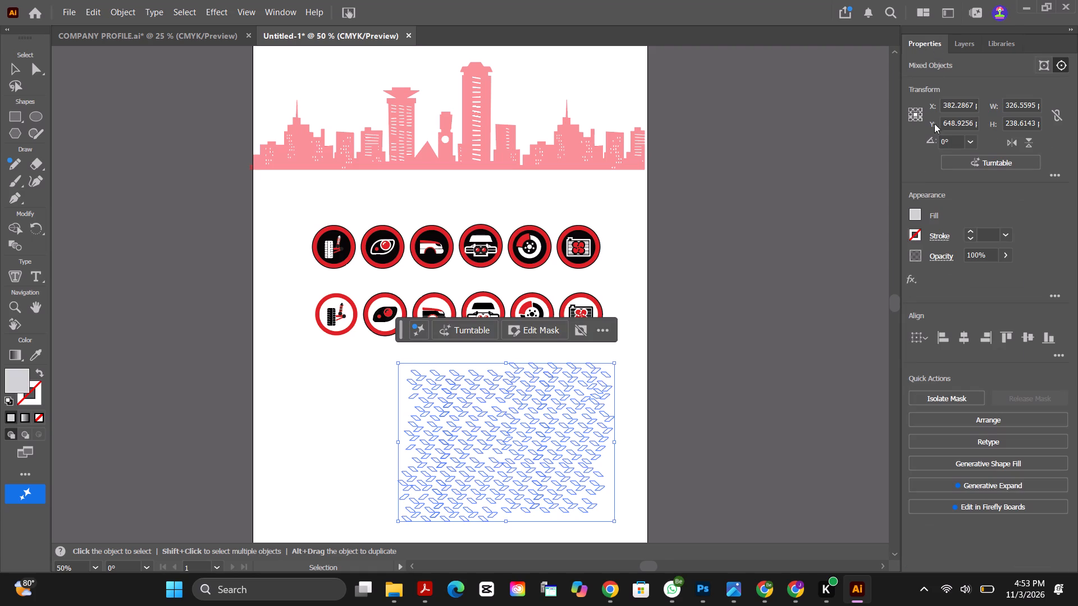
click(913, 215)
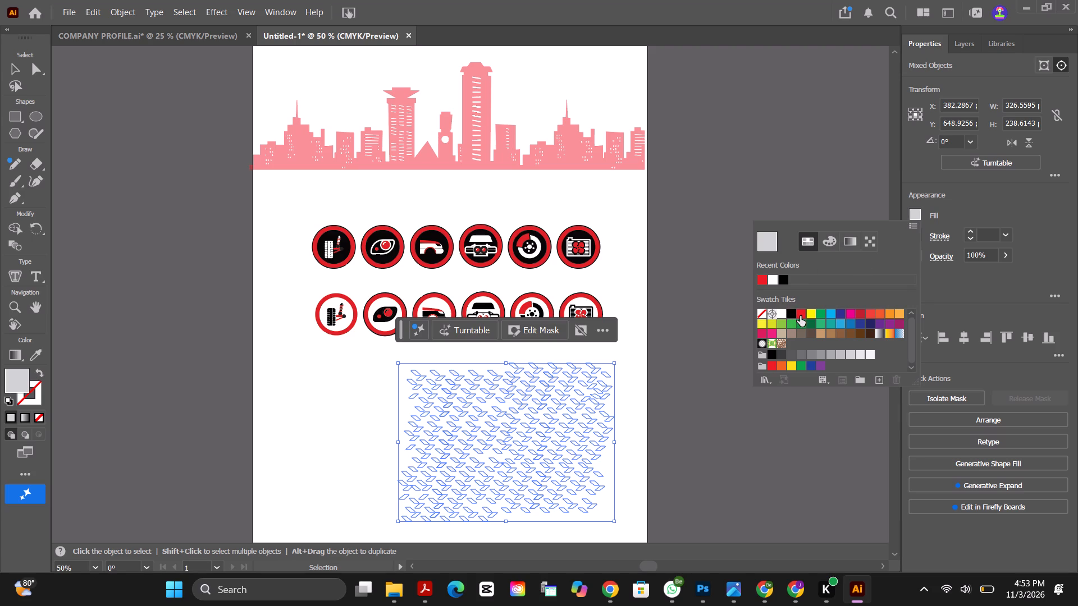
click(800, 316)
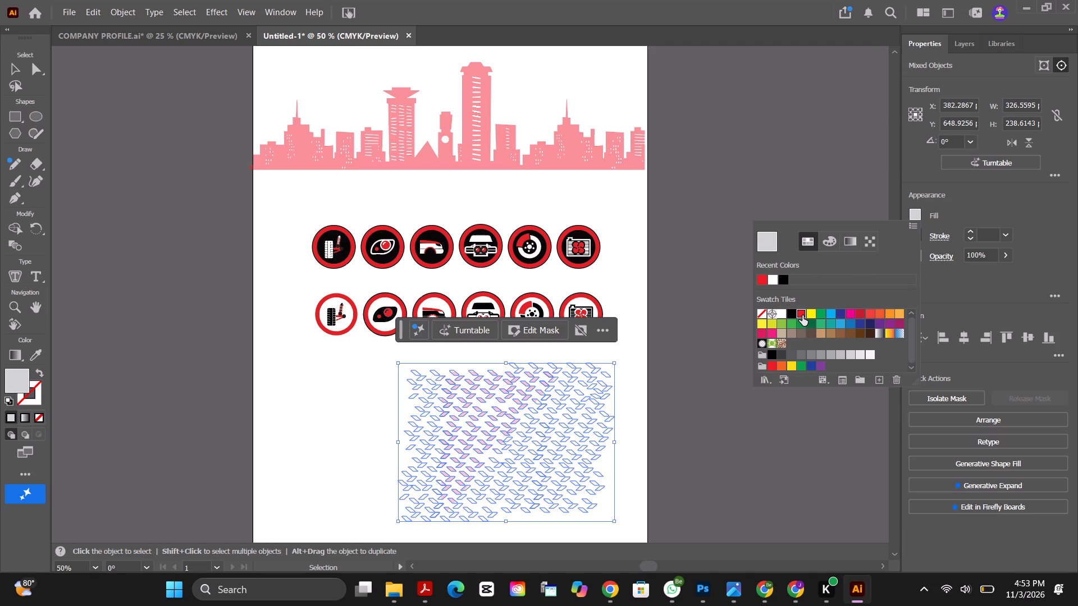
click(802, 315)
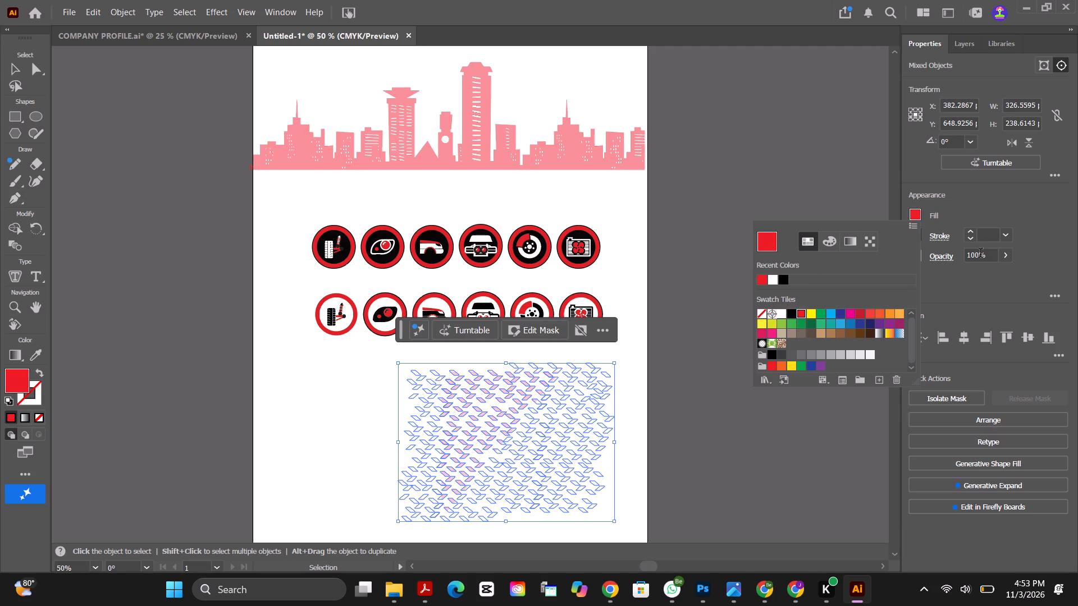
click(829, 181)
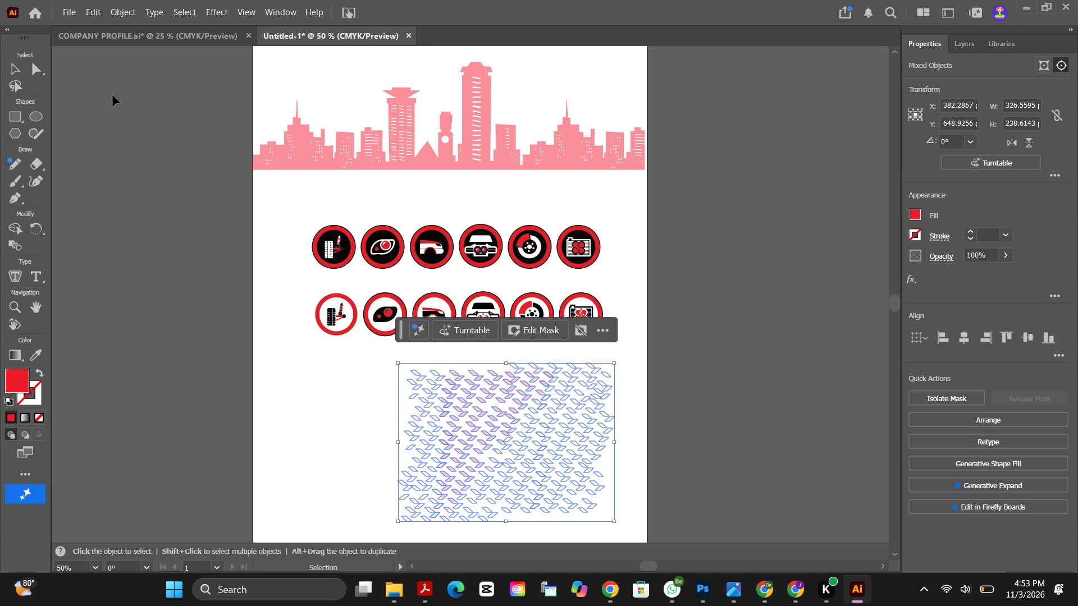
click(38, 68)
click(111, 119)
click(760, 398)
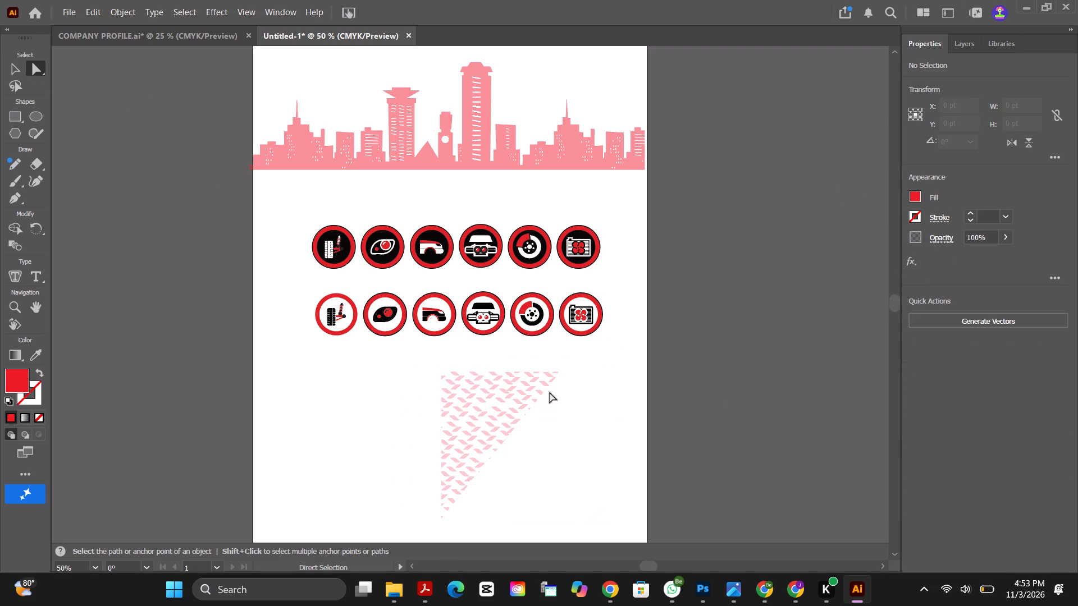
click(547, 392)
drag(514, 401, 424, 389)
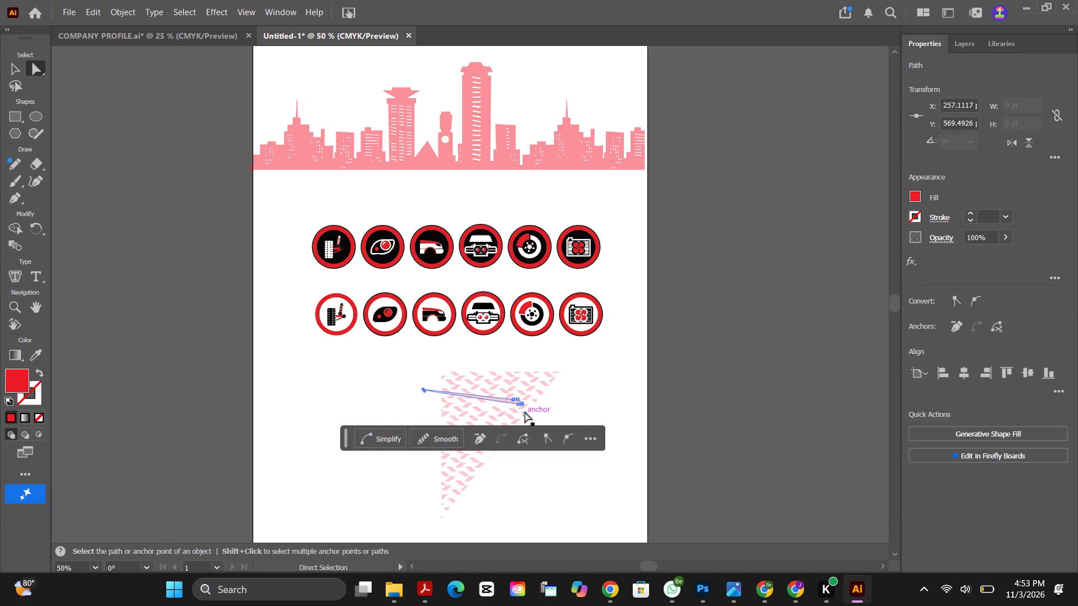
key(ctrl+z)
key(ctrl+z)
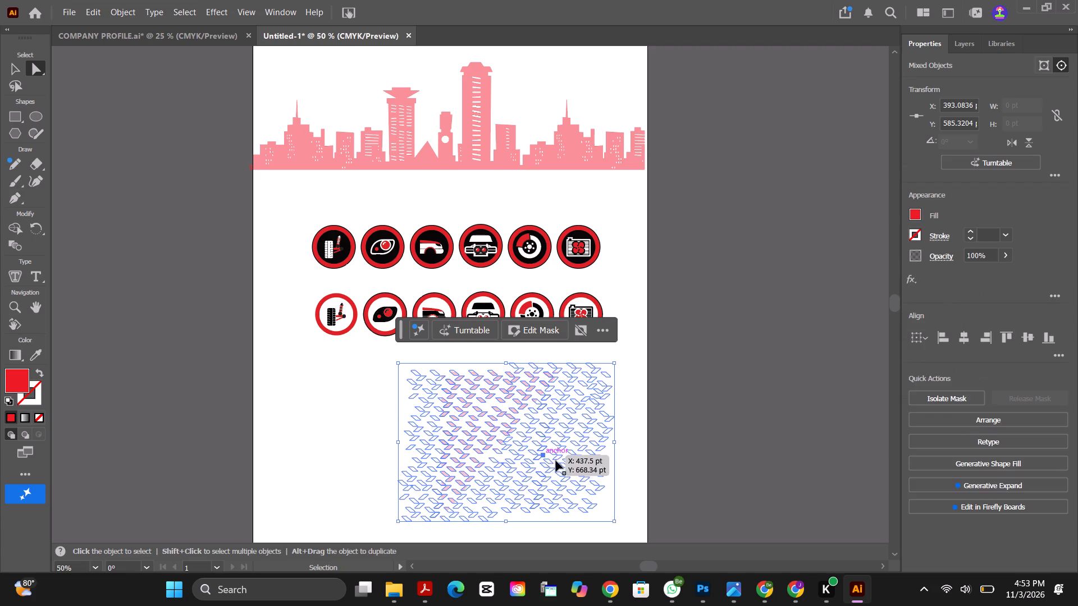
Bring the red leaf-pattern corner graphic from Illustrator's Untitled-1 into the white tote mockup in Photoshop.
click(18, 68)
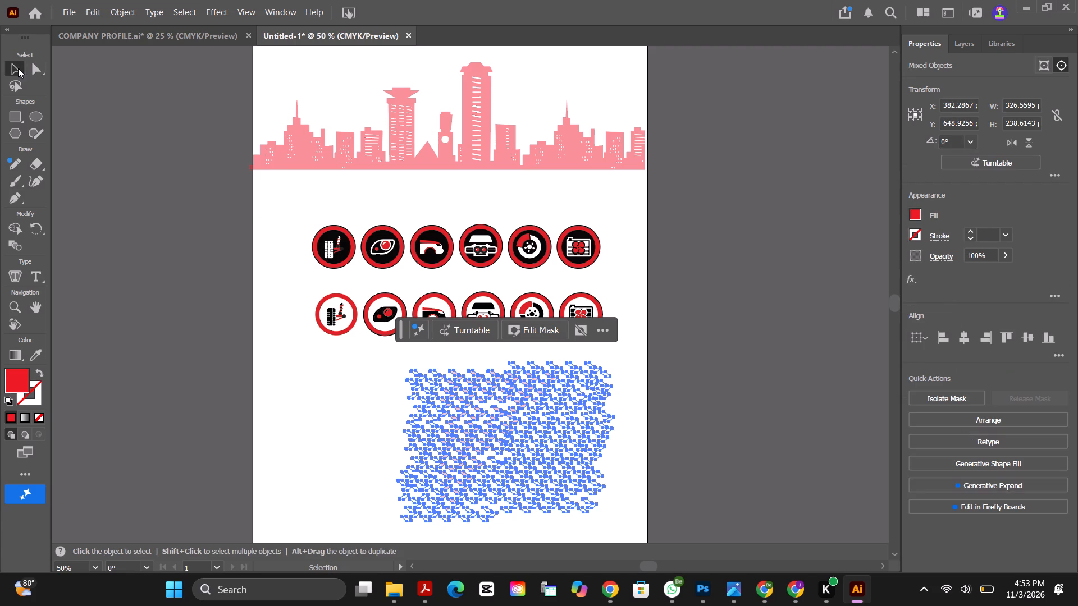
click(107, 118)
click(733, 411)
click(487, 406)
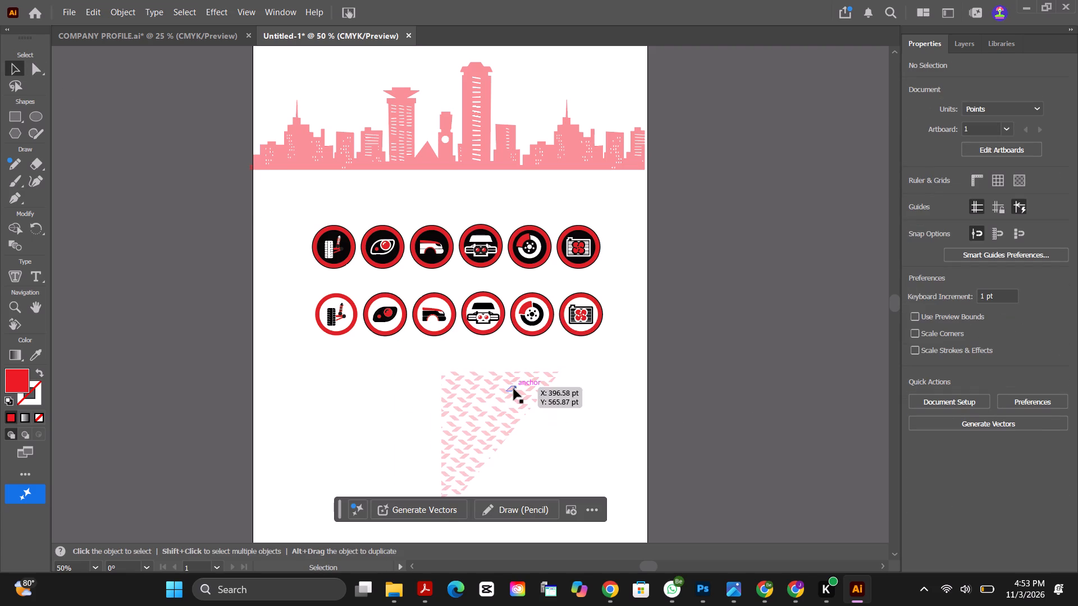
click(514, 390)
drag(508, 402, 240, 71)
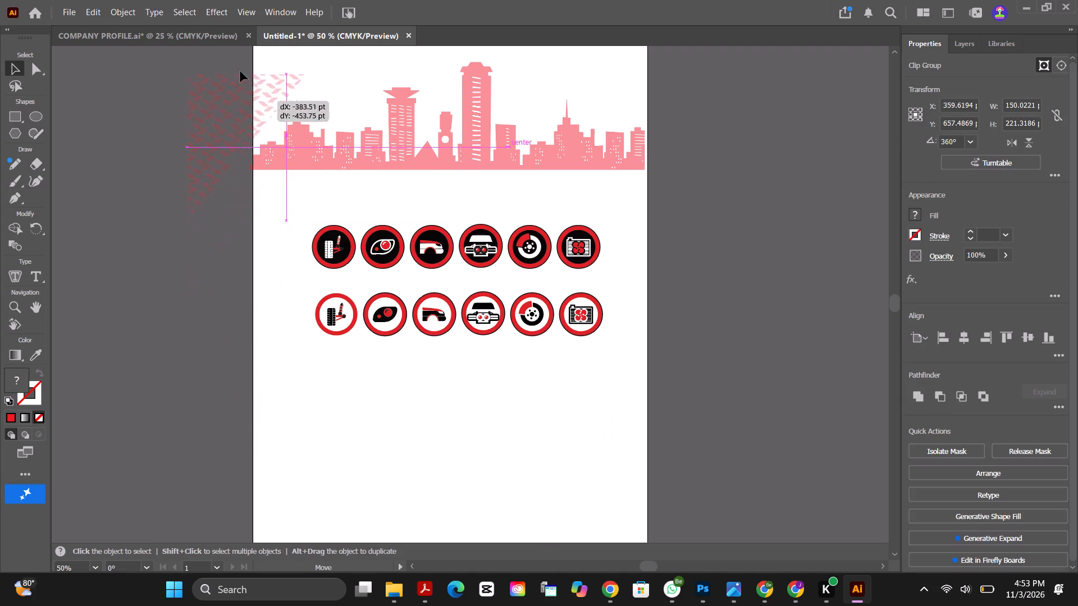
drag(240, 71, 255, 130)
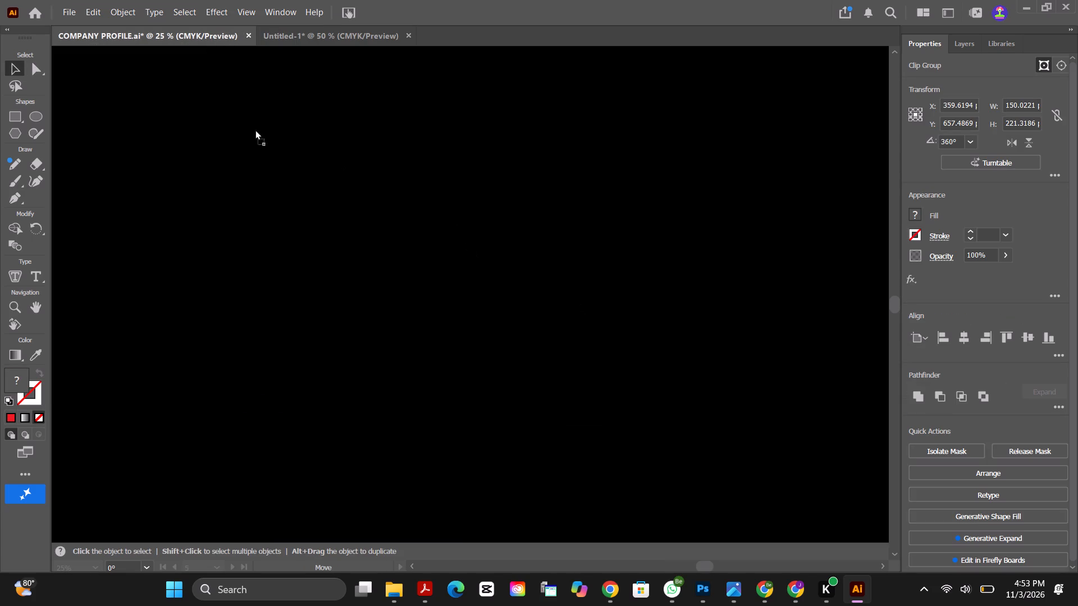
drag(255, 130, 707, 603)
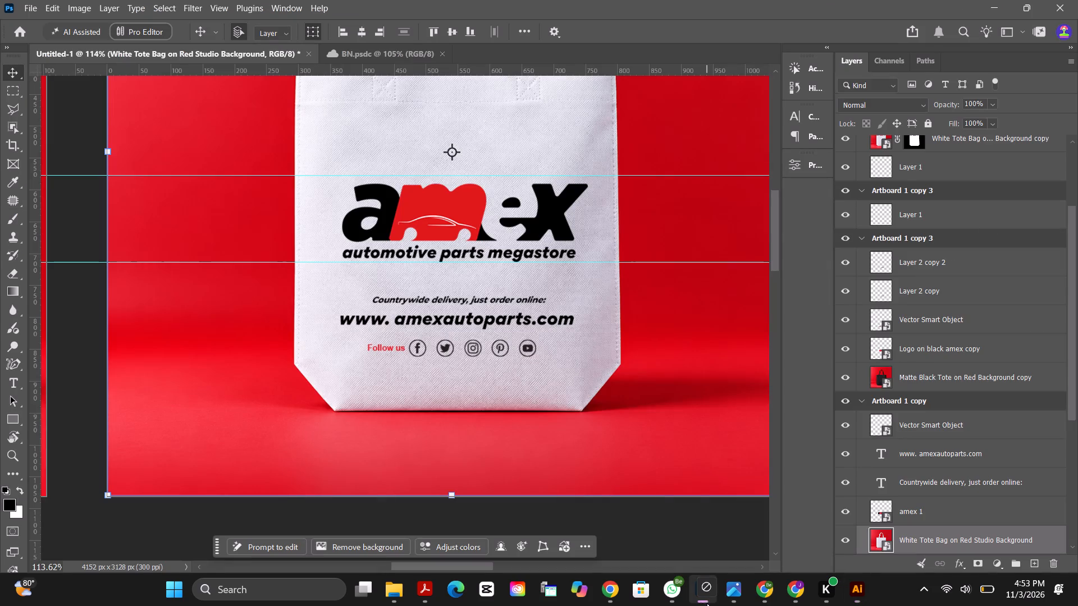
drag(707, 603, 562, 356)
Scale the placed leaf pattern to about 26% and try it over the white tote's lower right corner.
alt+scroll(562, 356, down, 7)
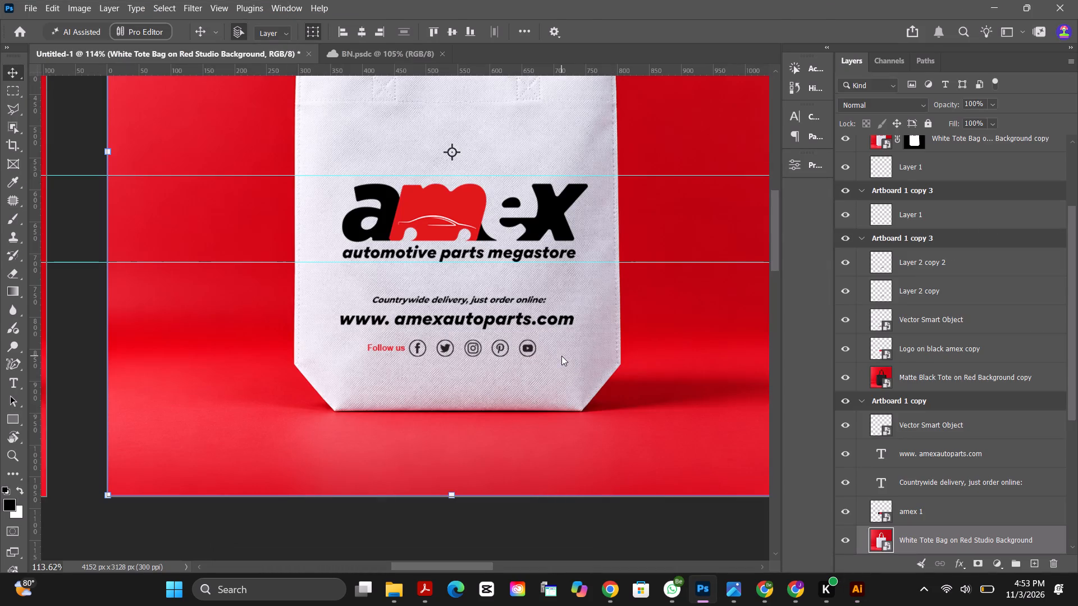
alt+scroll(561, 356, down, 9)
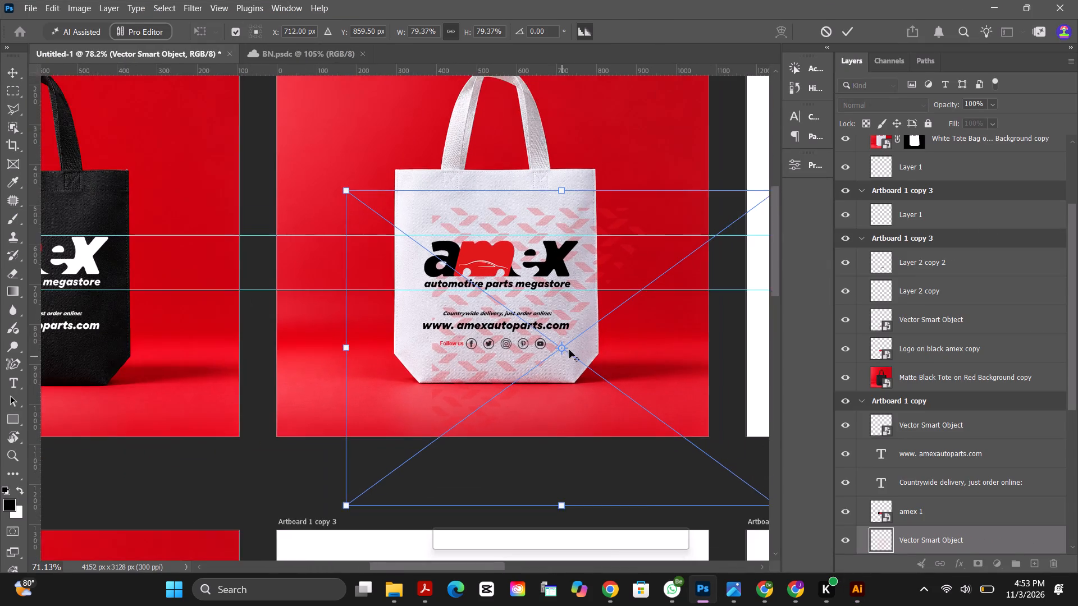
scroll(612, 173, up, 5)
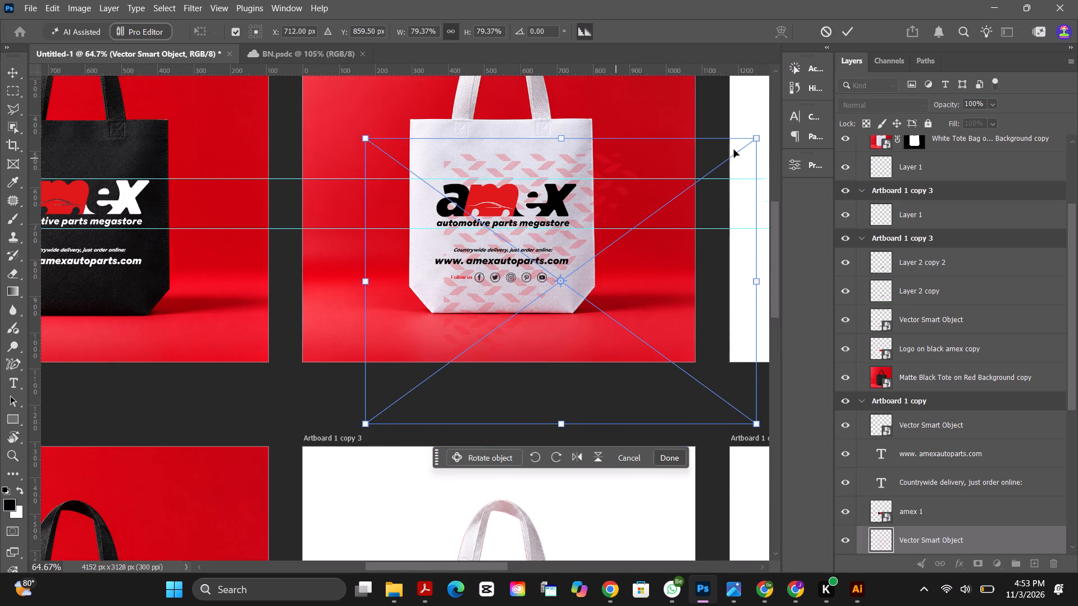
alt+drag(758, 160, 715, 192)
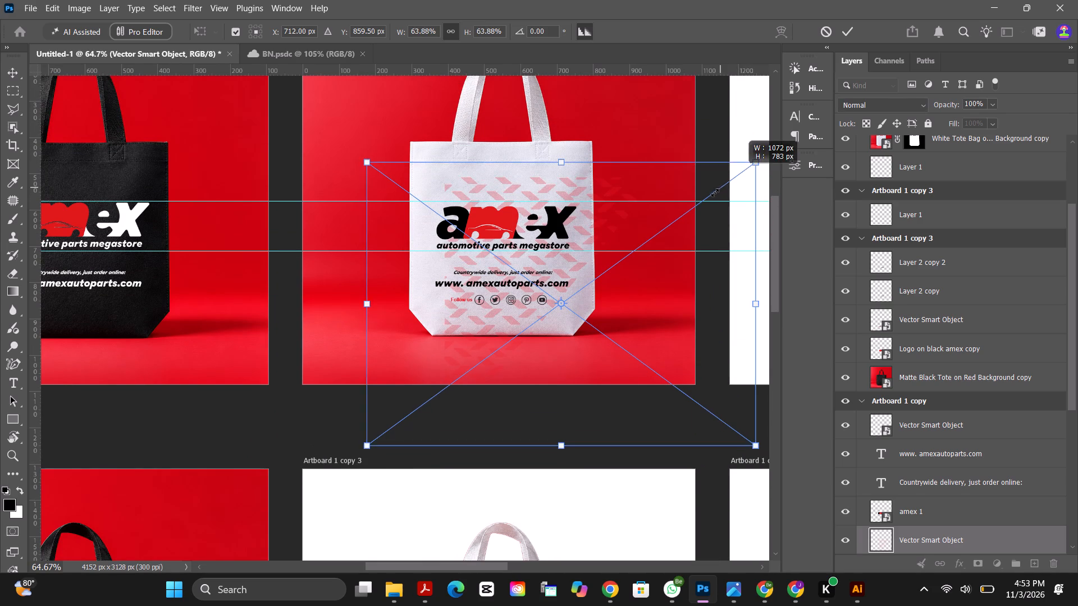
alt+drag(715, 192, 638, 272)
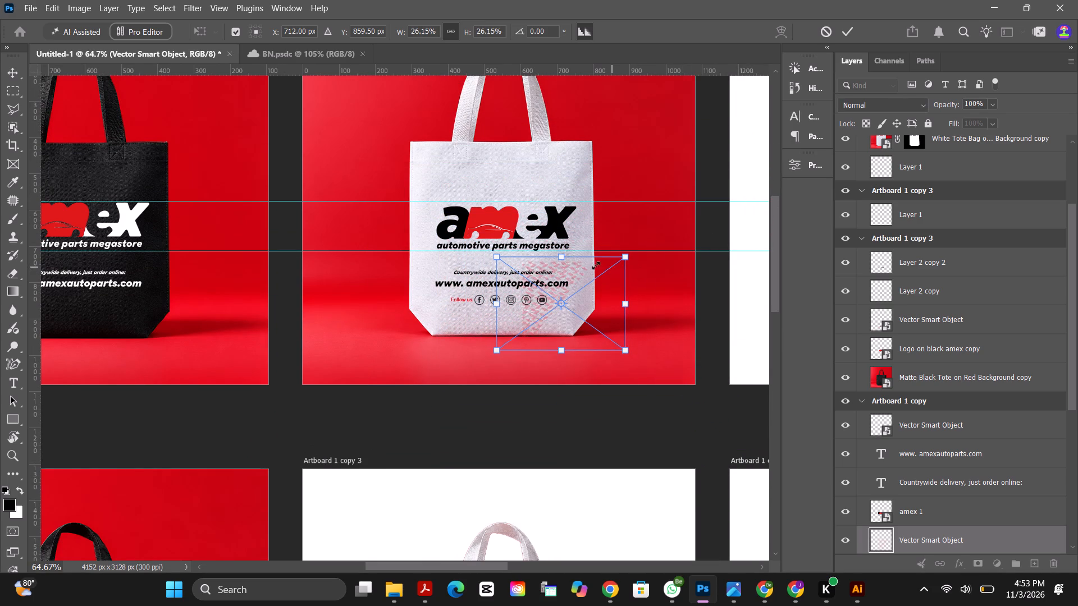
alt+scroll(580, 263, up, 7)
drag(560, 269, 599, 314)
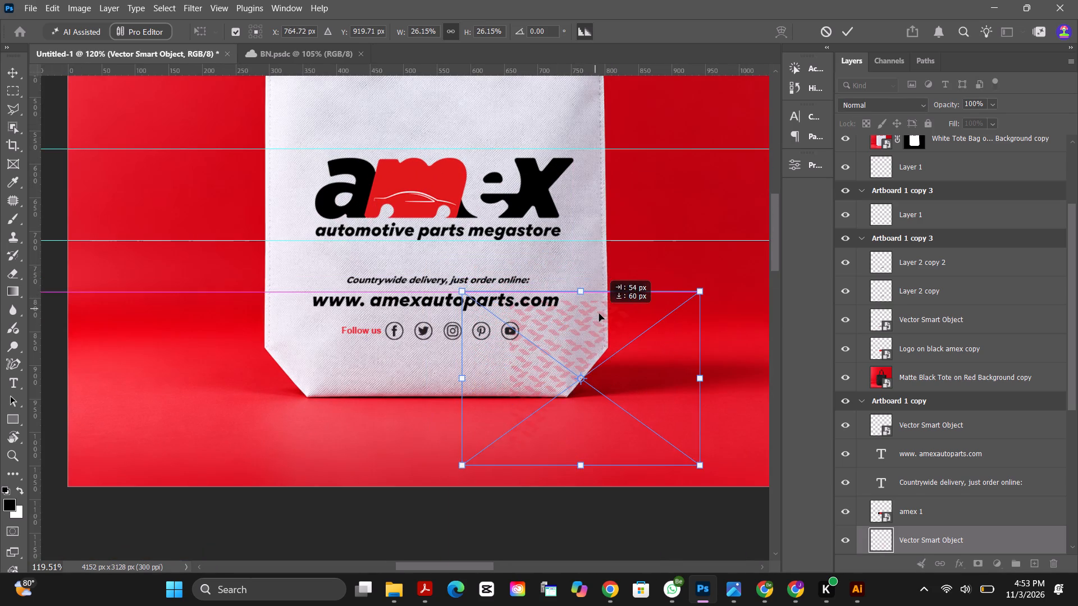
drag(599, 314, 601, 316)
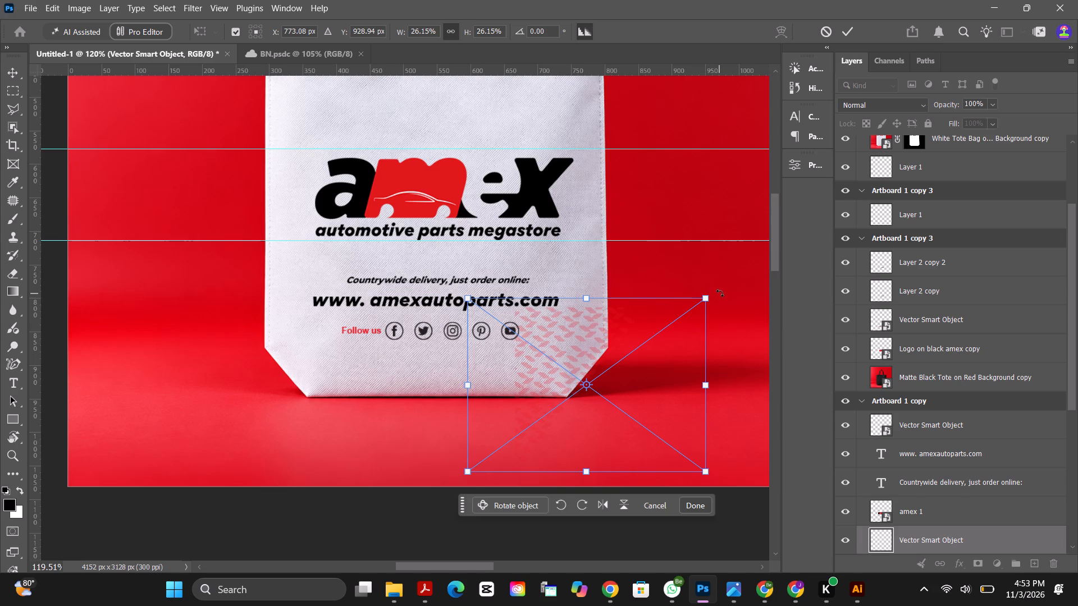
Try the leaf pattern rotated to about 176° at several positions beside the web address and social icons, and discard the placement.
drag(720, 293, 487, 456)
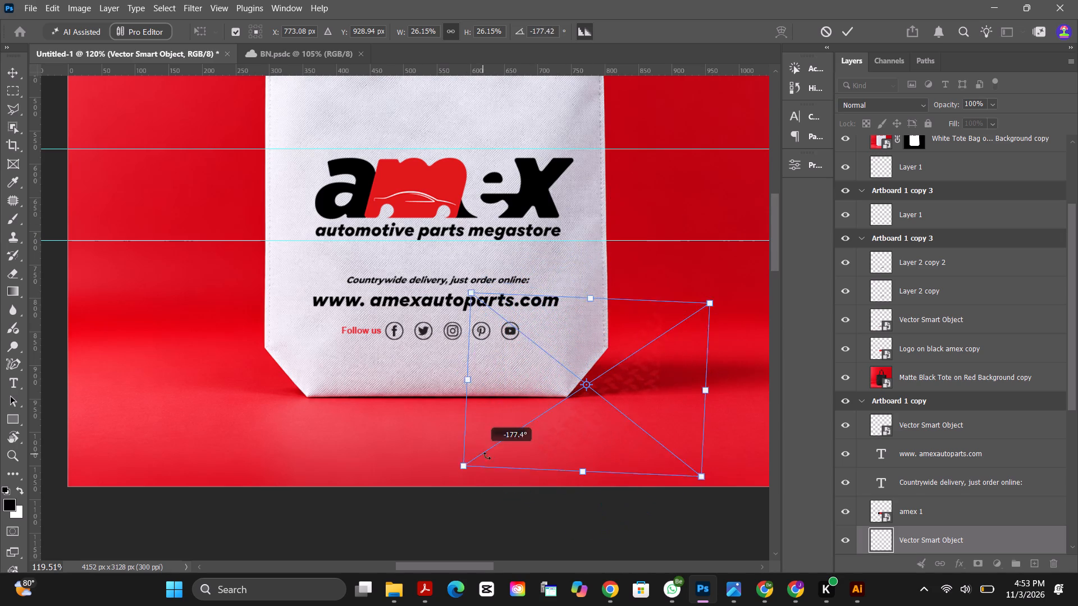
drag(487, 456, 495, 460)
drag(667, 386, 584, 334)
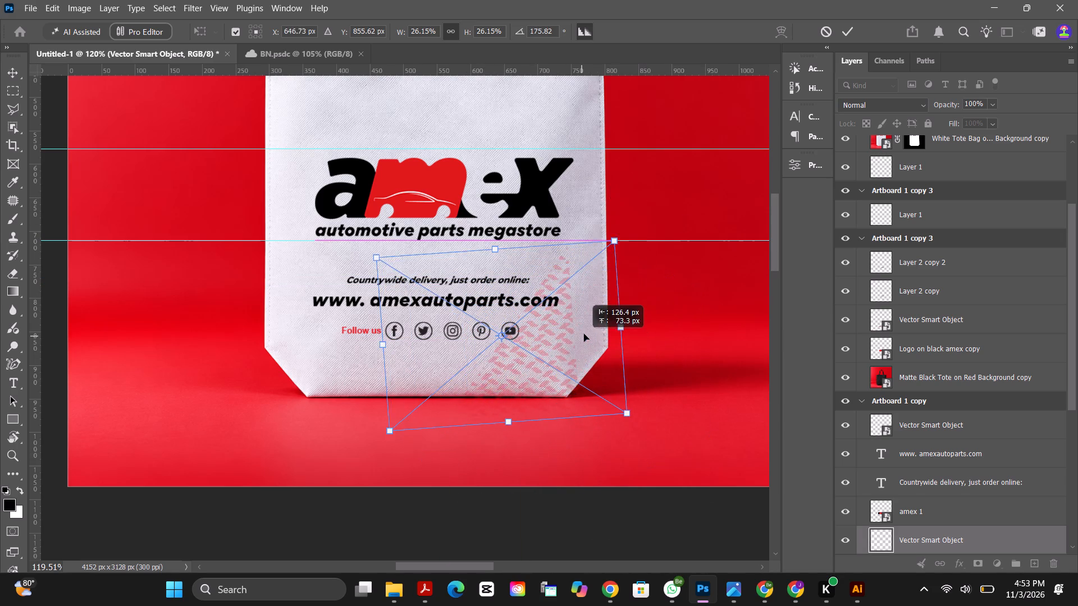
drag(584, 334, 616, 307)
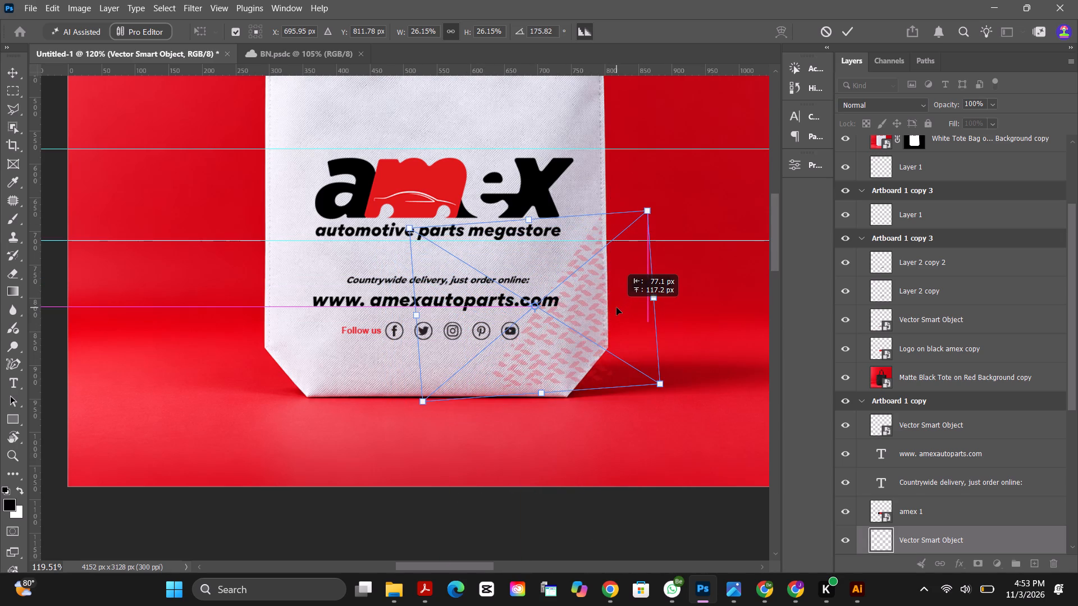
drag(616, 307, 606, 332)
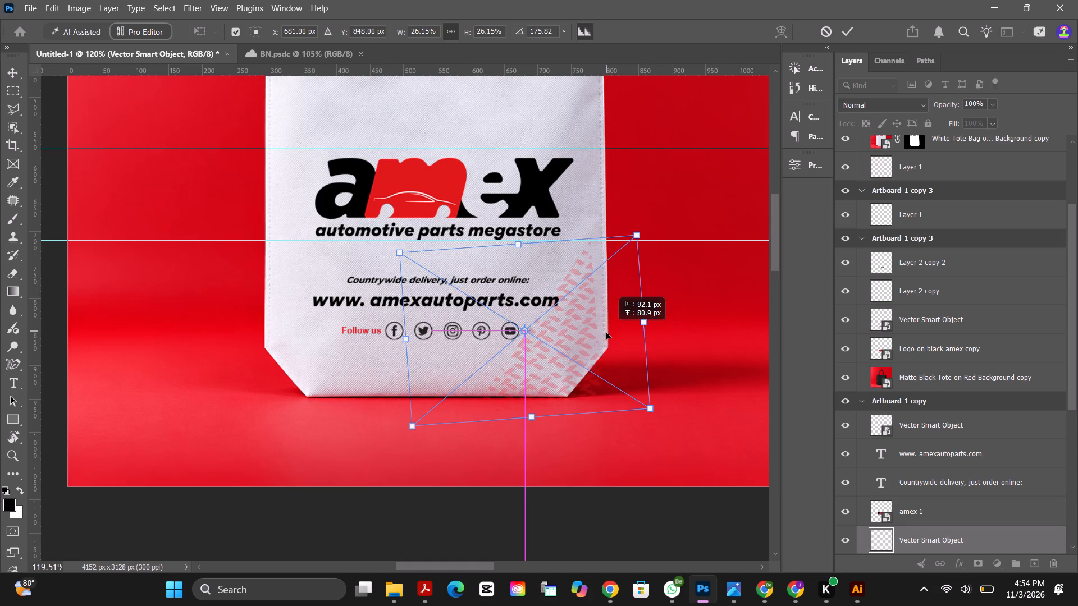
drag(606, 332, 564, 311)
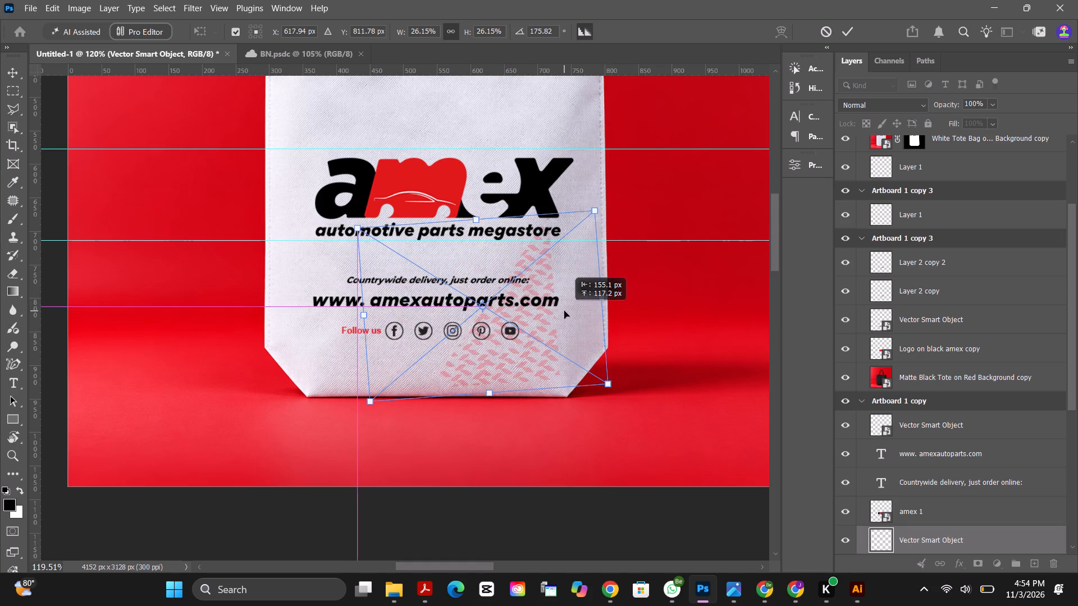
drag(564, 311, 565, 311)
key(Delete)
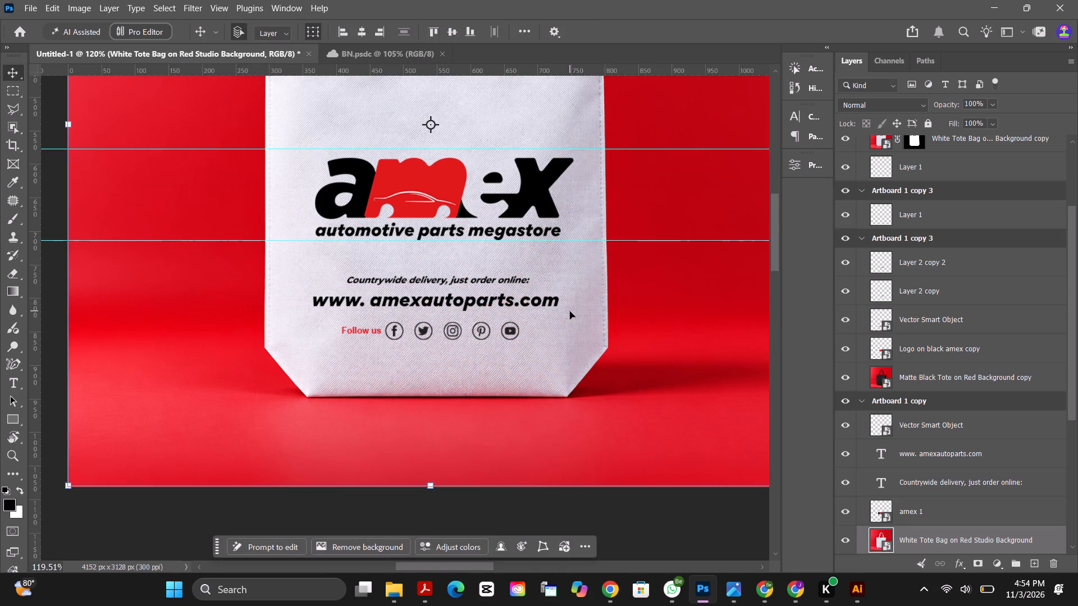
Bring the pink city skyline from Illustrator's Untitled-1 into the white tote mockup in Photoshop.
scroll(488, 287, down, 10)
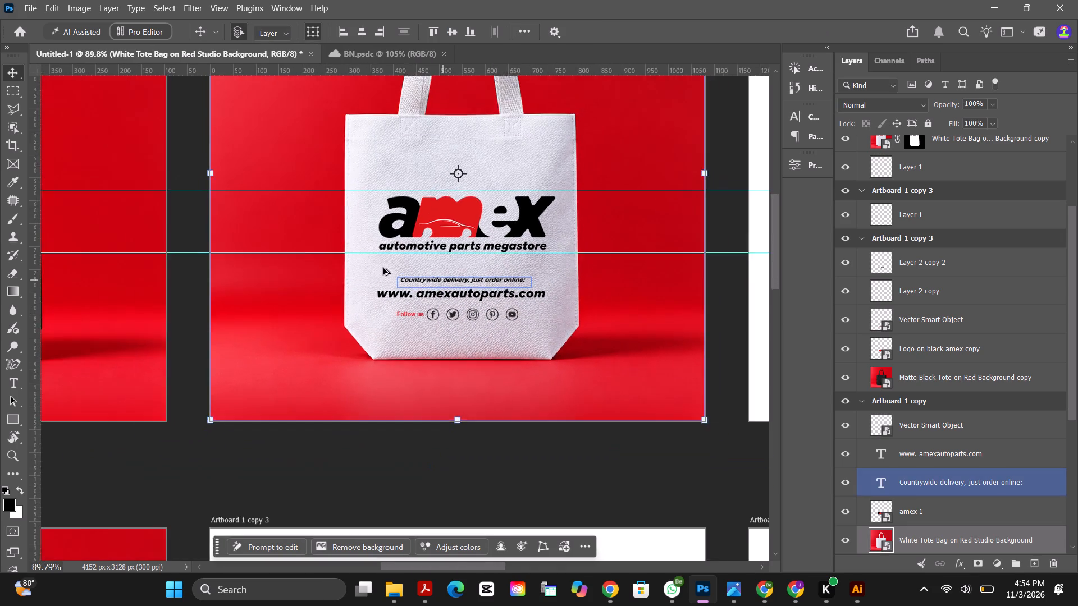
alt+scroll(391, 266, up, 2)
scroll(495, 268, up, 2)
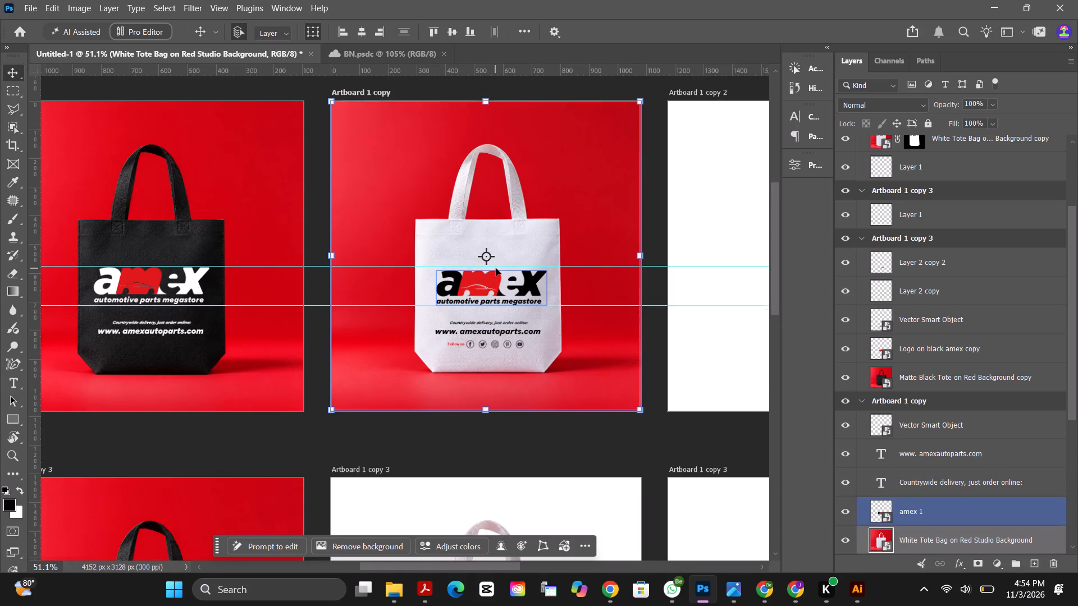
scroll(496, 268, up, 2)
alt+scroll(518, 393, up, 1)
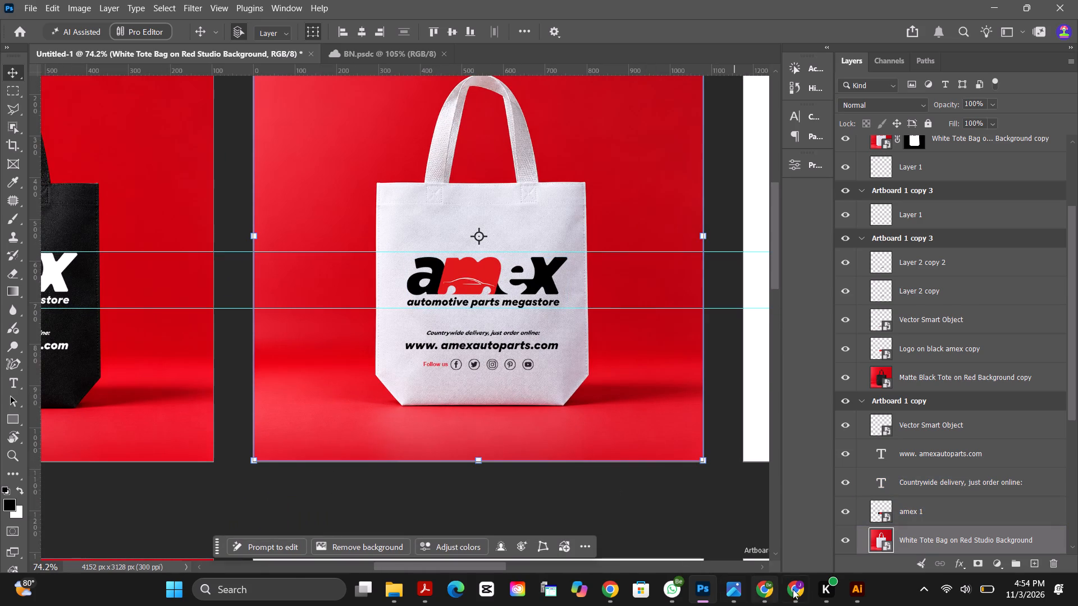
click(865, 590)
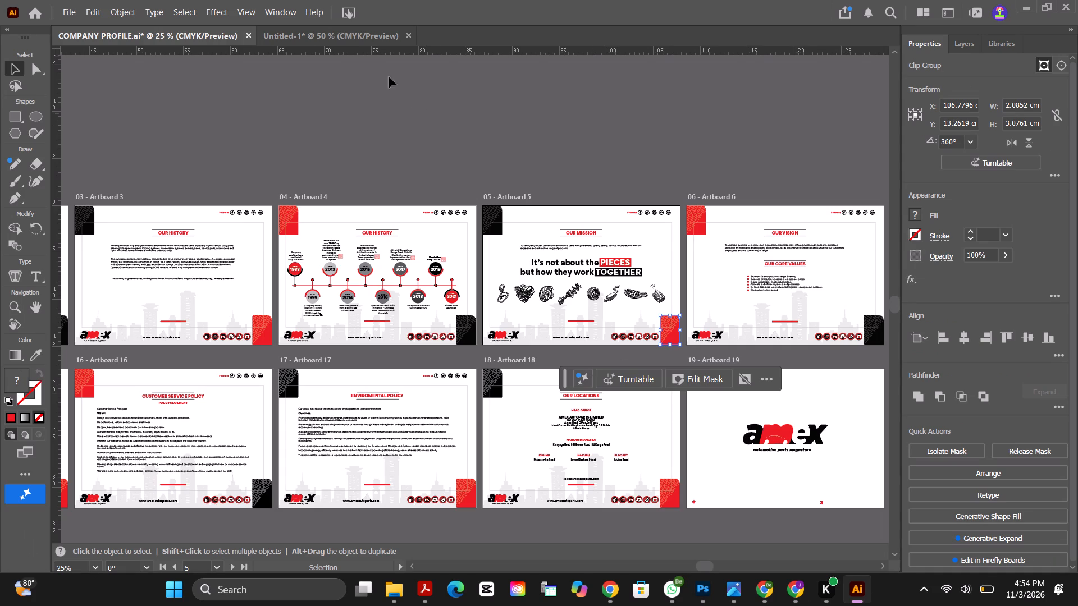
click(304, 36)
click(472, 164)
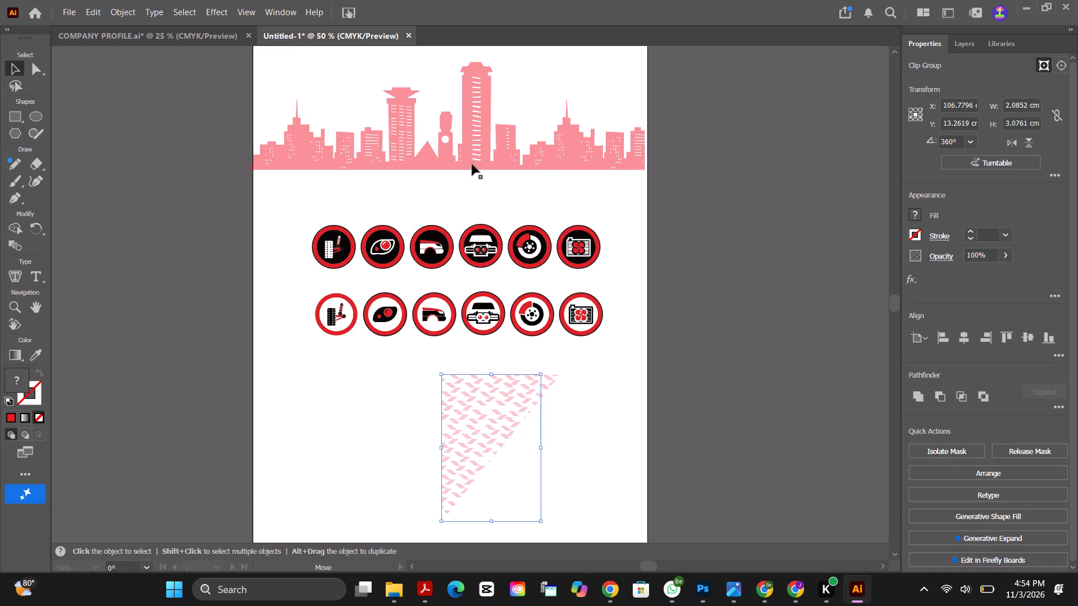
drag(472, 148, 681, 548)
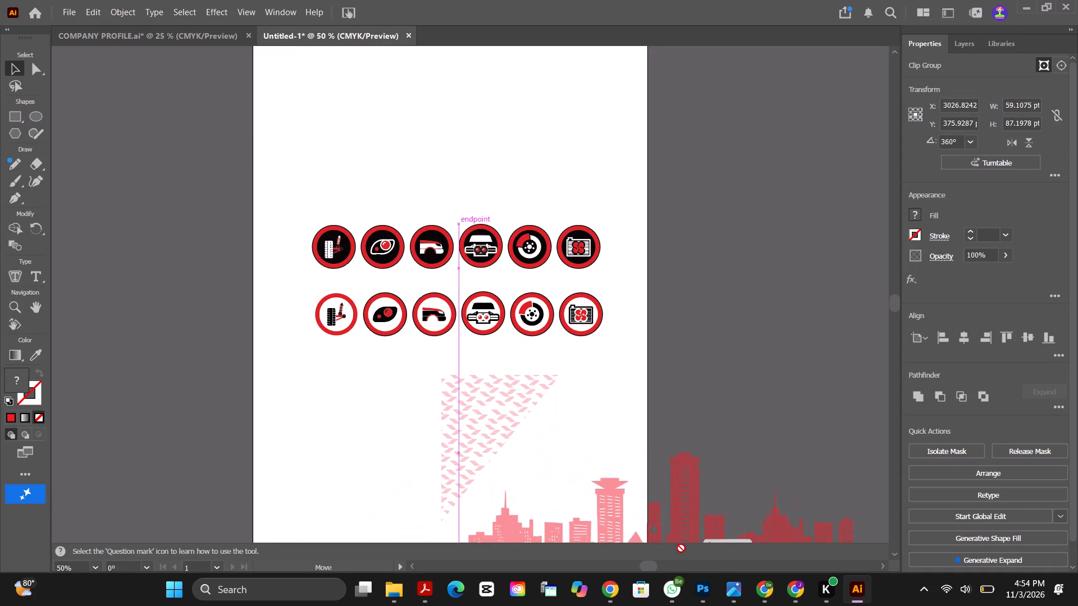
drag(681, 548, 495, 374)
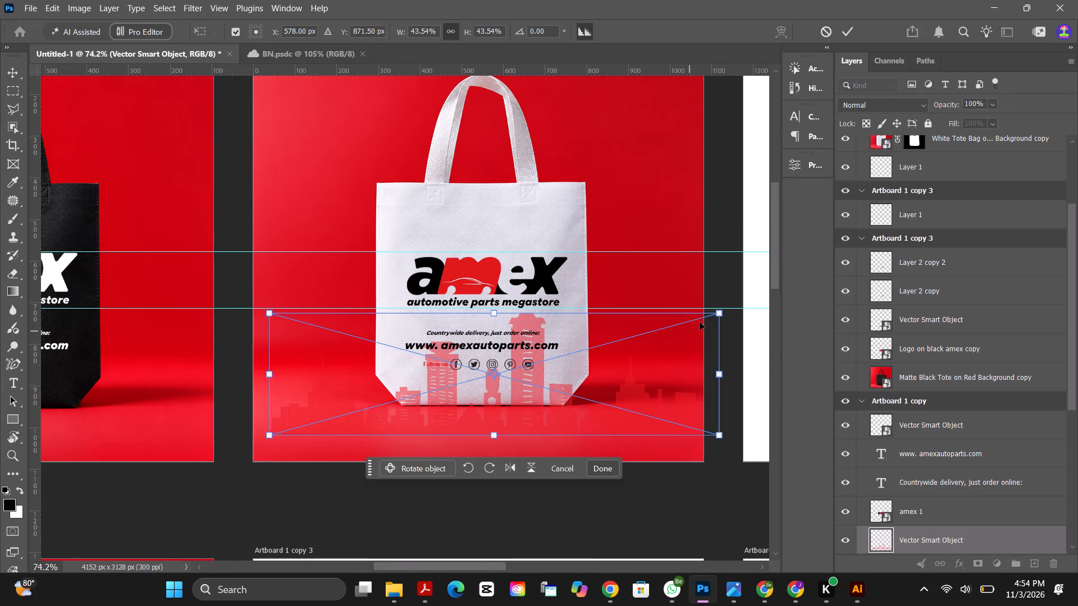
Scale the skyline to about 30.5% and place it along the white tote's bottom edge, behind the web address and social icons.
drag(722, 313, 665, 352)
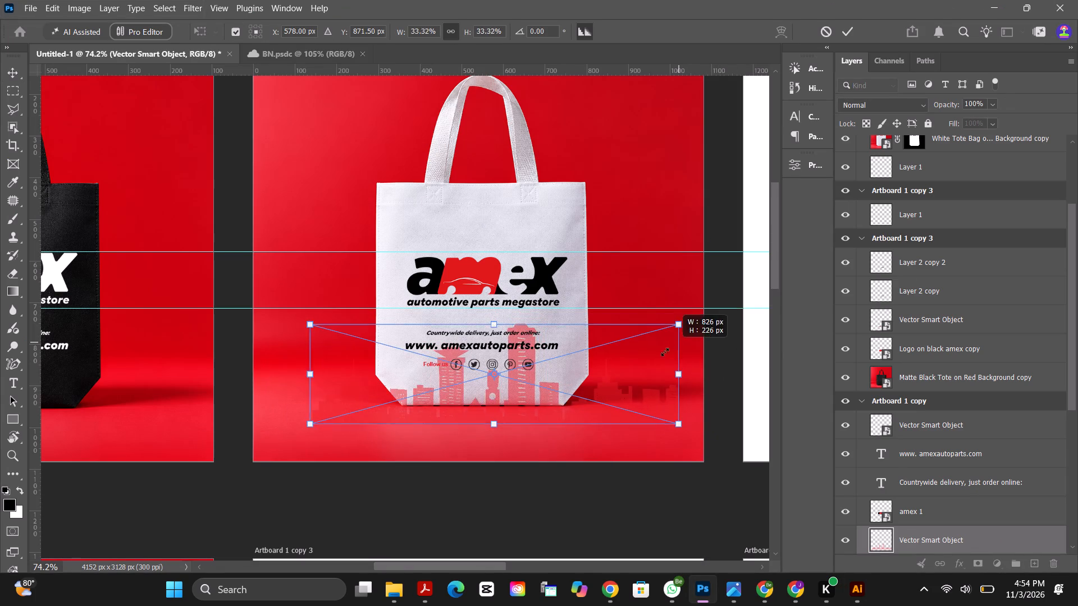
drag(665, 352, 605, 372)
drag(566, 376, 563, 369)
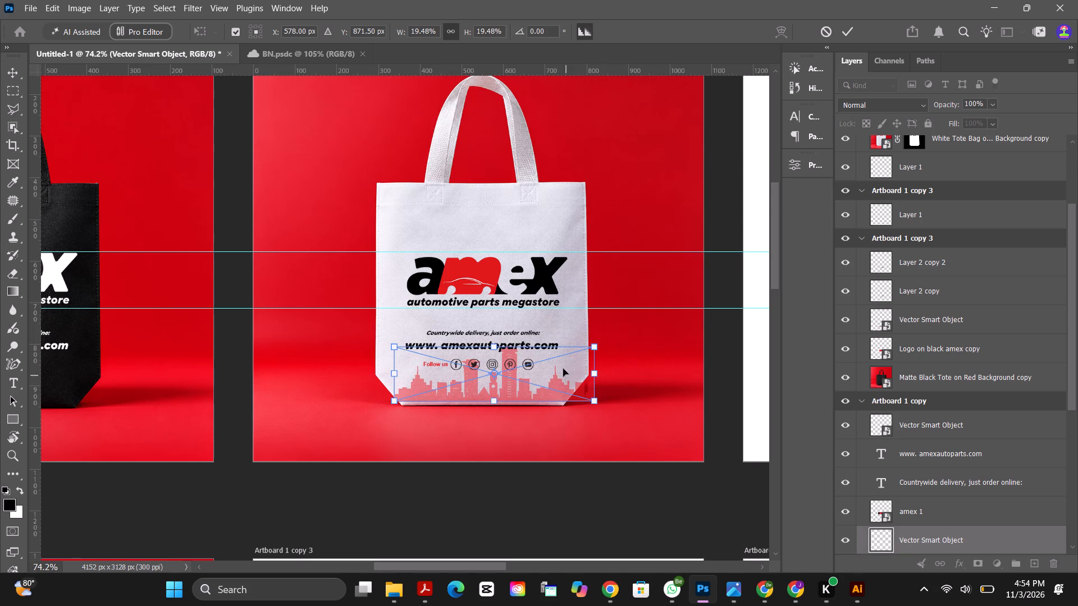
drag(563, 369, 541, 346)
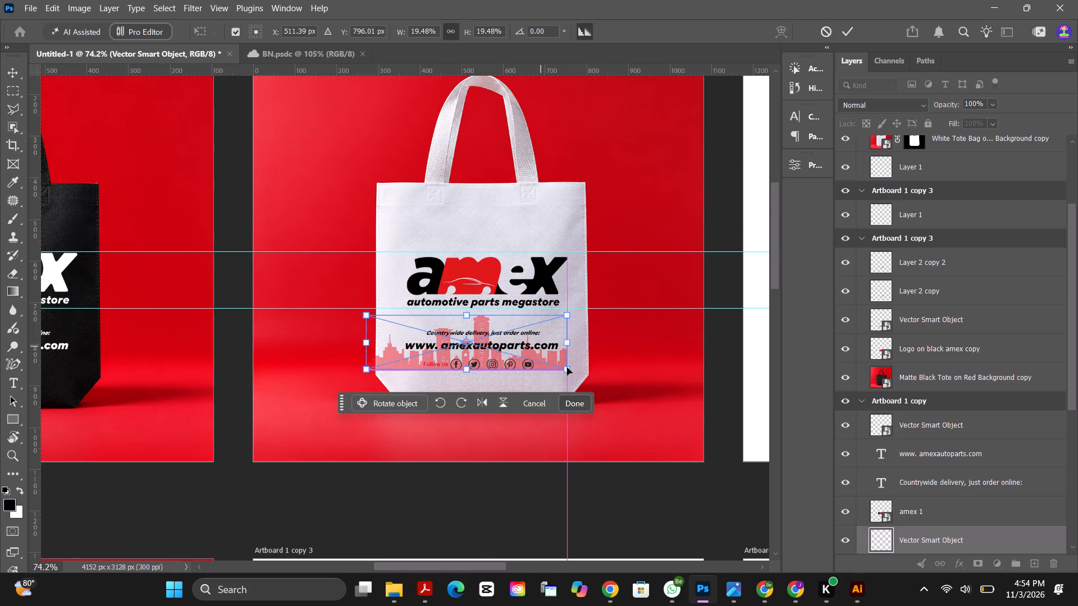
drag(569, 369, 619, 411)
drag(585, 368, 591, 389)
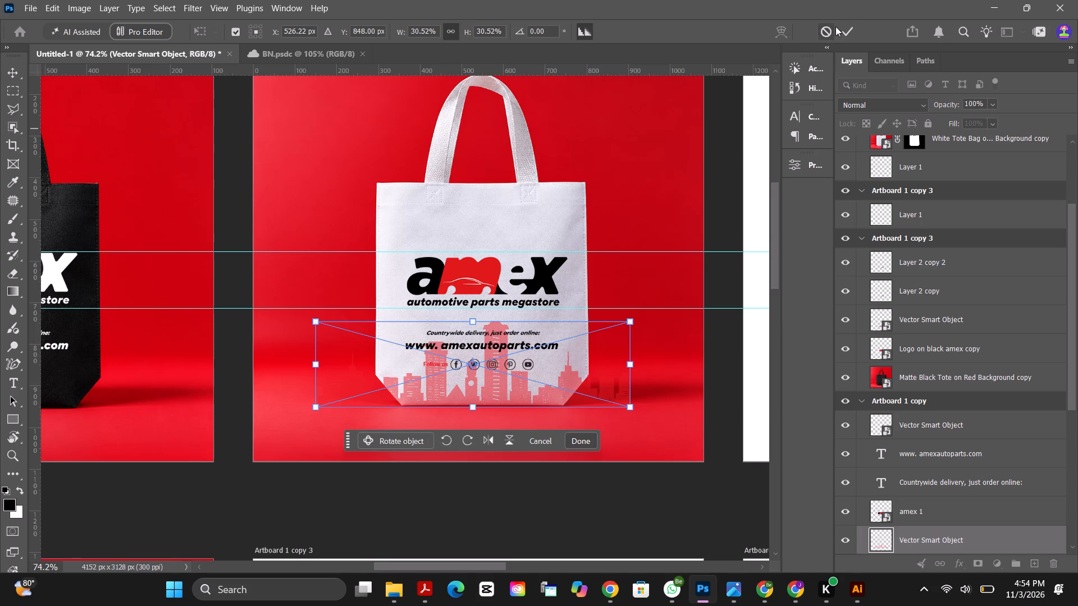
click(844, 32)
Set the skyline layer's opacity to 40%.
drag(951, 103, 920, 105)
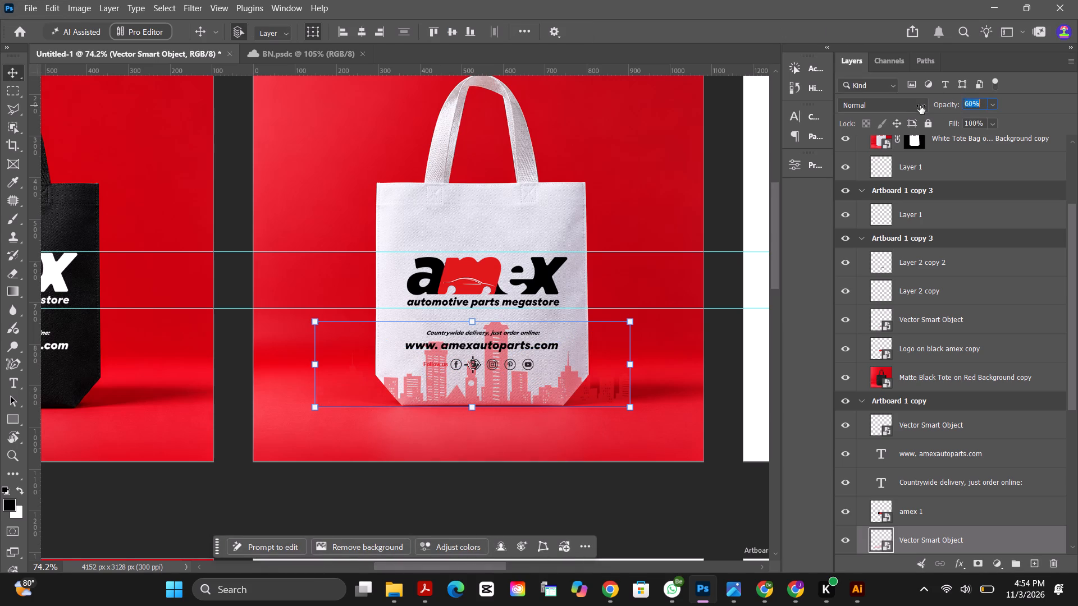
drag(920, 105, 908, 107)
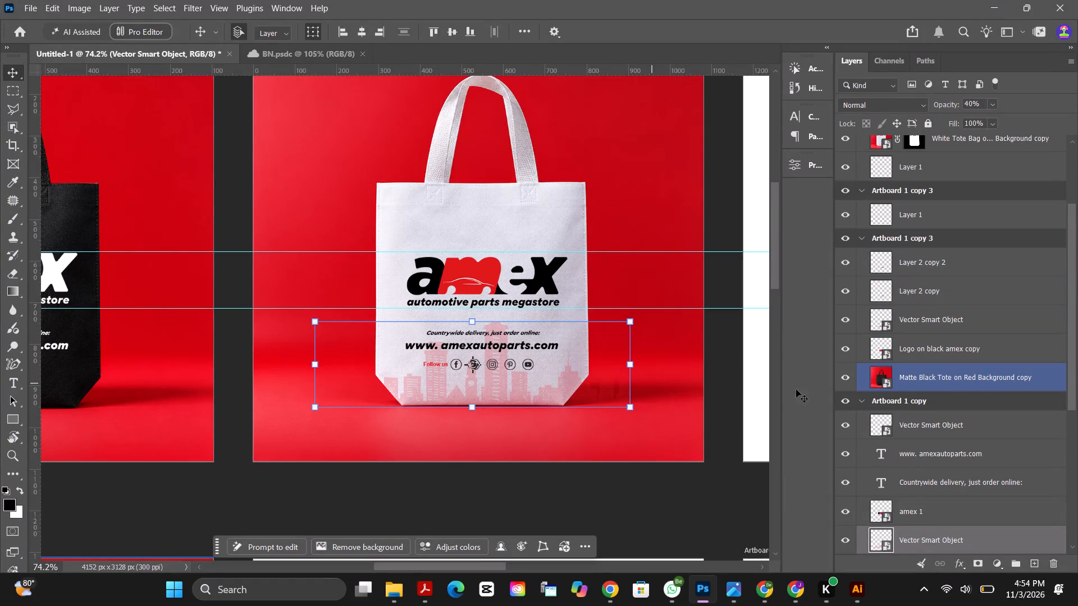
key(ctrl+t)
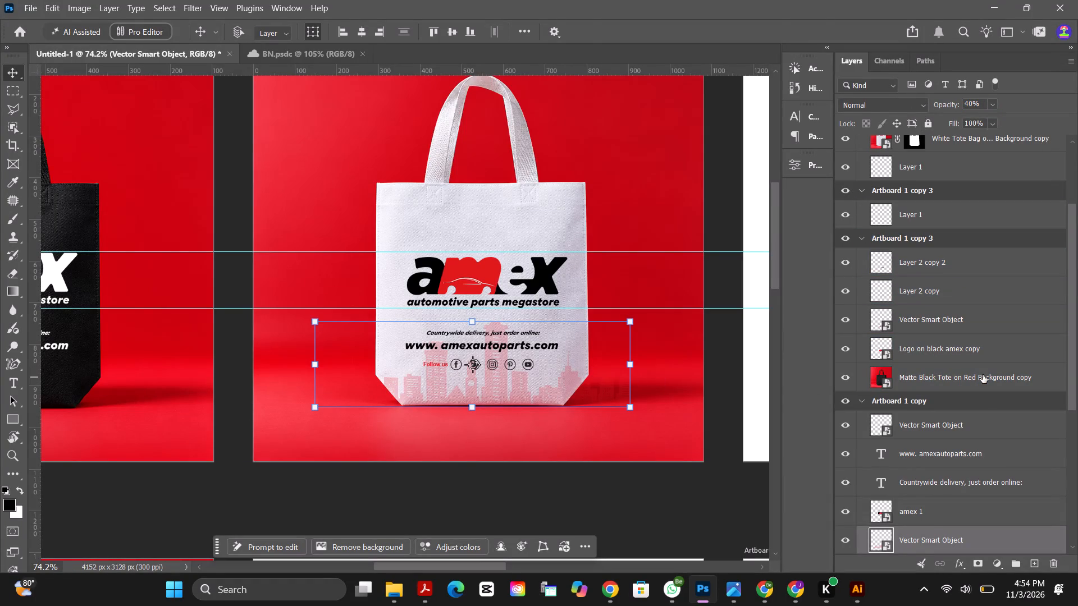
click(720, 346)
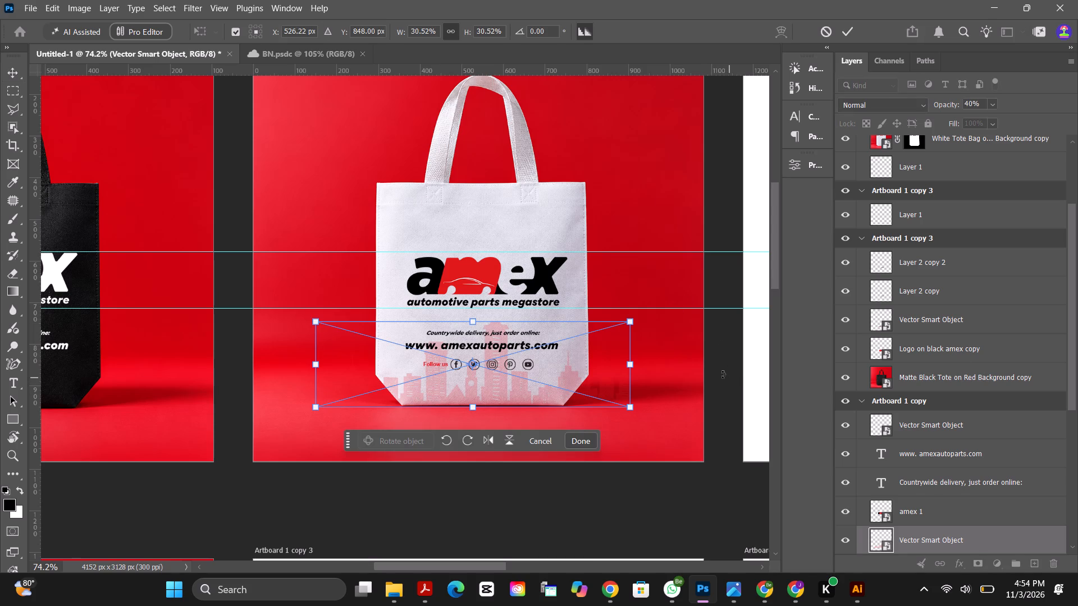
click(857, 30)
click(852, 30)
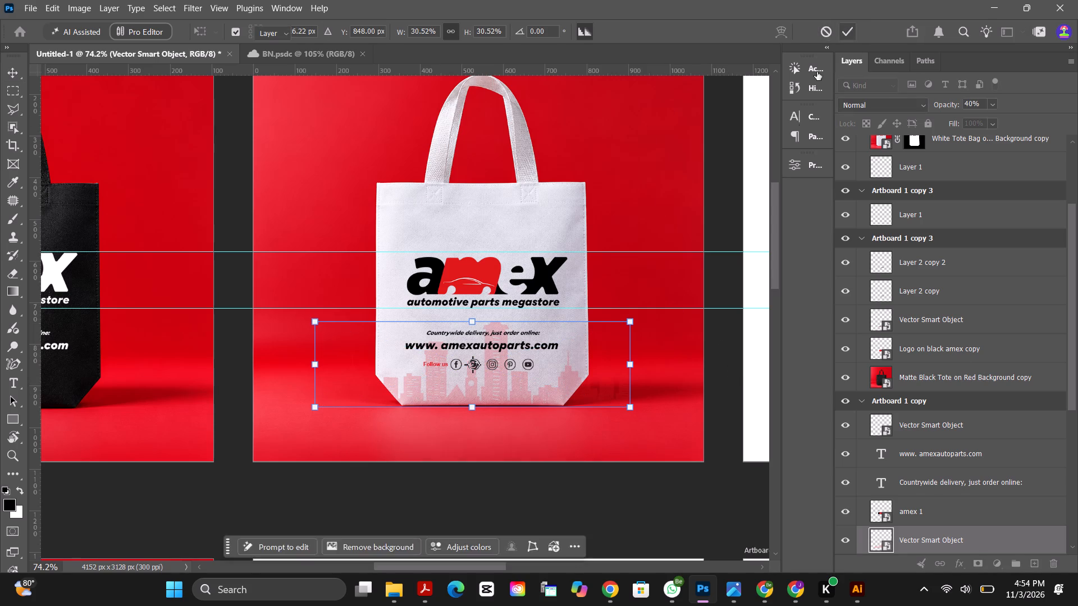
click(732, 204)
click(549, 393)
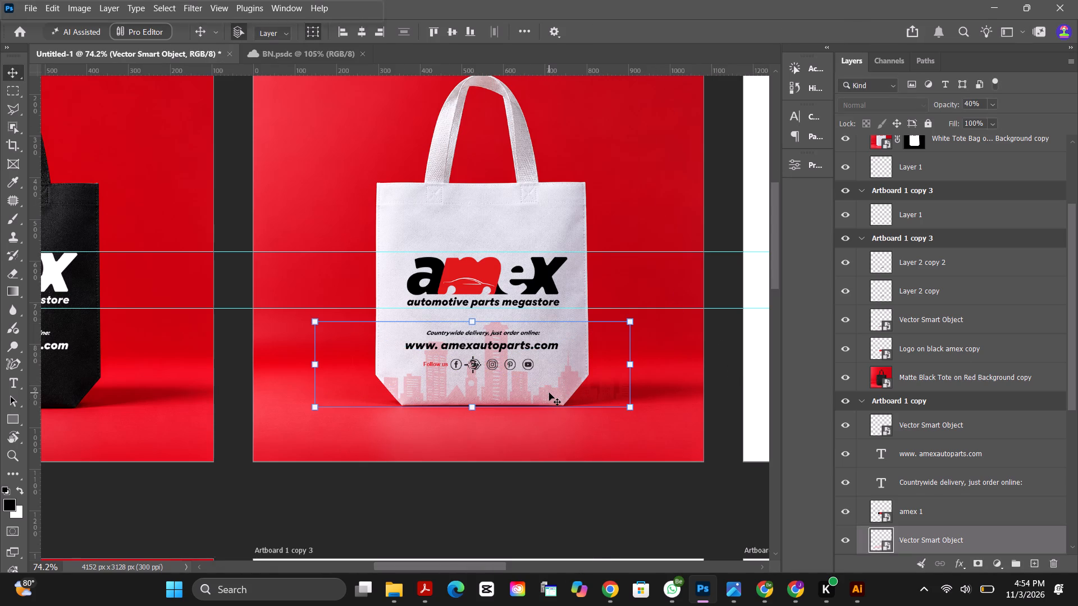
Clip the skyline layer to the White Tote Bag on Red Studio Background layer in Artboard 1 copy.
scroll(953, 550, down, 3)
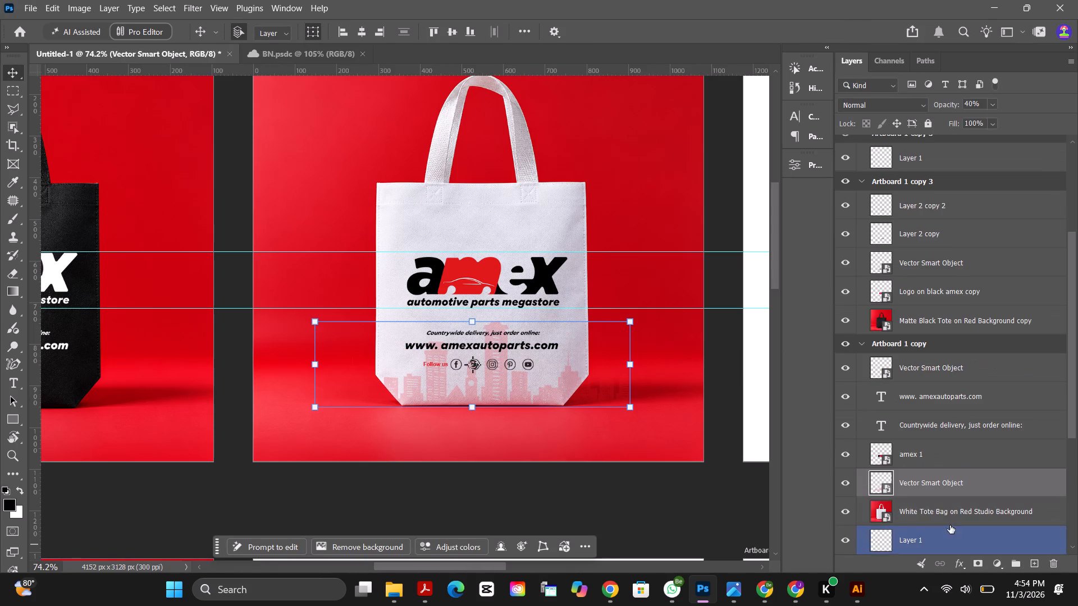
scroll(949, 509, down, 2)
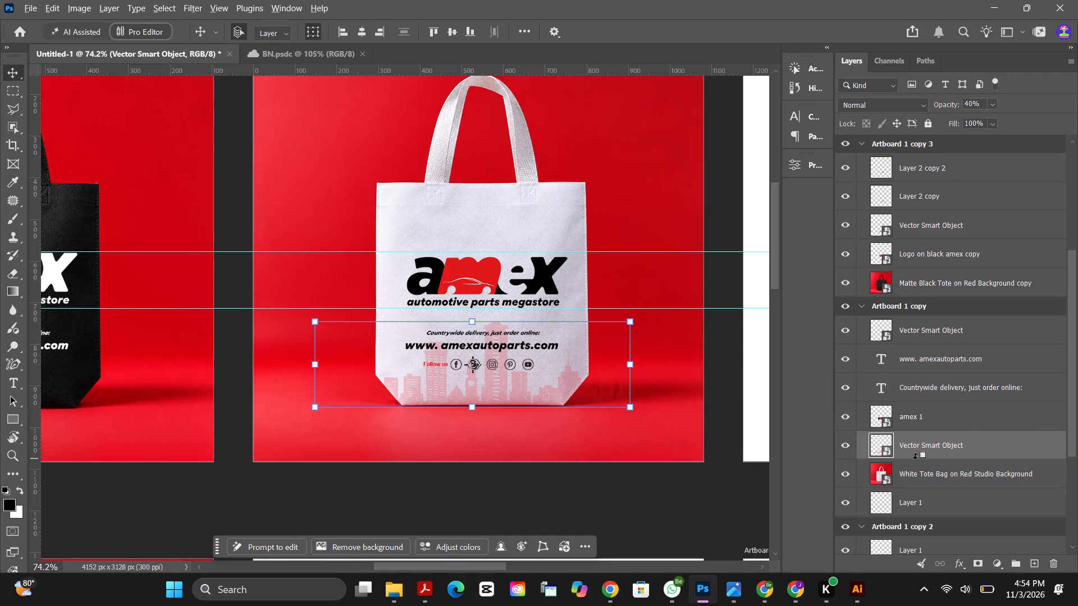
alt+click(917, 461)
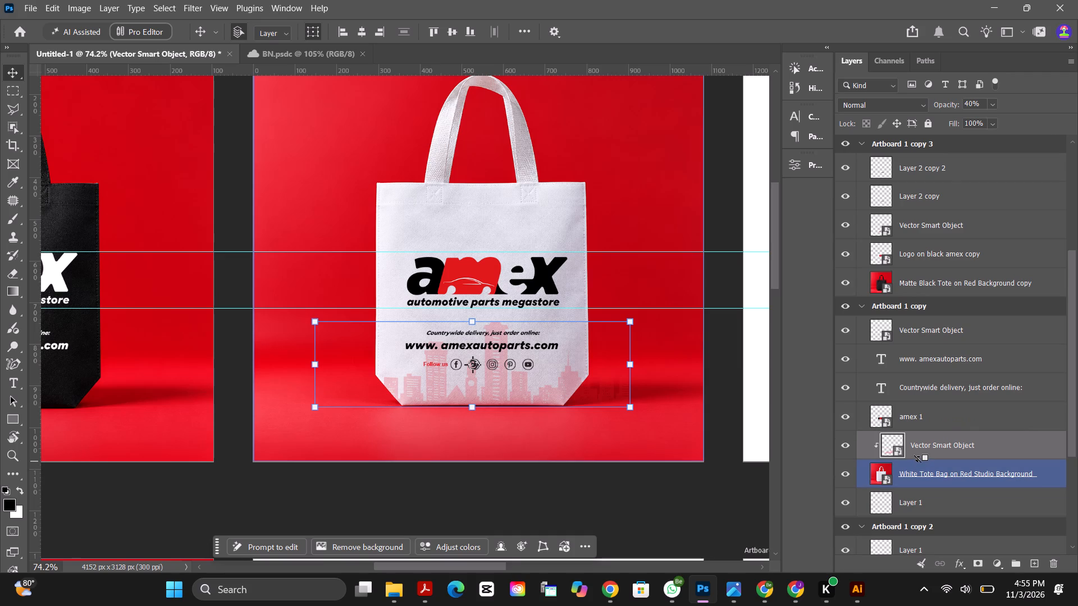
click(702, 482)
click(602, 396)
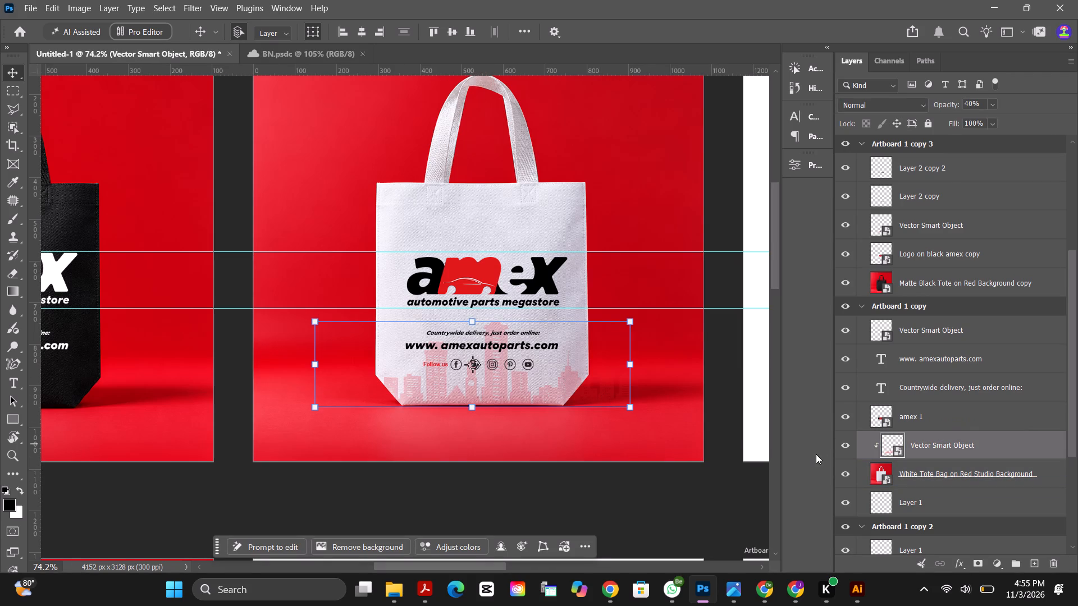
Add a layer mask to the clipped skyline layer.
click(980, 564)
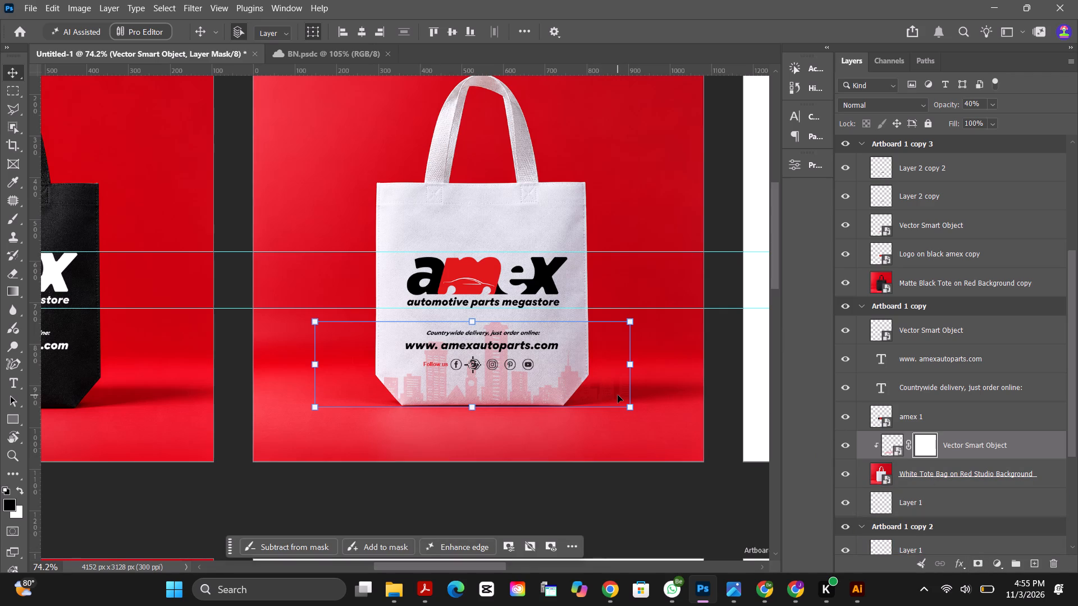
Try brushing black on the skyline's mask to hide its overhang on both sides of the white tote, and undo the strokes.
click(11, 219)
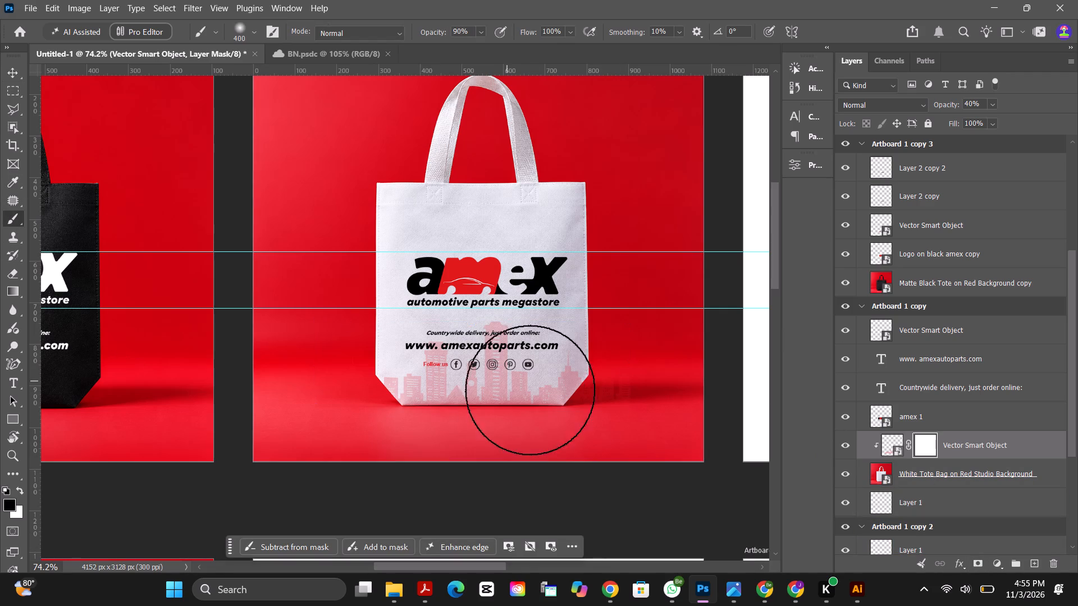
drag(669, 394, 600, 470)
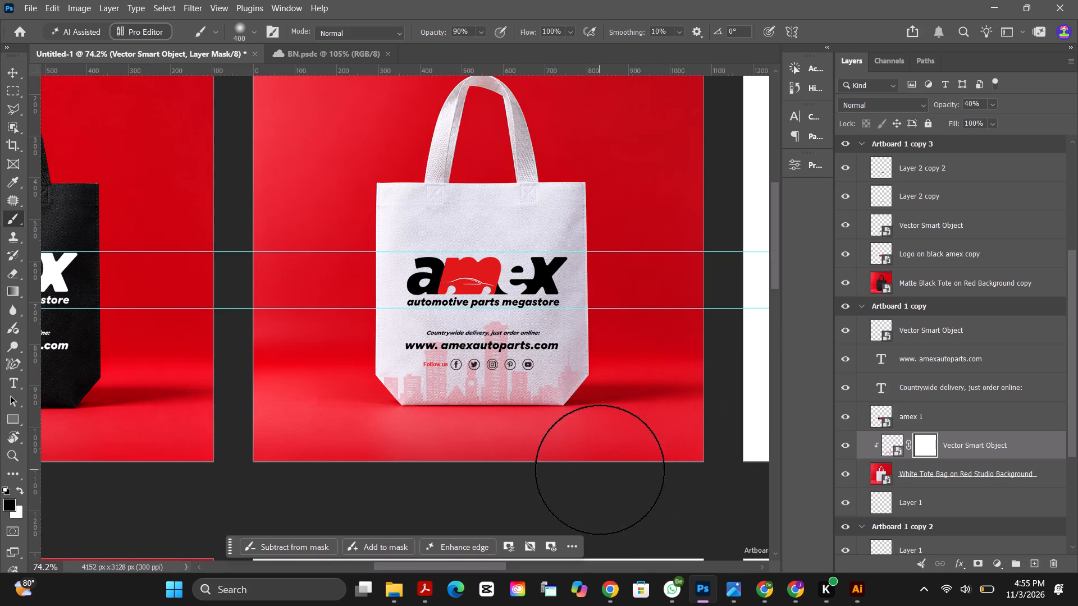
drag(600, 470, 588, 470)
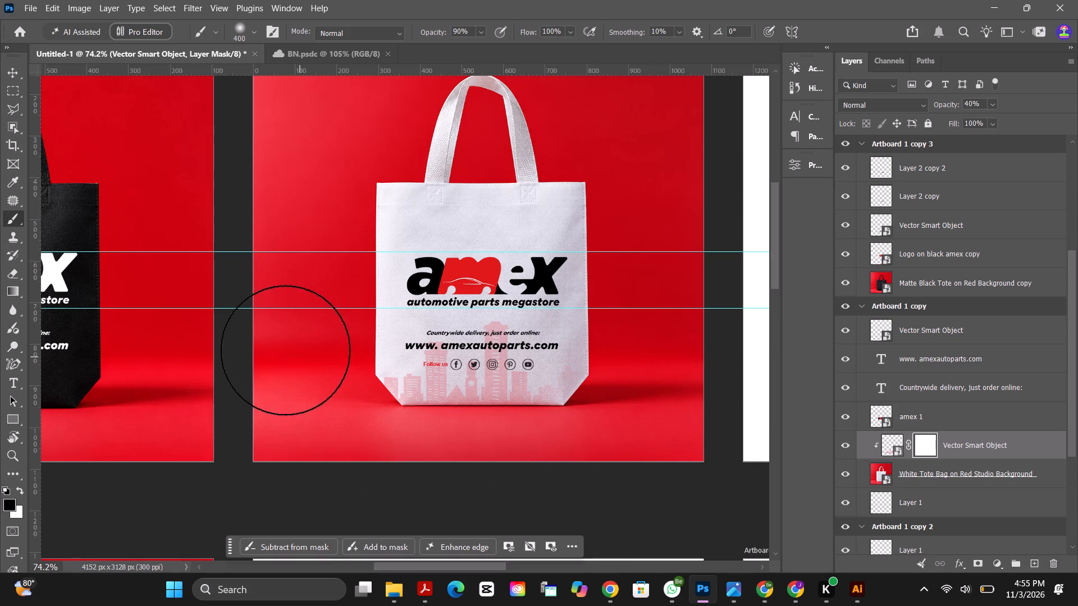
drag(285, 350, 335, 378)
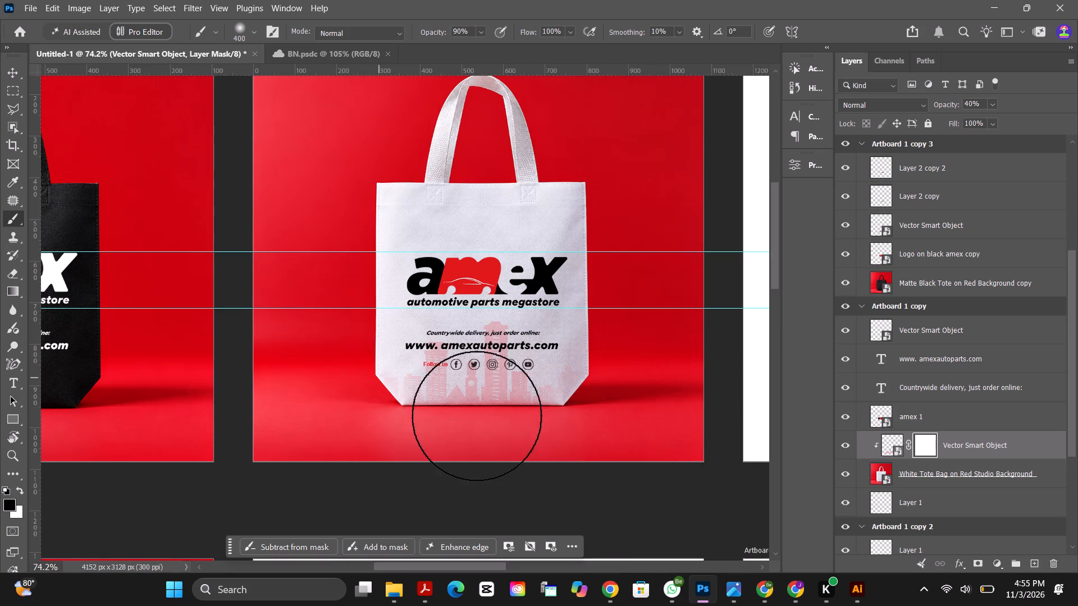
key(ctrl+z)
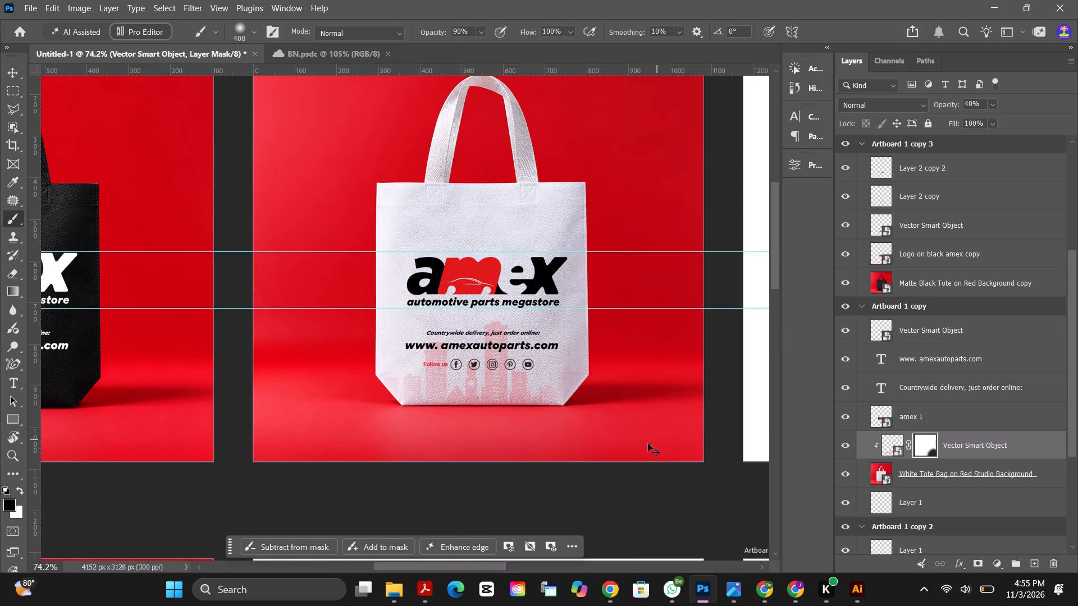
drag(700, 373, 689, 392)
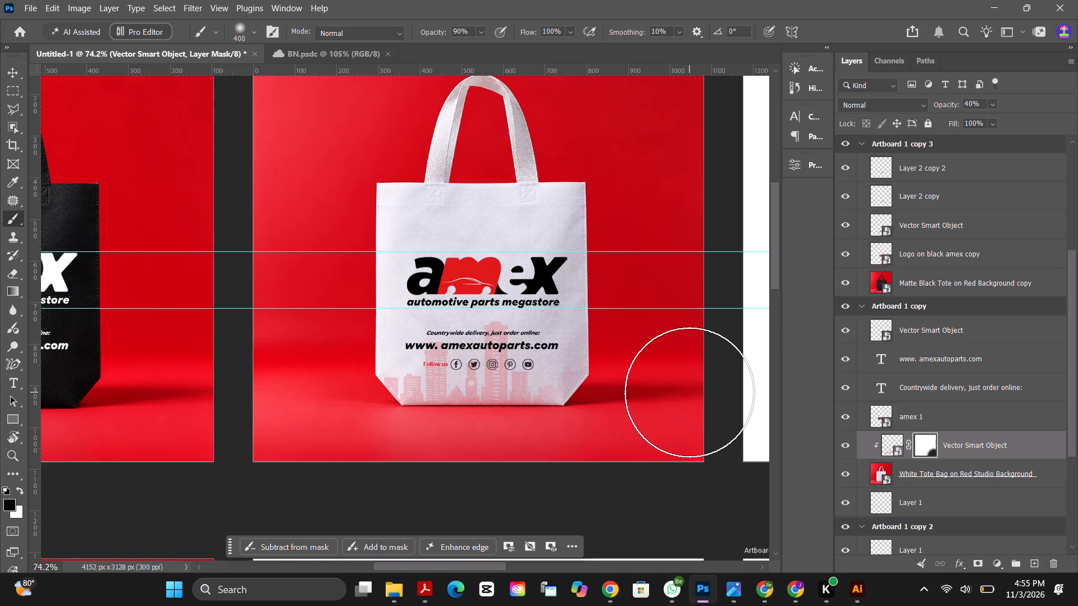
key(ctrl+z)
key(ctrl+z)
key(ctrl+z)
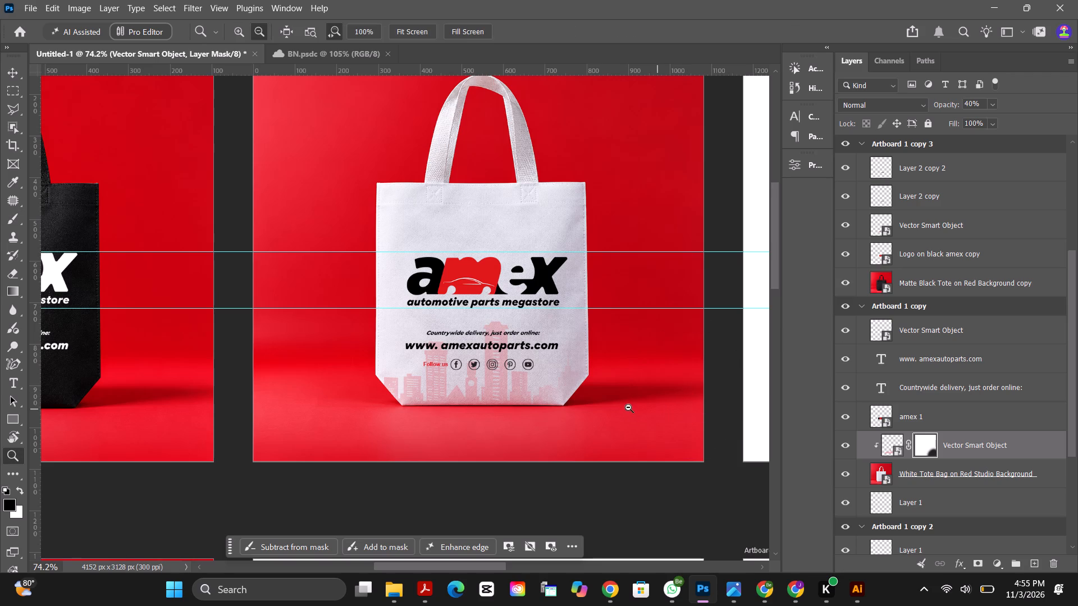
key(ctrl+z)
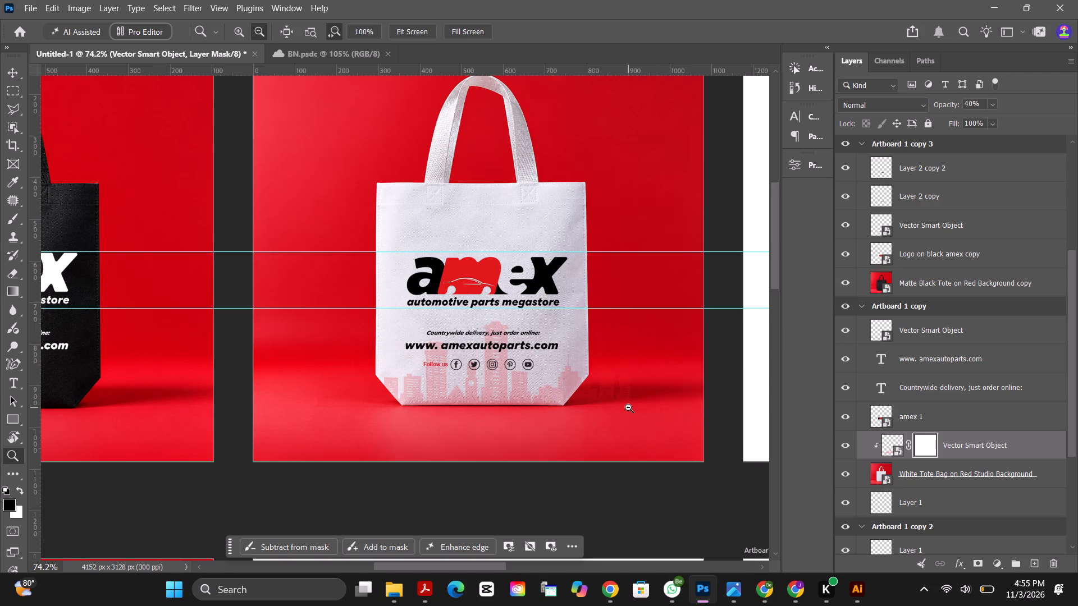
Paint black on the skyline's mask with the soft brush to hide the parts spilling onto the red background around the white tote.
click(12, 219)
drag(654, 424, 638, 475)
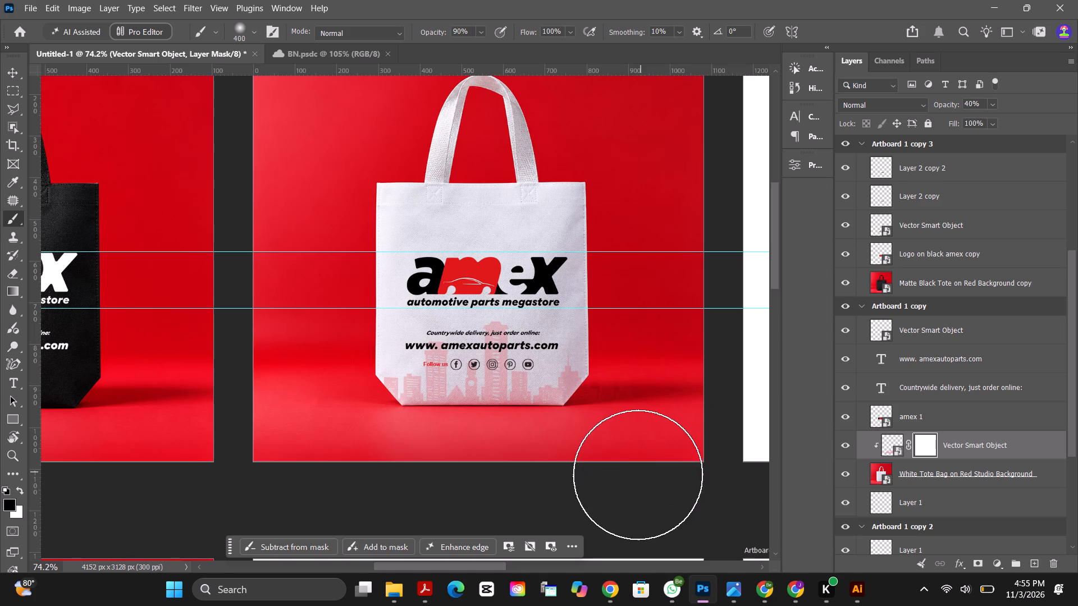
drag(638, 475, 652, 407)
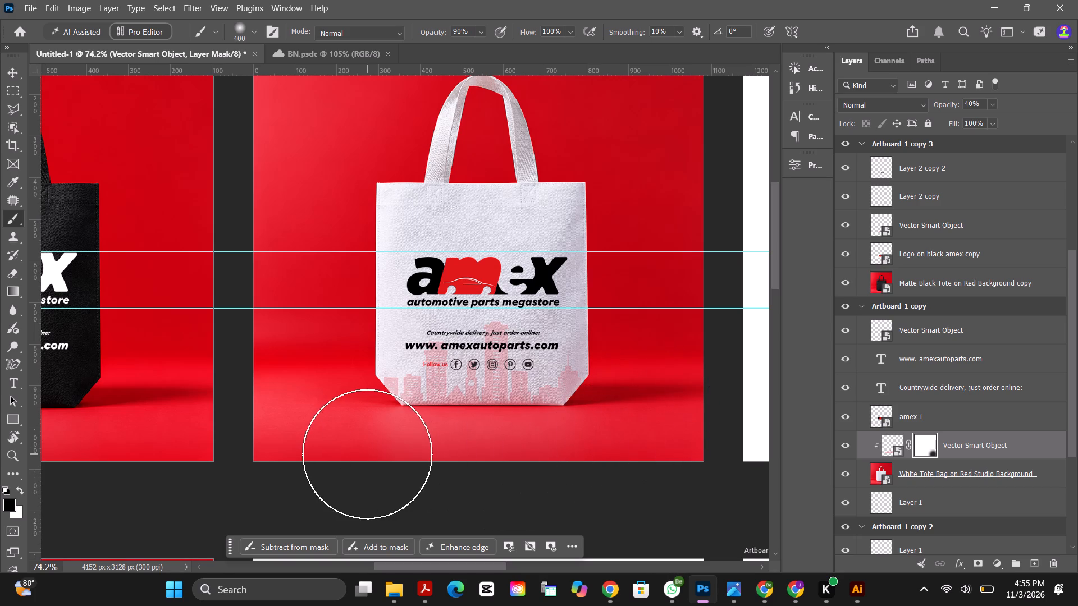
drag(335, 460, 299, 404)
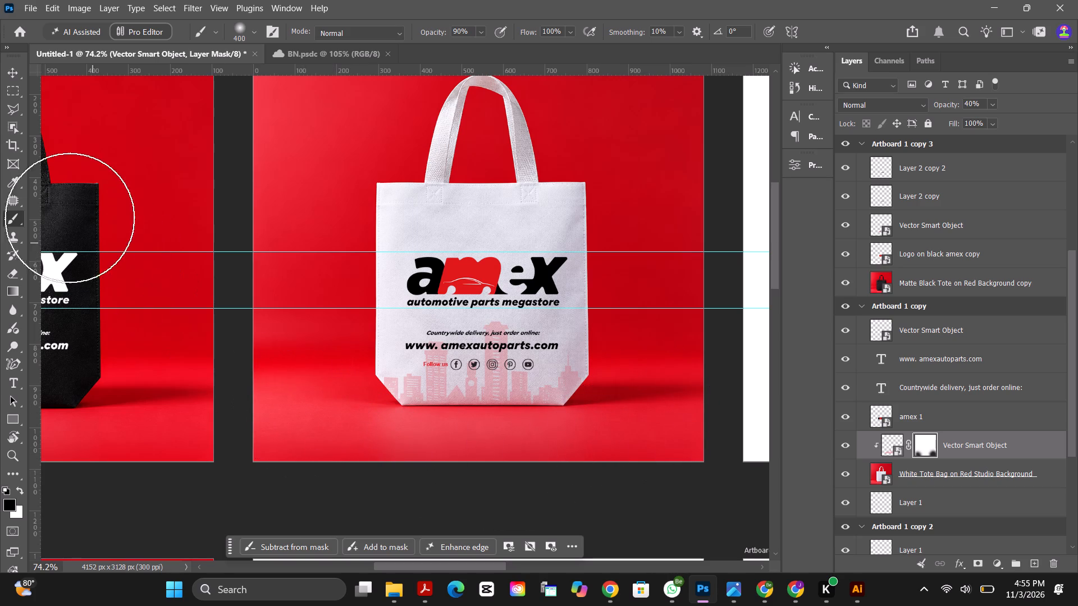
Move the white tote's Follow us social icons row straight down about 19 px, away from the web address.
click(14, 70)
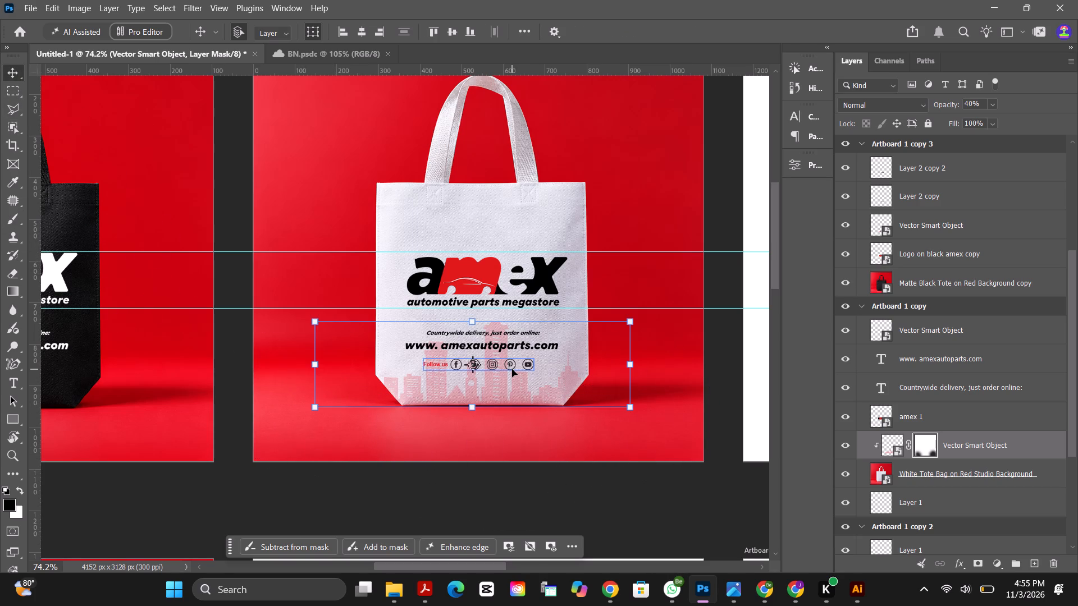
alt+scroll(512, 369, up, 5)
click(656, 478)
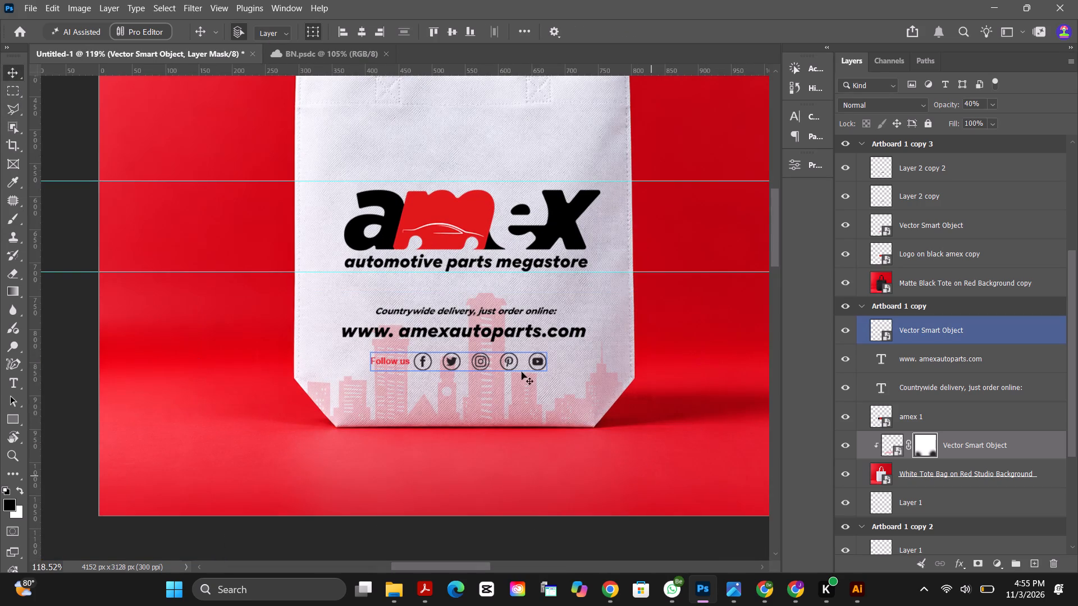
drag(504, 355, 505, 372)
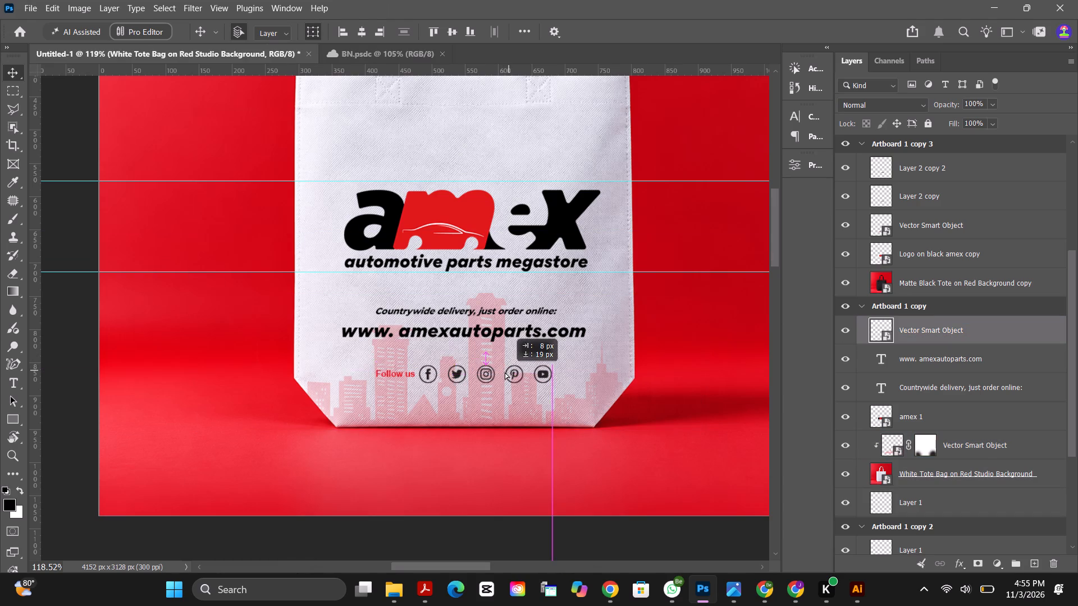
drag(505, 372, 503, 370)
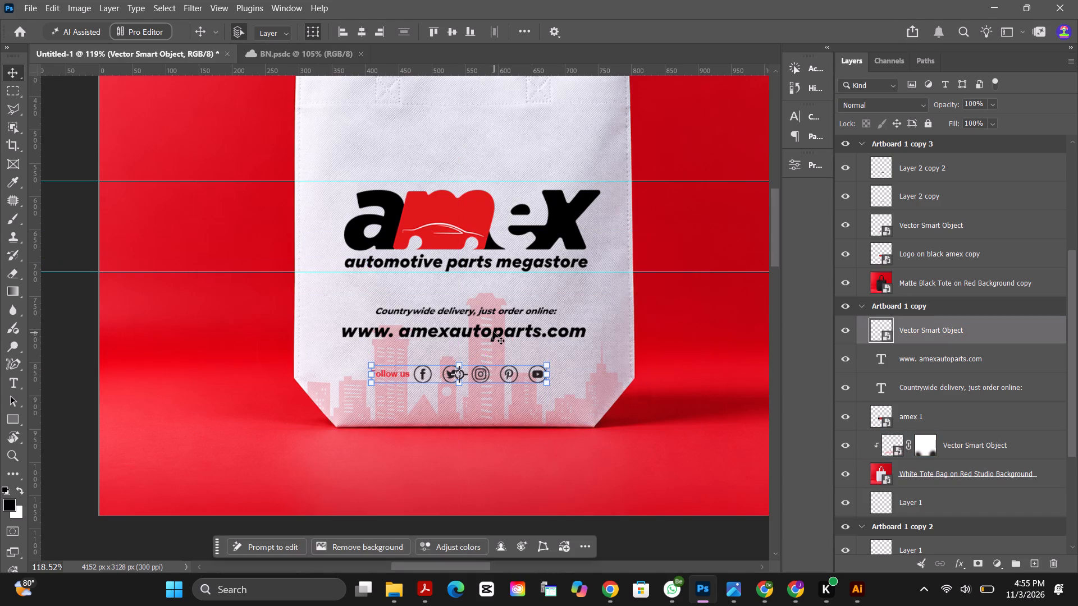
Move the web address down slightly between the delivery line and the social icons, keeping it level and horizontally centred under the logo.
drag(493, 332, 495, 341)
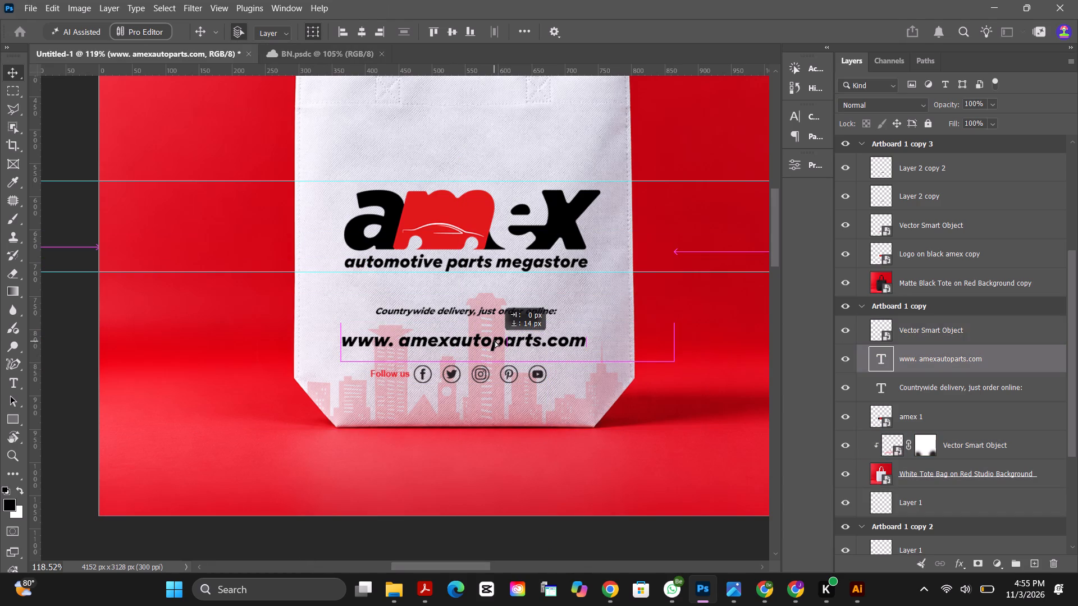
drag(495, 341, 497, 339)
drag(487, 313, 489, 322)
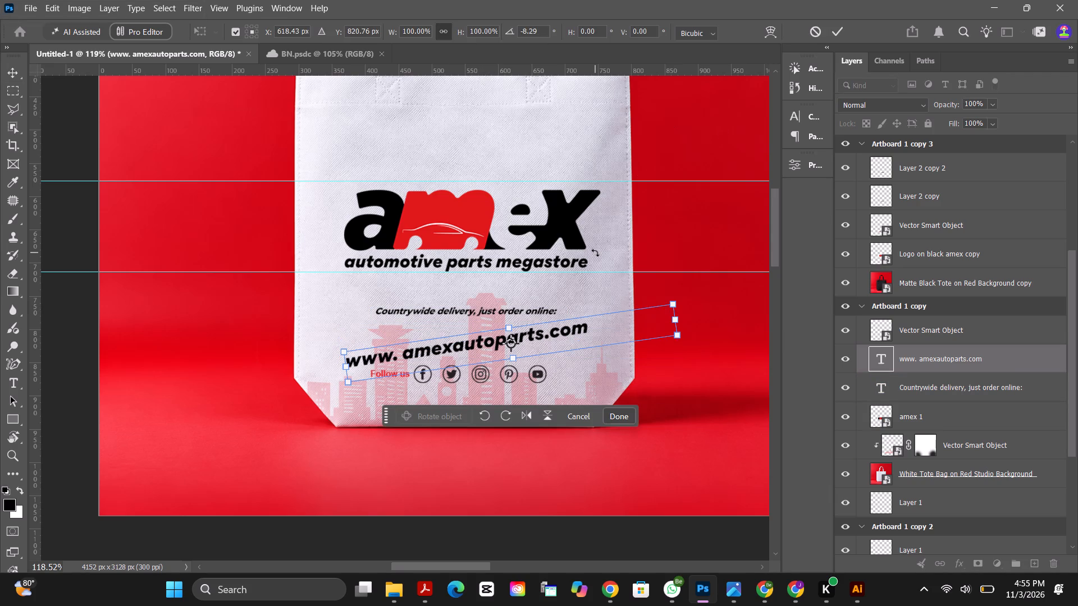
key(ctrl+z)
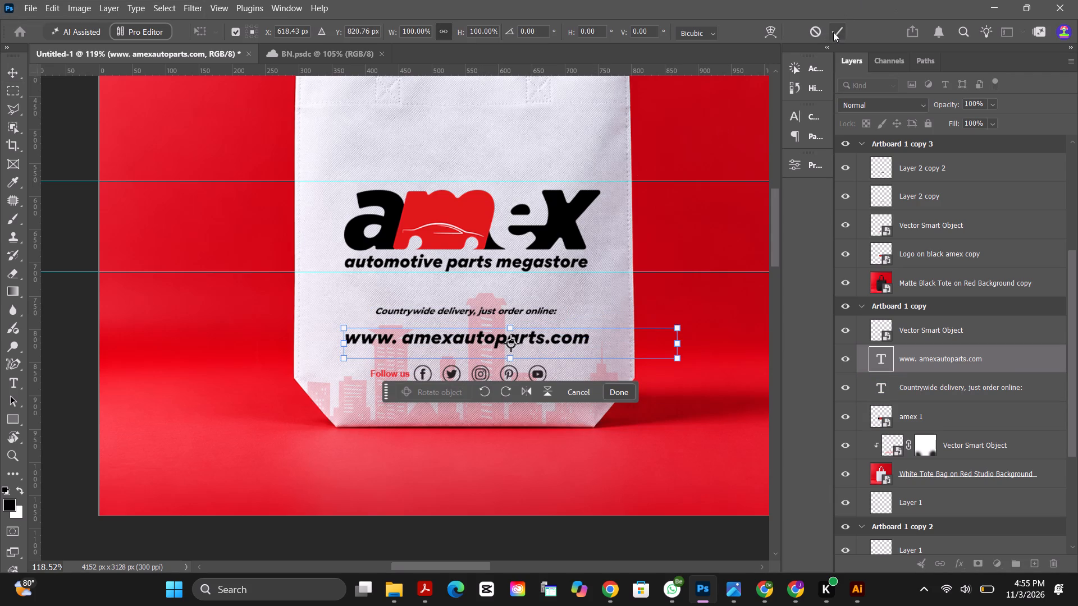
click(834, 32)
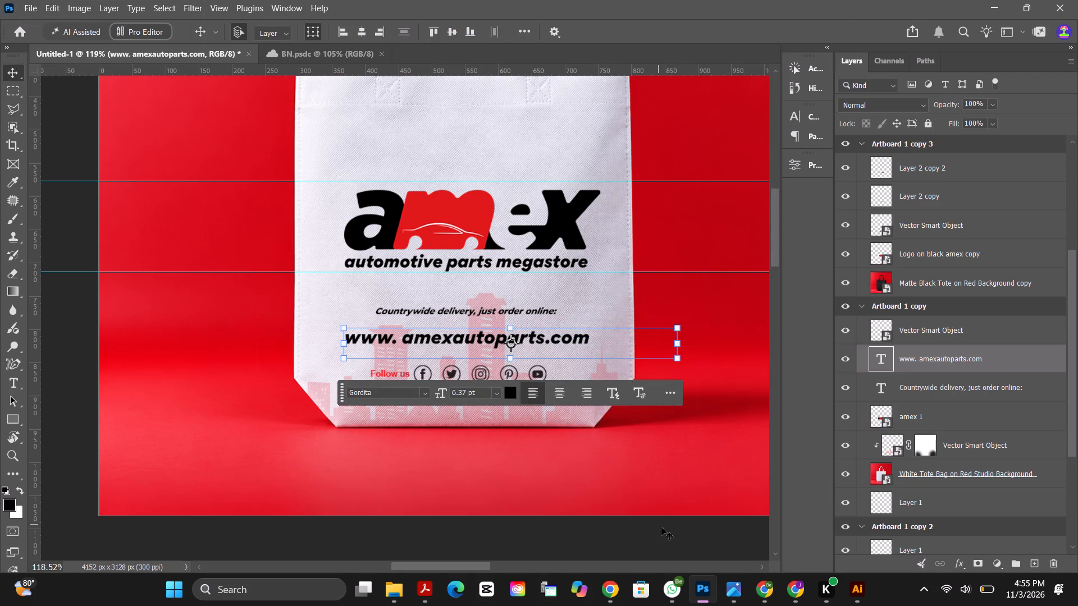
click(666, 532)
click(502, 338)
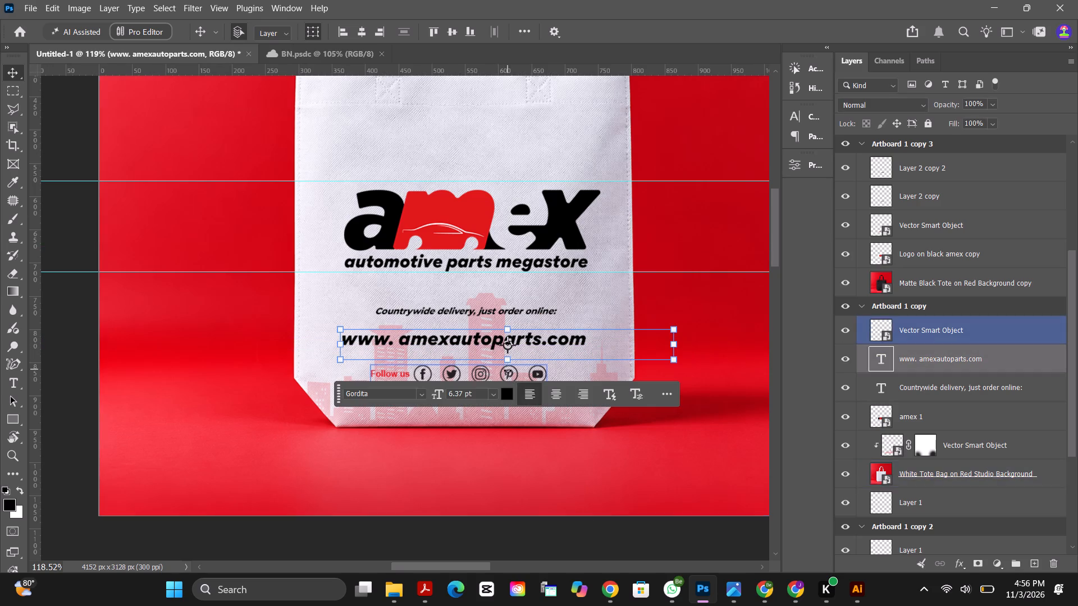
click(779, 166)
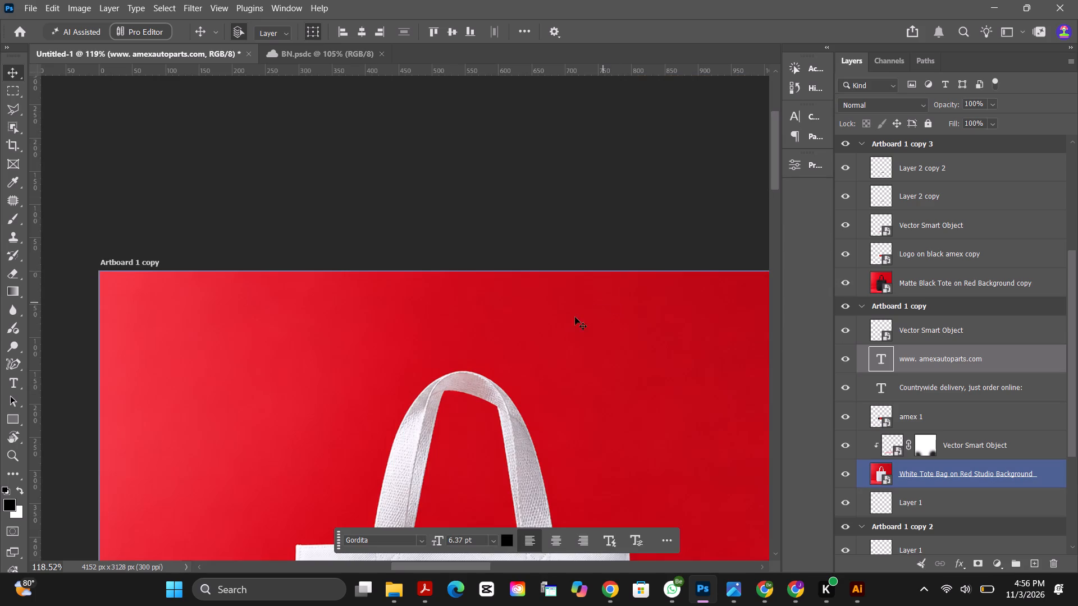
scroll(549, 323, down, 20)
scroll(549, 323, down, 20)
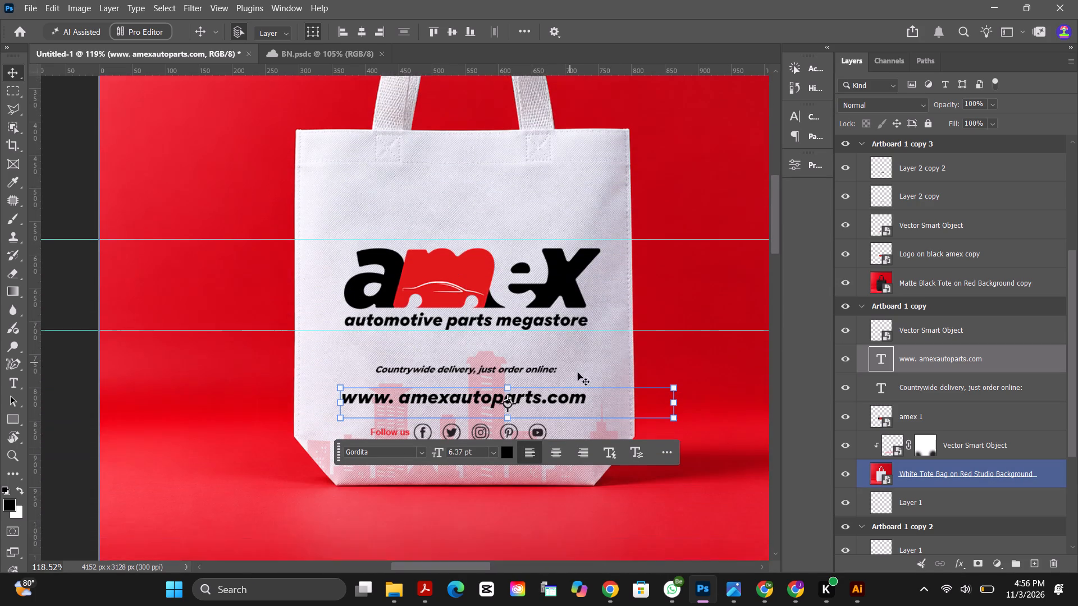
click(76, 330)
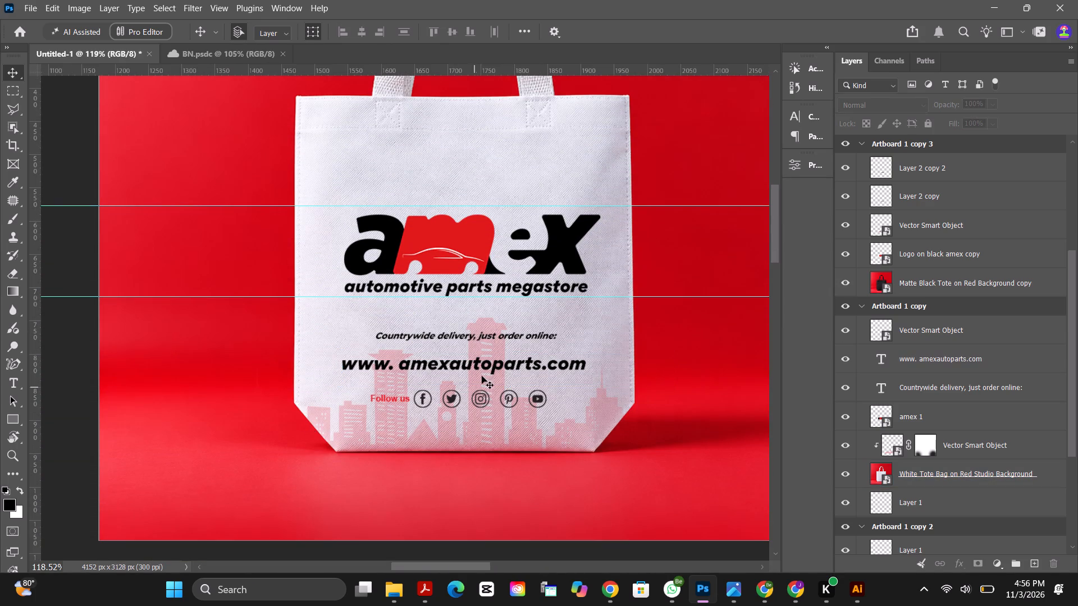
Move the "Countrywide delivery, just order online:" line down and the social icons row up slightly, closer to the web address.
drag(486, 336, 485, 339)
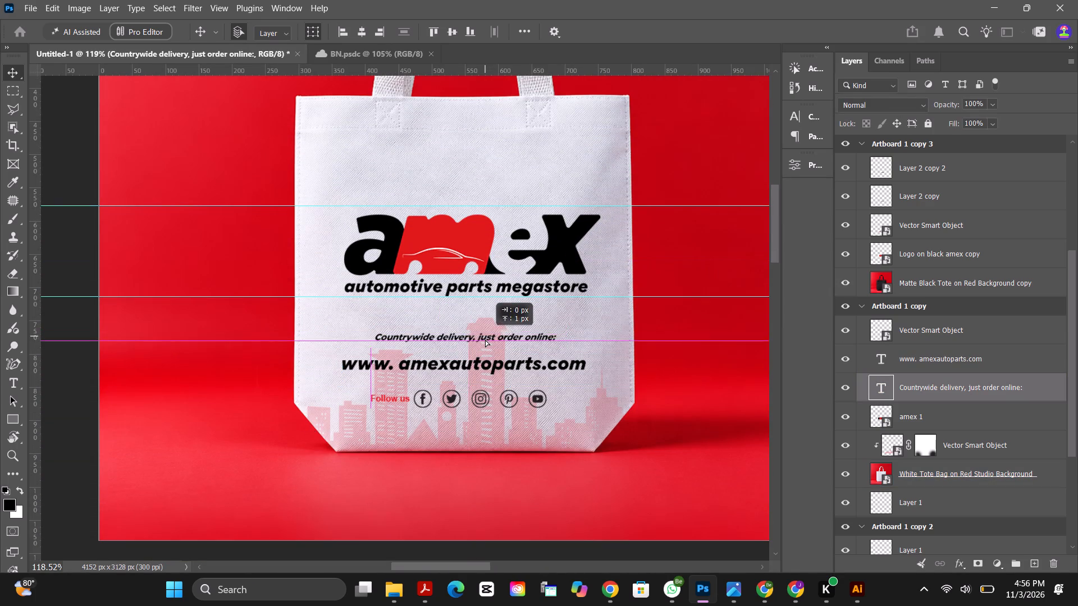
drag(485, 339, 485, 342)
drag(485, 403, 488, 394)
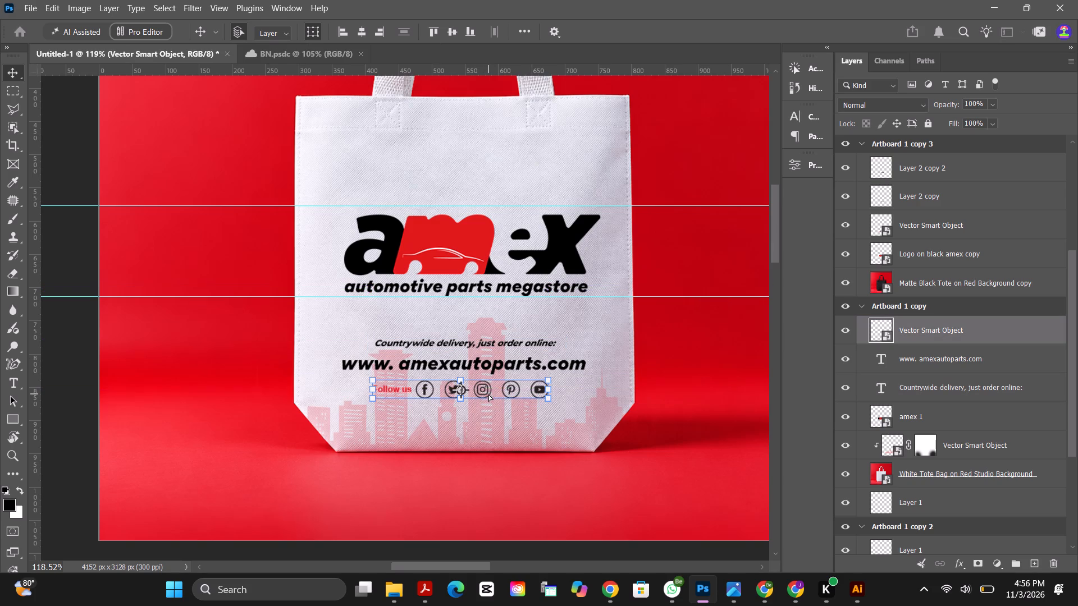
click(66, 321)
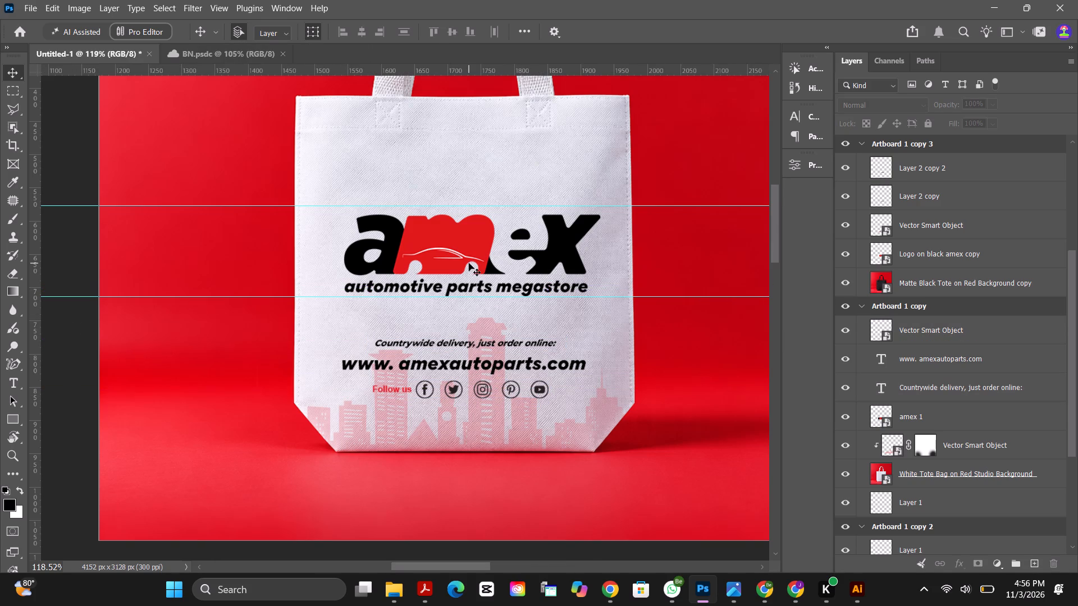
Compare the logo, text and skyline layout of the black and white tote mockups across all artboards.
click(483, 342)
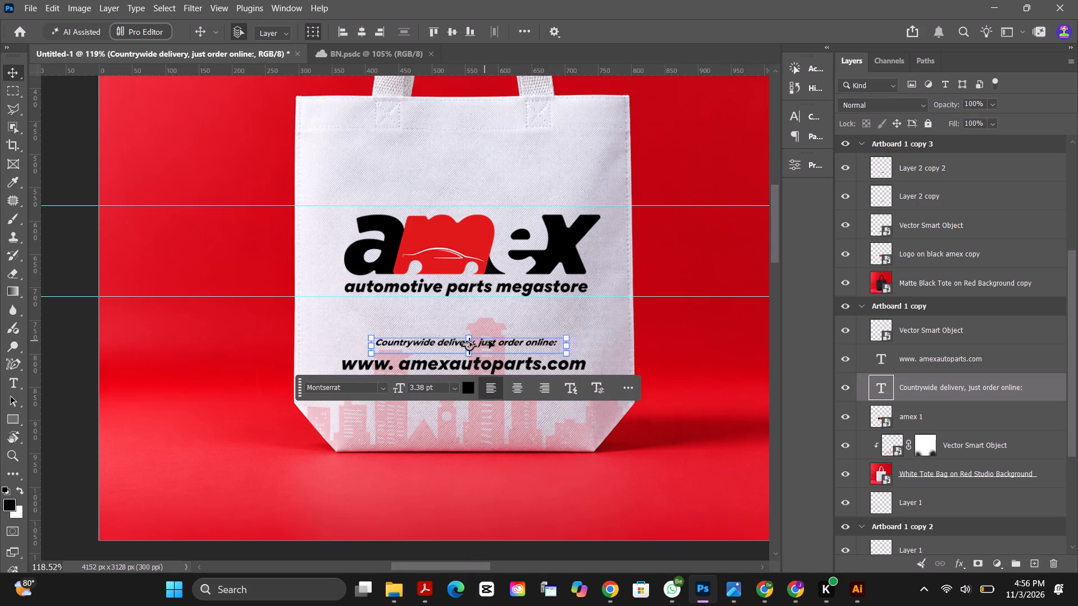
scroll(483, 369, down, 16)
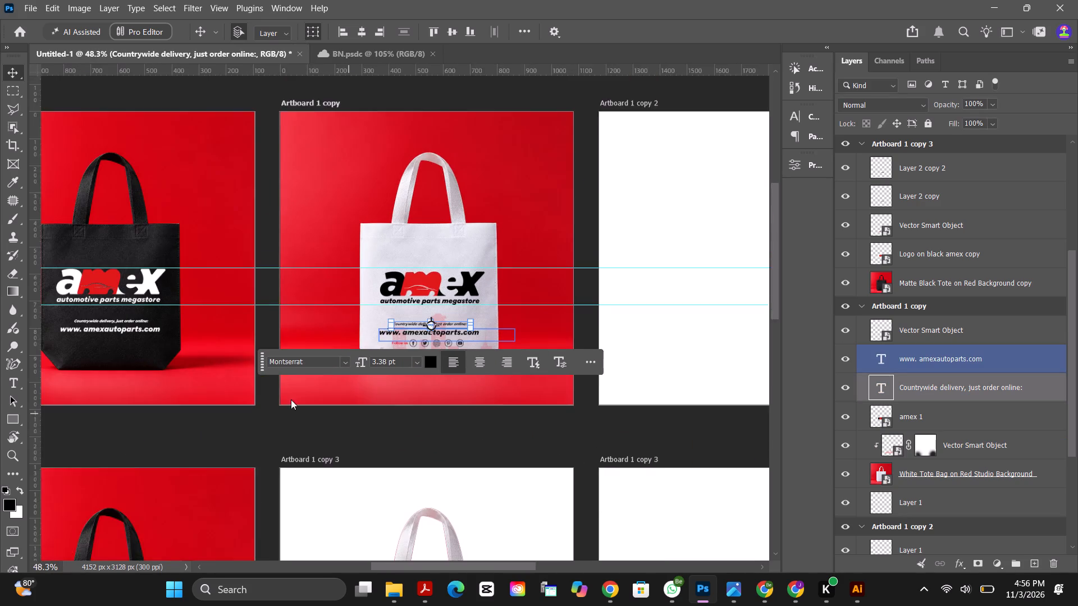
alt+scroll(238, 367, up, 3)
alt+scroll(318, 303, up, 1)
alt+scroll(386, 192, up, 2)
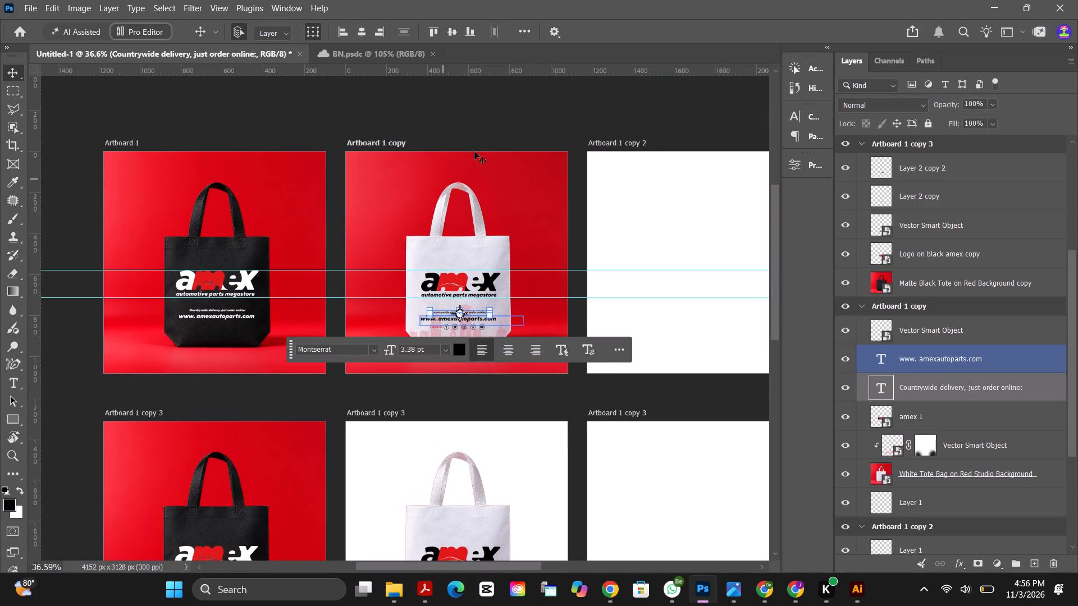
click(490, 119)
click(511, 146)
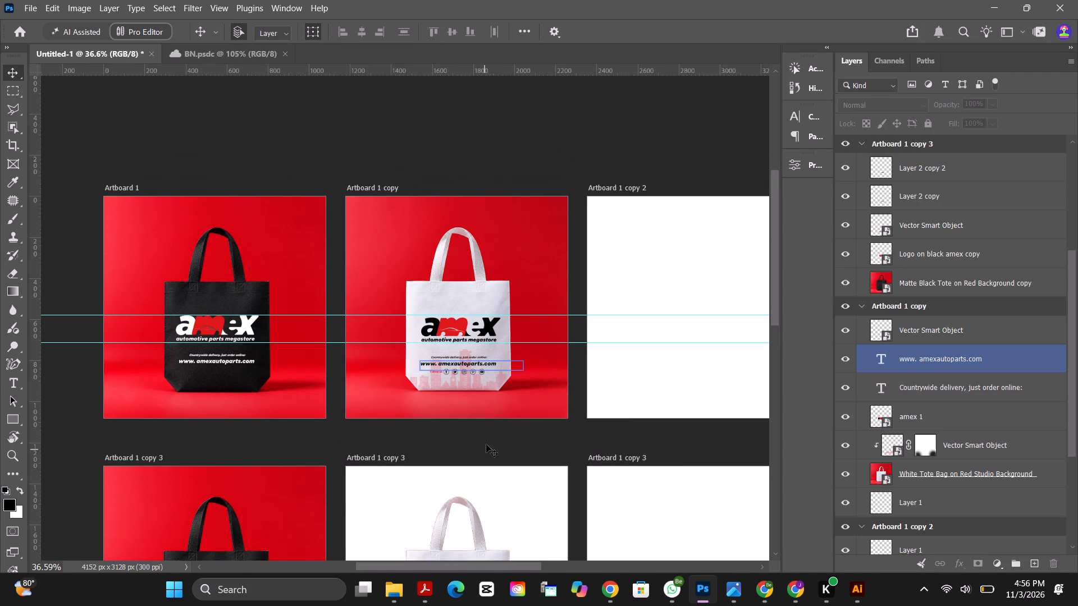
alt+scroll(492, 352, up, 3)
drag(775, 261, 785, 304)
alt+scroll(391, 316, down, 5)
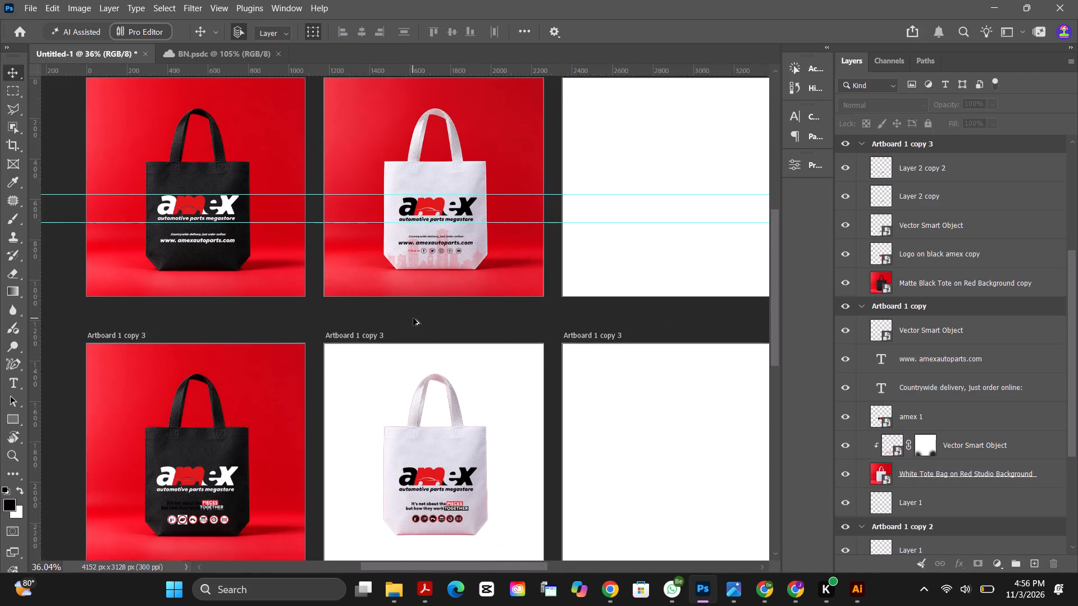
alt+scroll(359, 250, up, 2)
alt+scroll(431, 238, up, 1)
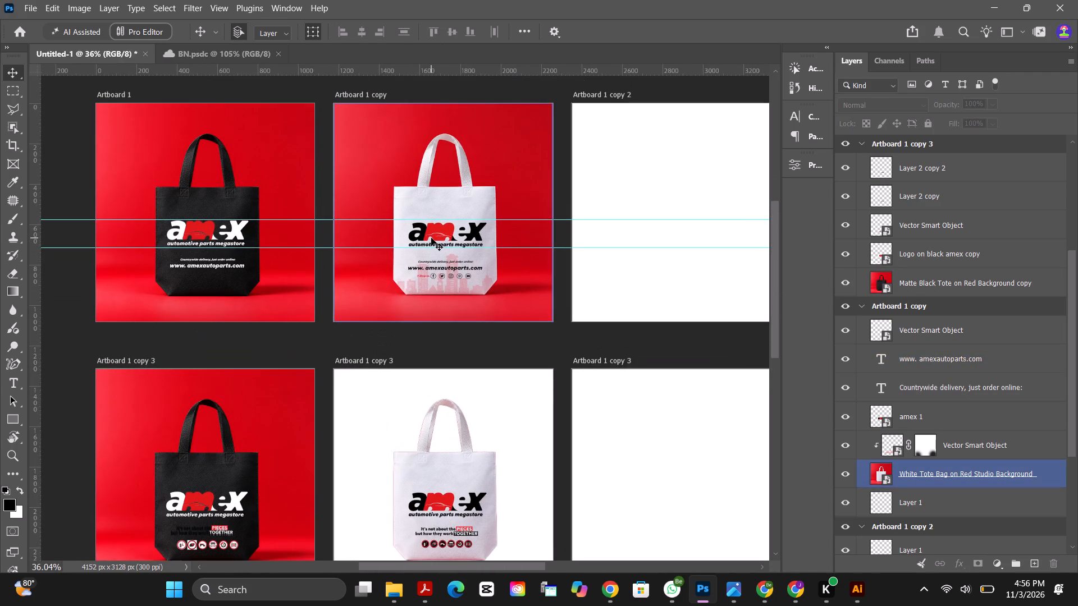
scroll(433, 238, down, 1)
click(499, 107)
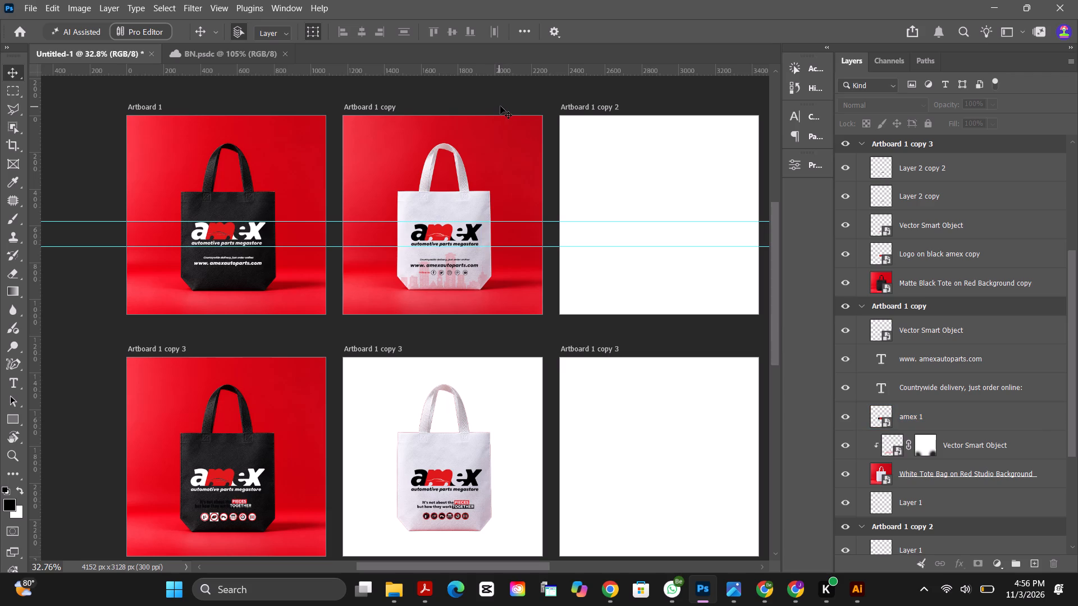
Delete the white tote image behind the logo, slogan and car-part icons on the lower white artboard.
click(481, 447)
key(Delete)
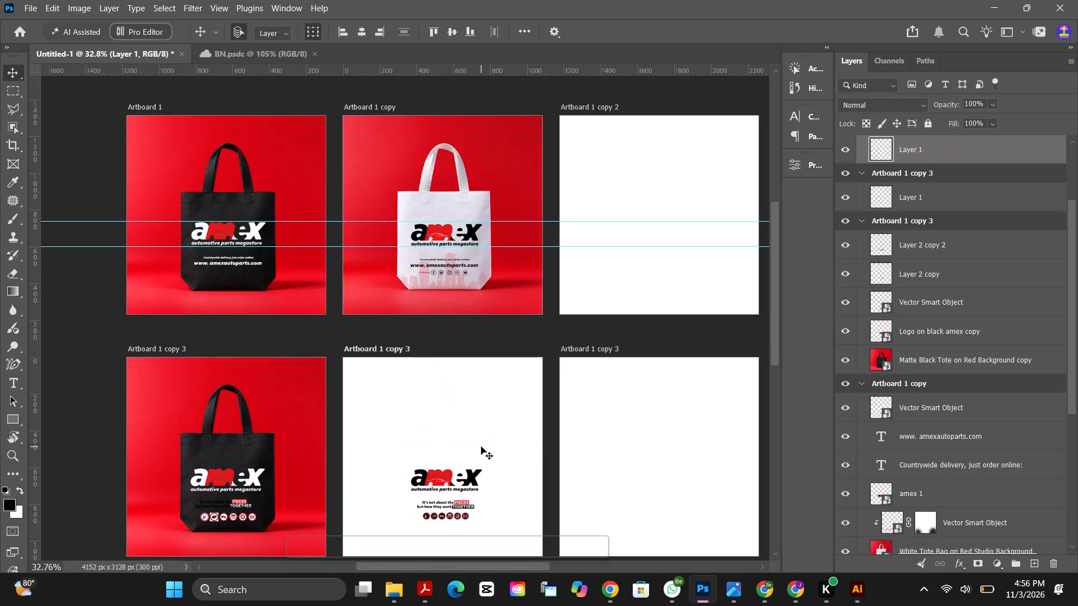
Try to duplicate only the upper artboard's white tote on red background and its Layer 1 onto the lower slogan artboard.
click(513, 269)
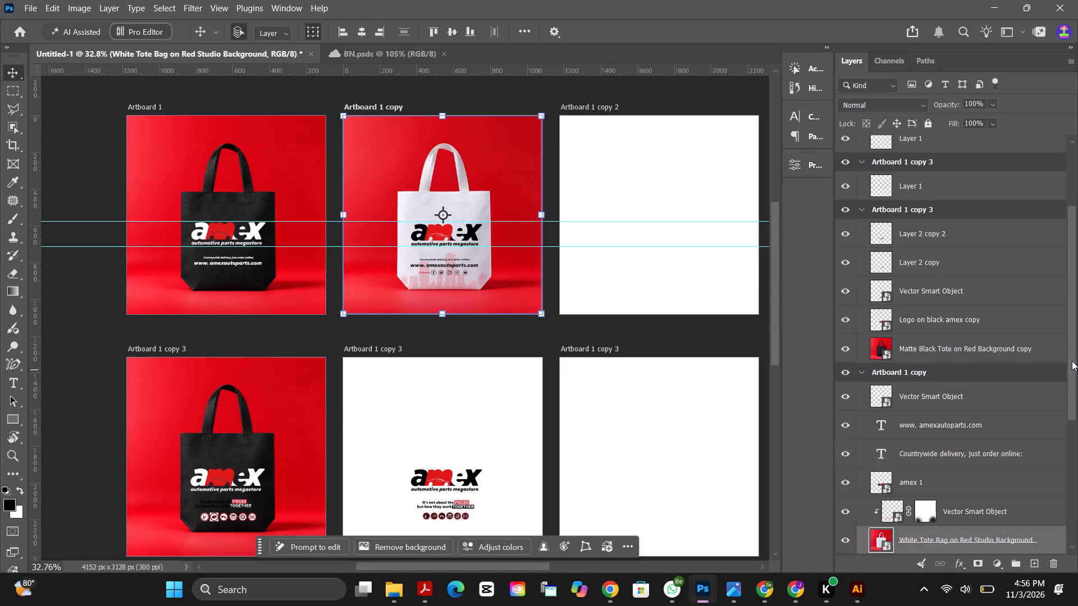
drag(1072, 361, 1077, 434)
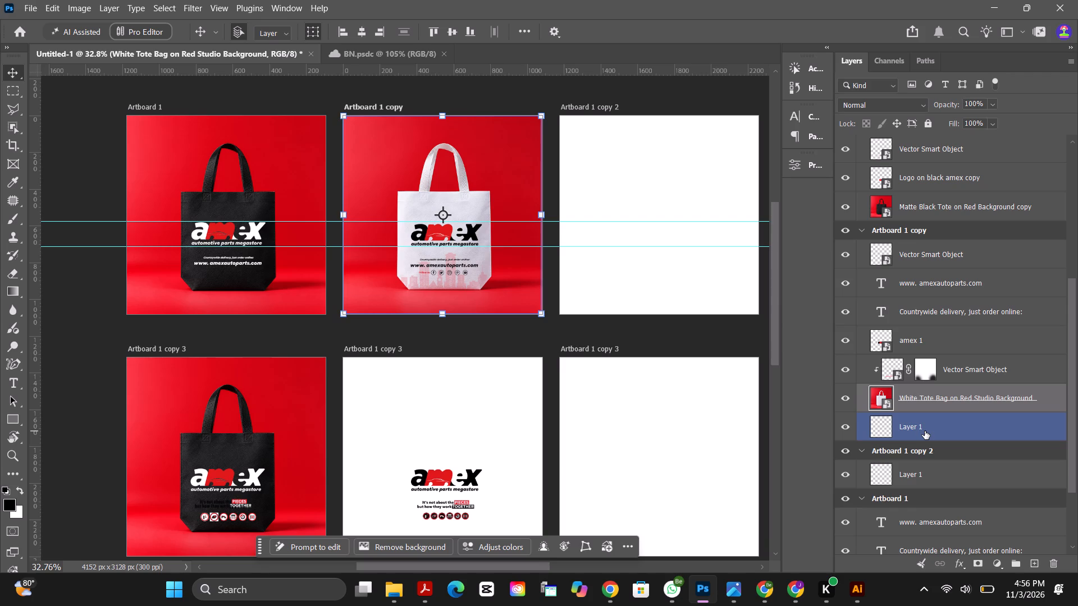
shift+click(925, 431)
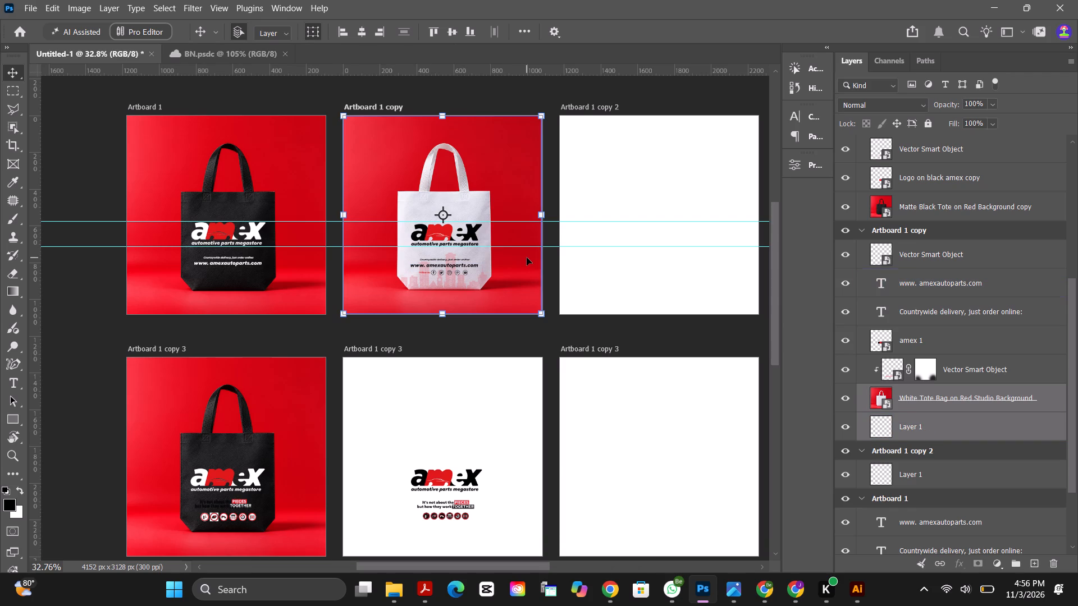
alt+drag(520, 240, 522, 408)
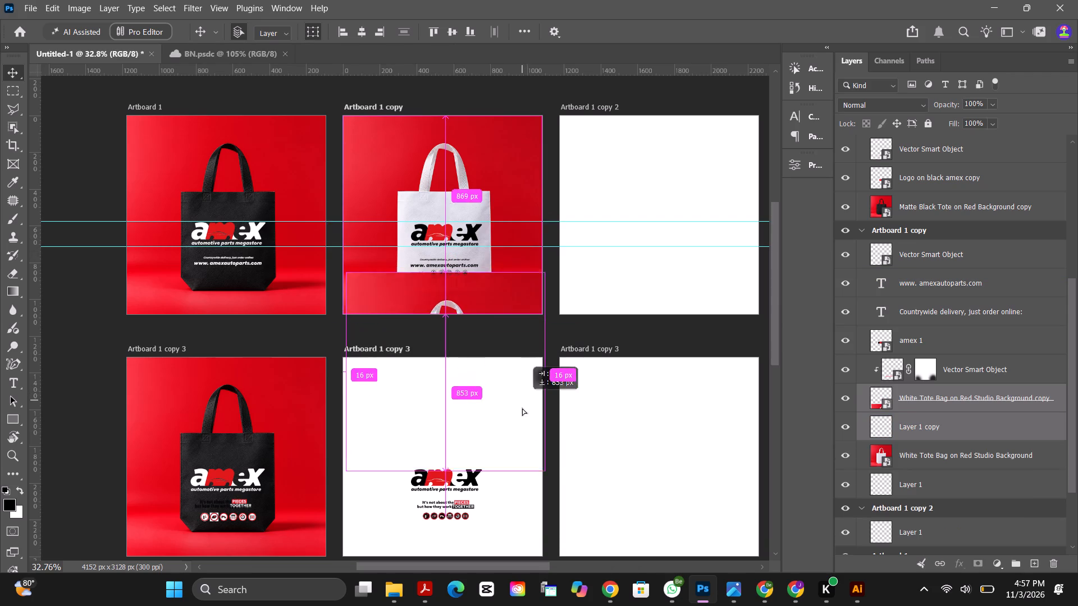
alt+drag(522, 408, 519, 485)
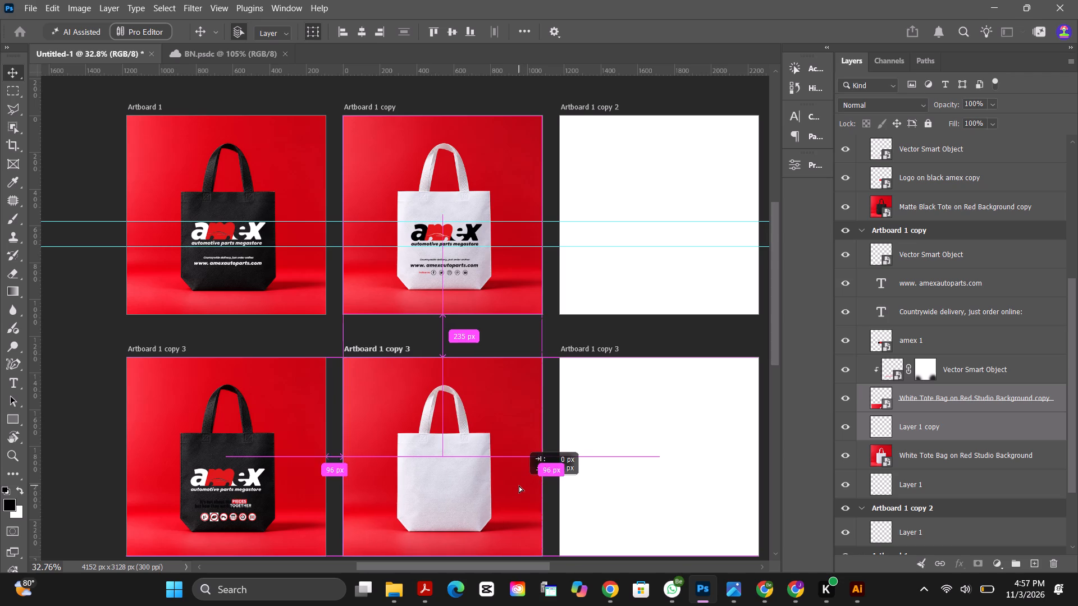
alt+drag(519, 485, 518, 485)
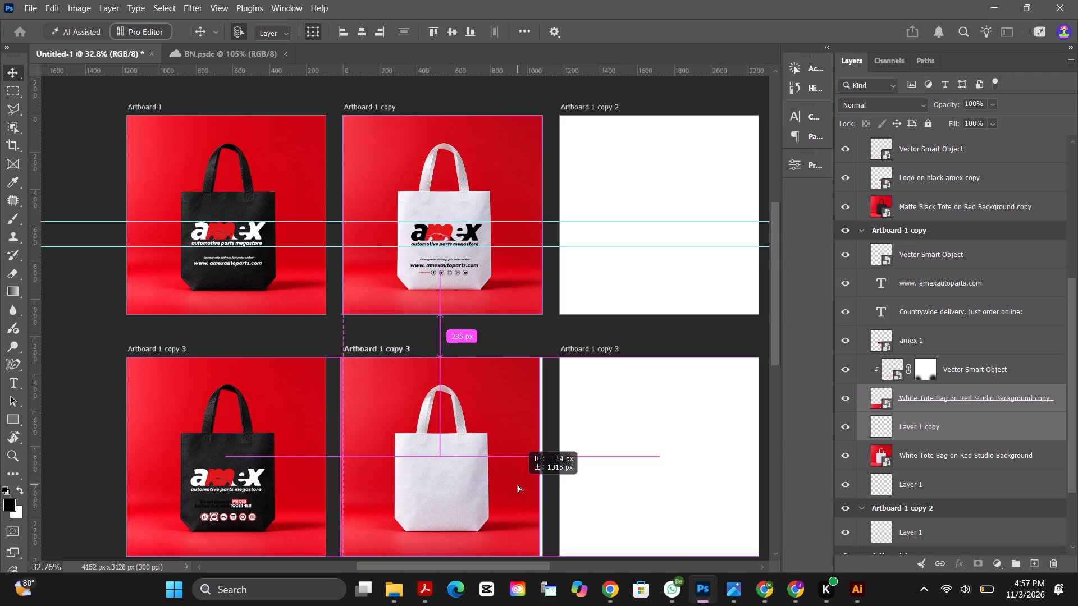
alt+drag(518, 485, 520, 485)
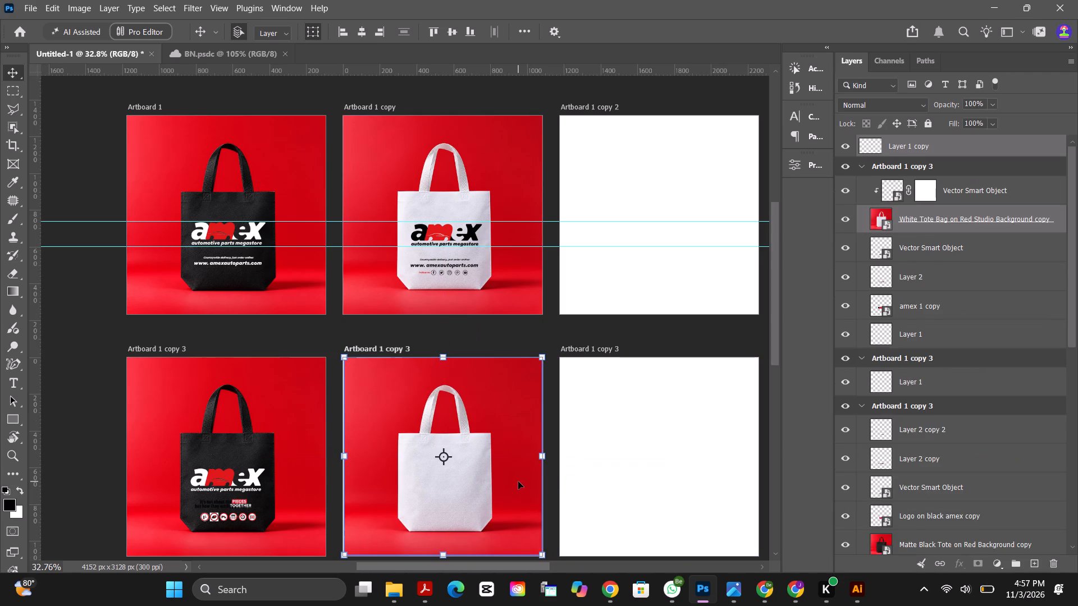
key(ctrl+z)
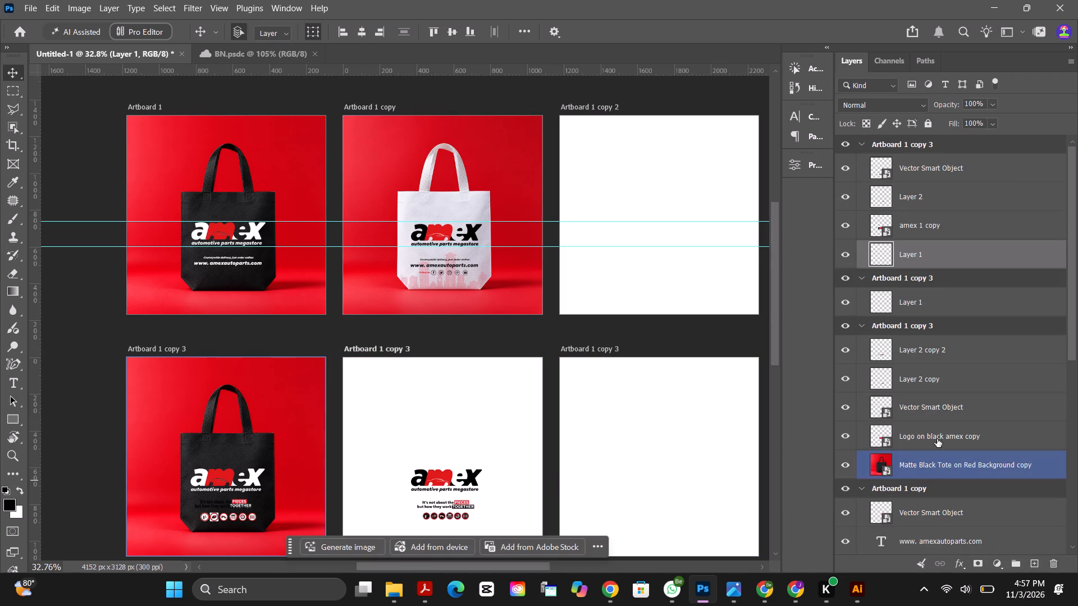
Duplicate the upper artboard's masked skyline, white tote on red background and Layer 1 about 1315 px straight down onto the lower slogan artboard.
click(482, 264)
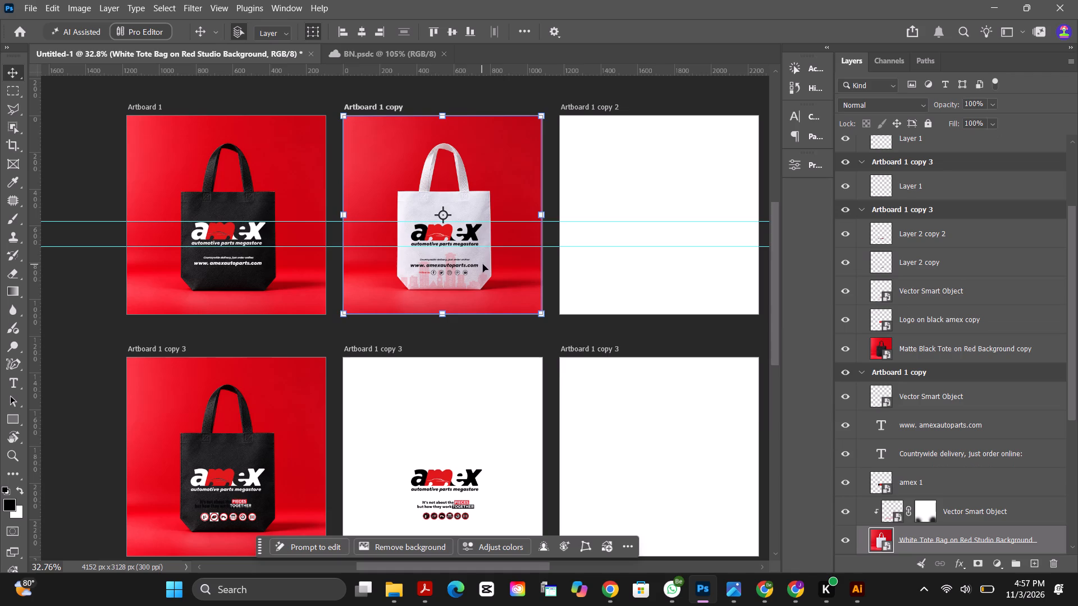
click(924, 483)
click(955, 504)
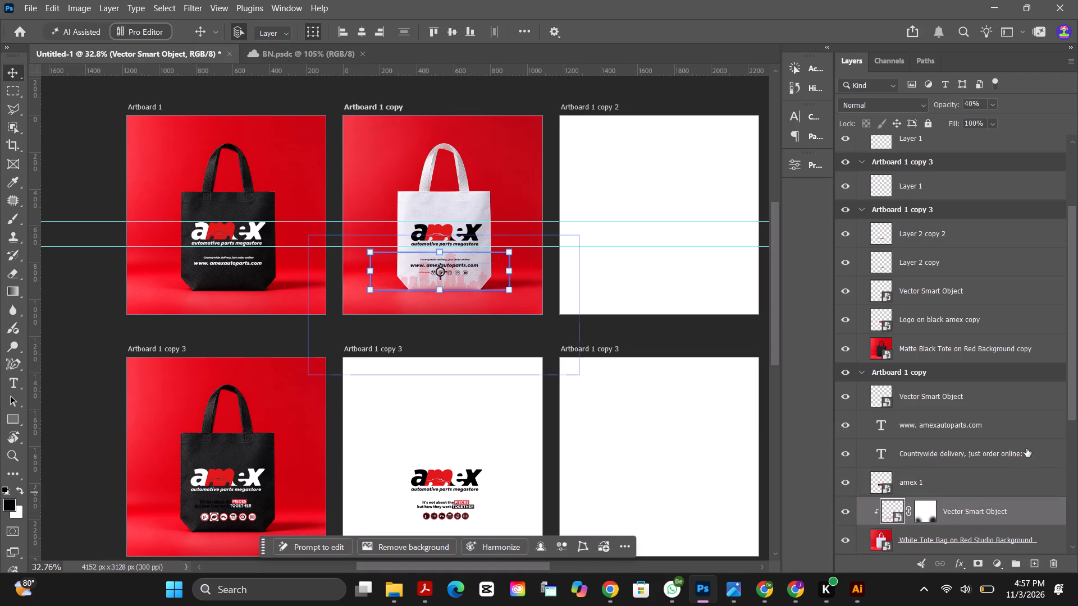
drag(1071, 378, 1077, 438)
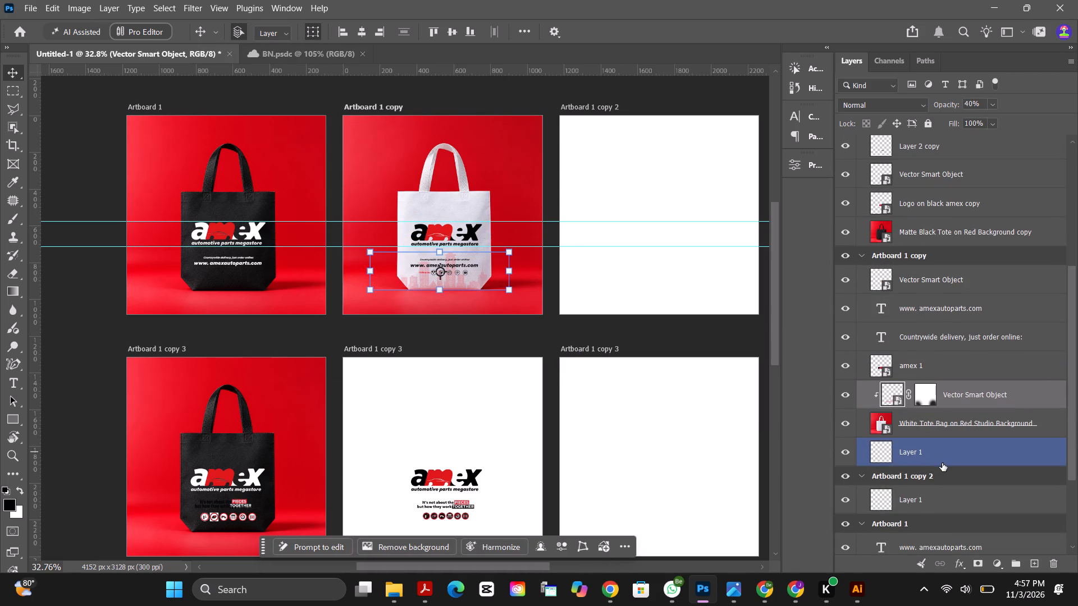
shift+click(944, 463)
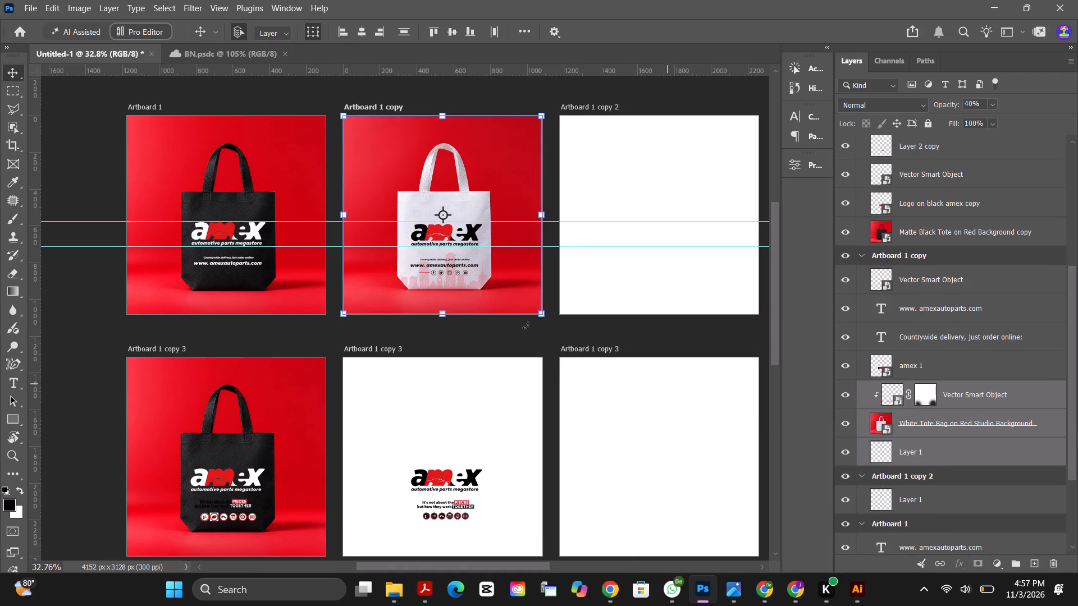
drag(485, 261, 482, 435)
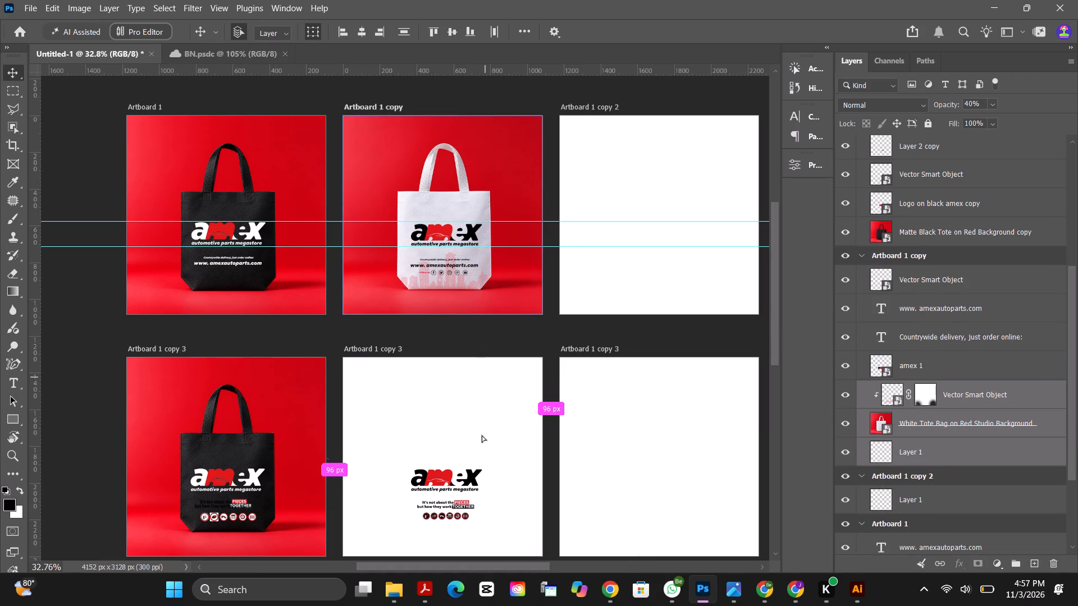
drag(482, 435, 480, 472)
key(ctrl+z)
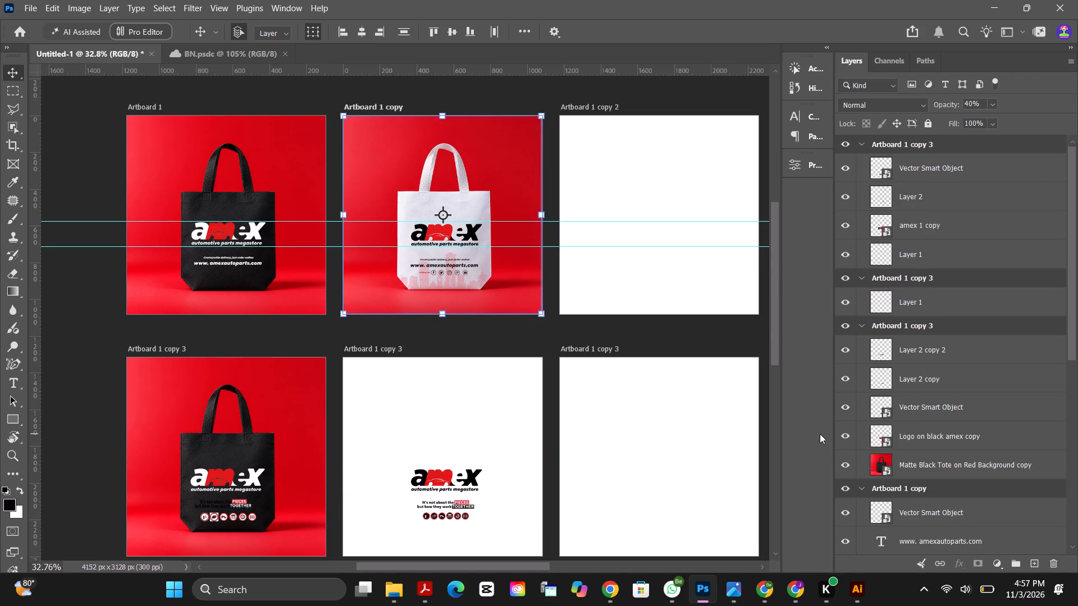
click(519, 288)
click(510, 272)
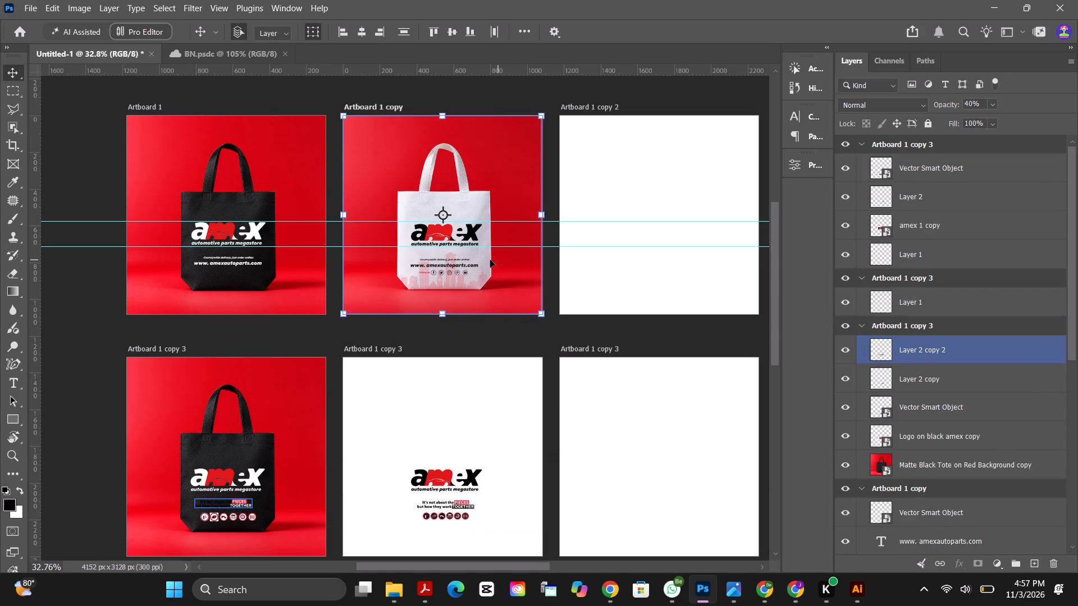
click(483, 259)
click(483, 259)
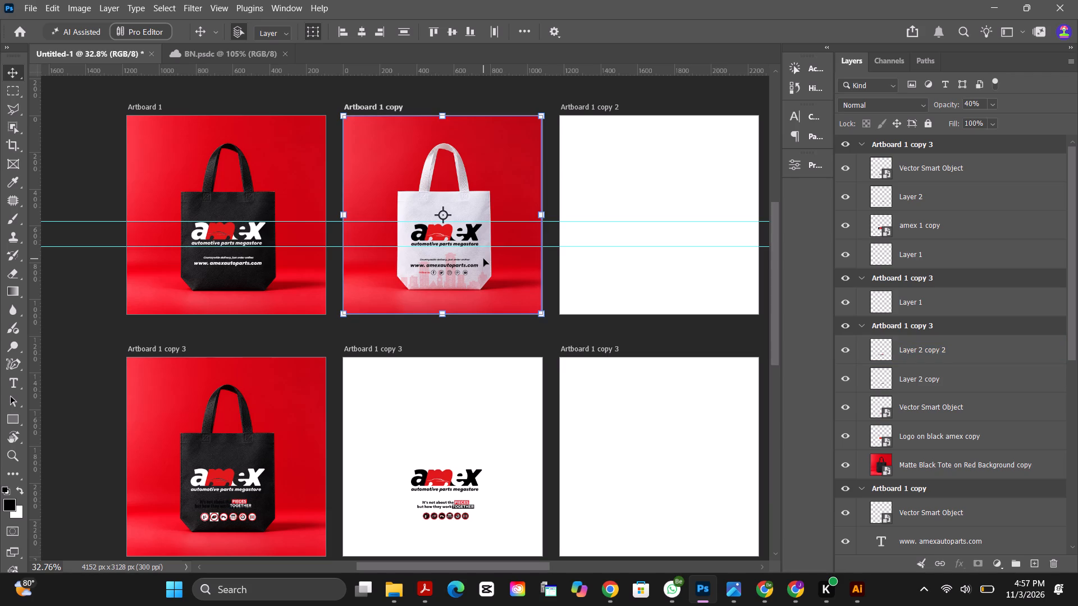
drag(1073, 289, 1077, 394)
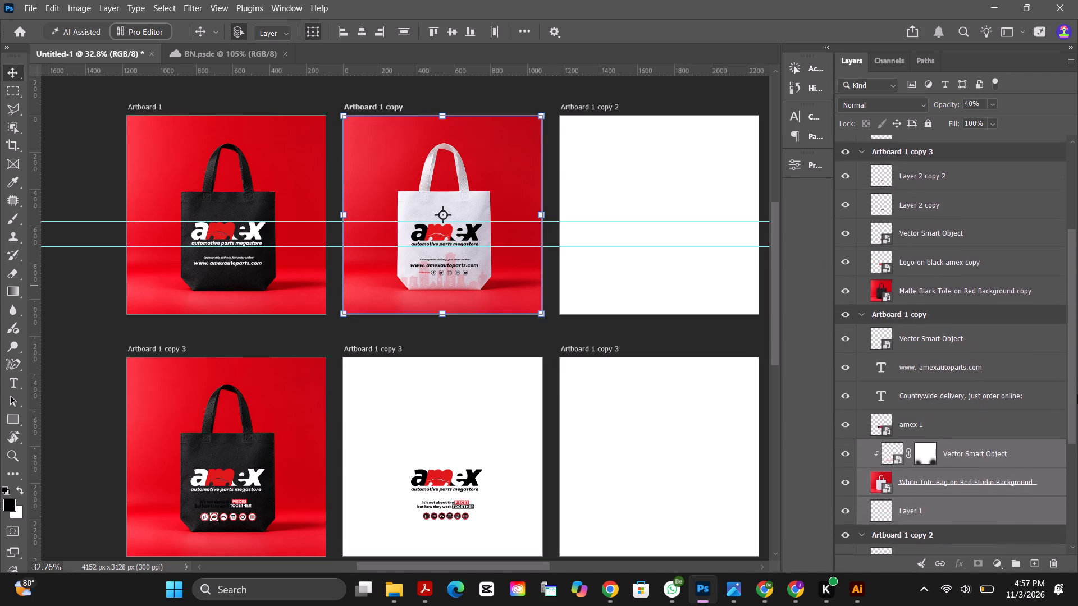
drag(1077, 394, 1077, 422)
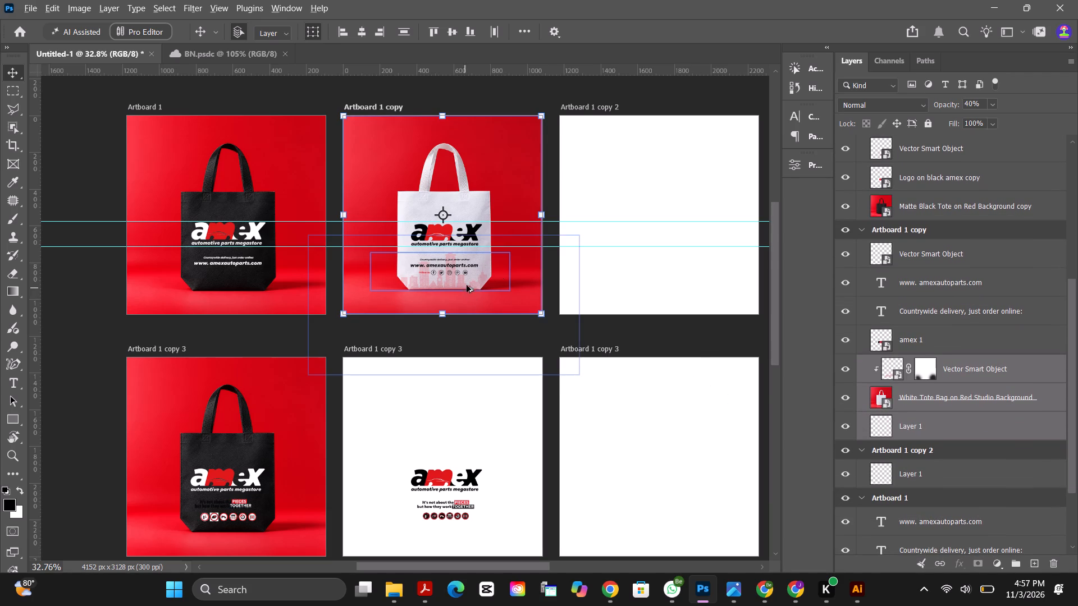
alt+drag(518, 193, 513, 355)
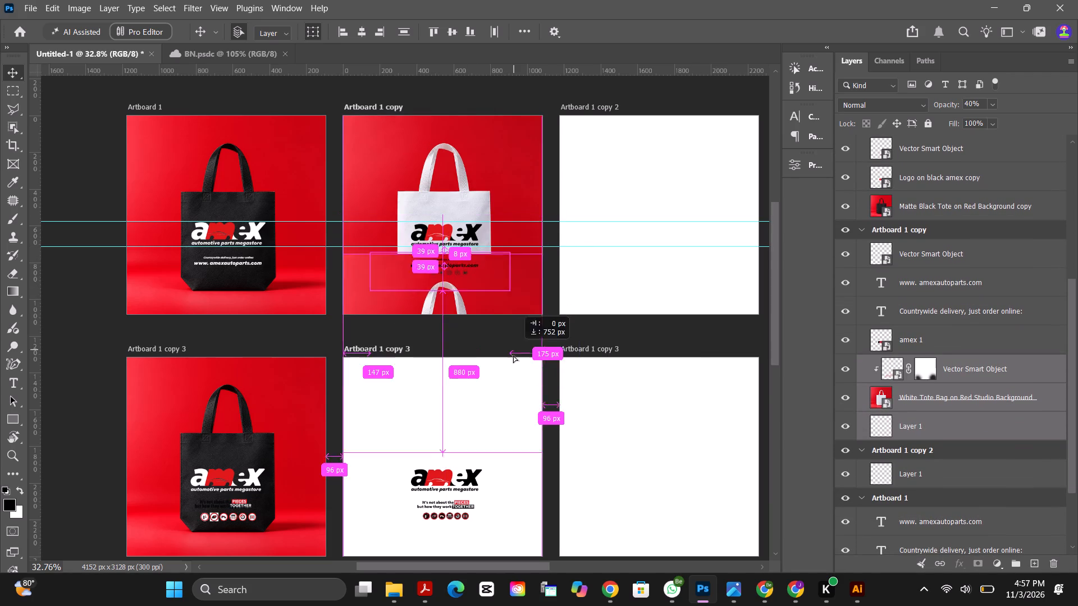
alt+drag(513, 355, 520, 437)
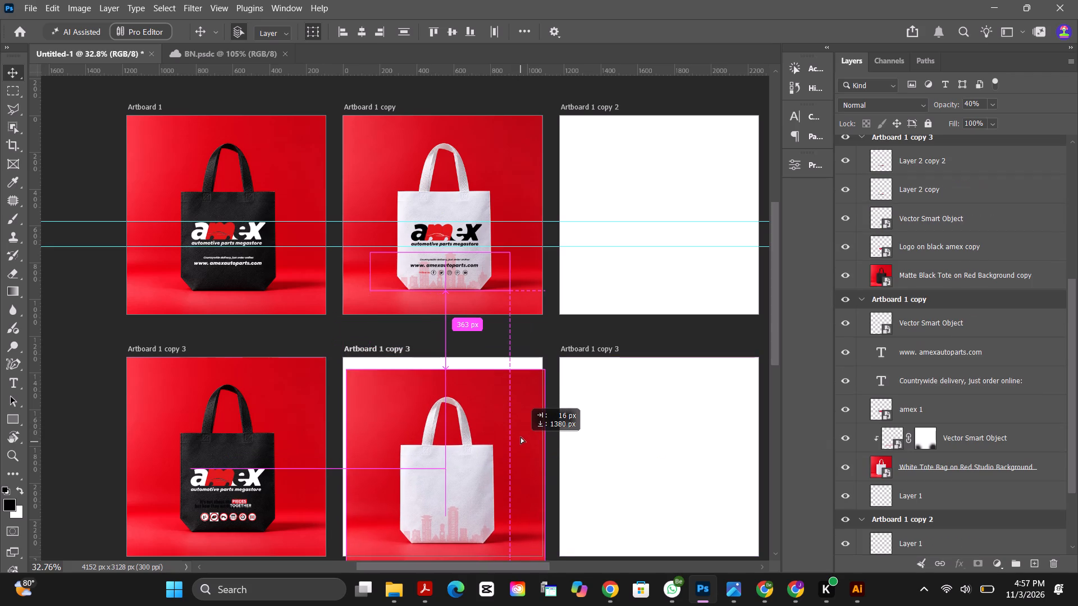
alt+drag(520, 437, 519, 431)
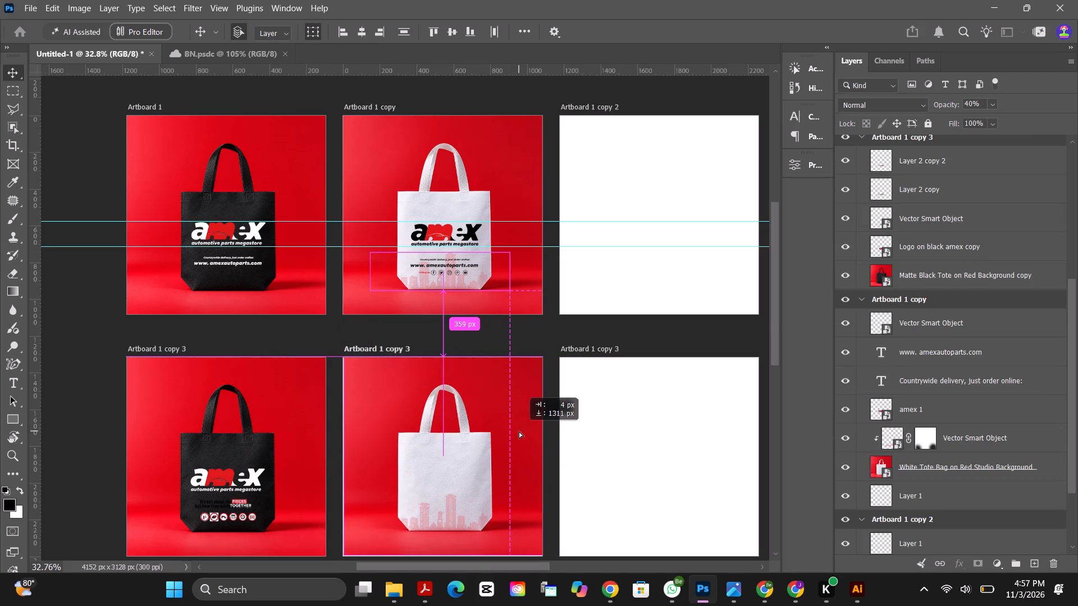
alt+drag(519, 431, 519, 436)
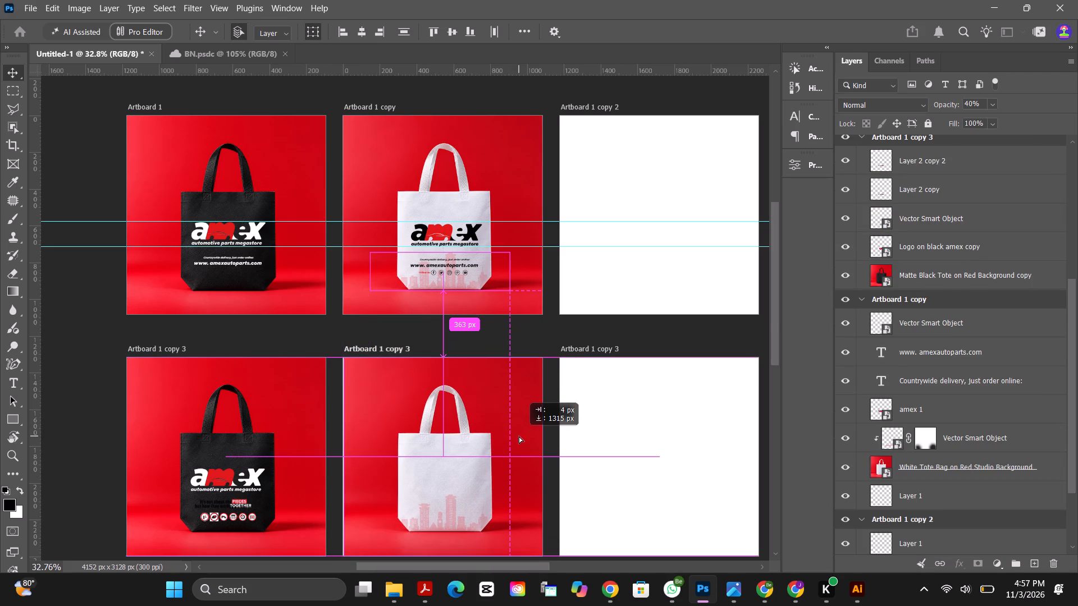
alt+drag(519, 436, 517, 437)
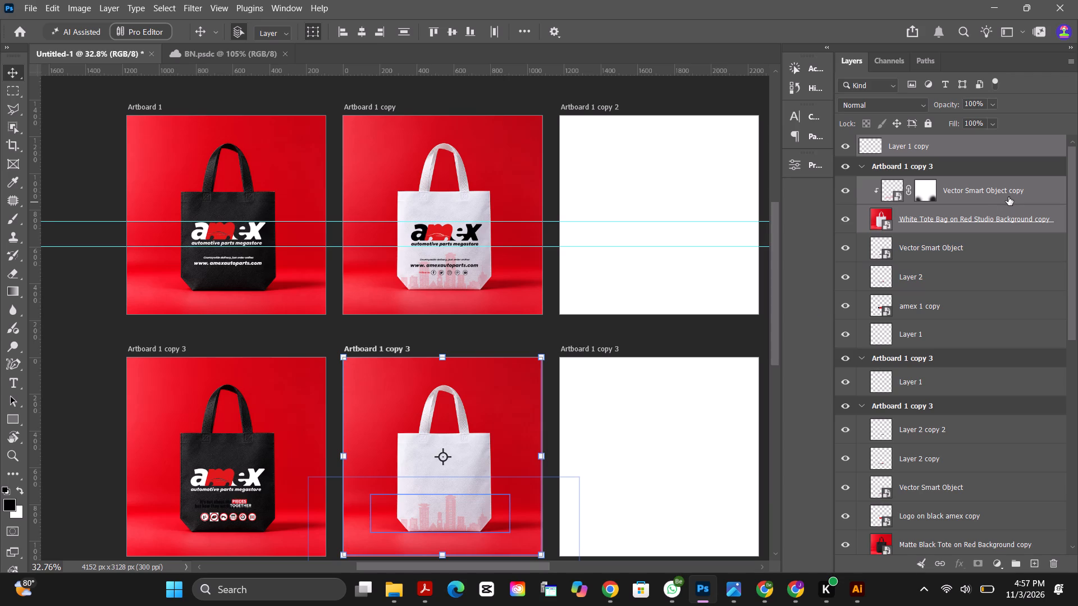
Reorder the copied skyline, tote background and Layer 1 copy to sit beneath amex 1 copy, behind the logo, slogan and car-part icons.
drag(1013, 191, 1016, 297)
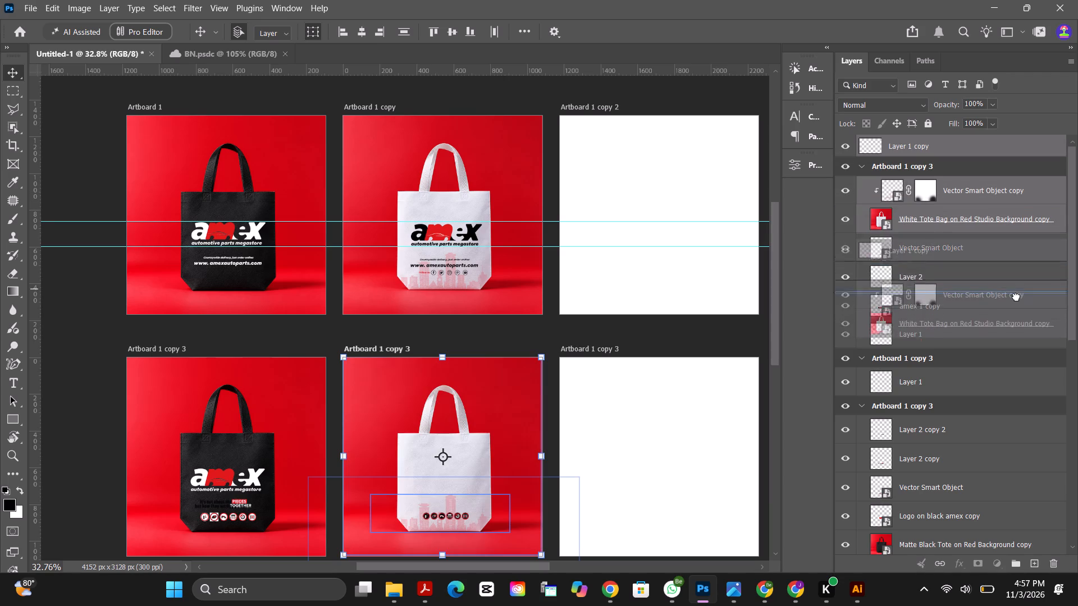
drag(1016, 297, 1015, 330)
alt+scroll(390, 559, up, 6)
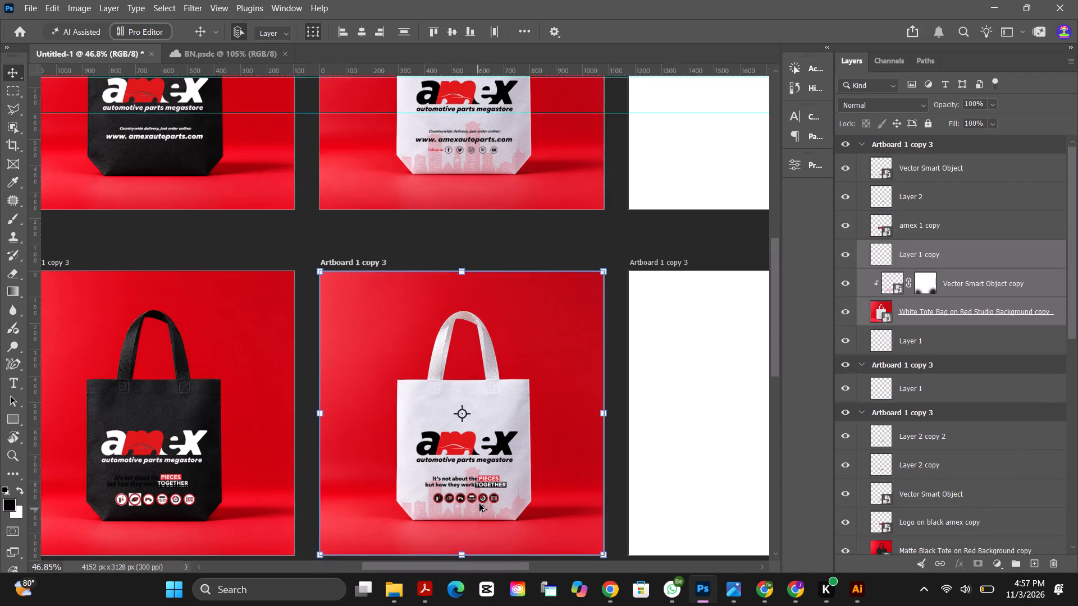
alt+scroll(479, 504, up, 12)
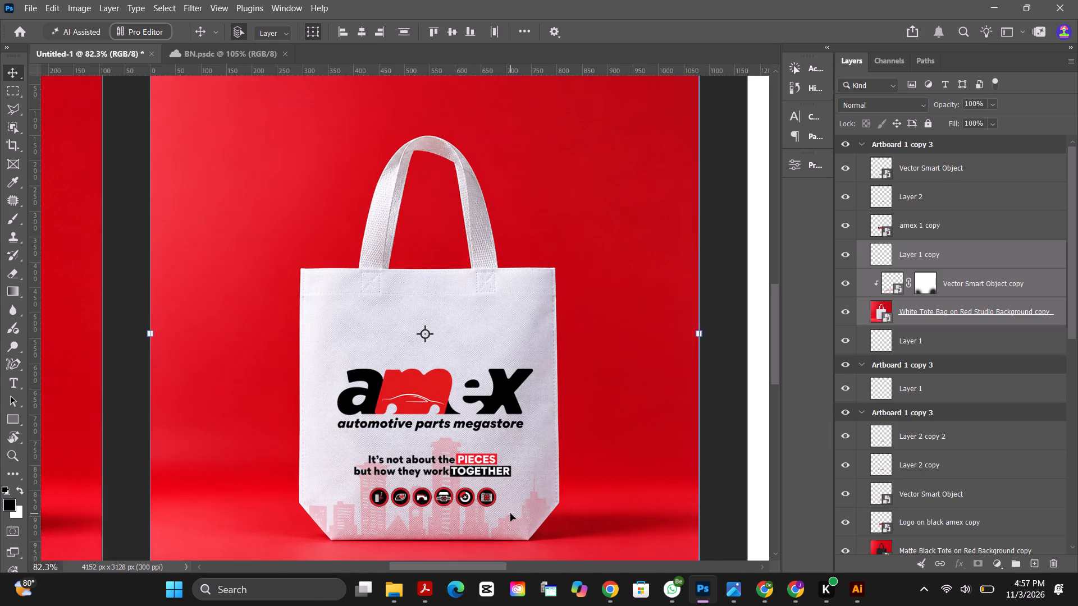
Move the amex logo on the lower white tote straight up about 27 px.
scroll(510, 513, down, 13)
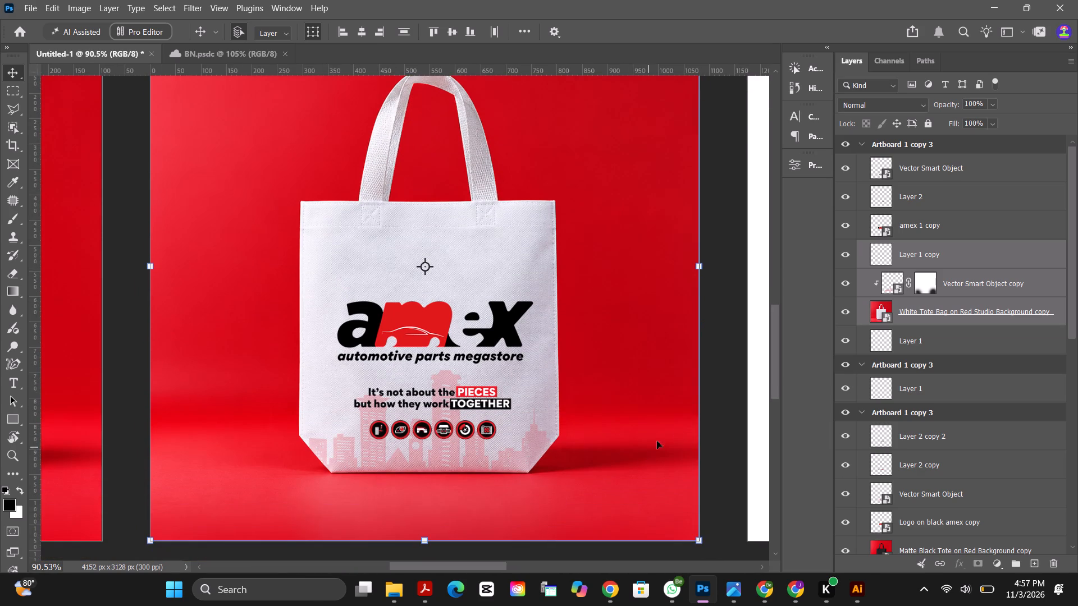
click(720, 397)
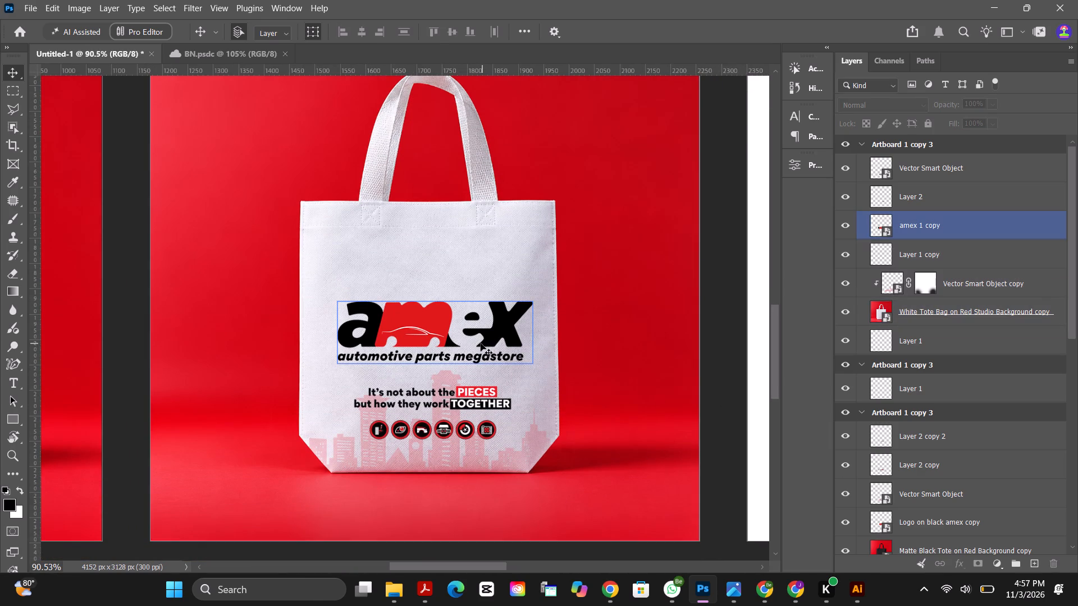
drag(444, 323, 443, 310)
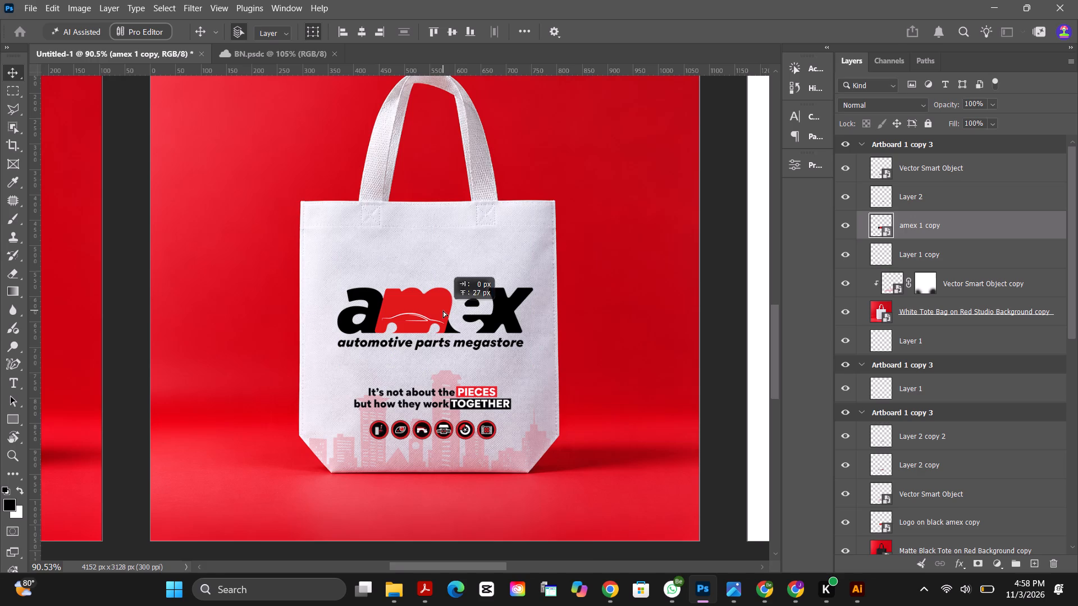
click(443, 302)
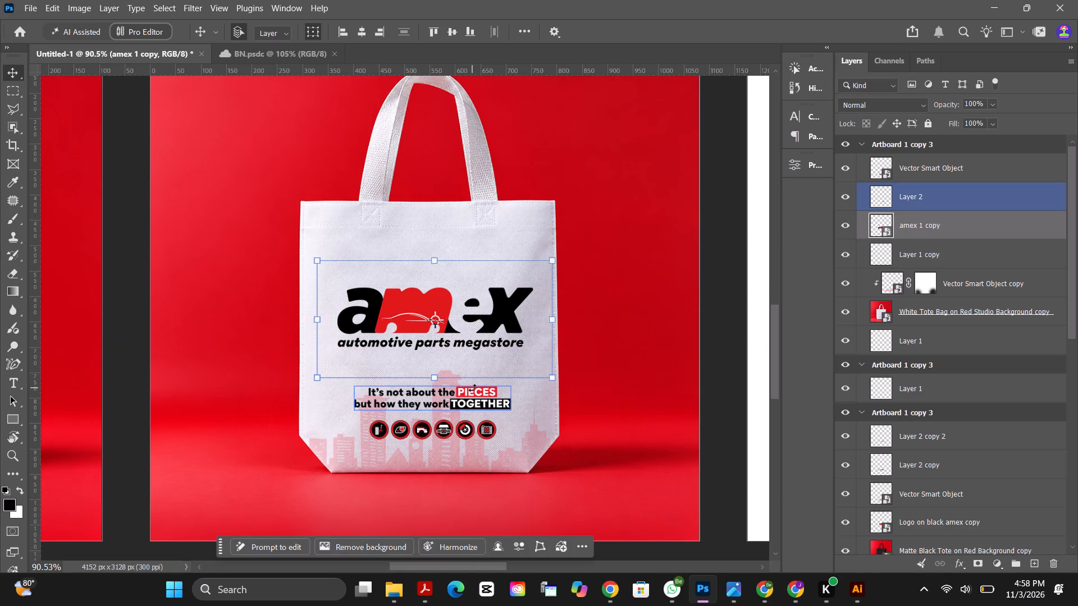
Nudge the slogan on the lower white tote slightly up, and the car-part icons slightly up and about 5 px left.
click(730, 374)
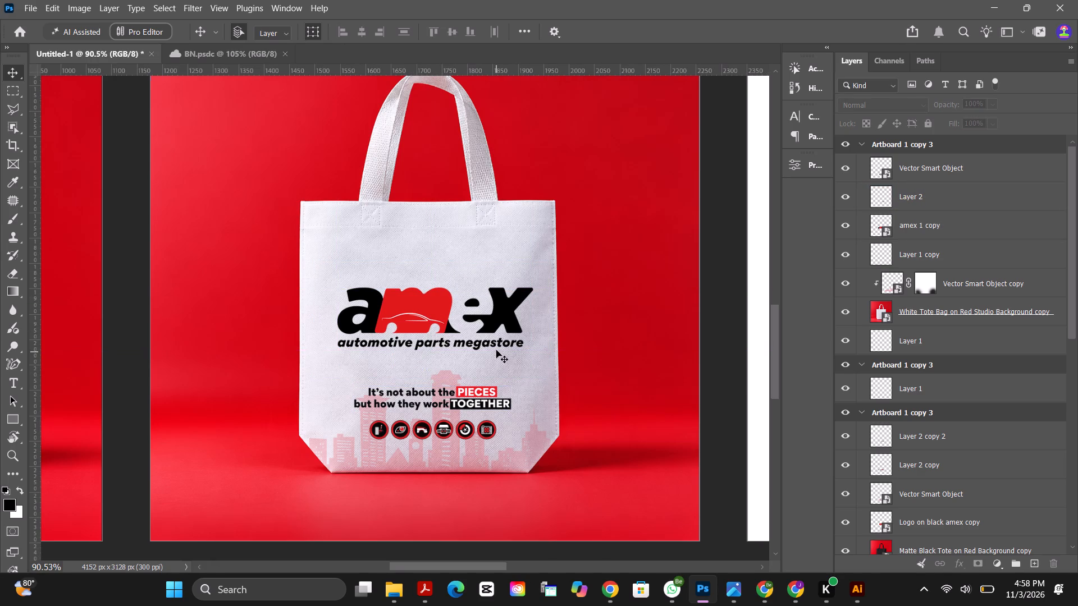
click(439, 394)
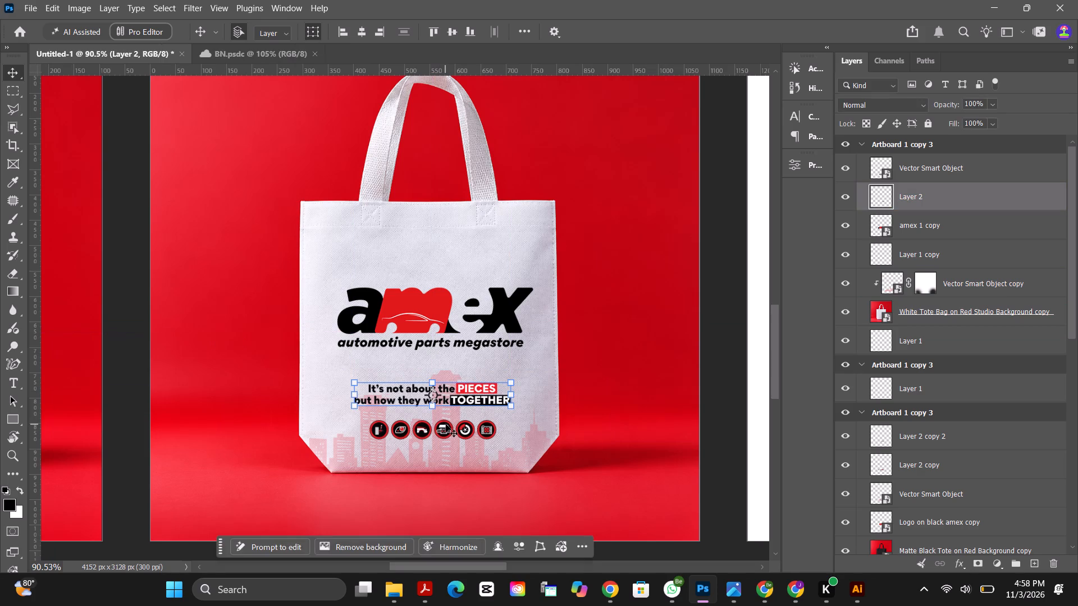
click(447, 425)
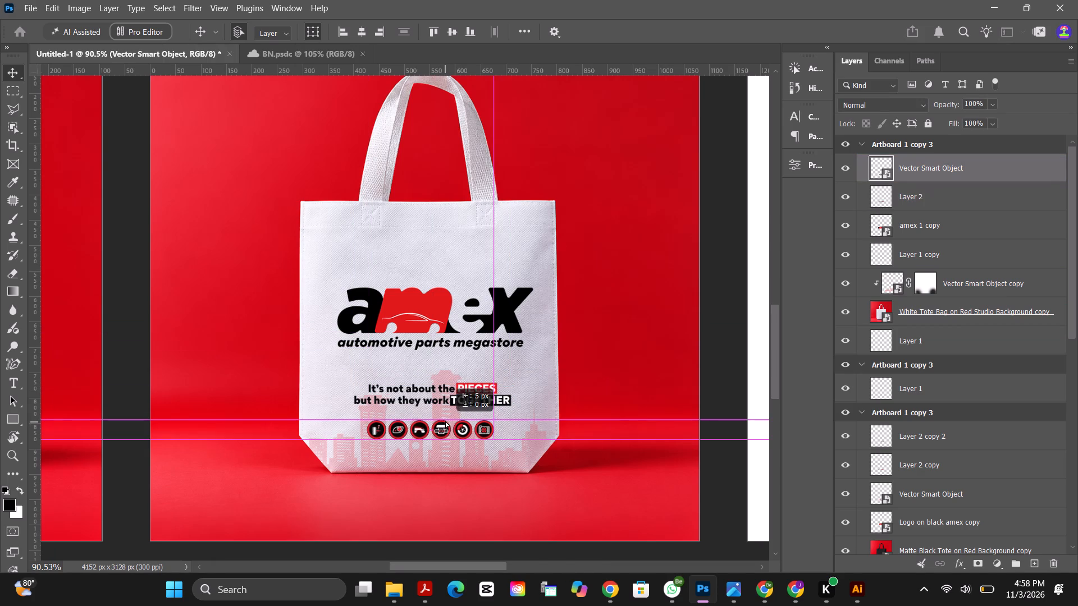
click(597, 407)
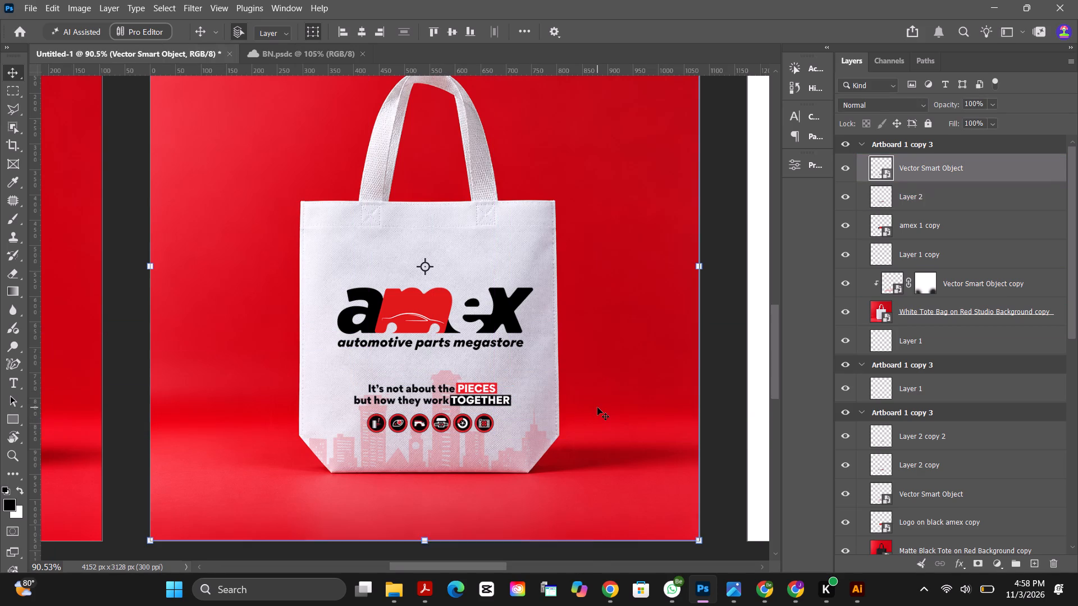
Compare the black and white tote artboards in the upper and lower rows for consistent layout.
scroll(540, 423, down, 10)
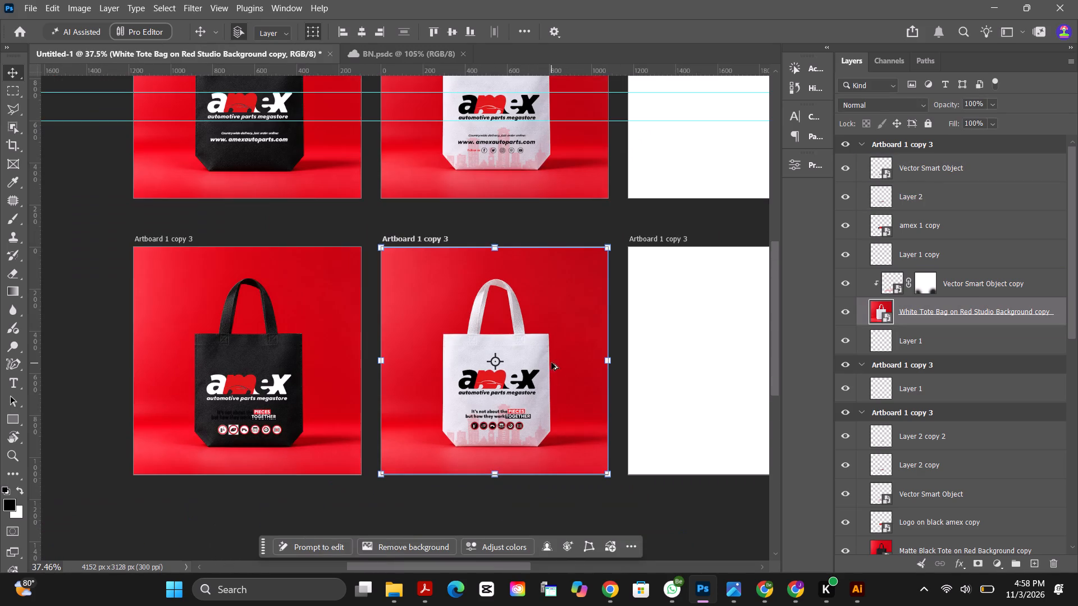
alt+scroll(551, 362, down, 4)
alt+scroll(561, 138, up, 3)
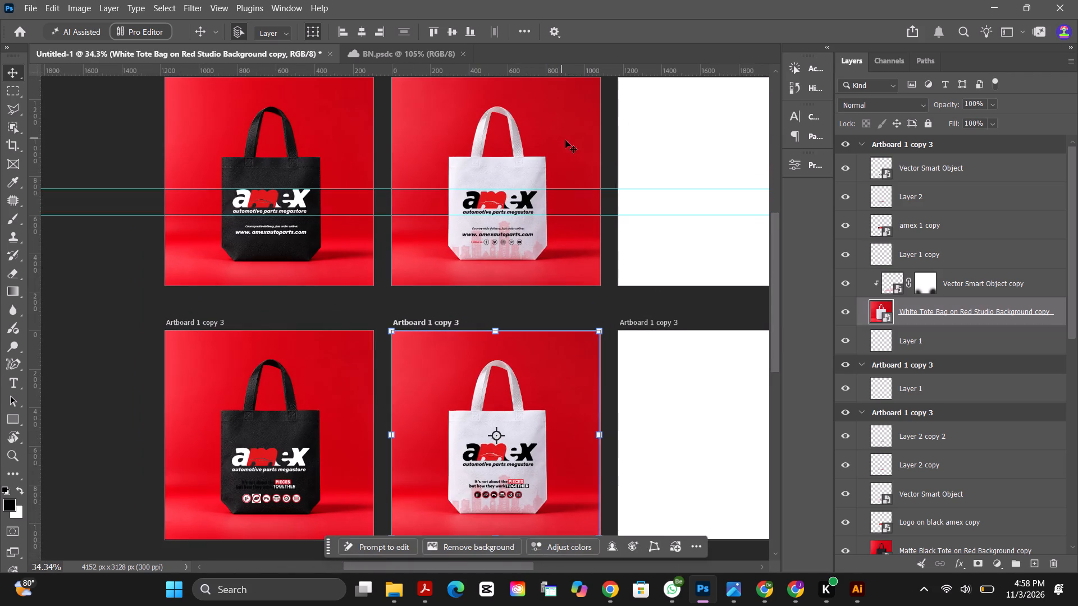
click(586, 306)
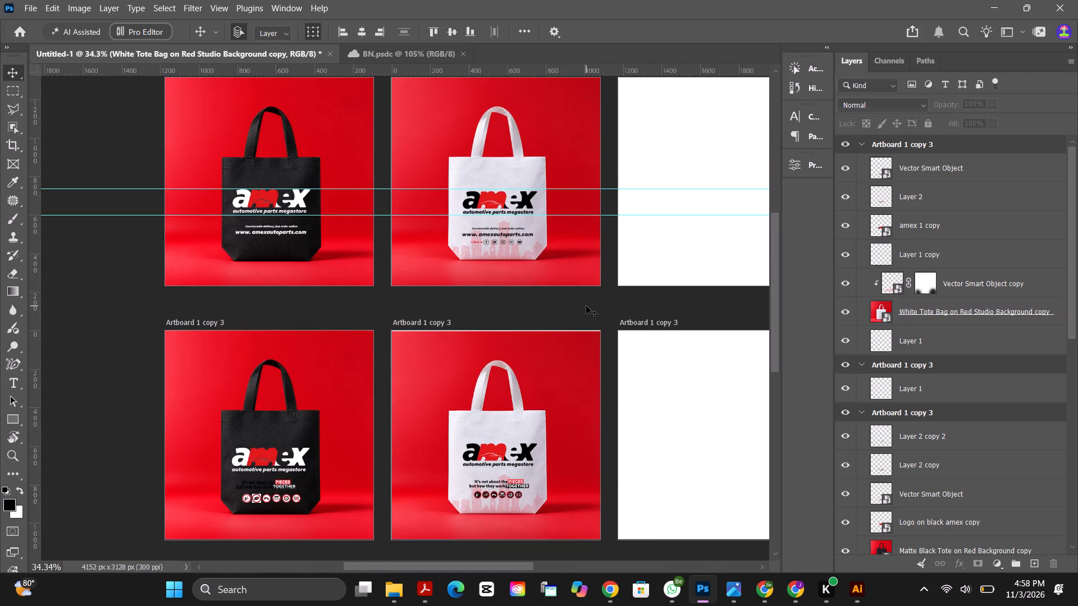
scroll(499, 205, up, 3)
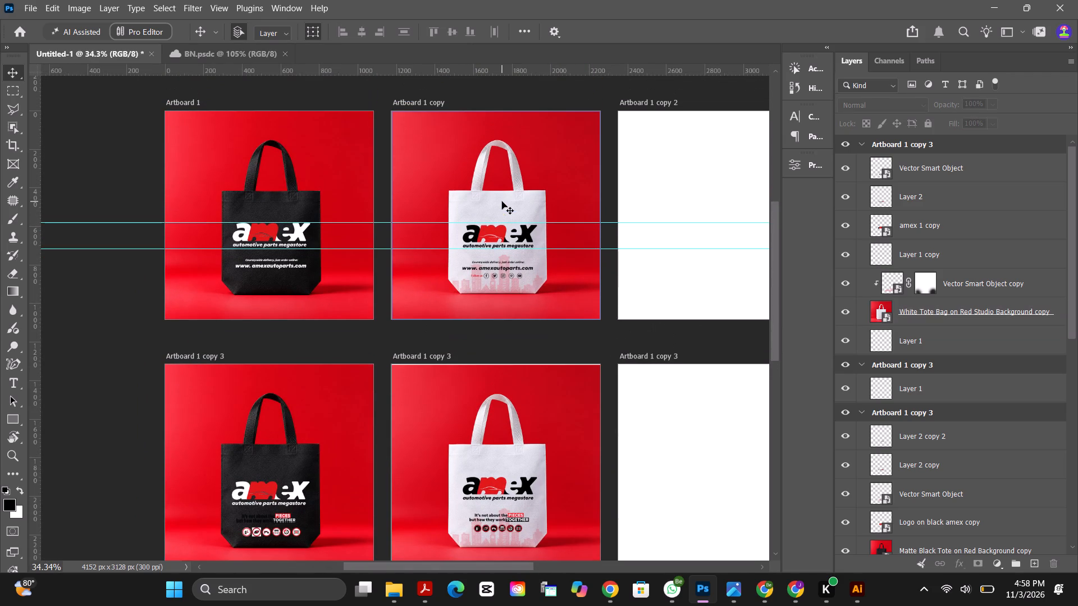
scroll(458, 299, down, 7)
alt+scroll(294, 308, up, 3)
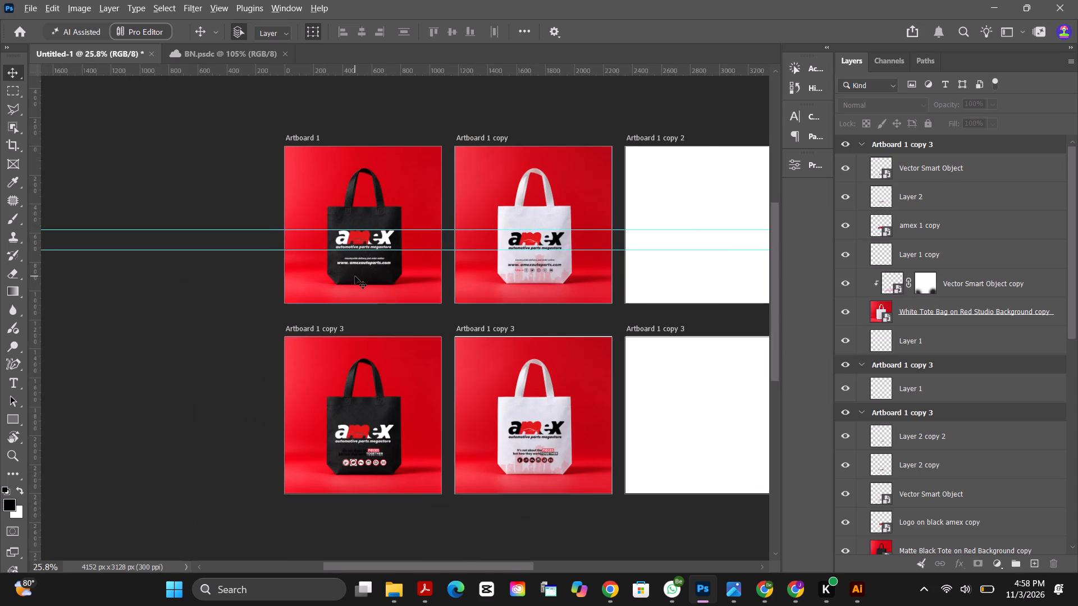
Open the contents of Artboard 1's Matte Black Tote smart object and mask out the red background using Select subject.
alt+scroll(355, 276, up, 2)
click(394, 275)
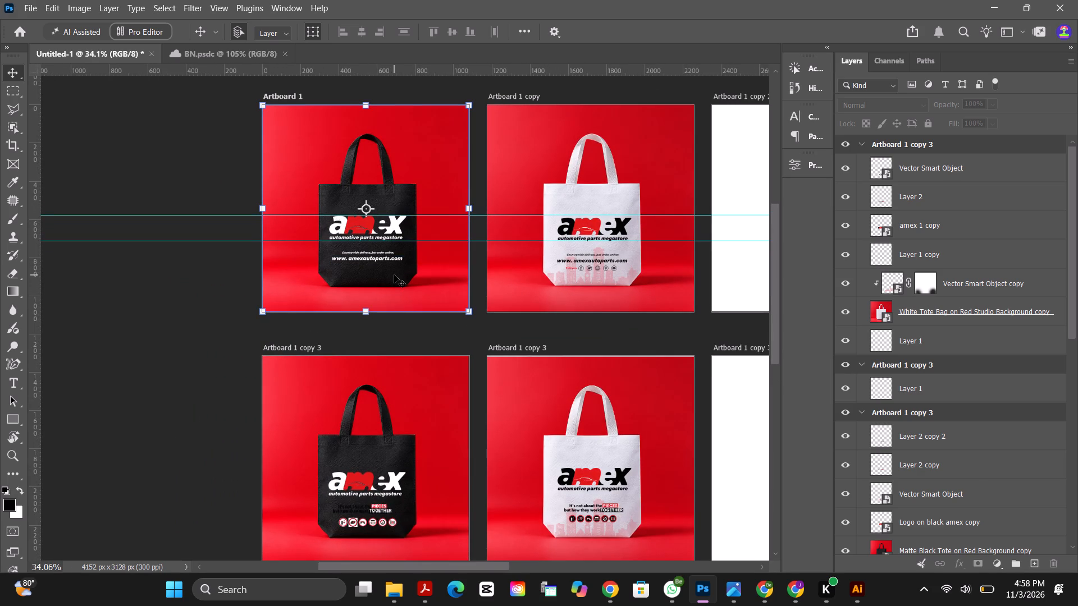
scroll(920, 545, down, 5)
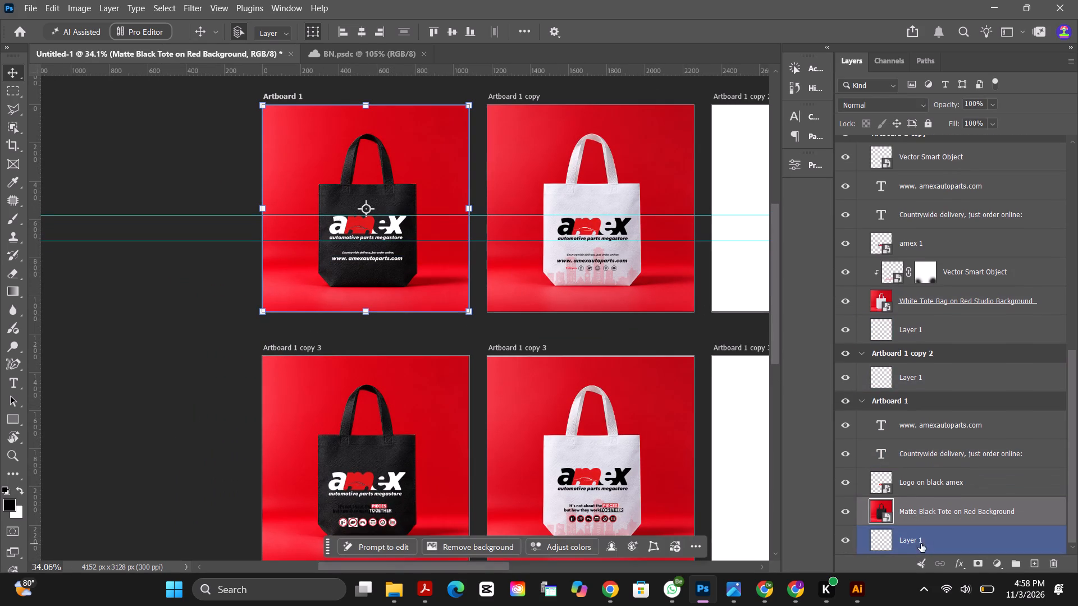
scroll(921, 544, down, 6)
click(925, 508)
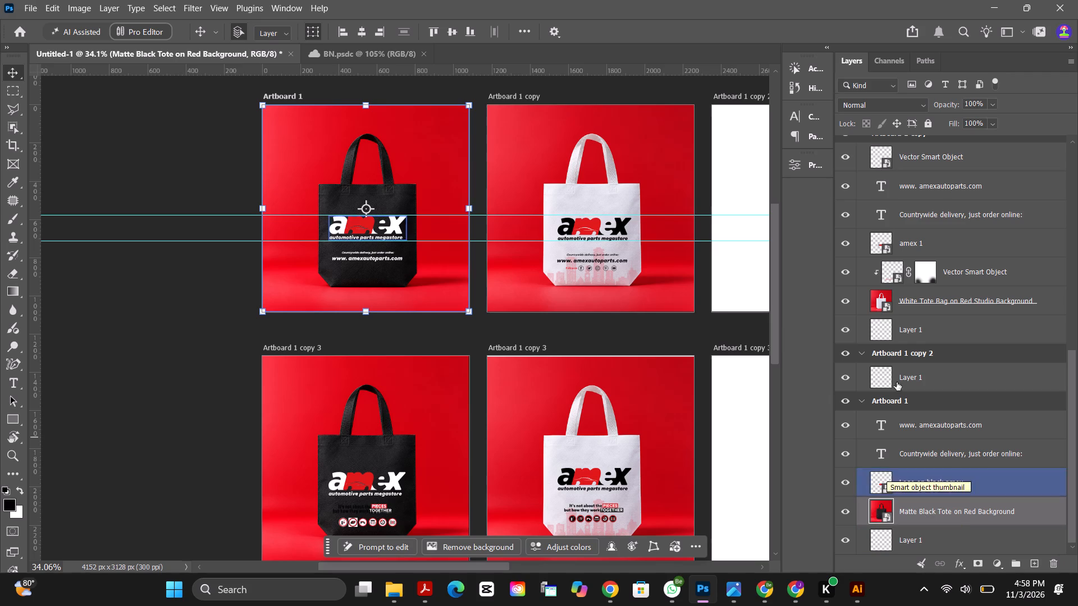
double_click(886, 516)
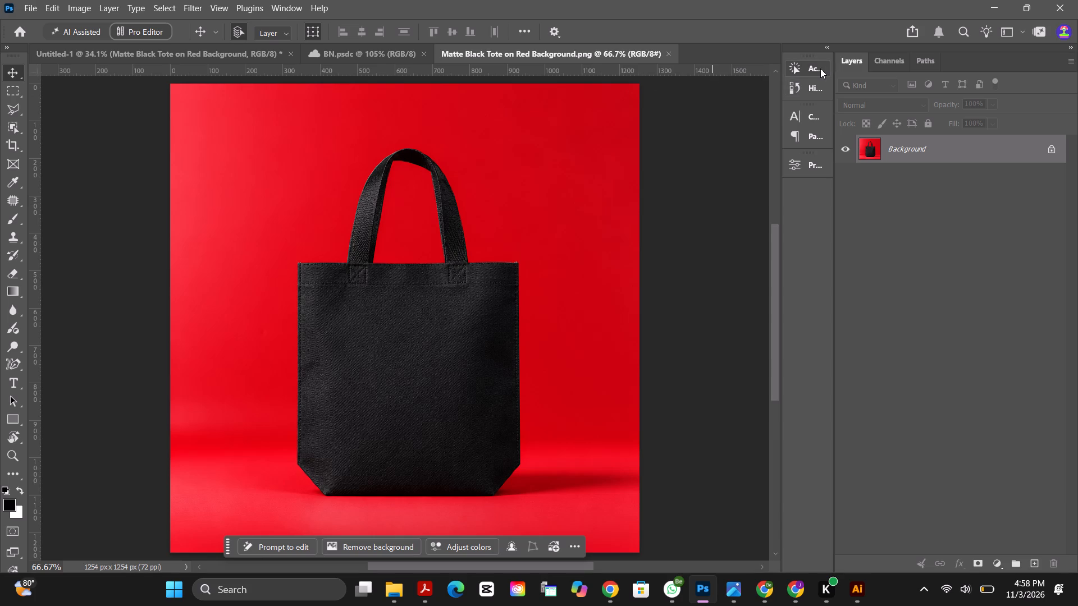
click(820, 68)
click(683, 307)
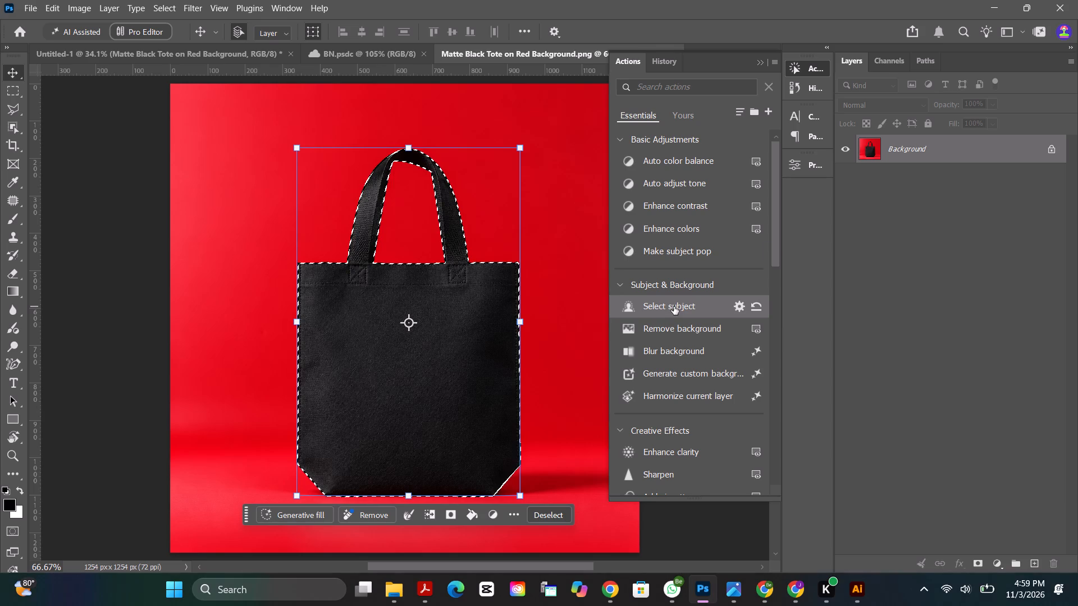
click(982, 567)
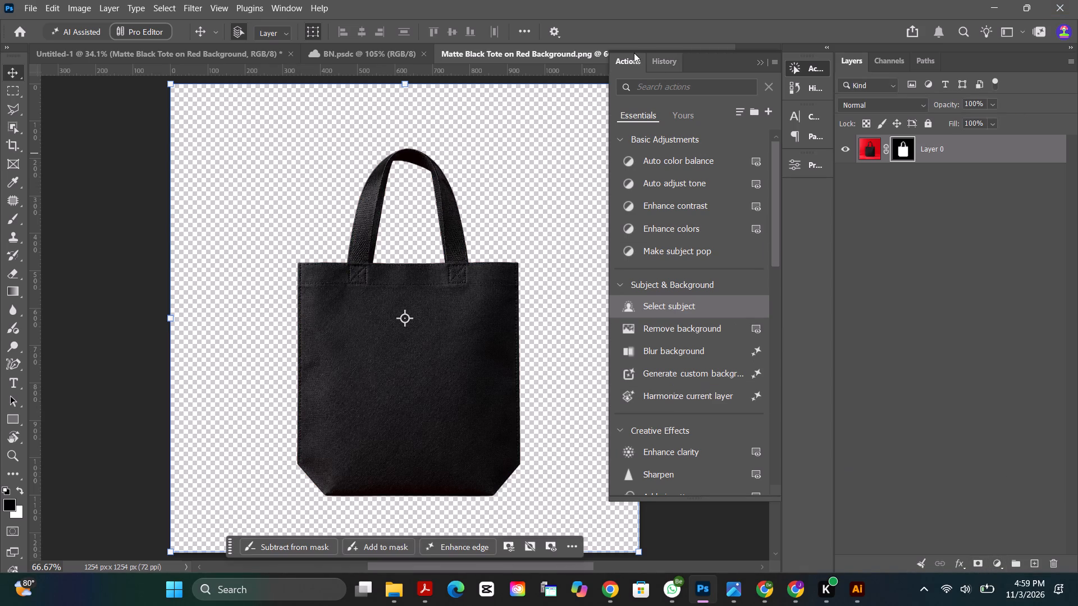
Close the black tote smart object's document, saving the masked cut-out back to the mockup.
click(771, 86)
click(771, 89)
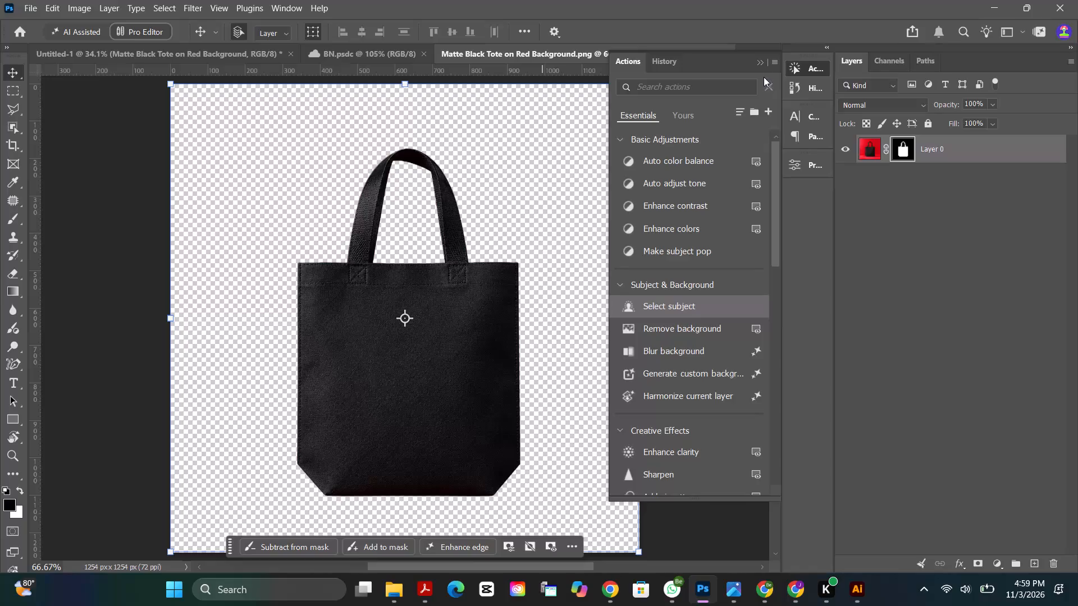
click(764, 59)
click(725, 51)
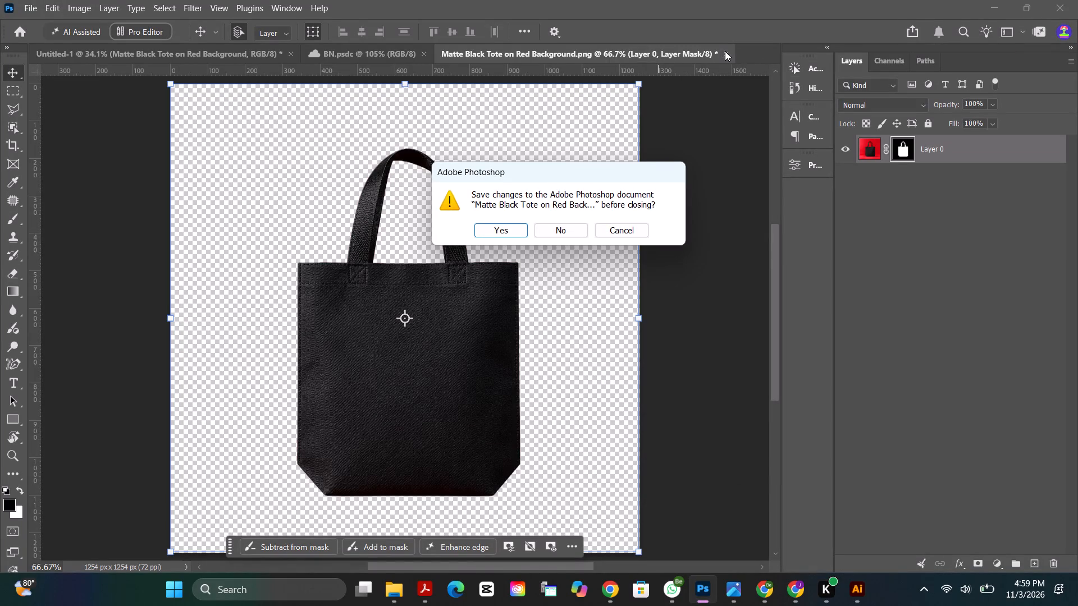
click(499, 229)
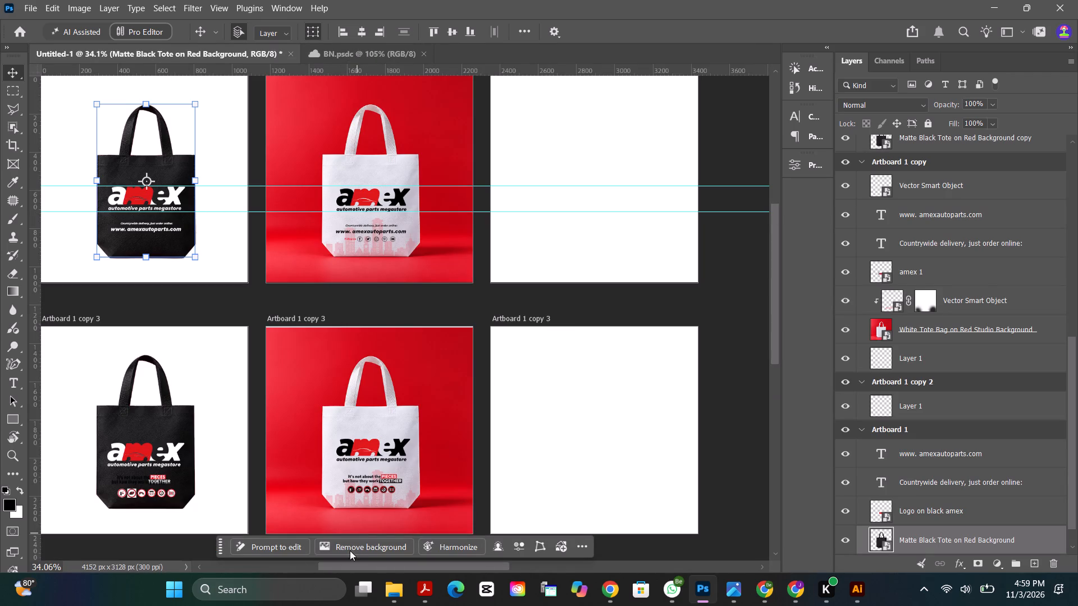
Check the cut-out black tote on Artboard 1 by toggling the Matte Black Tote layer's visibility off and on.
drag(400, 568, 365, 567)
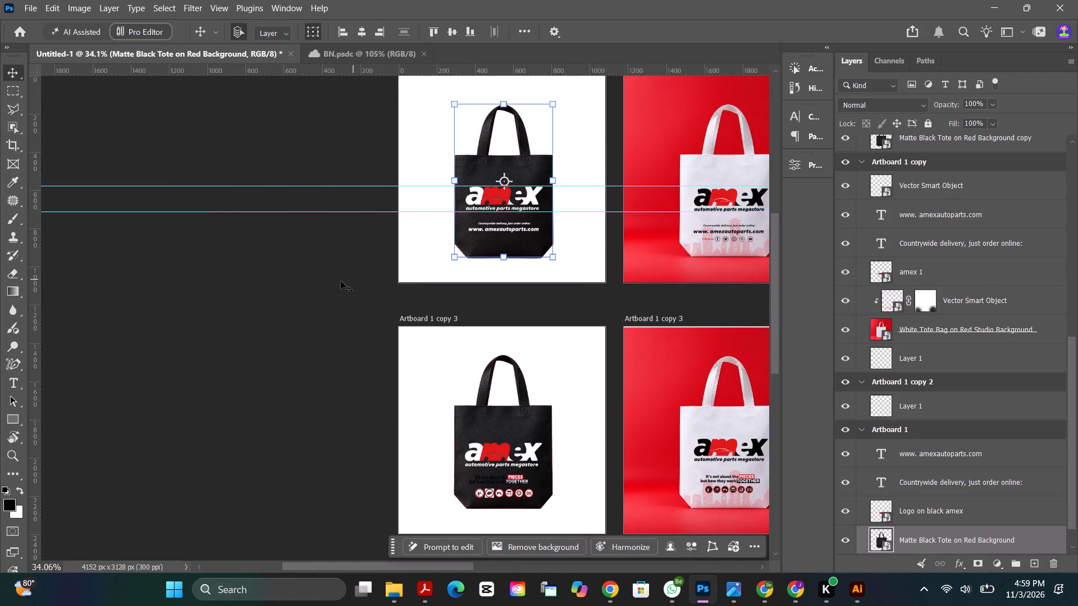
click(334, 281)
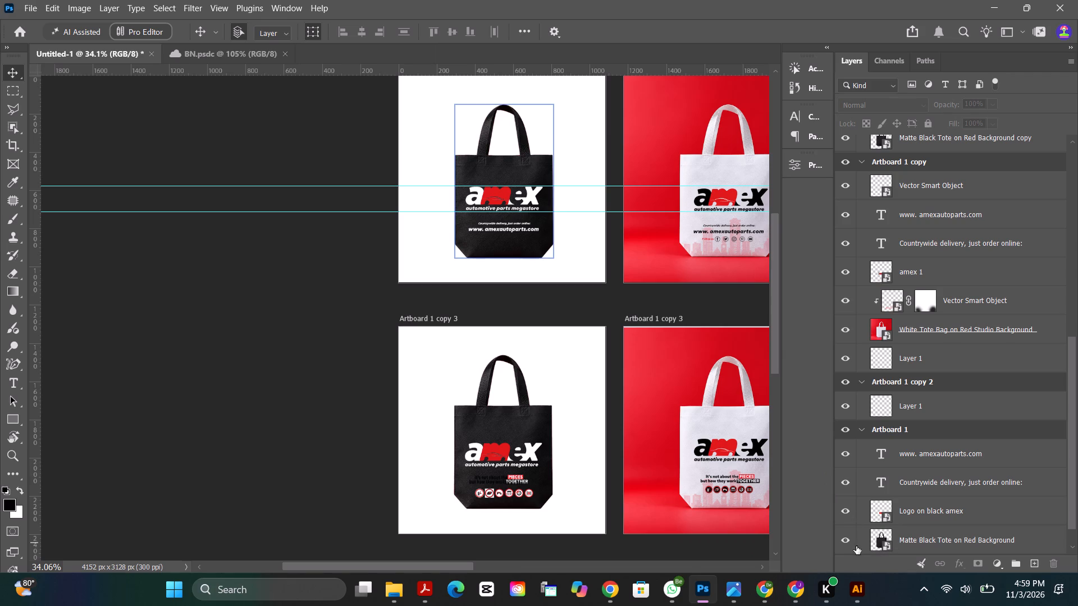
click(844, 541)
click(844, 541)
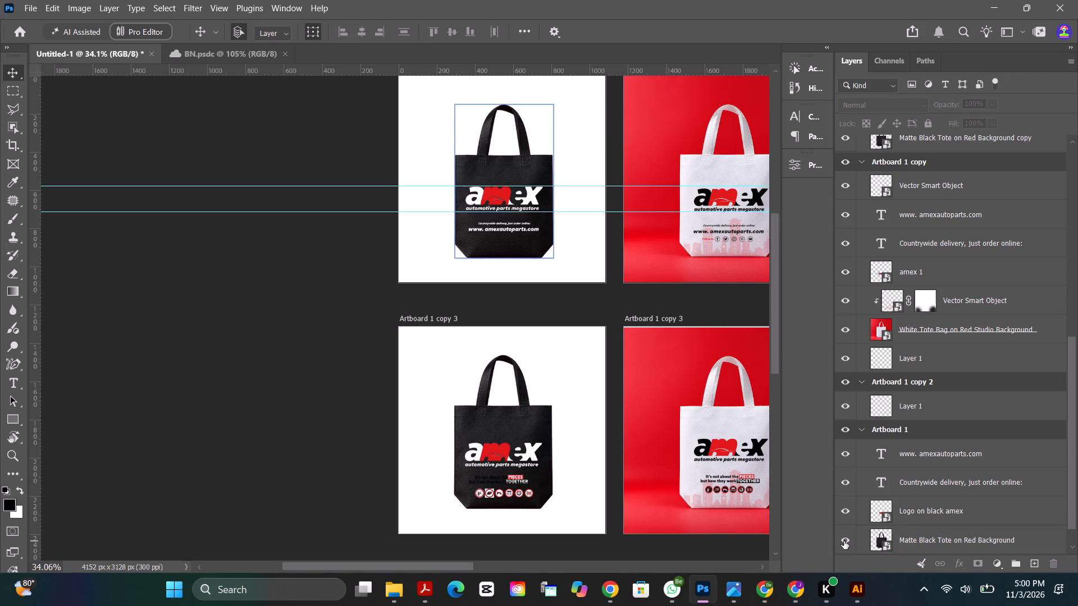
click(844, 541)
click(844, 541)
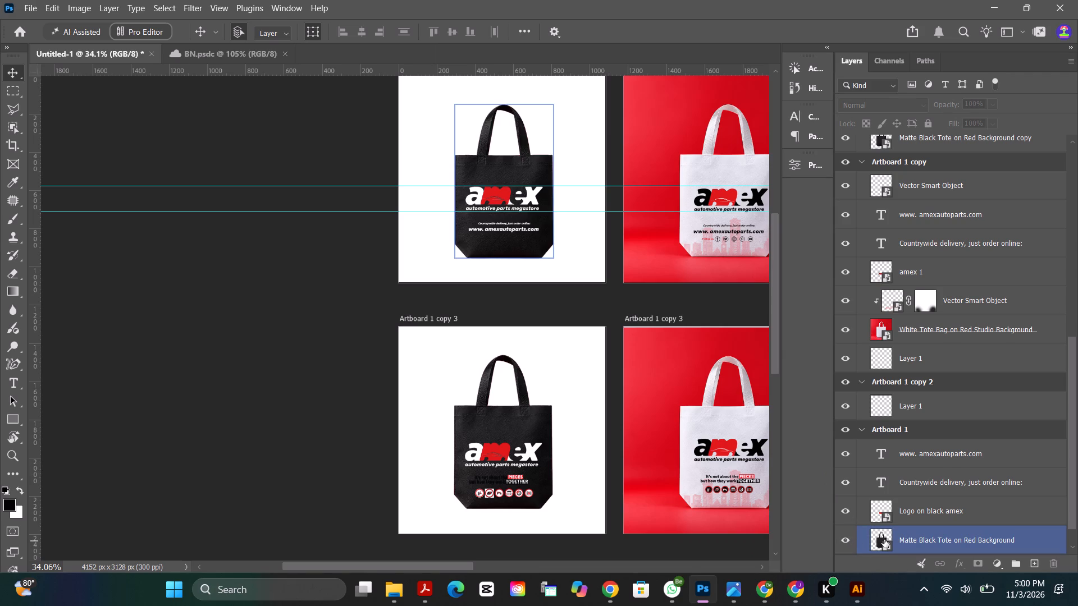
scroll(931, 532, down, 8)
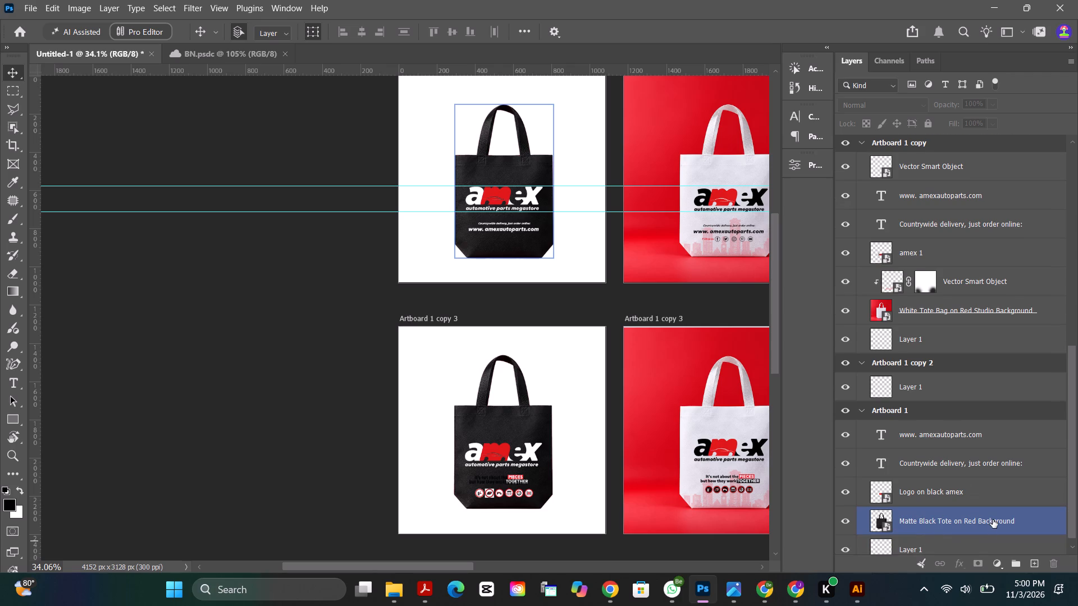
scroll(993, 520, down, 4)
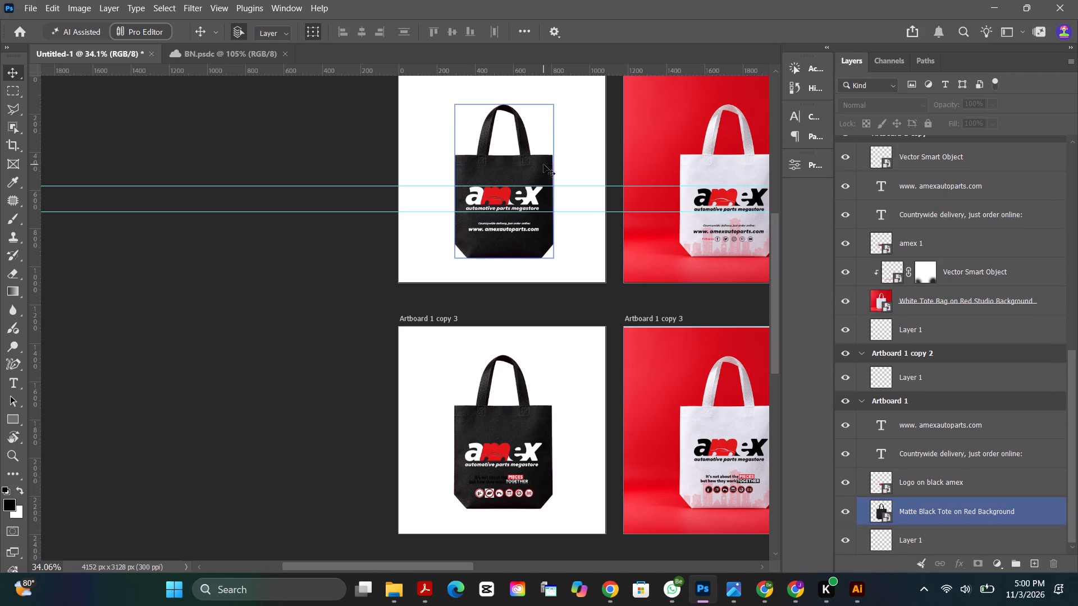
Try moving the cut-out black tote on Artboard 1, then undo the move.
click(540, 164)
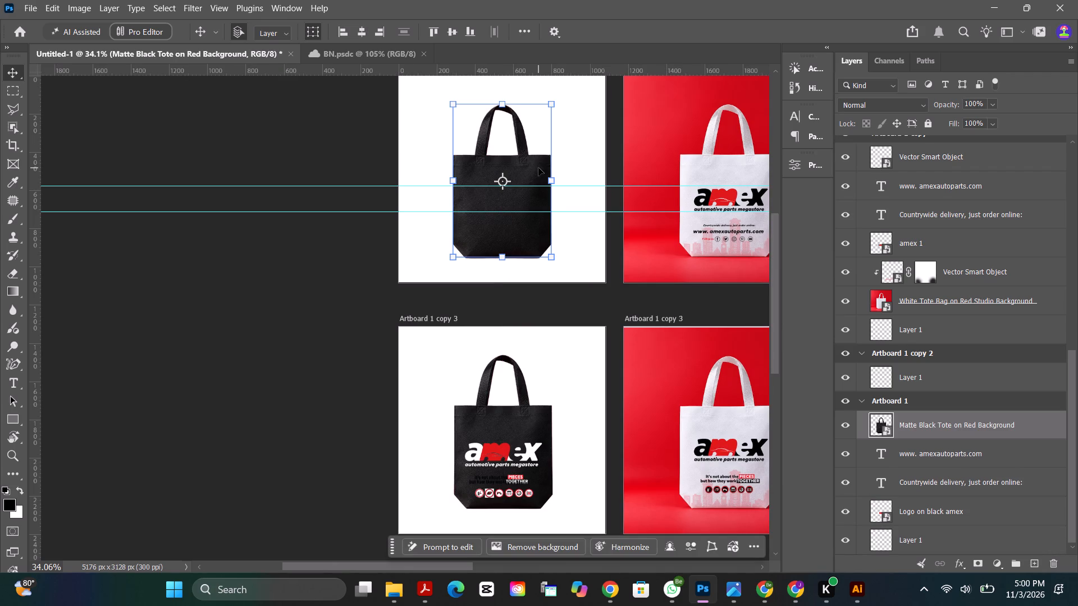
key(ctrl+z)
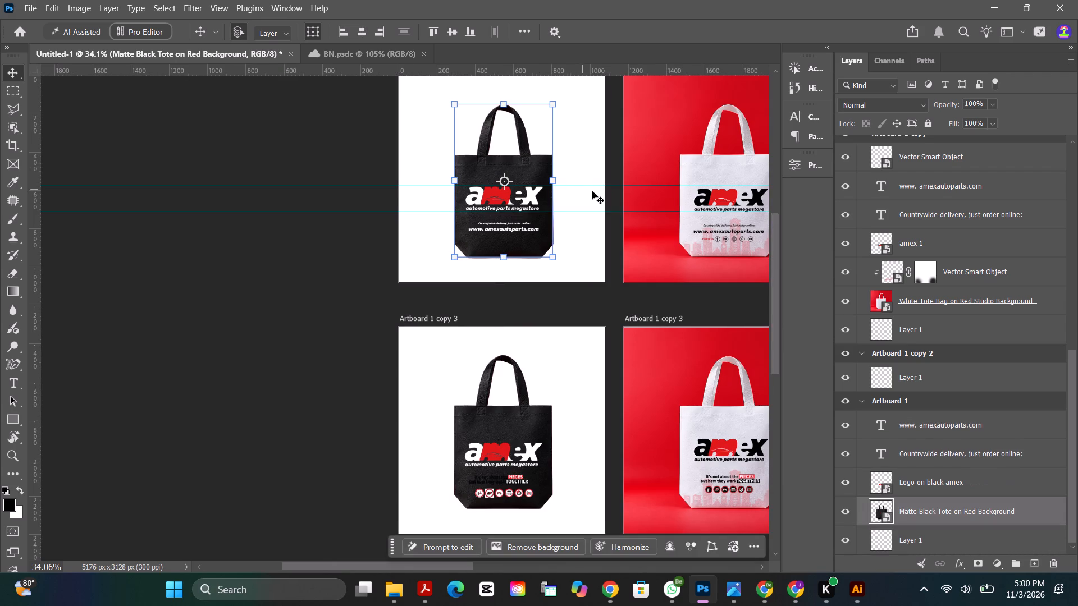
Inspect the cut-out black tote's edges and artwork on Artboard 1 up close and alongside the neighbouring artboards.
scroll(591, 172, up, 4)
alt+scroll(590, 176, up, 4)
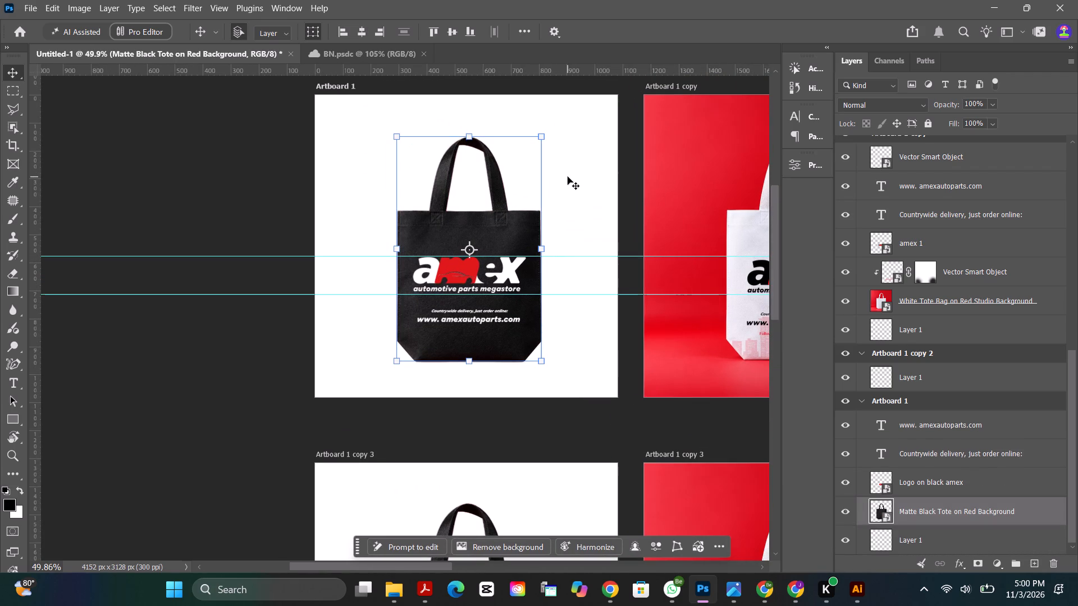
alt+scroll(568, 177, up, 1)
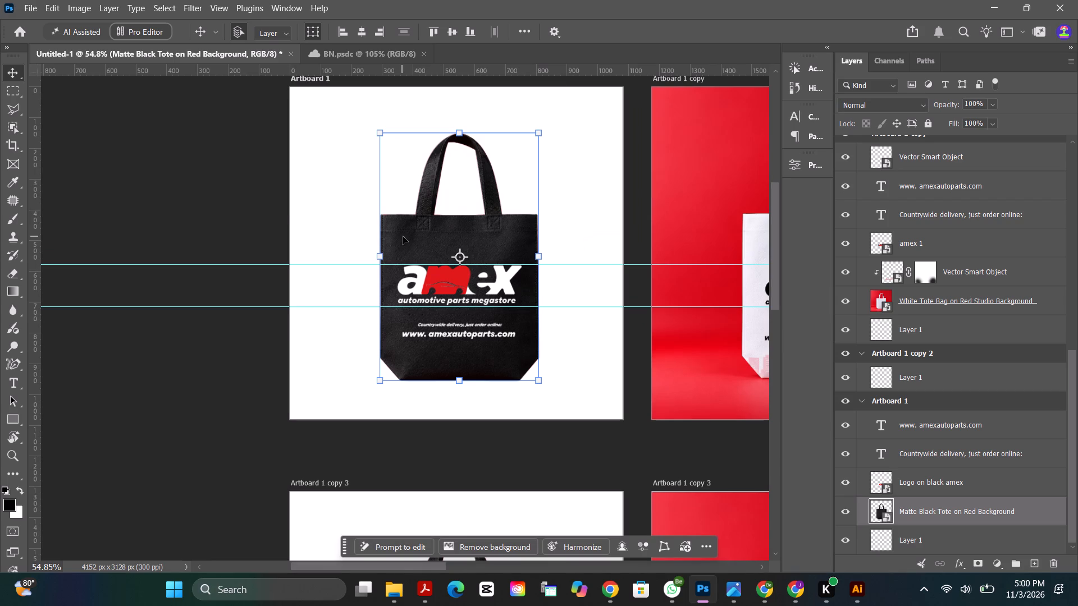
click(182, 185)
alt+scroll(468, 279, up, 3)
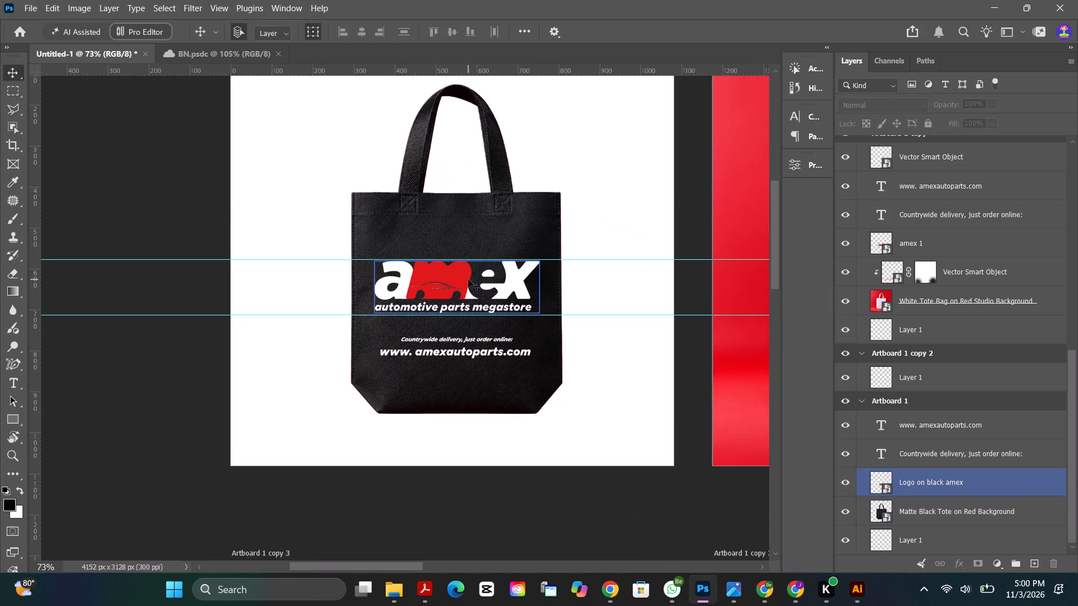
alt+scroll(468, 284, down, 9)
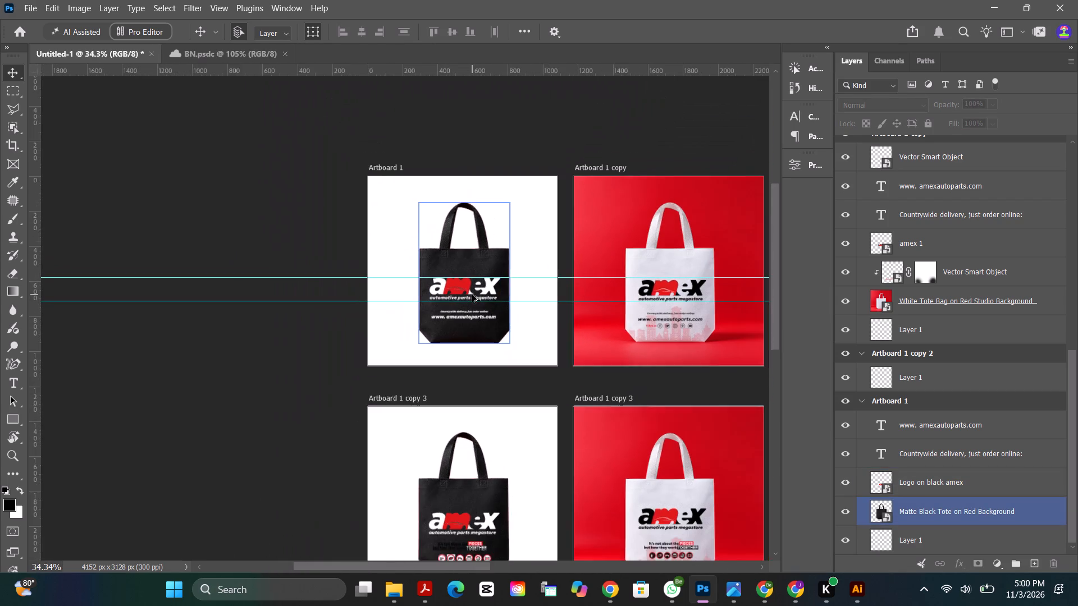
alt+scroll(472, 295, down, 2)
alt+scroll(459, 296, up, 4)
alt+scroll(460, 361, down, 6)
alt+scroll(467, 325, up, 5)
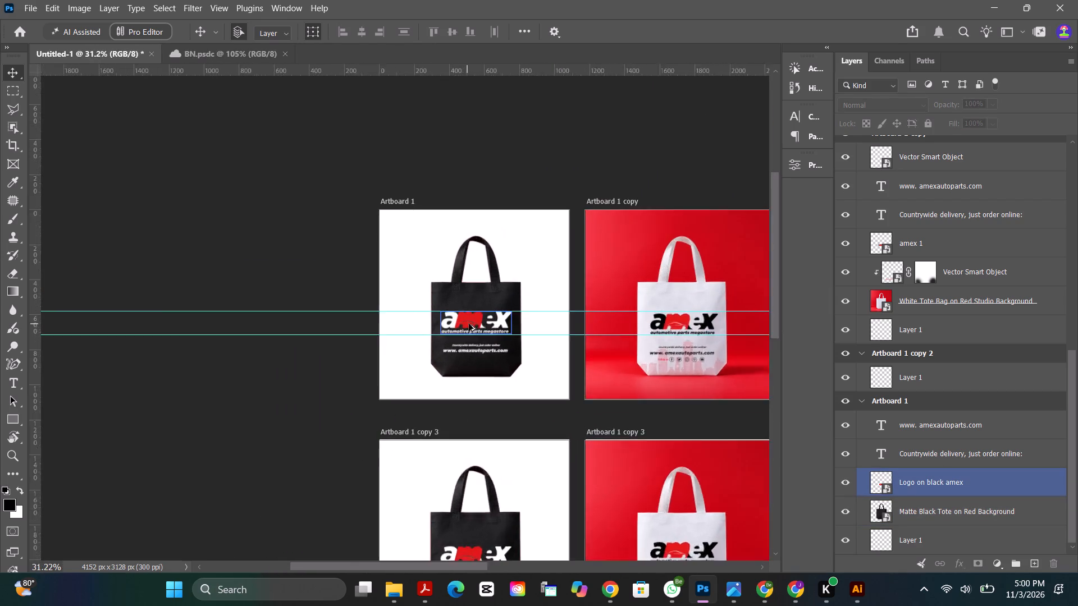
Switch to Illustrator and change the red skyline's fill to white.
alt+scroll(469, 324, up, 11)
scroll(501, 374, down, 2)
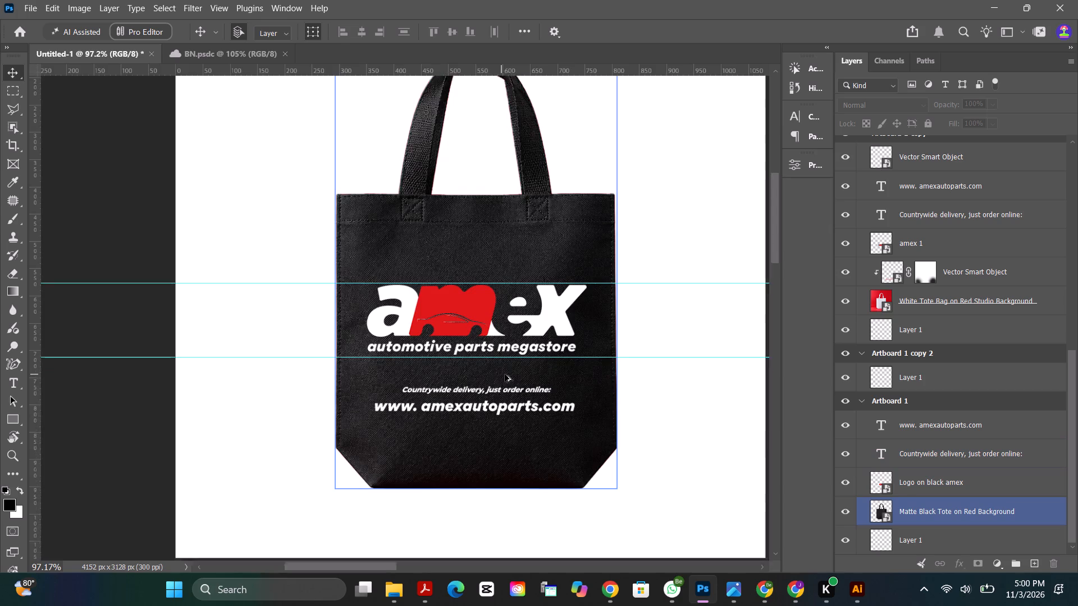
scroll(505, 374, down, 3)
alt+scroll(510, 374, up, 2)
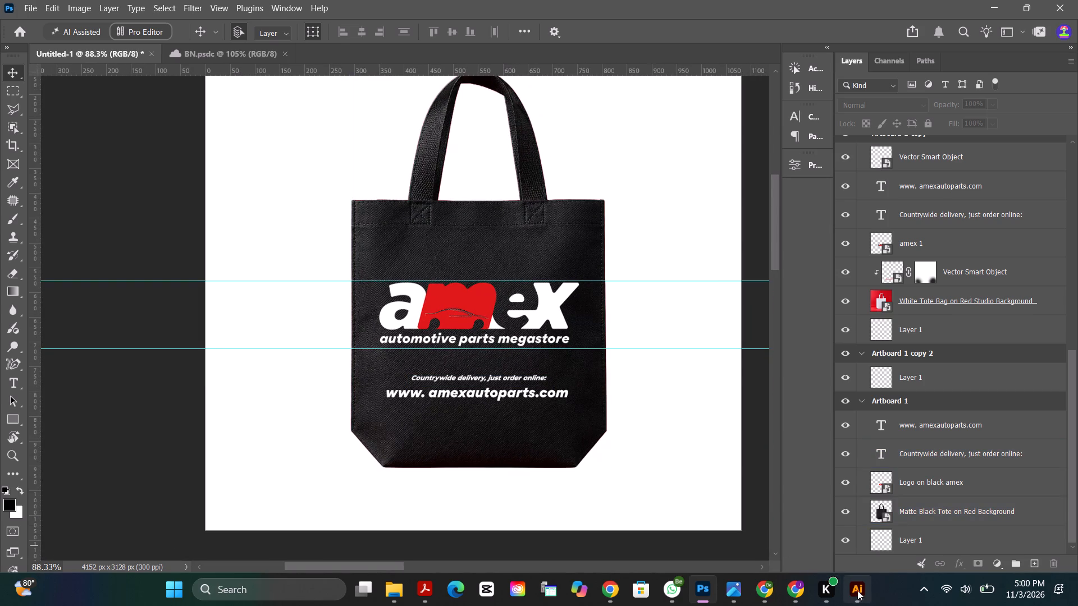
click(864, 592)
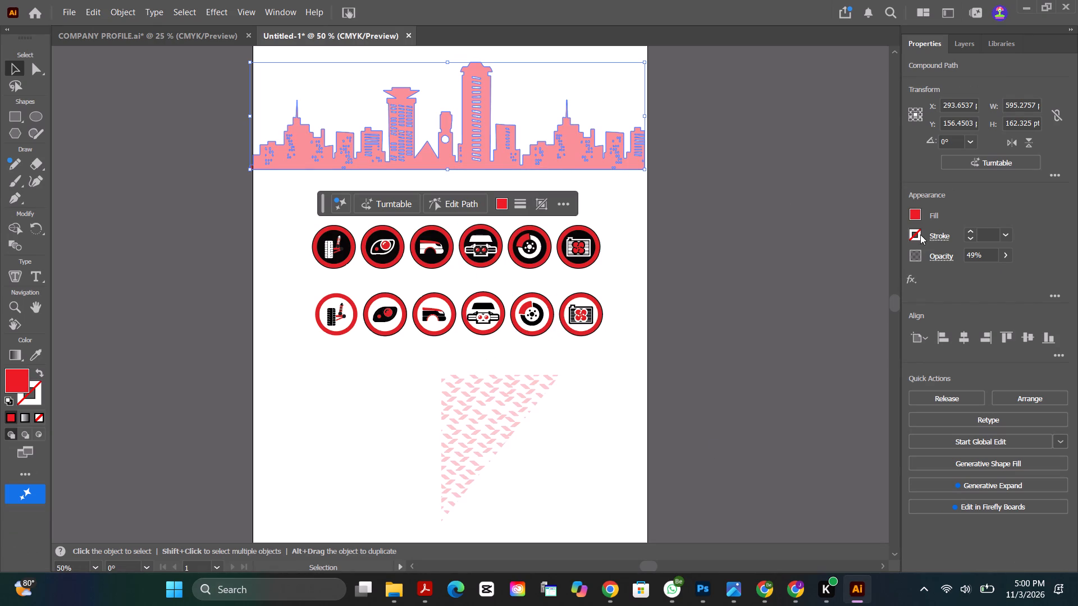
click(920, 214)
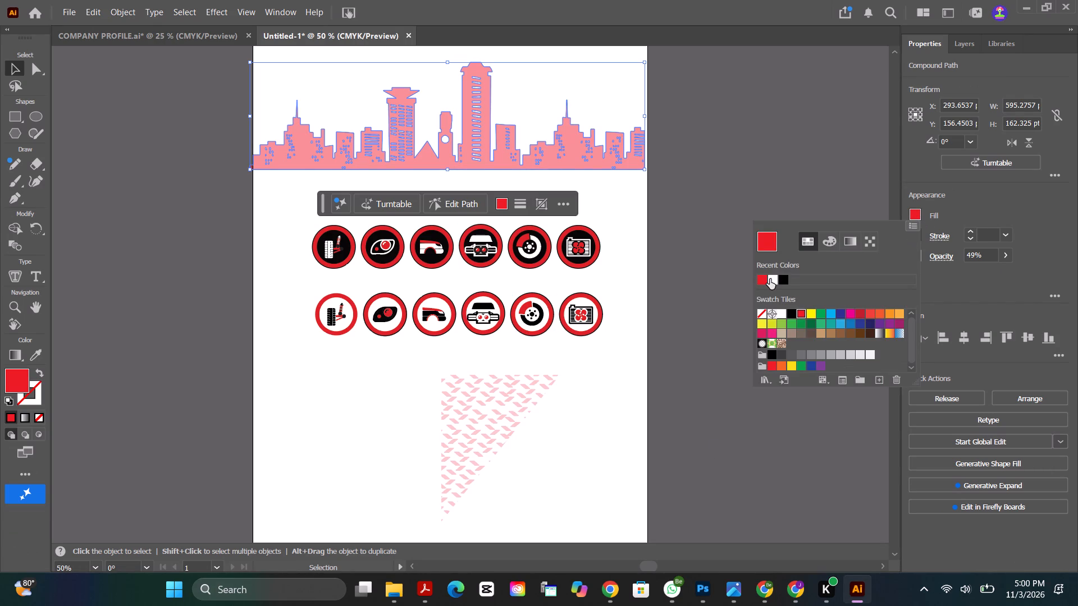
click(770, 281)
click(881, 199)
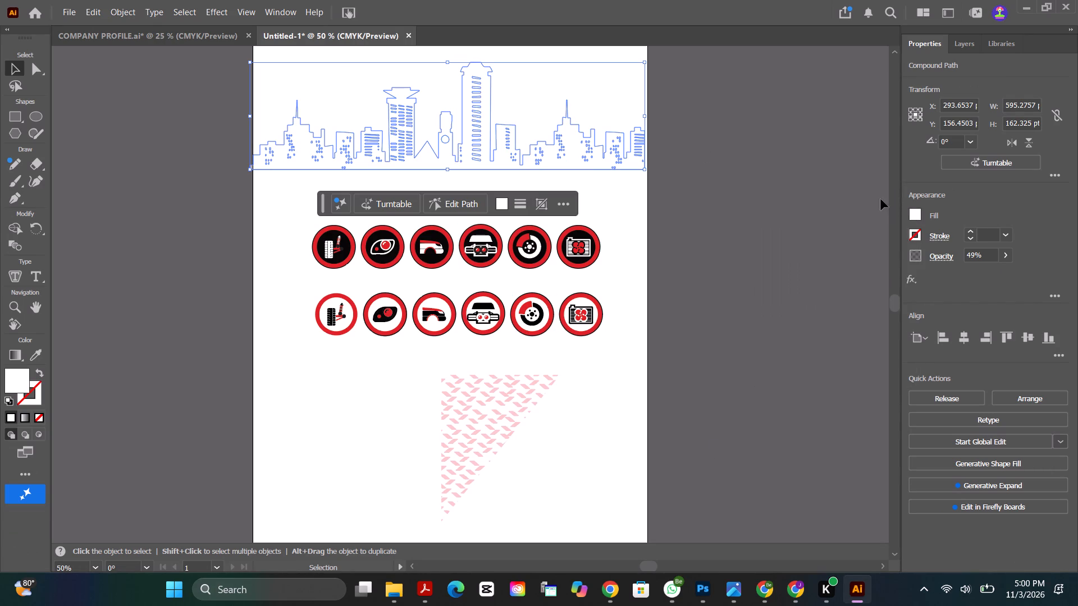
click(86, 89)
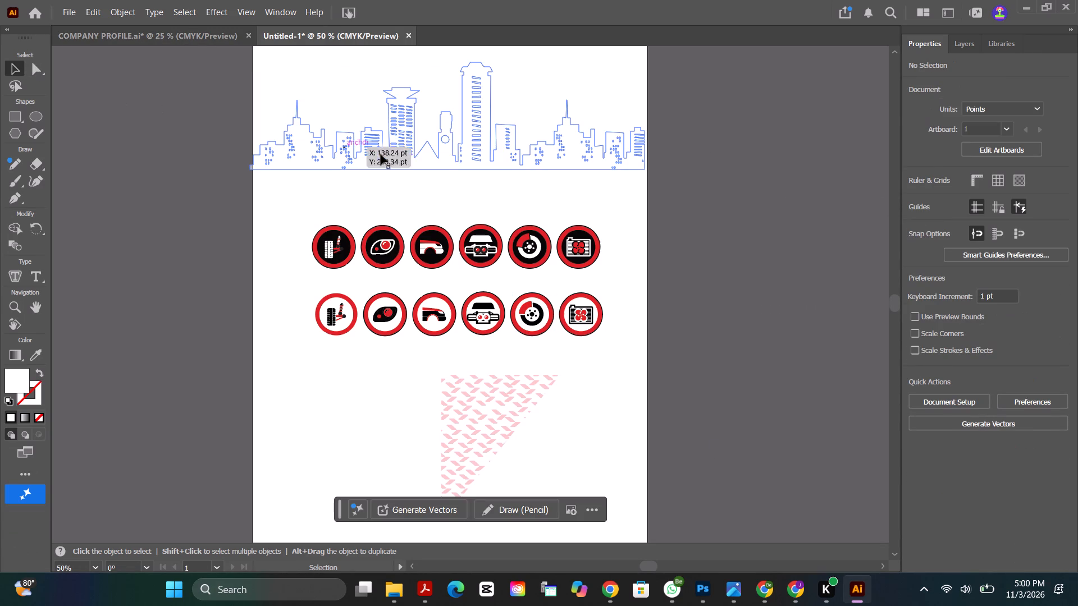
Bring the white skyline from Illustrator into the Photoshop mockup, placing it over the black tote on Artboard 1.
click(396, 151)
drag(407, 143, 159, 107)
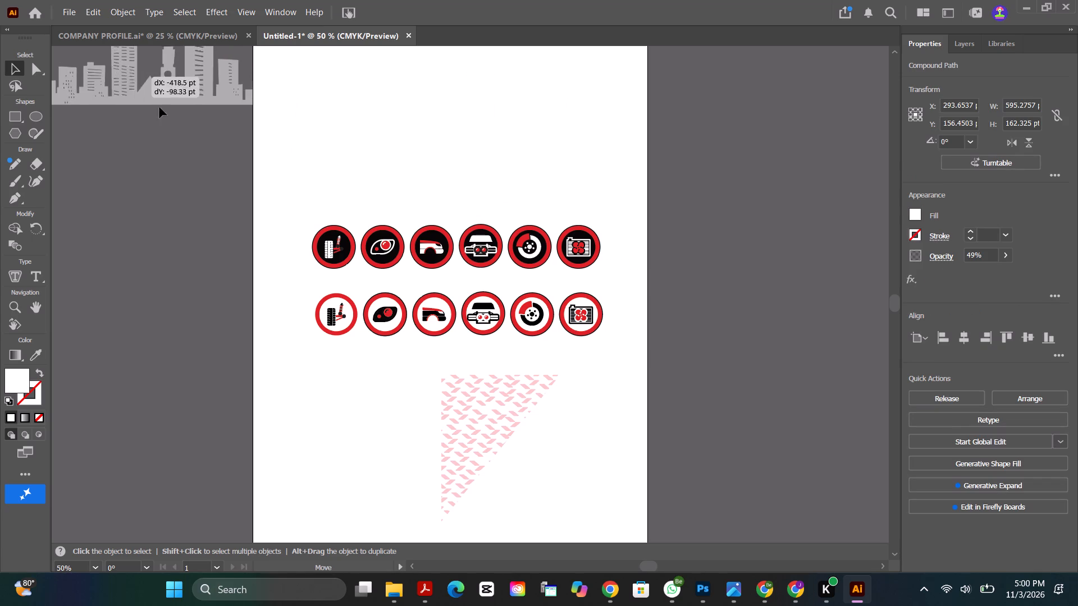
drag(159, 107, 710, 605)
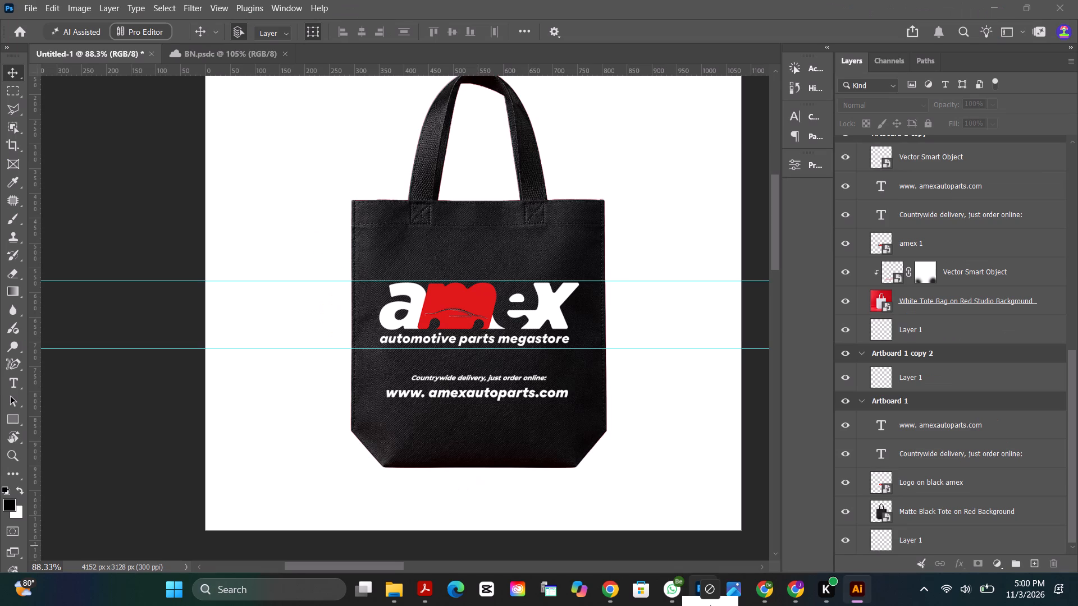
drag(710, 605, 478, 429)
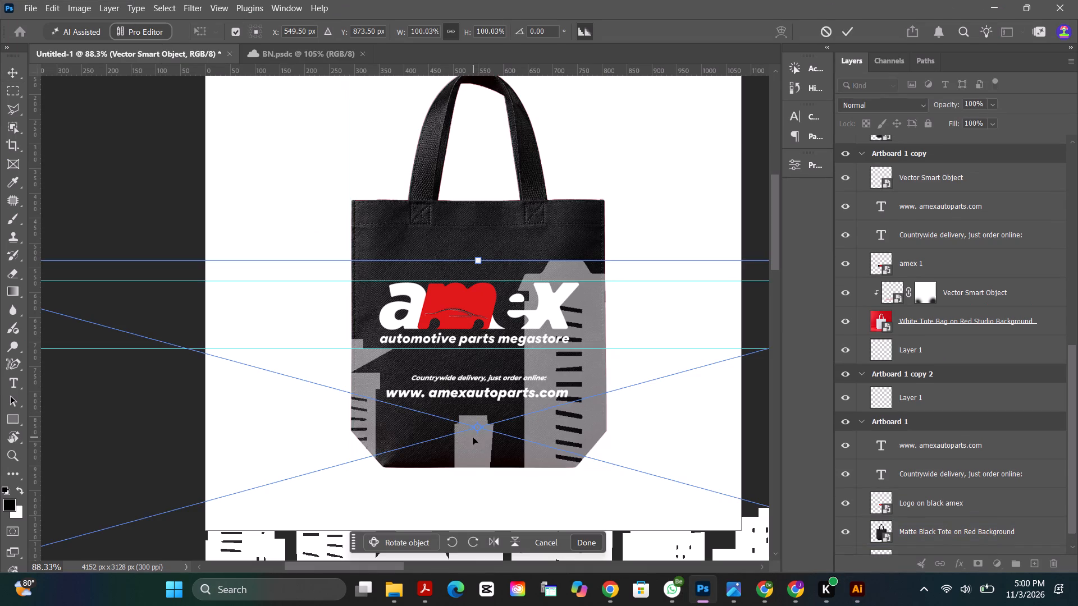
Scale the placed skyline proportionally to about 28.31% so it spans slightly wider than the black tote.
alt+scroll(566, 405, down, 10)
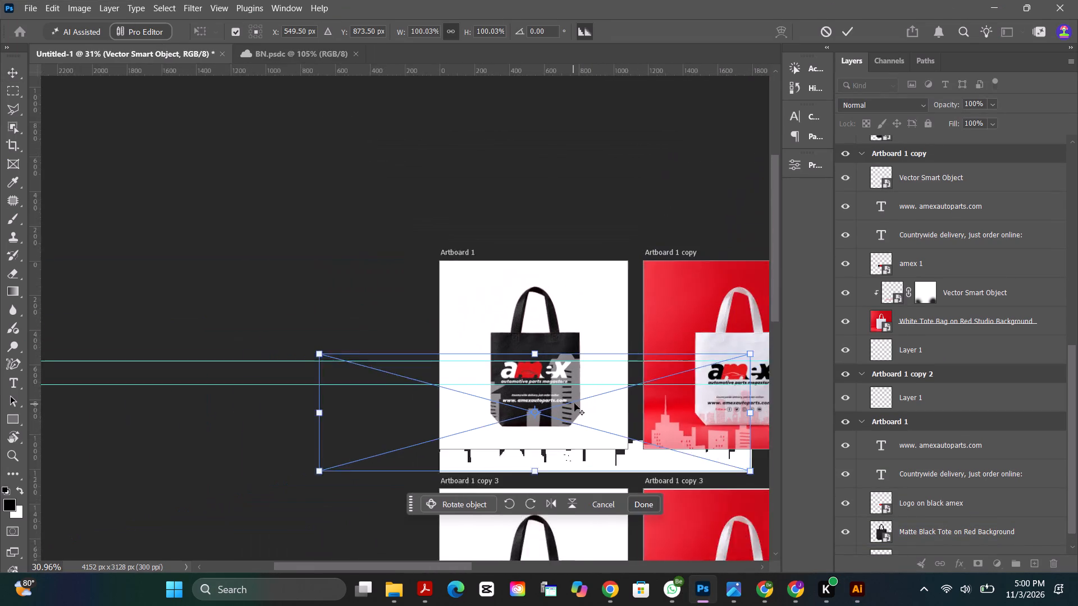
alt+scroll(574, 403, down, 5)
drag(695, 369, 634, 425)
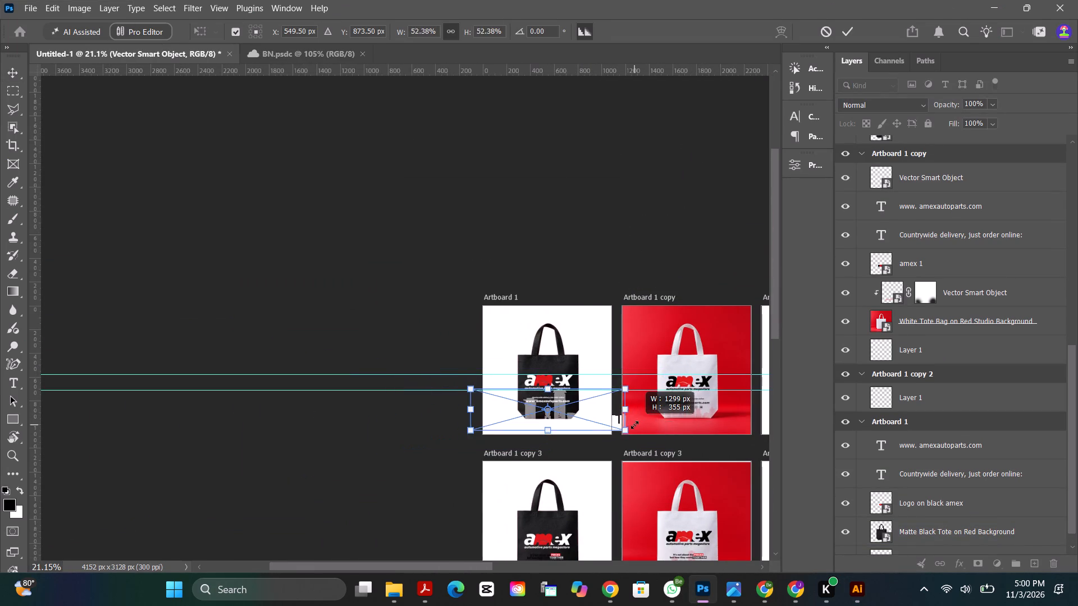
drag(634, 425, 606, 432)
scroll(593, 443, up, 7)
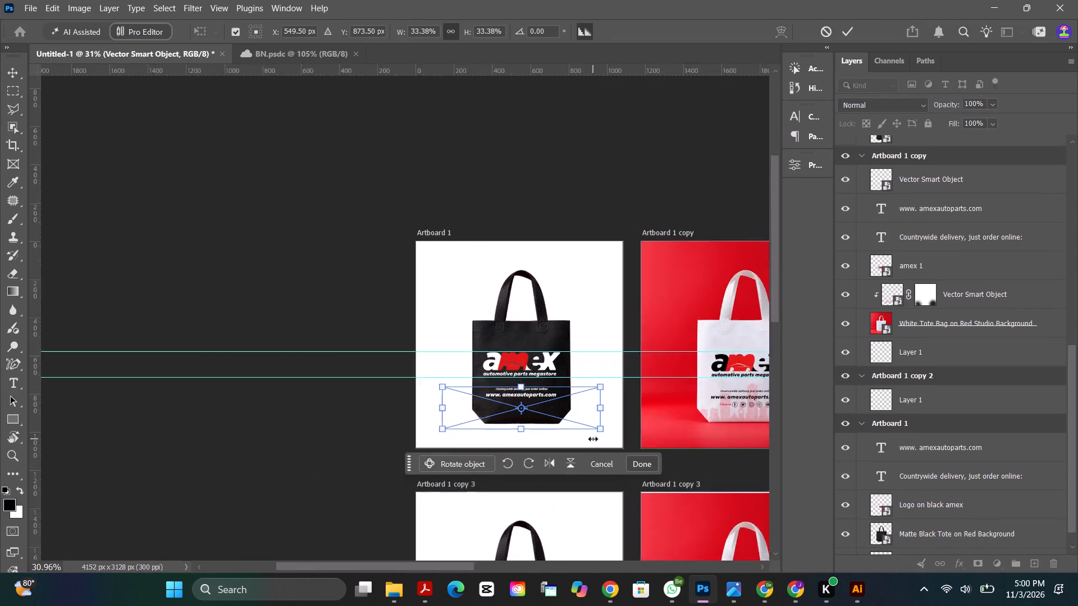
scroll(593, 439, up, 5)
drag(507, 398, 504, 378)
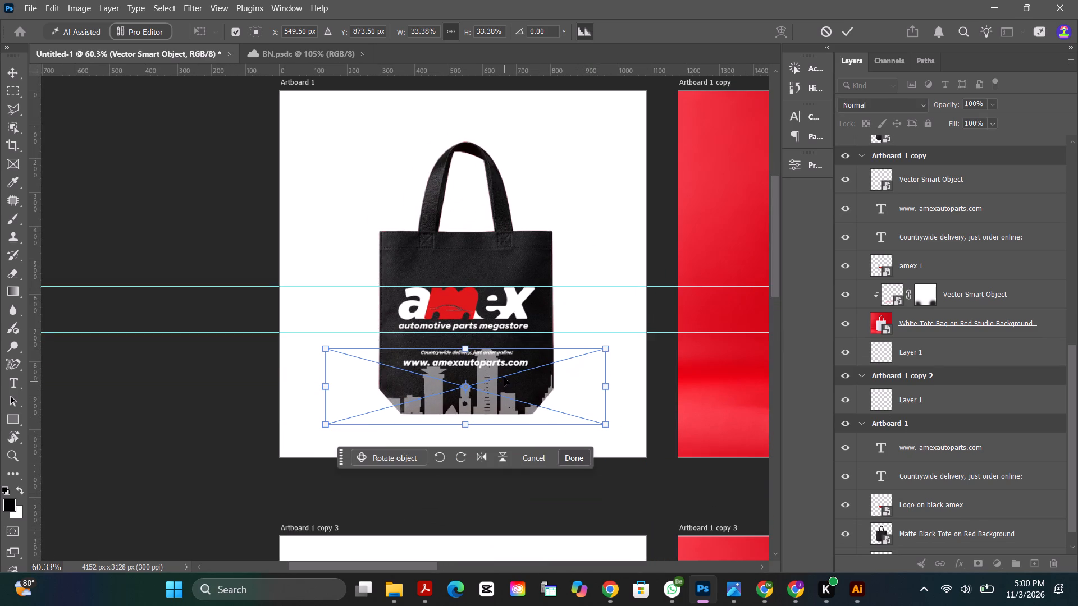
drag(504, 378, 504, 377)
alt+drag(607, 348, 564, 373)
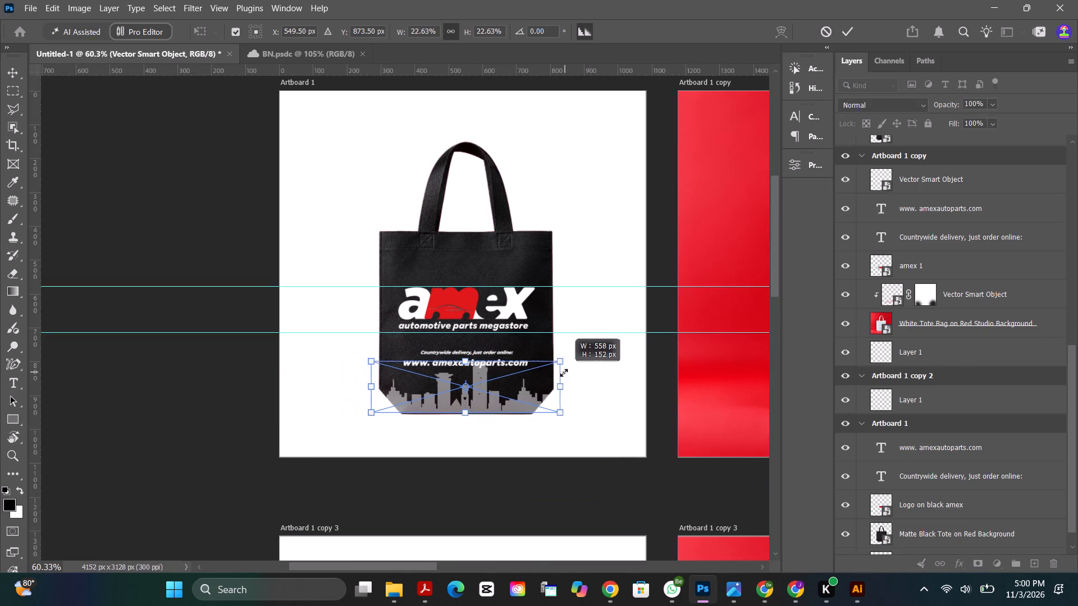
alt+drag(564, 373, 587, 360)
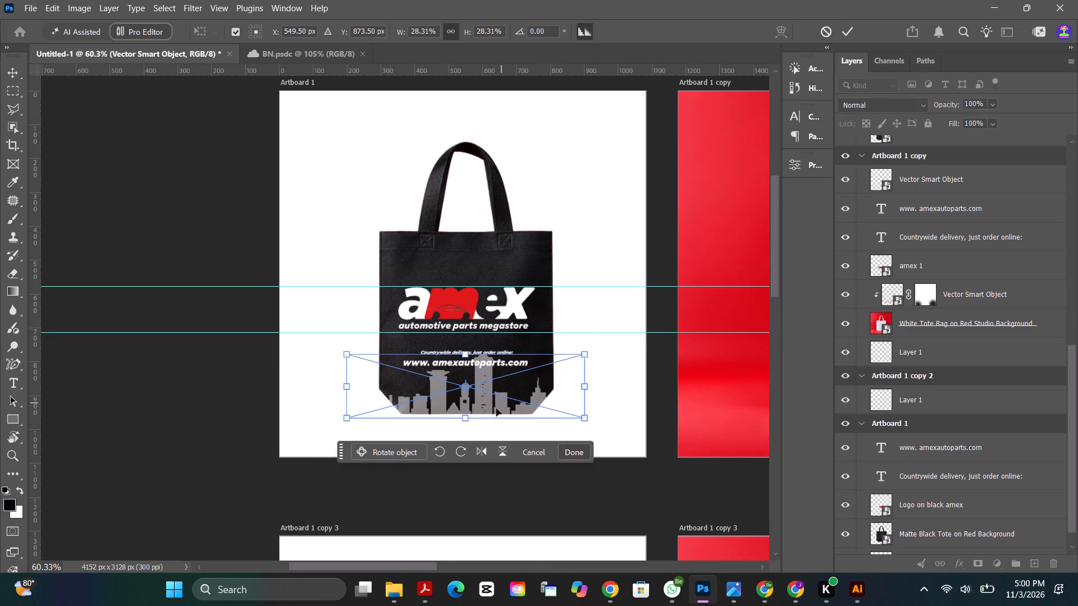
Position the skyline along the black tote's bottom edge at about X 540, Y 863 px, matching the white tote, and place it.
click(494, 410)
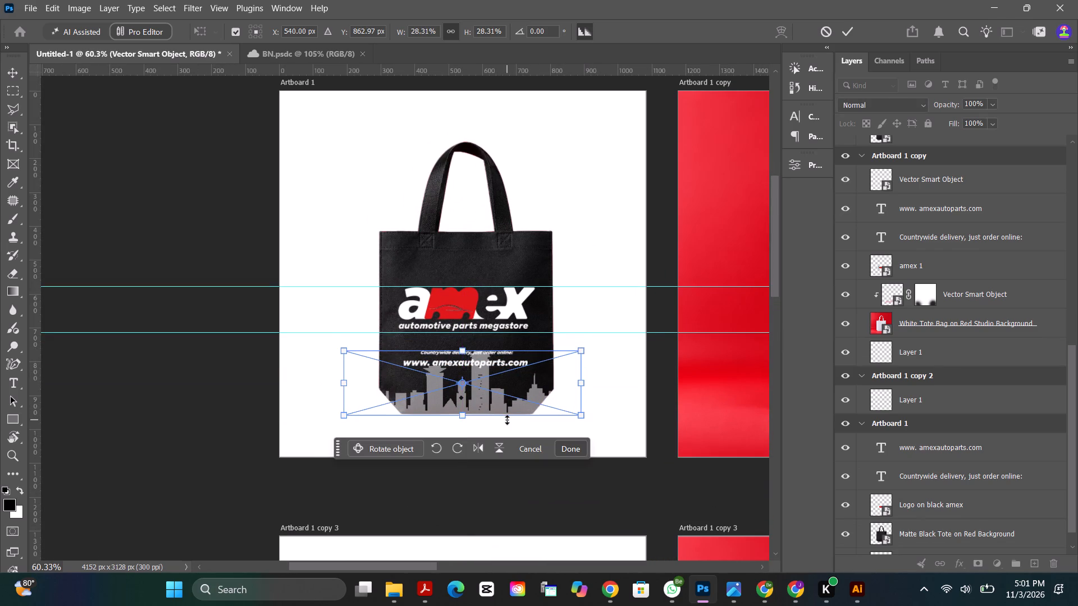
alt+scroll(508, 420, up, 4)
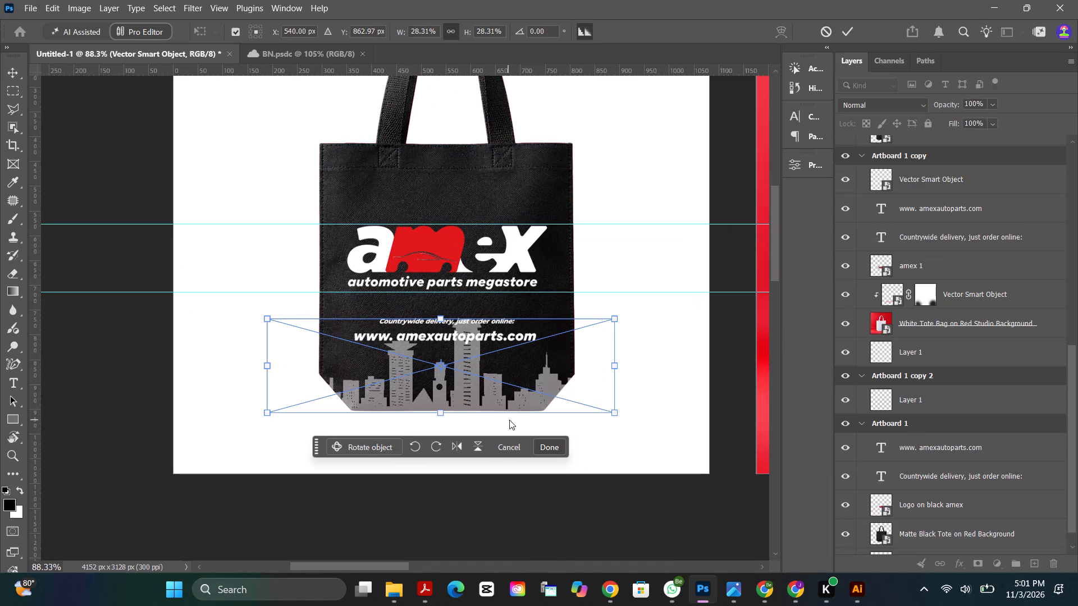
alt+scroll(514, 415, down, 14)
alt+scroll(615, 412, down, 4)
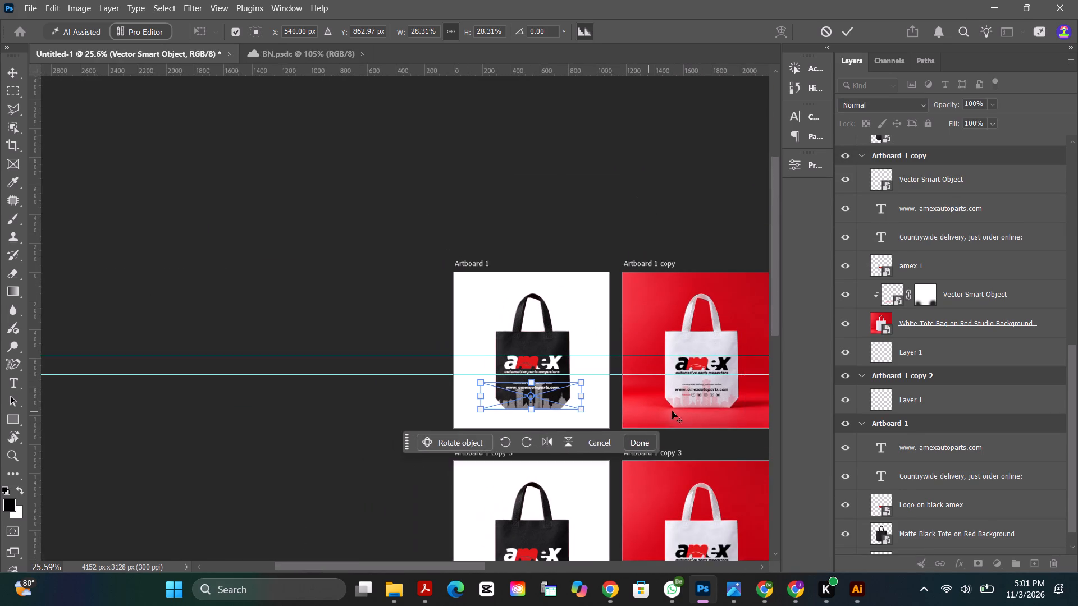
alt+scroll(724, 401, up, 6)
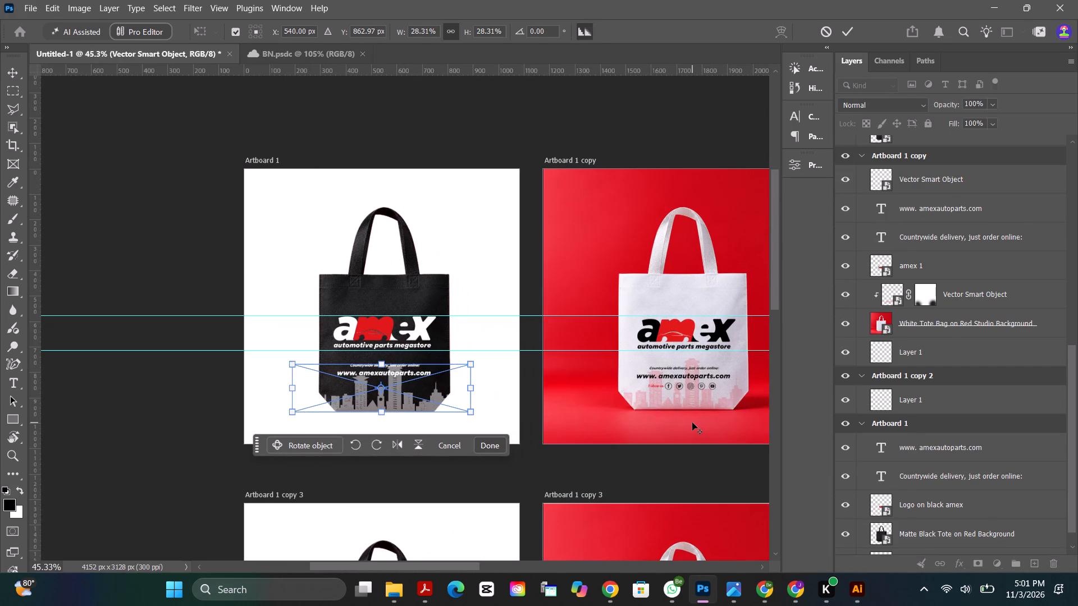
click(848, 29)
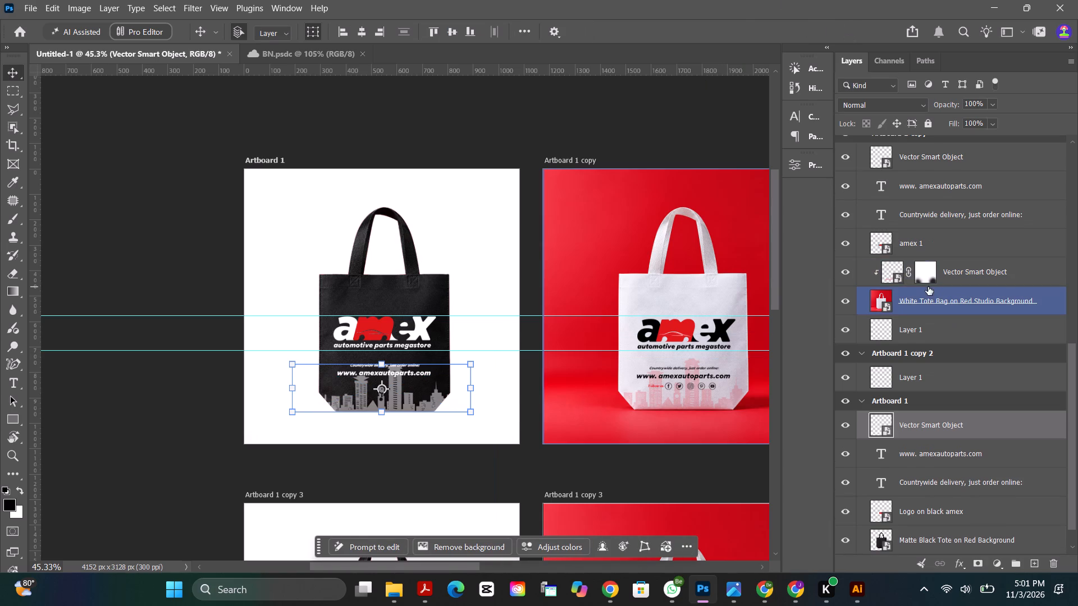
Check the white tote's clipped skyline by toggling its layer visibility off and on.
click(844, 272)
click(844, 272)
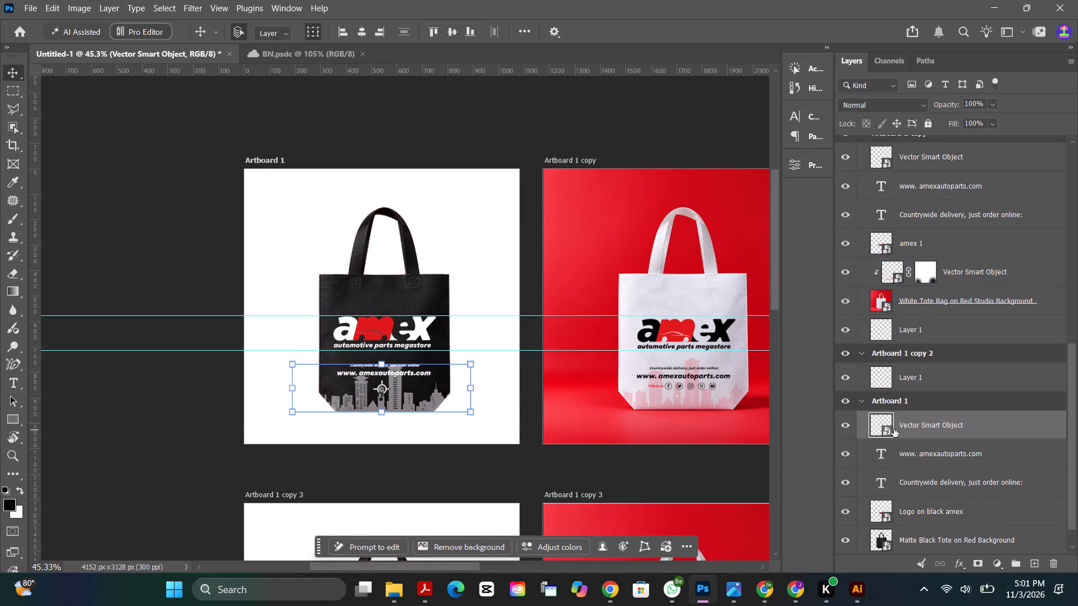
Move Artboard 1's skyline layer below the text and logo layers, directly above the Matte Black Tote layer.
click(436, 402)
click(473, 436)
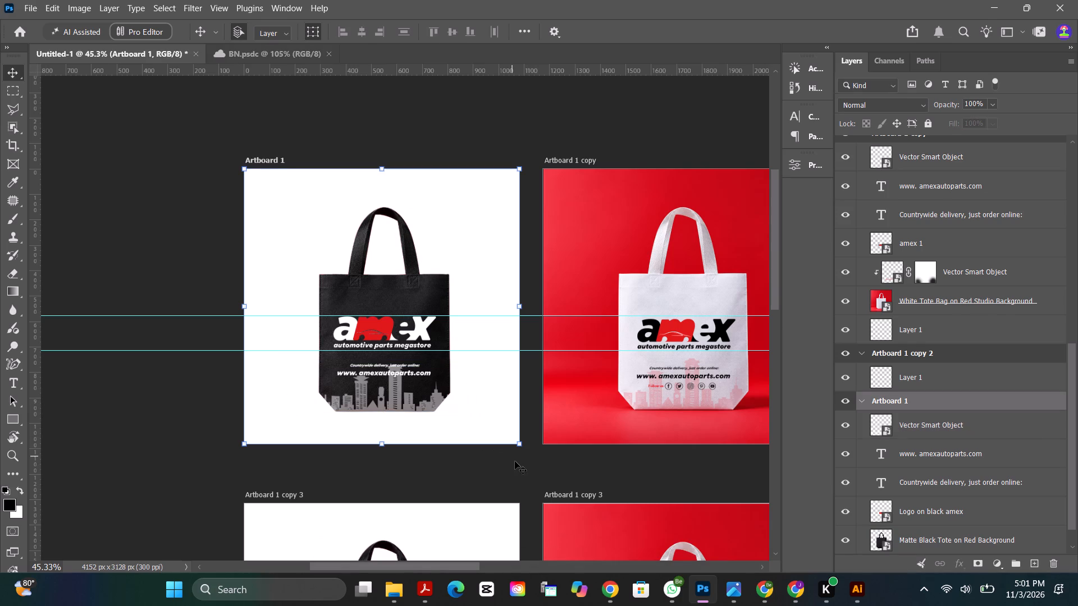
click(436, 399)
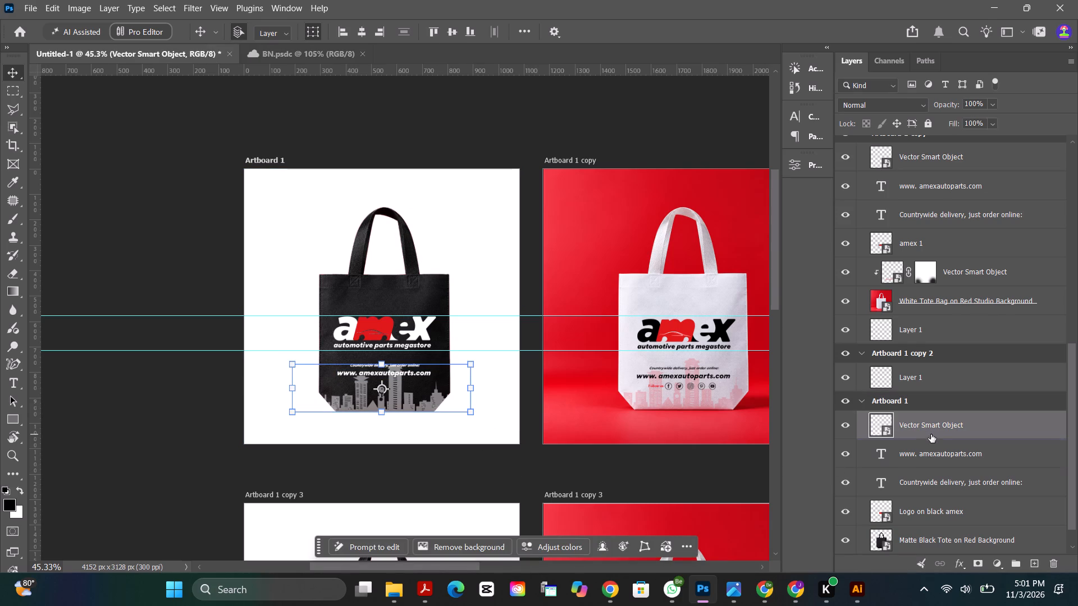
scroll(927, 429, down, 11)
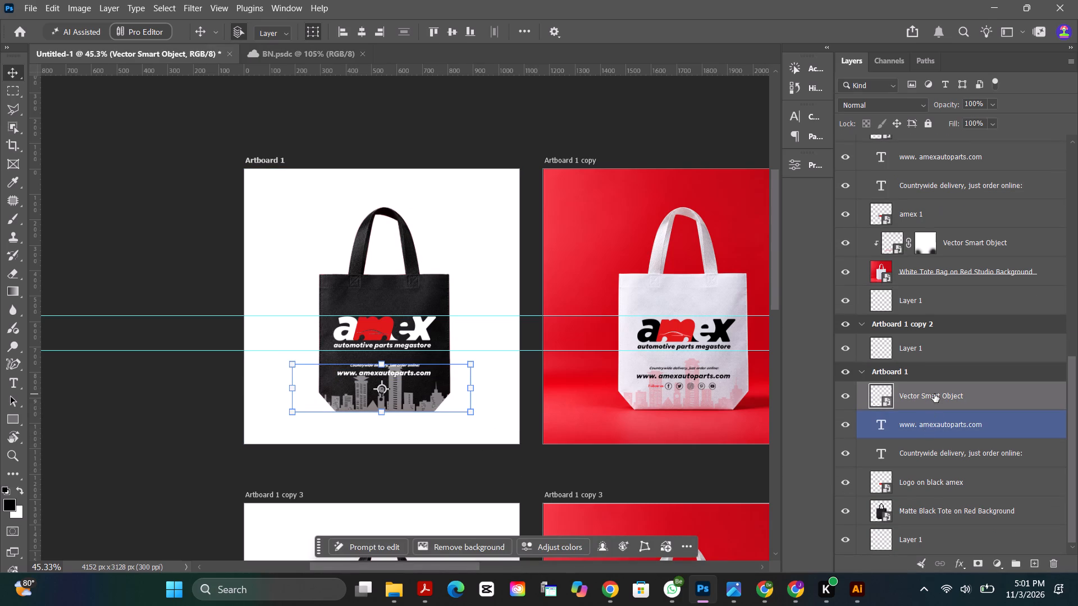
drag(1072, 388, 1072, 407)
drag(919, 396, 926, 437)
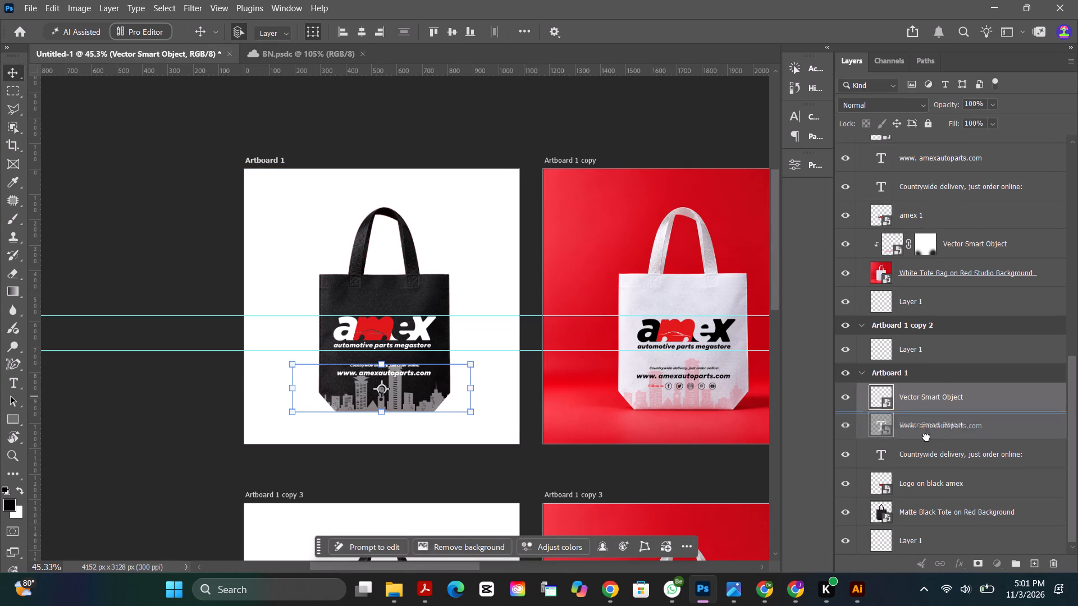
drag(926, 437, 929, 489)
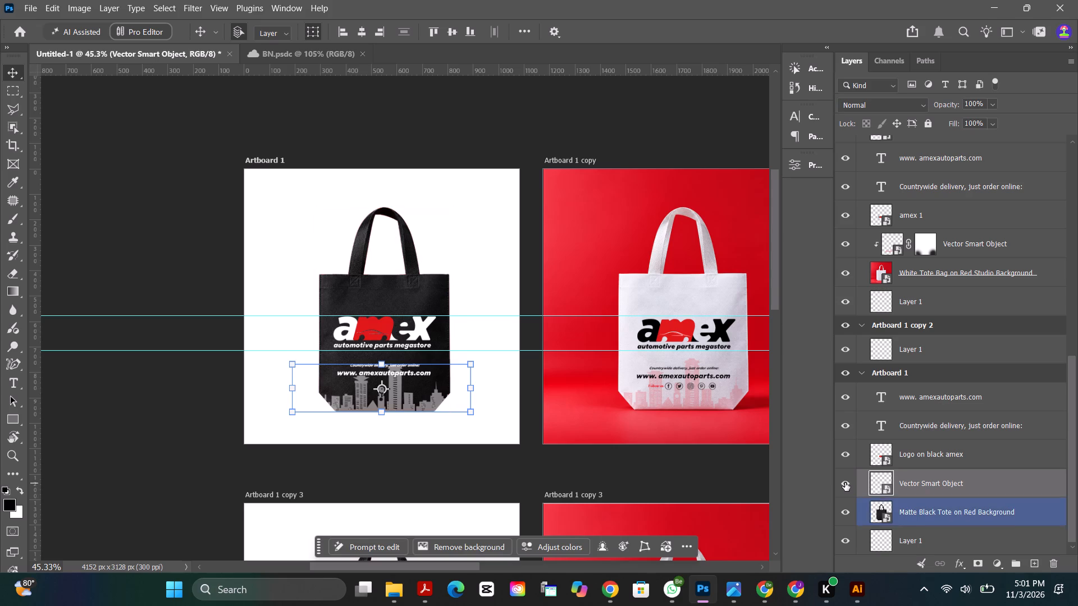
Clip the skyline to the Matte Black Tote layer on Artboard 1 and add a layer mask to it.
click(845, 483)
click(845, 483)
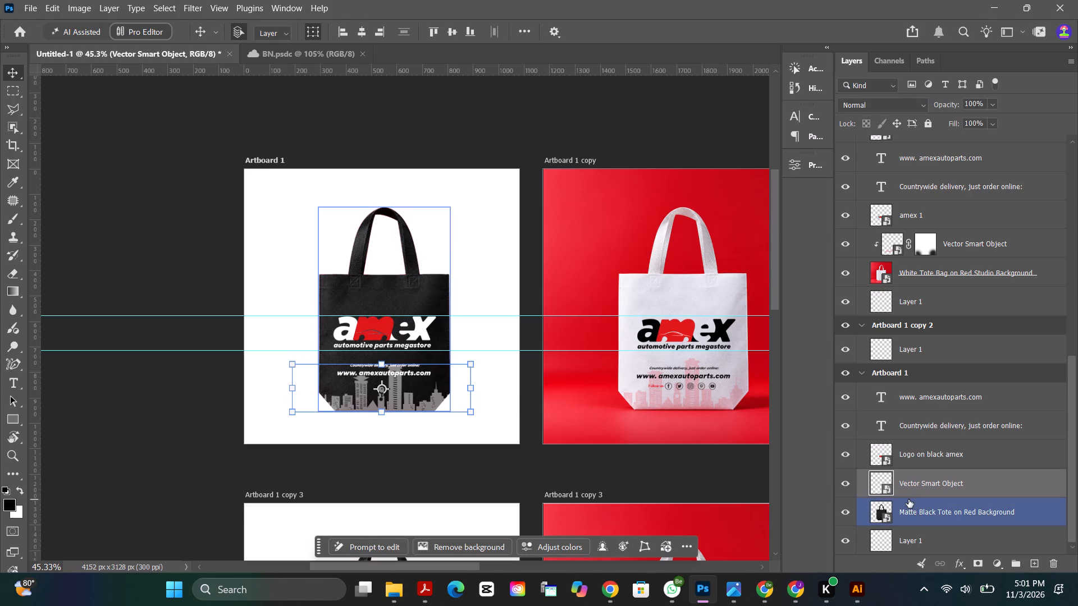
alt+click(913, 499)
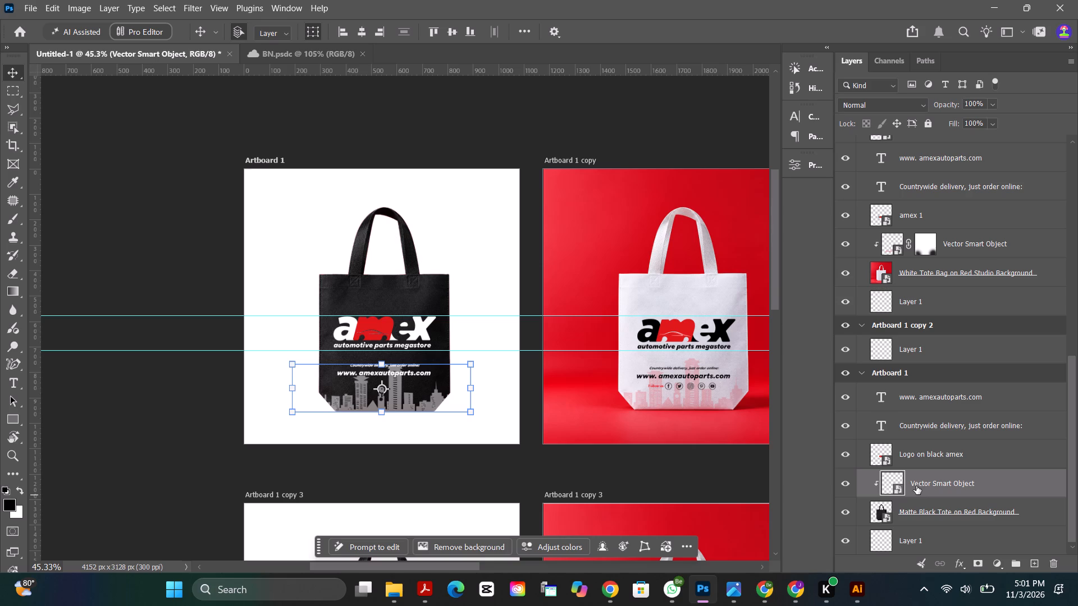
click(980, 562)
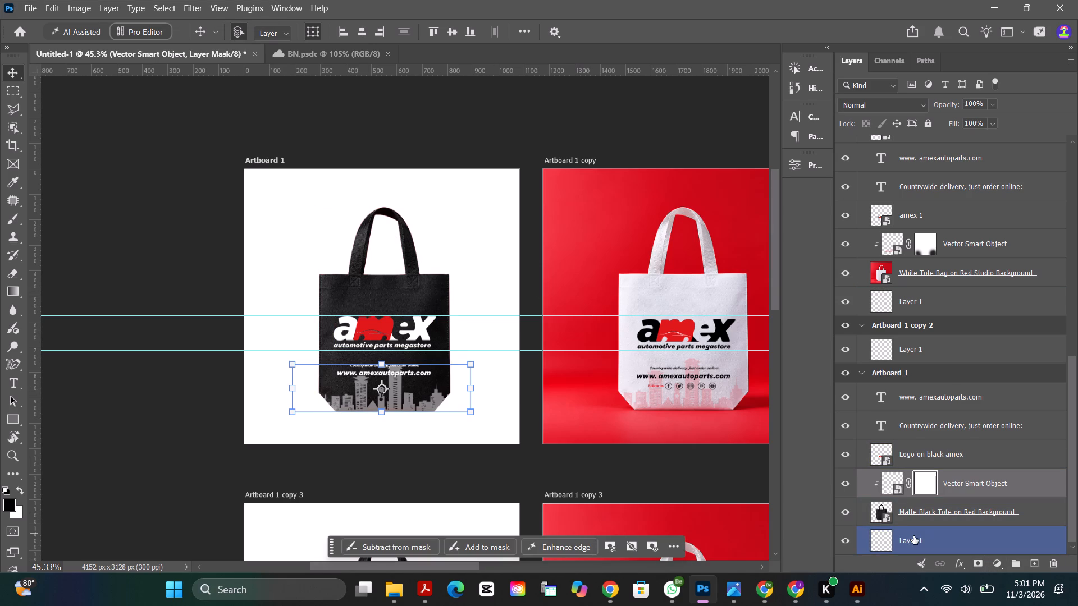
Draw a red rectangle about 1081 by 1088 px covering Artboard 1.
click(13, 418)
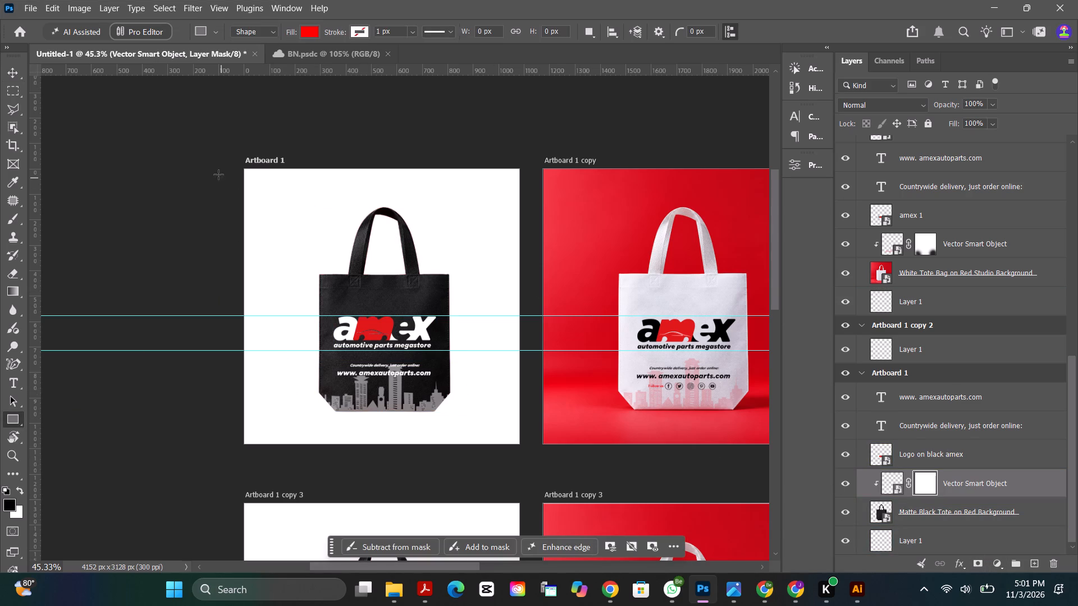
drag(245, 169, 523, 434)
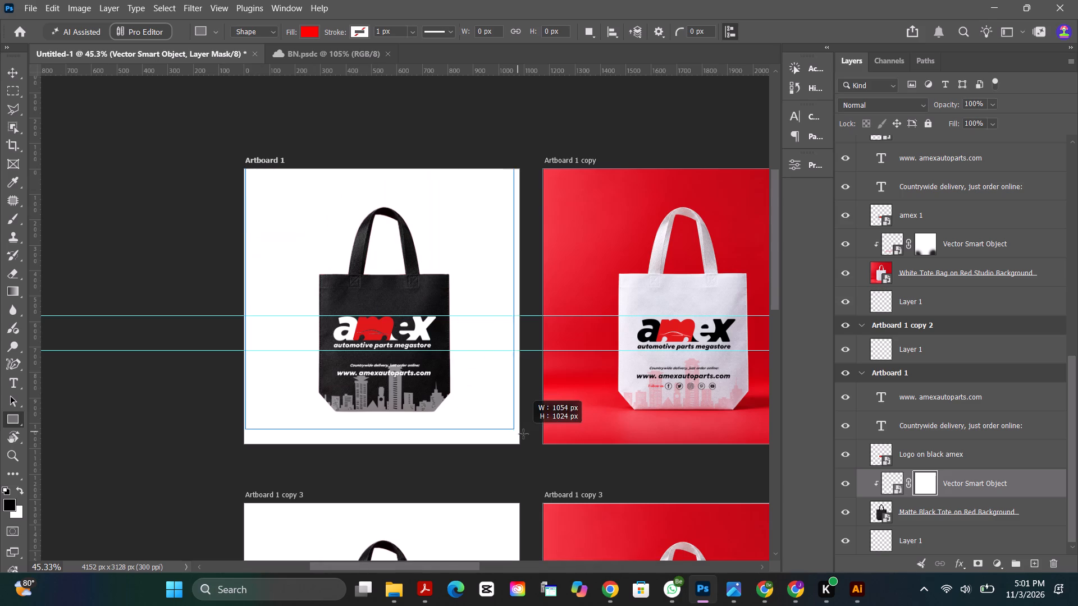
drag(523, 434, 520, 445)
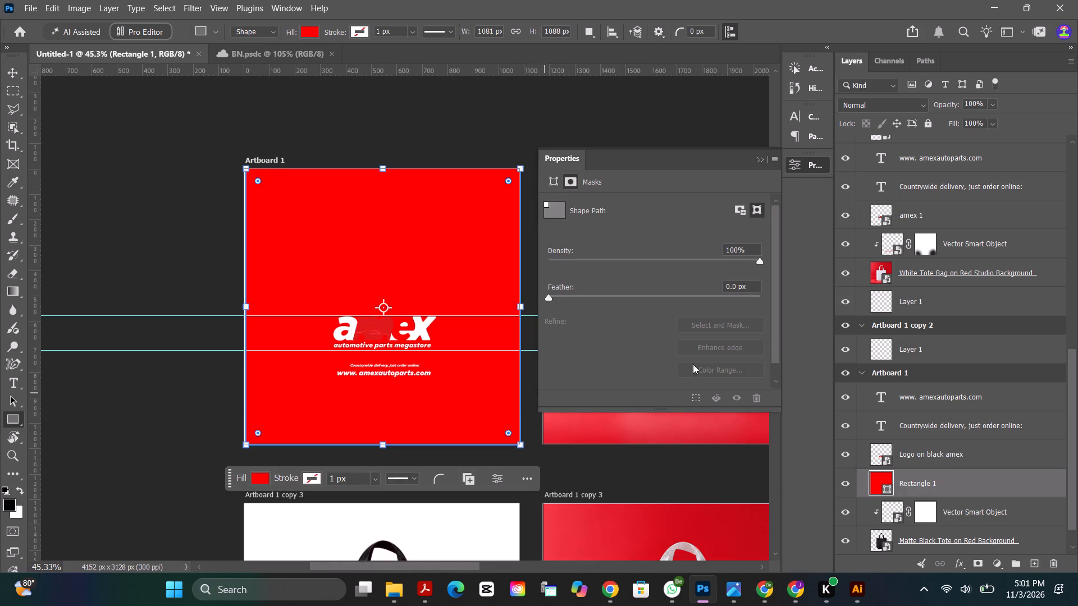
click(762, 157)
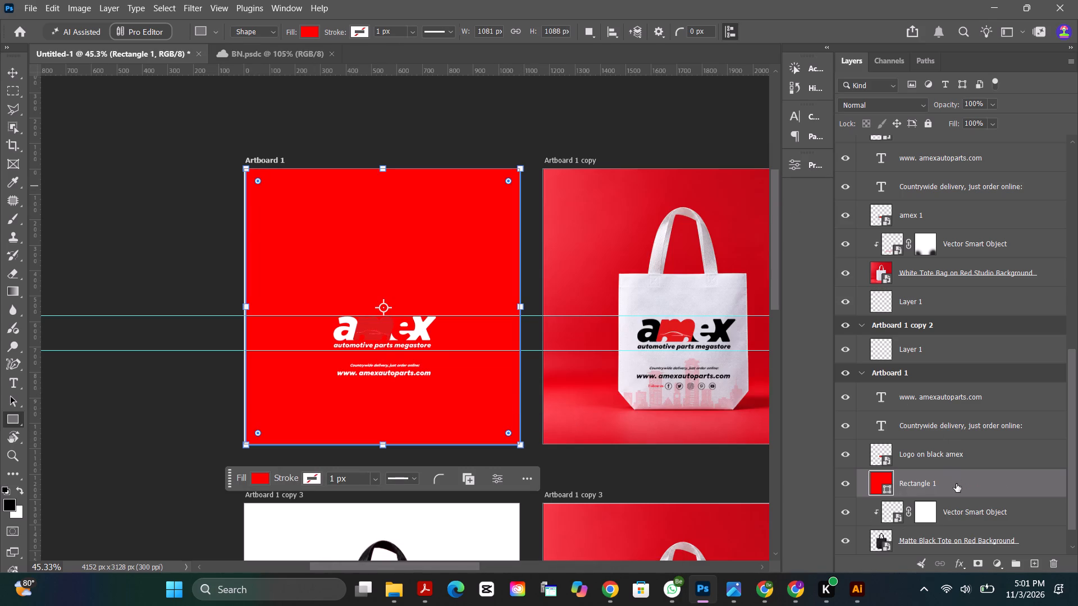
Move Artboard 1's red rectangle layer directly below the Matte Black Tote layer, above Layer 1.
drag(957, 484, 965, 555)
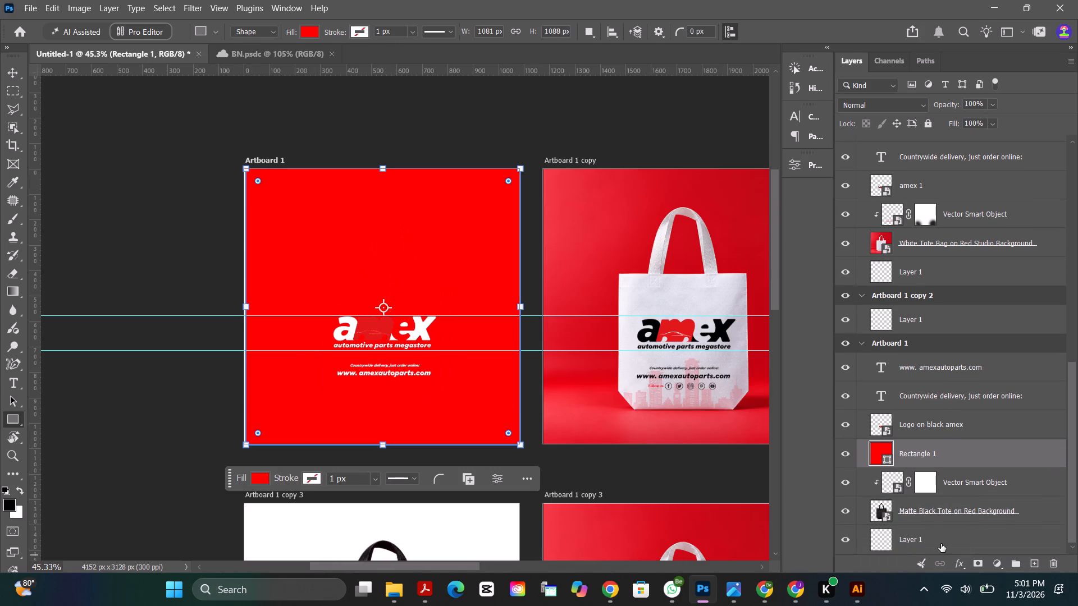
drag(926, 452, 939, 530)
Release the clipping mask from Artboard 1's skyline layer and shift the skyline slightly left and up on the black tote.
alt+scroll(442, 439, up, 5)
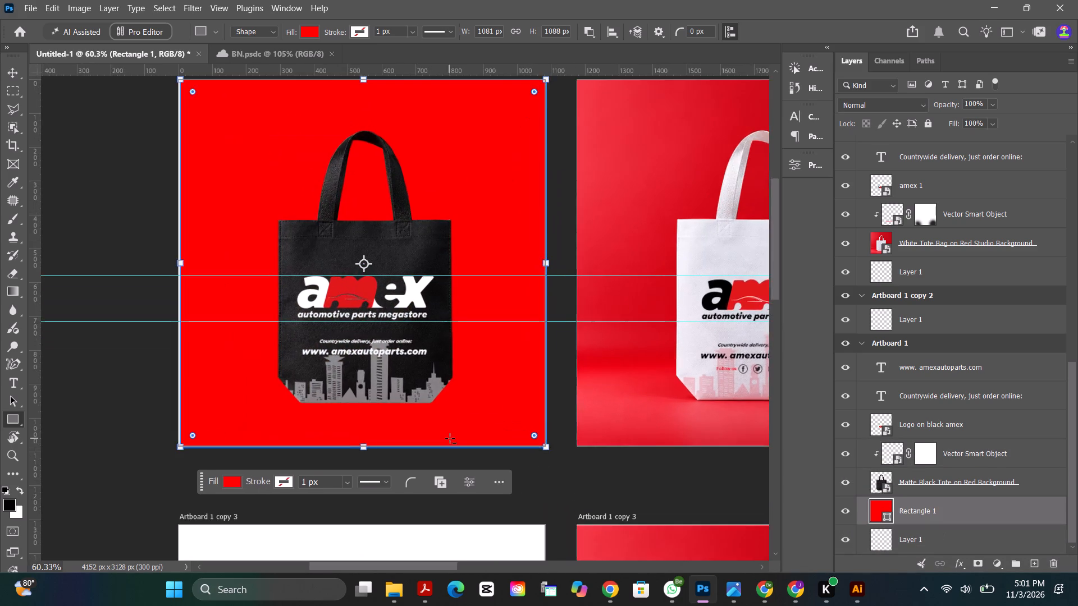
alt+scroll(450, 438, up, 1)
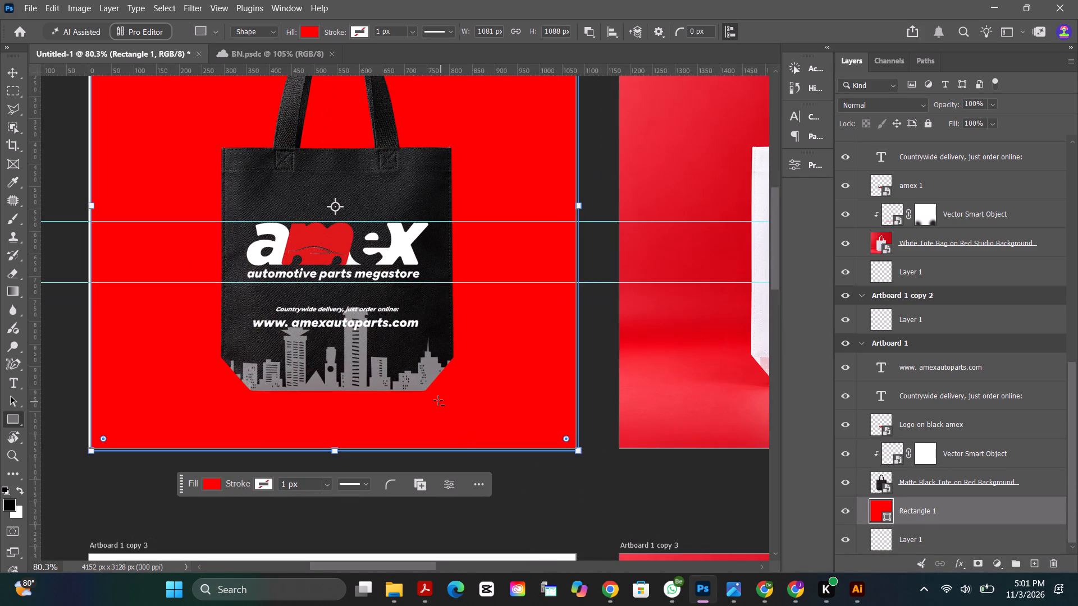
alt+scroll(530, 405, down, 2)
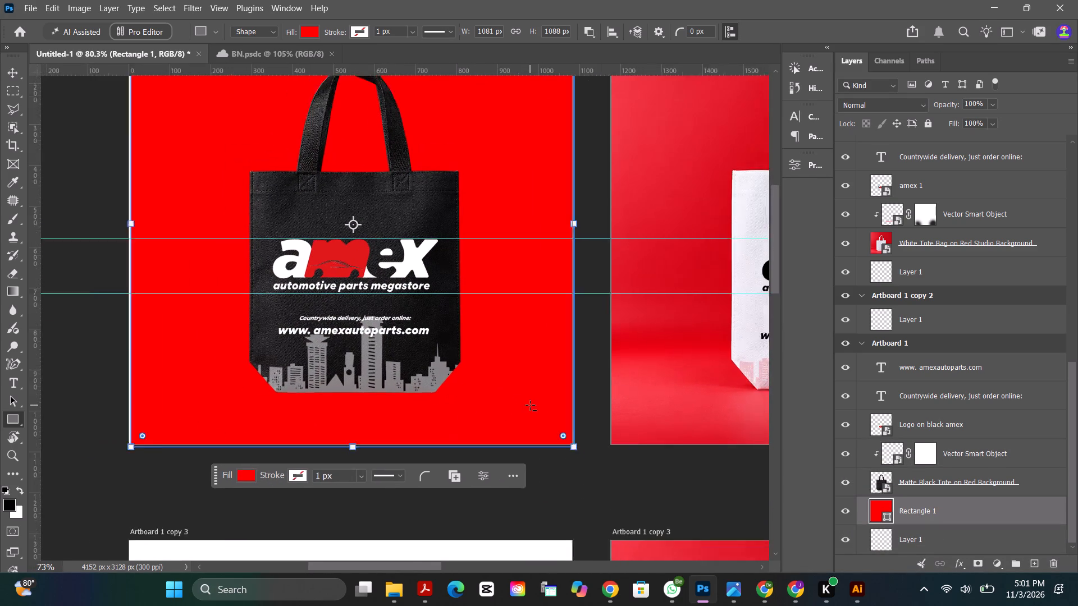
alt+scroll(530, 405, down, 4)
alt+scroll(619, 421, up, 1)
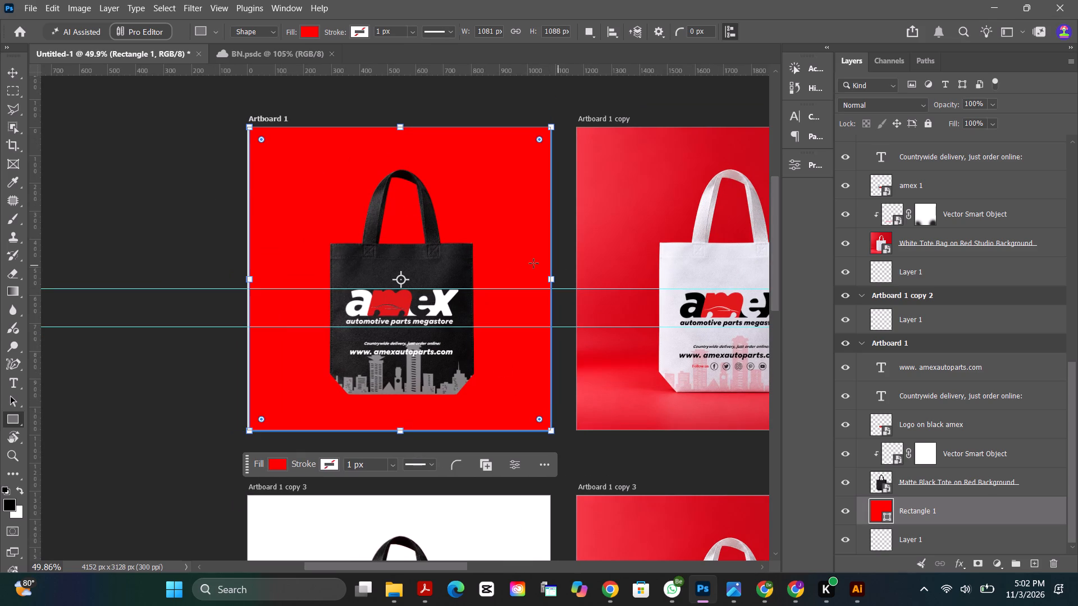
click(17, 70)
click(119, 172)
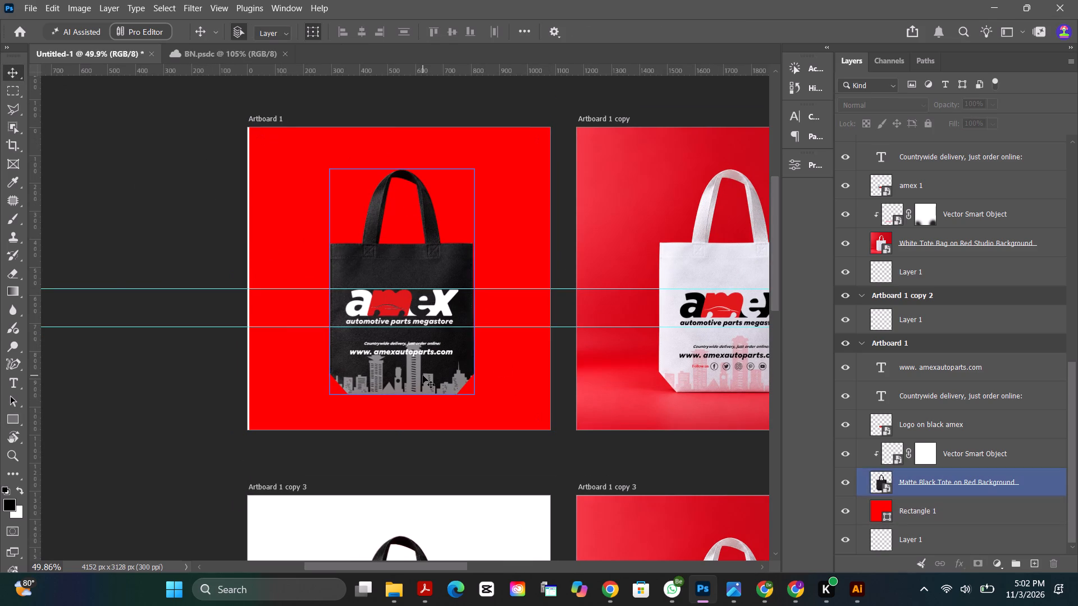
click(423, 375)
click(966, 456)
right_click(966, 456)
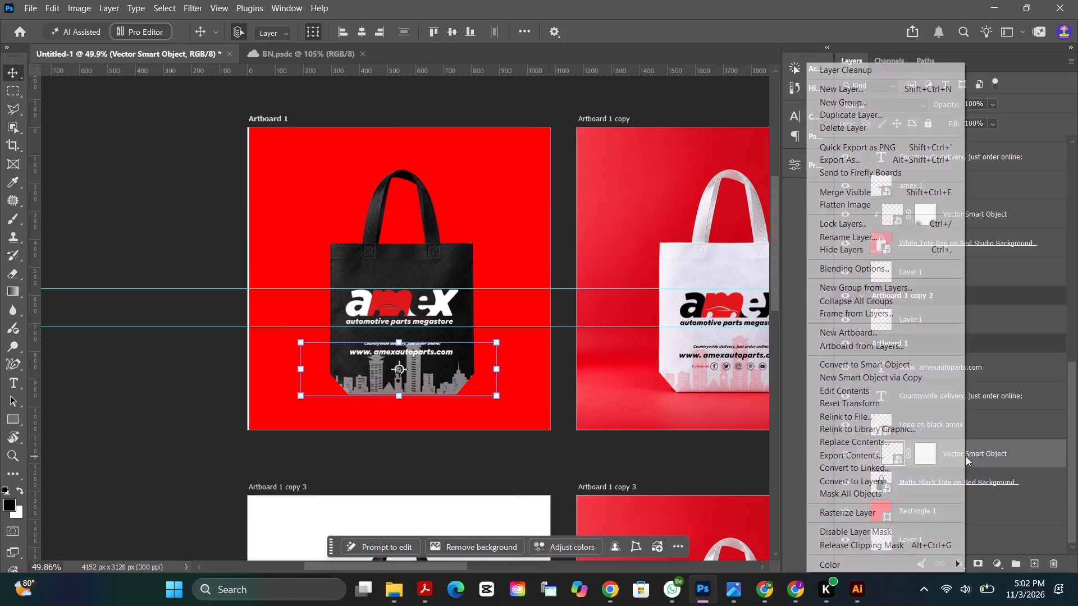
click(879, 548)
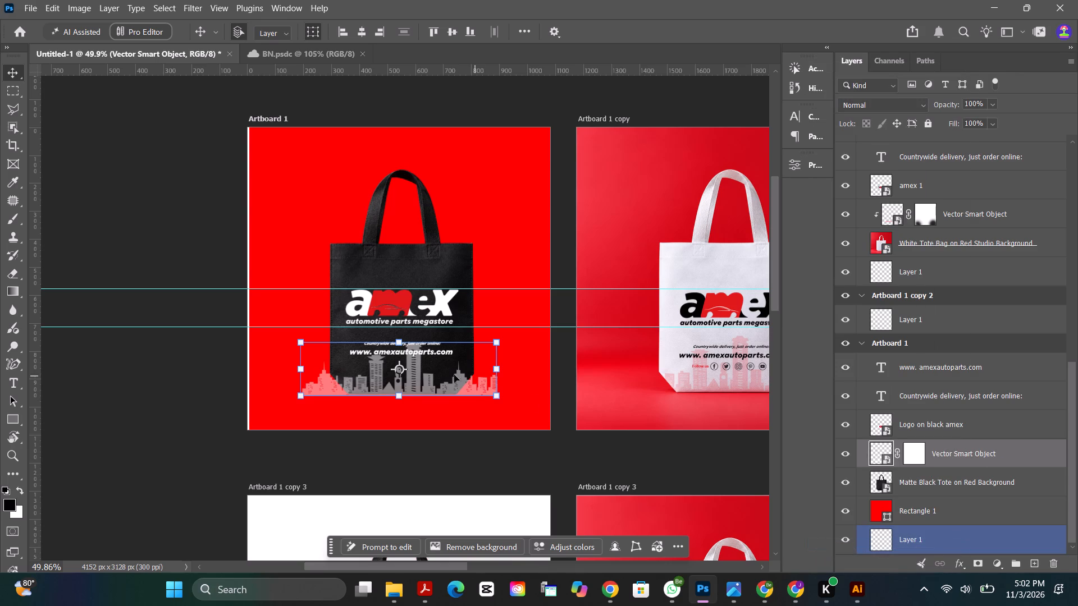
click(437, 392)
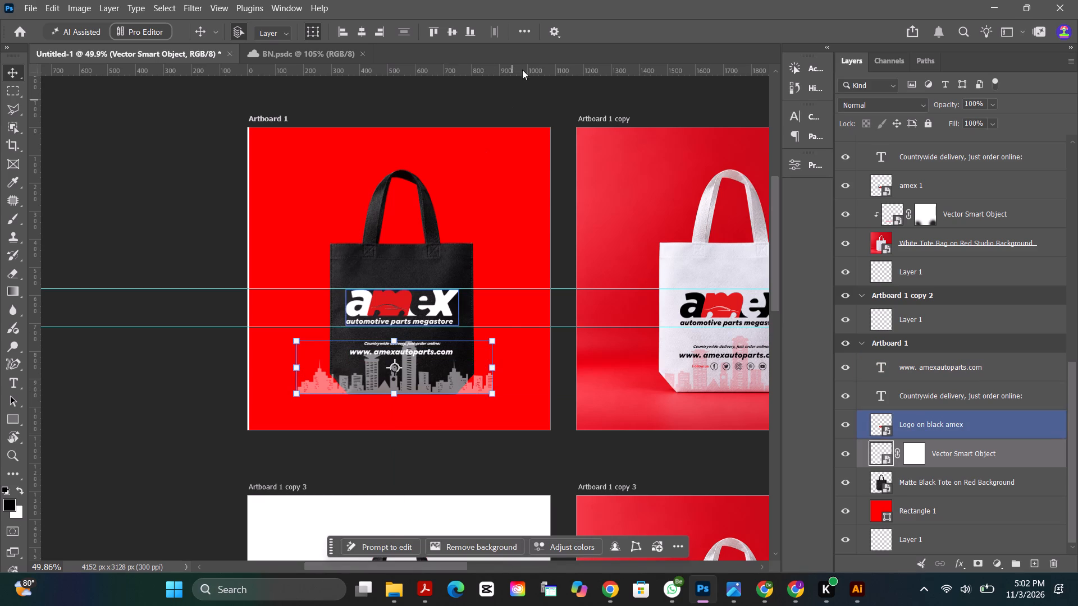
click(83, 102)
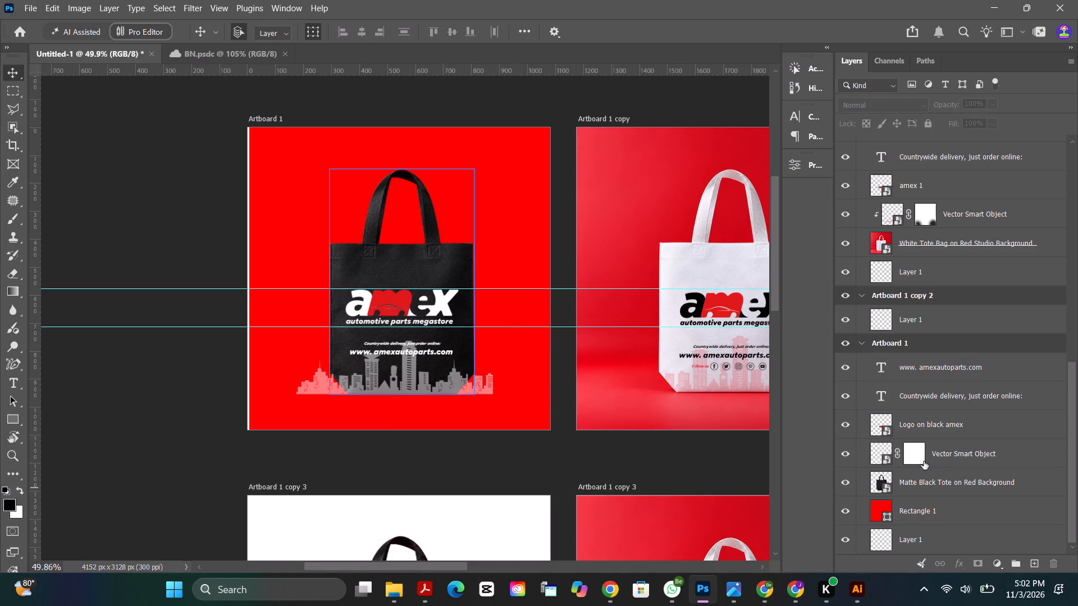
Clip Artboard 1's skyline layer to the Matte Black Tote layer again.
click(937, 458)
alt+click(929, 470)
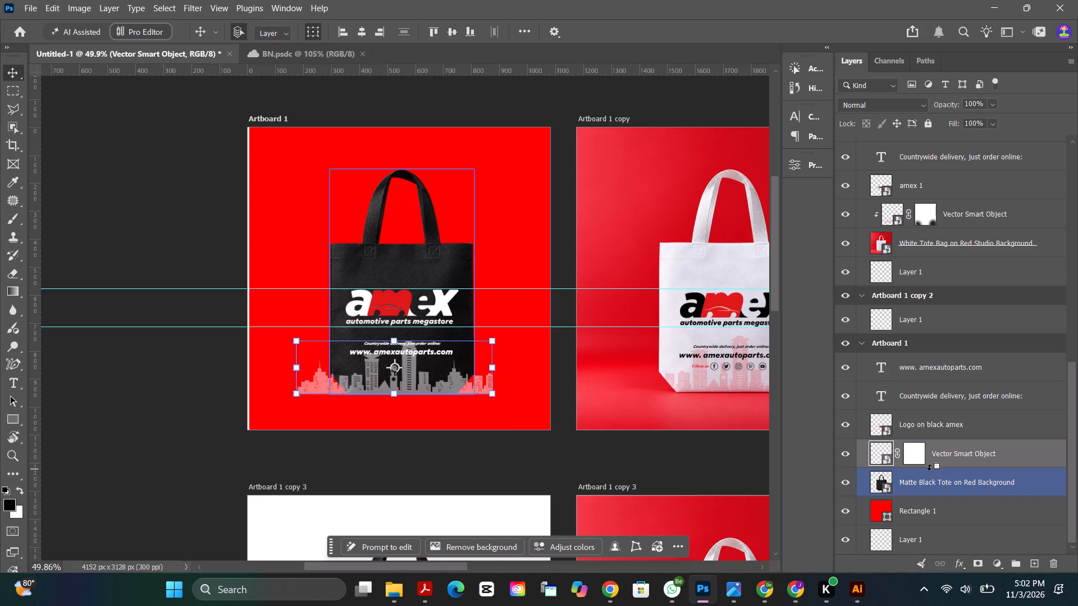
click(152, 367)
Nudge the clipped skyline slightly down toward the black tote's bottom edge.
scroll(421, 410, up, 3)
alt+scroll(414, 394, up, 2)
alt+scroll(414, 394, down, 7)
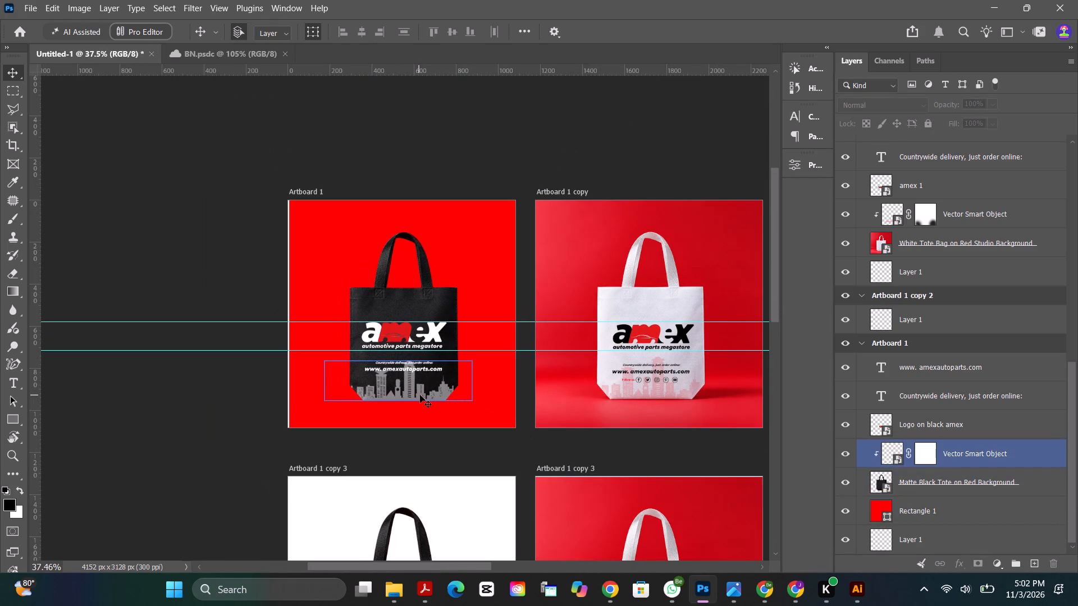
click(951, 457)
key(Down)
key(Down)
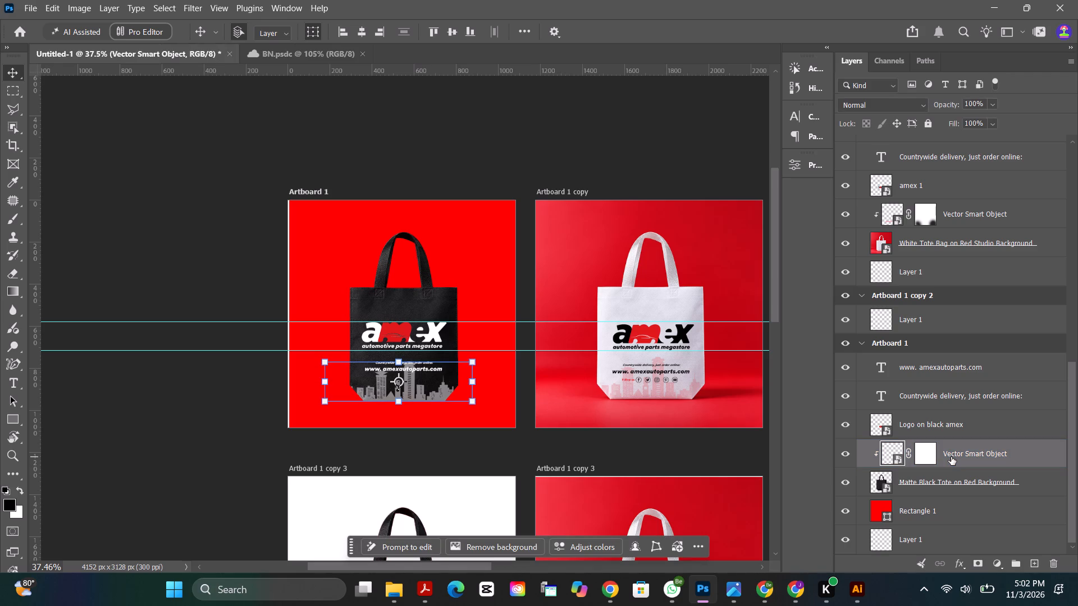
key(Down)
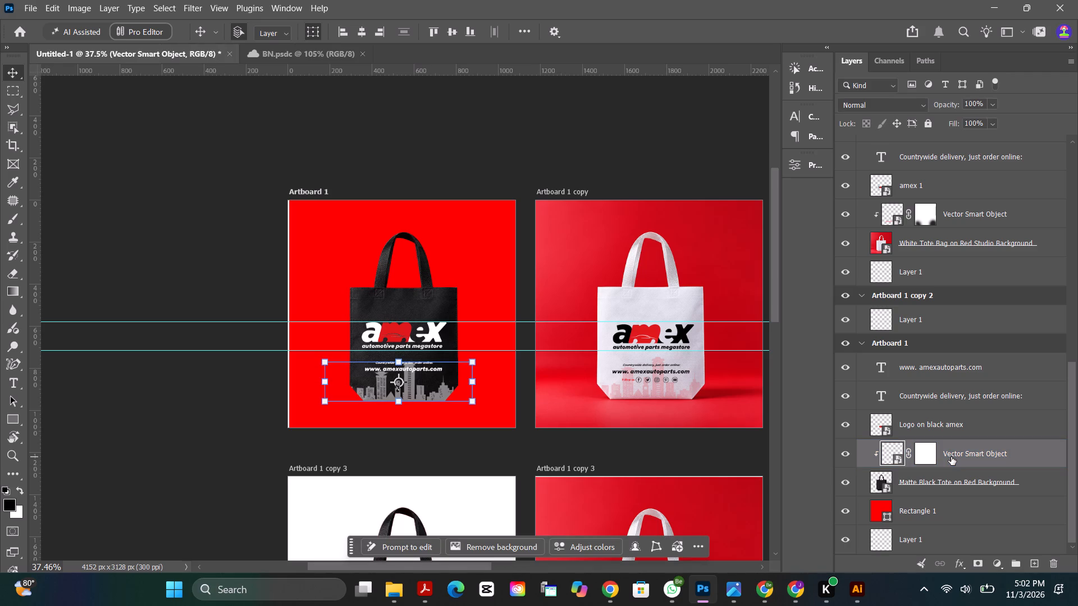
click(184, 411)
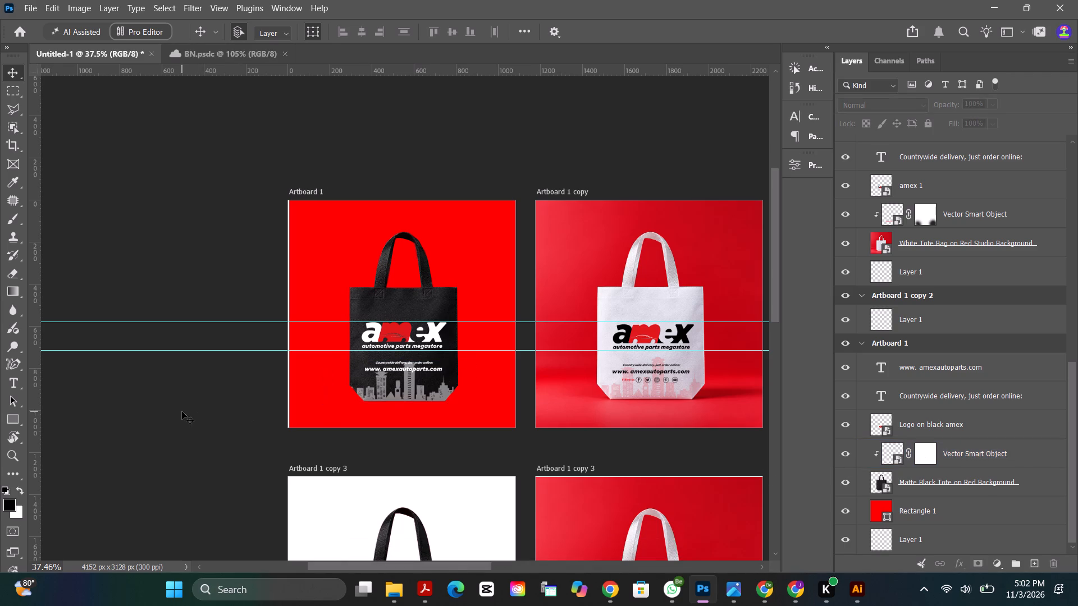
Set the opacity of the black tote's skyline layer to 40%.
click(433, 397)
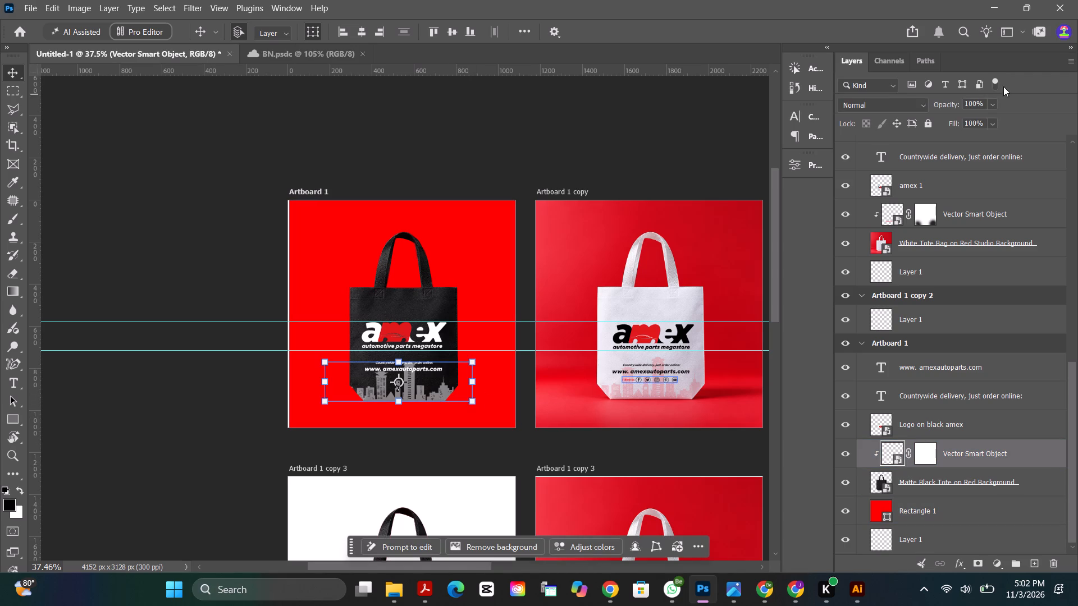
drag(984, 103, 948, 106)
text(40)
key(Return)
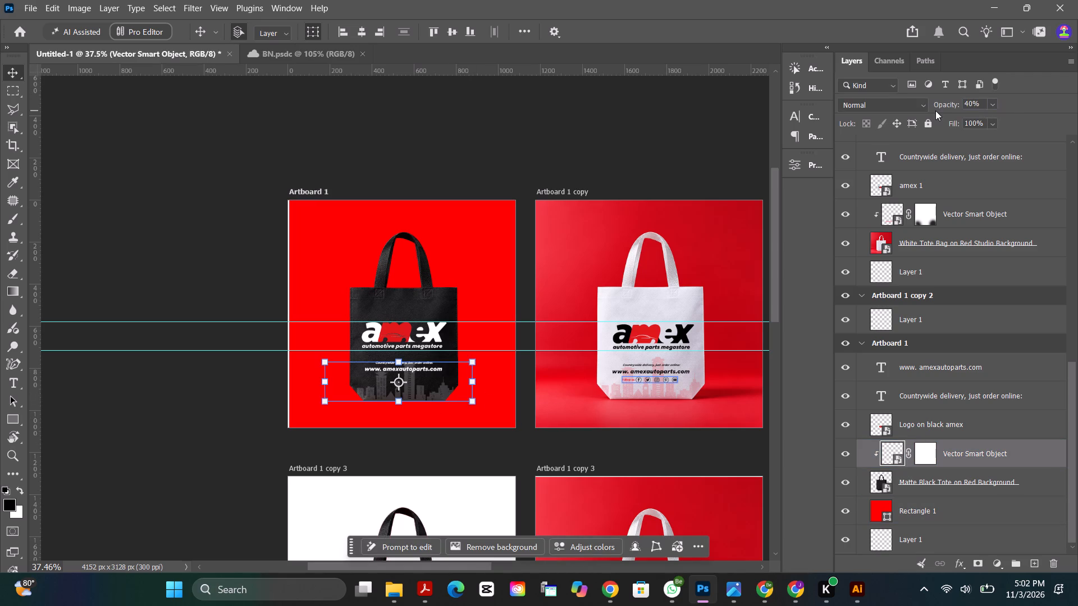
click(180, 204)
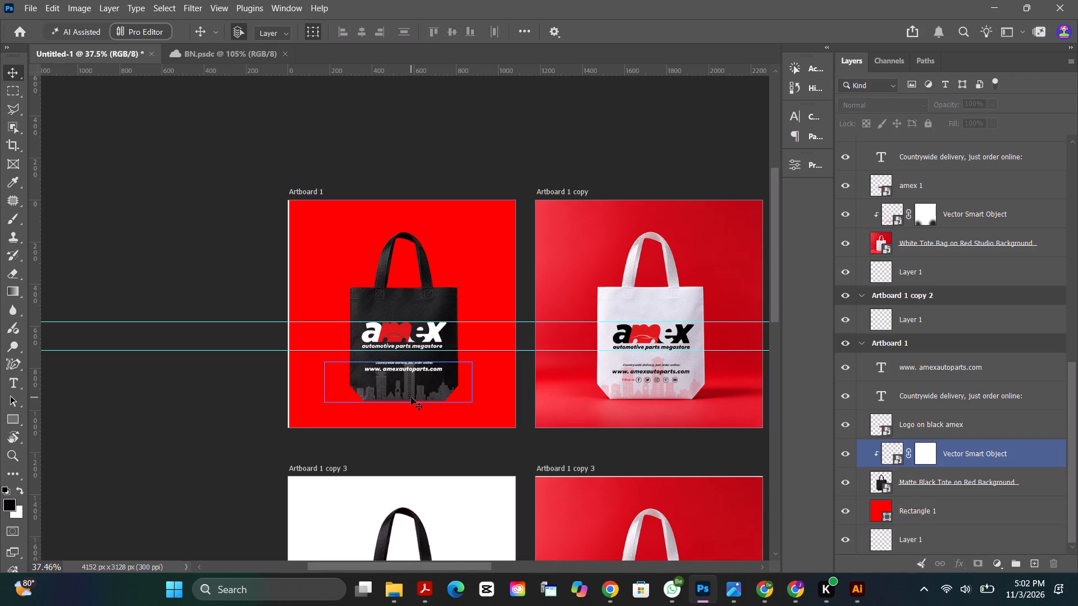
Set the opacity of the black tote's skyline layer to 20%.
alt+scroll(412, 396, up, 9)
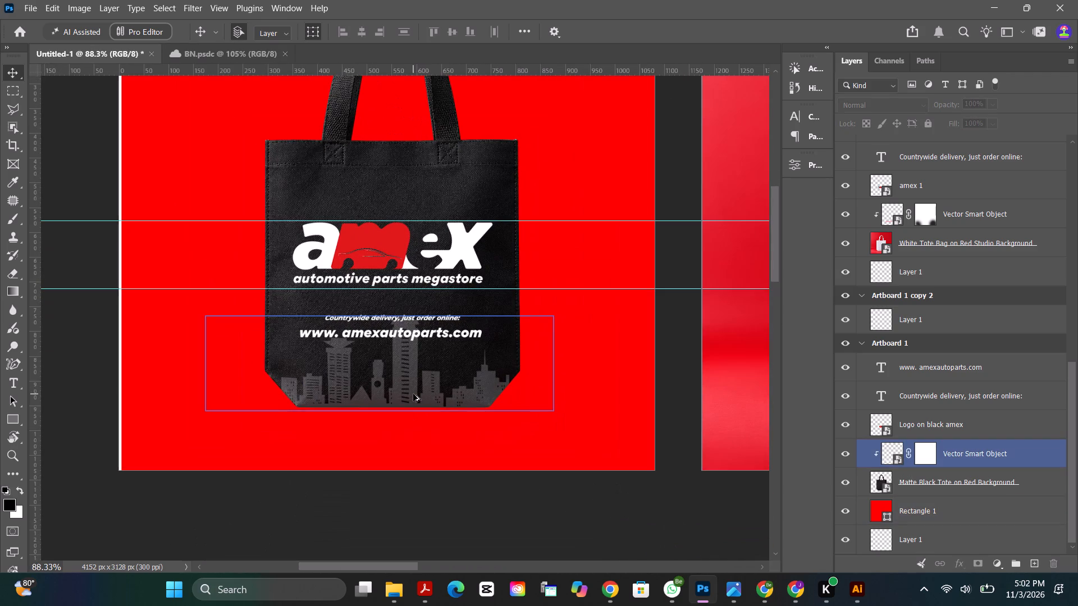
alt+scroll(413, 394, up, 3)
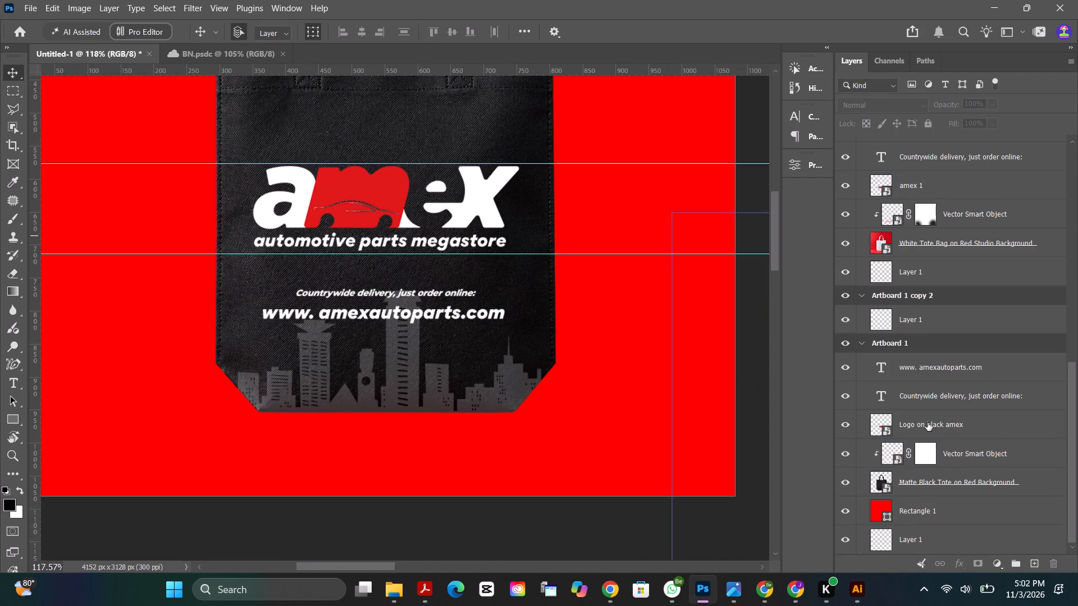
click(977, 466)
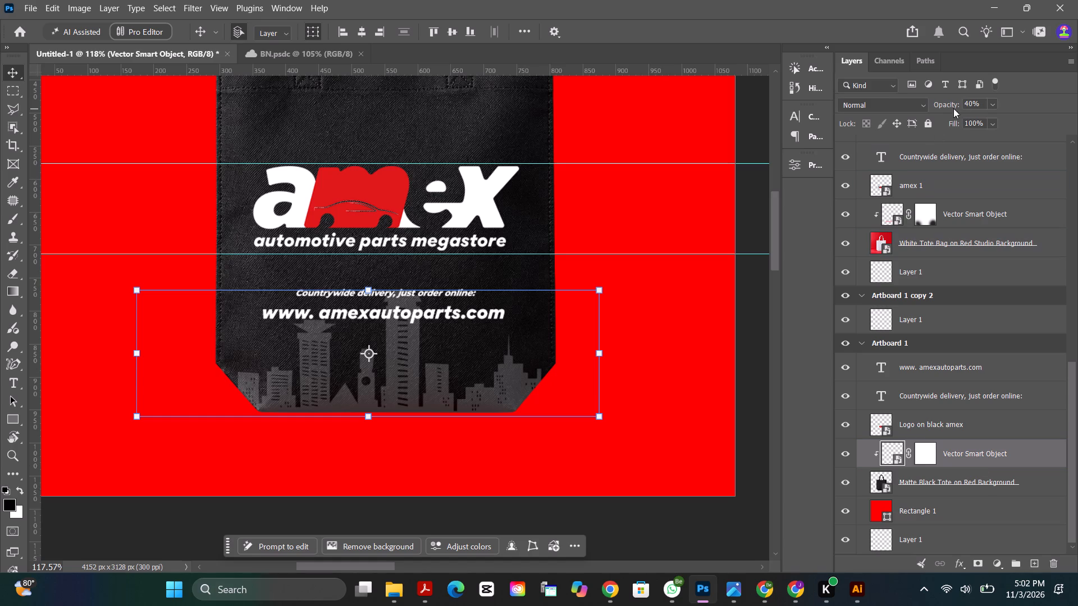
drag(984, 103, 940, 102)
text(20)
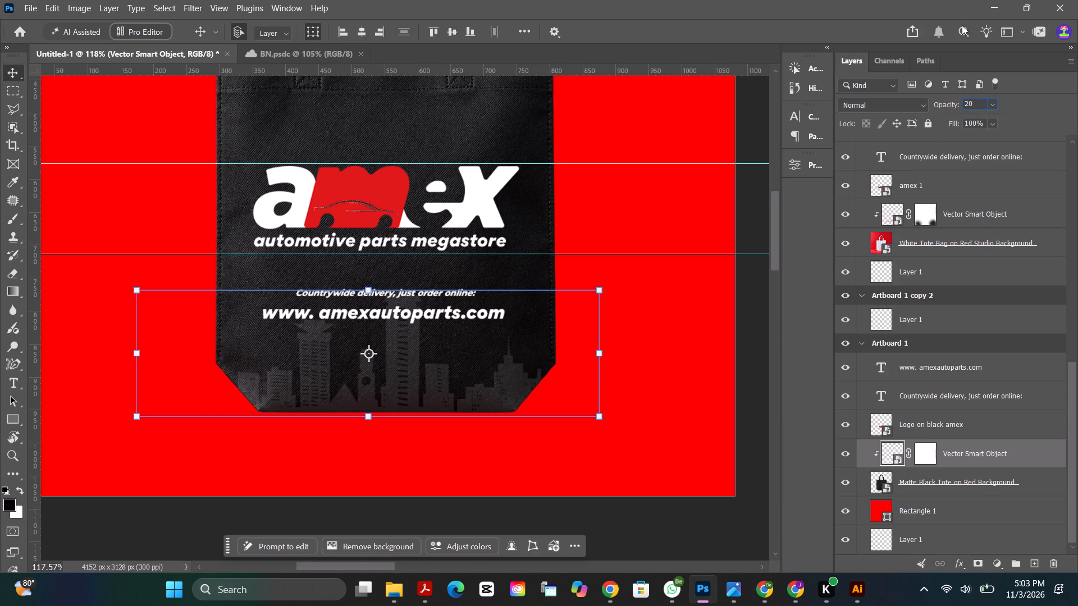
click(17, 73)
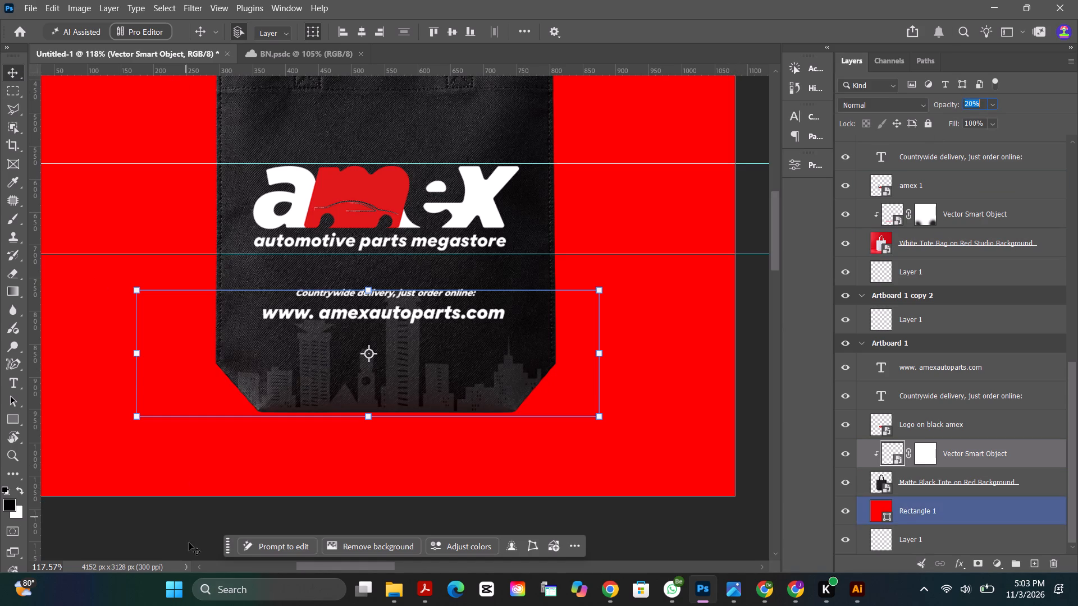
click(169, 520)
Compare the black tote on Artboard 1 with the other tote mockups, including the white tote's social icons.
scroll(309, 451, down, 10)
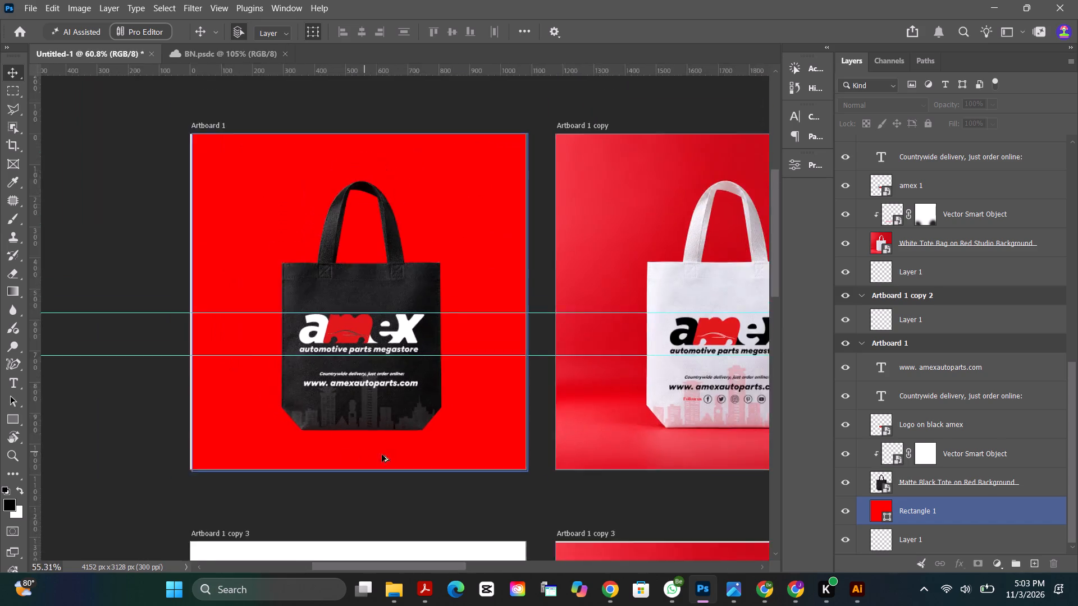
scroll(382, 454, down, 1)
alt+scroll(408, 456, down, 4)
alt+scroll(638, 484, up, 5)
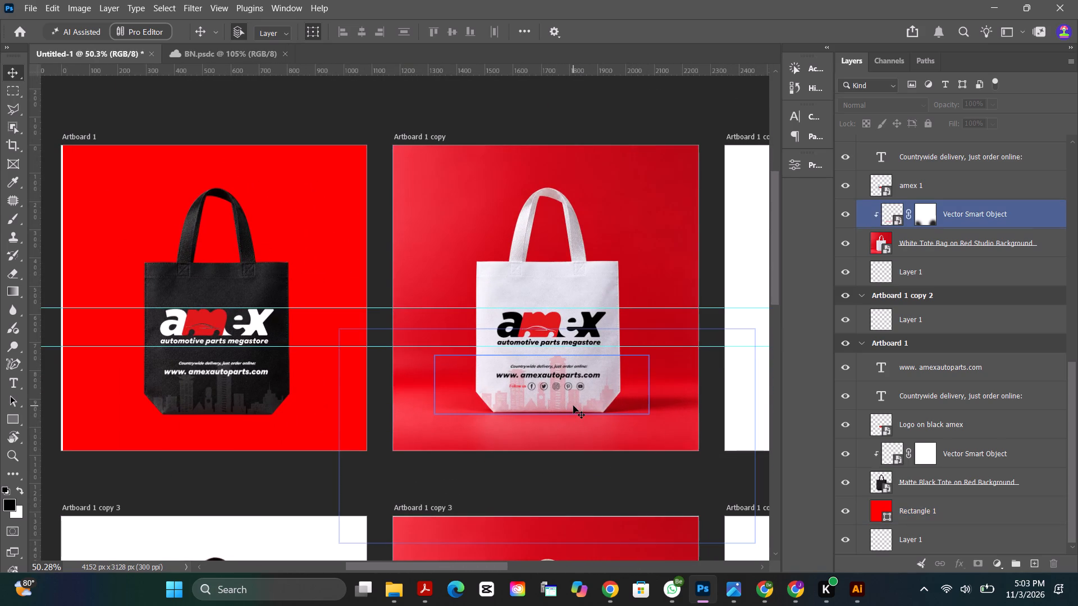
alt+scroll(579, 406, down, 10)
alt+scroll(482, 535, up, 3)
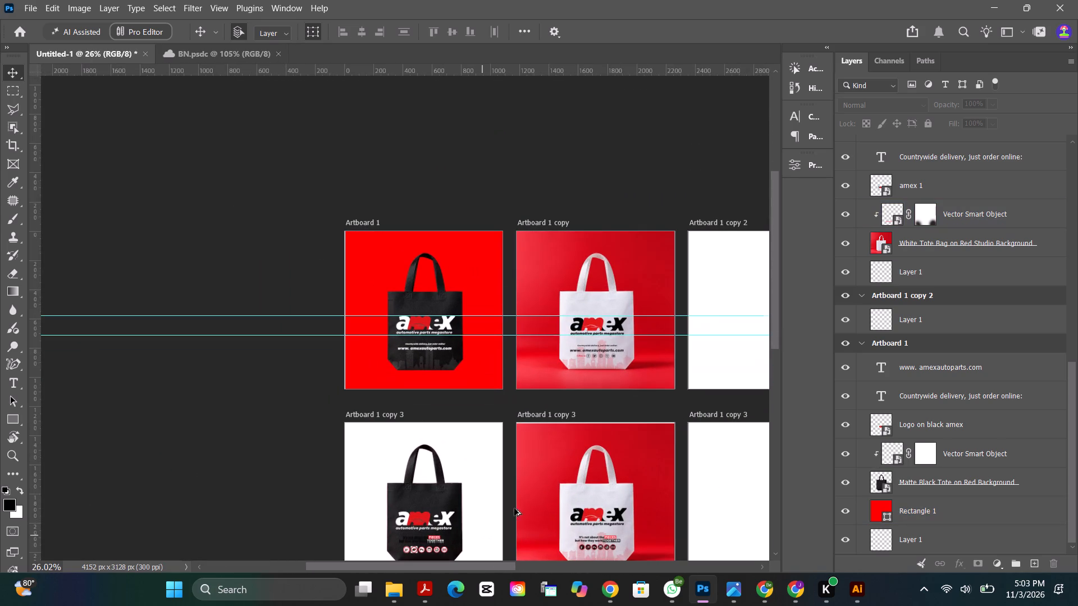
drag(774, 240, 771, 283)
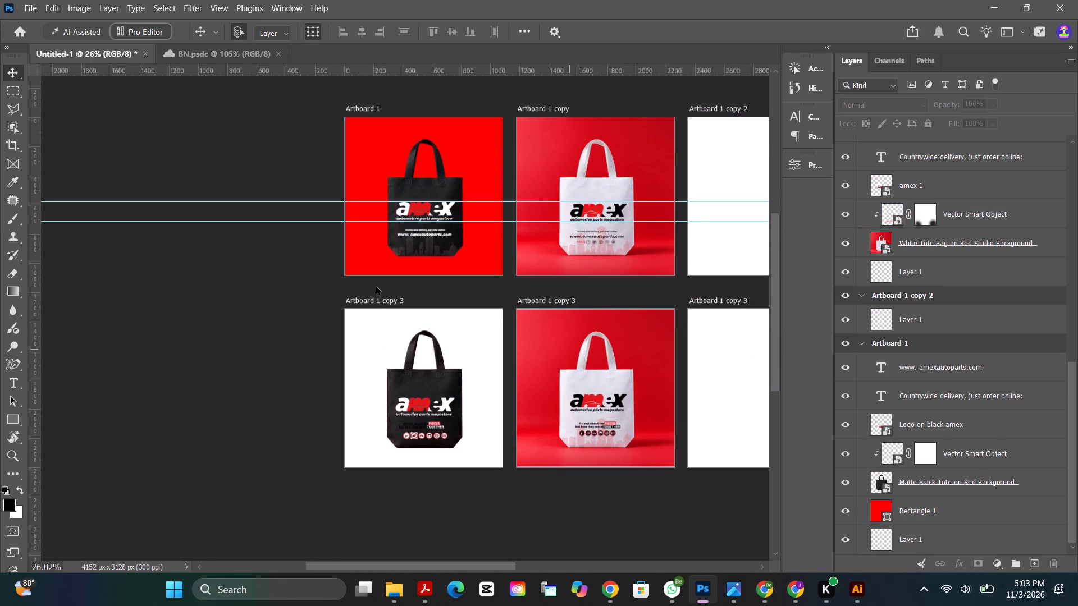
alt+scroll(416, 227, up, 5)
alt+scroll(710, 256, up, 1)
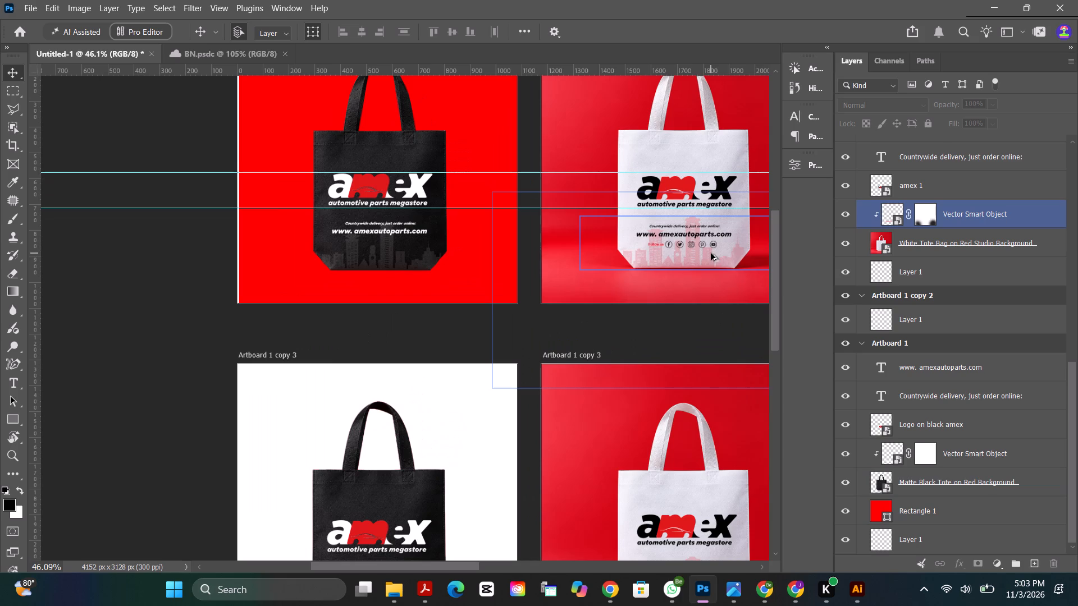
click(688, 242)
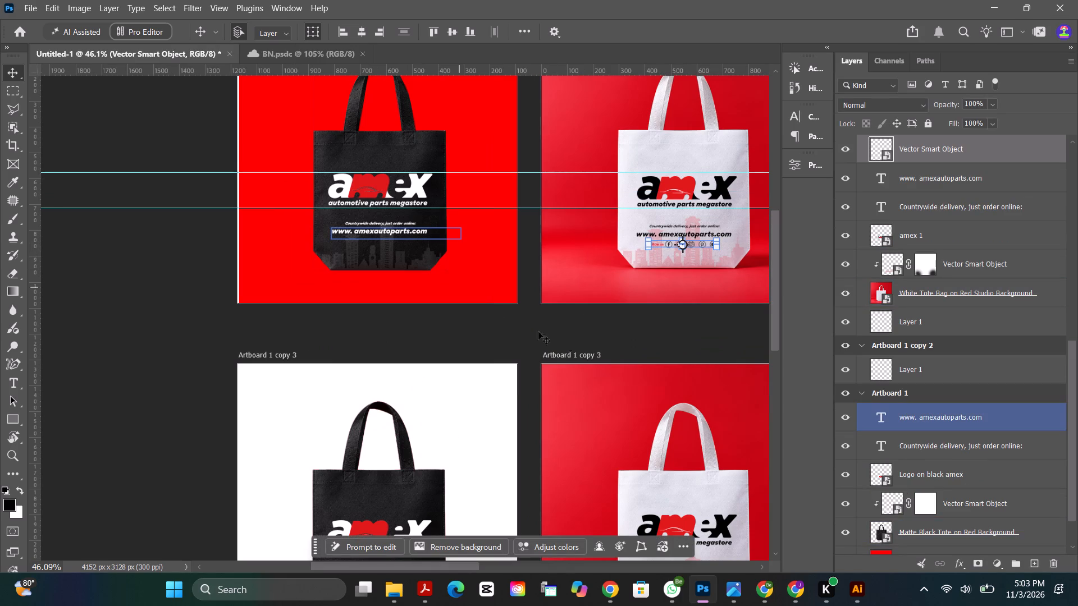
Switch to Illustrator and bring the "Follow us" social icons group from COMPANY PROFILE's Artboard 5 into Untitled-1, below the car-part icons.
click(853, 596)
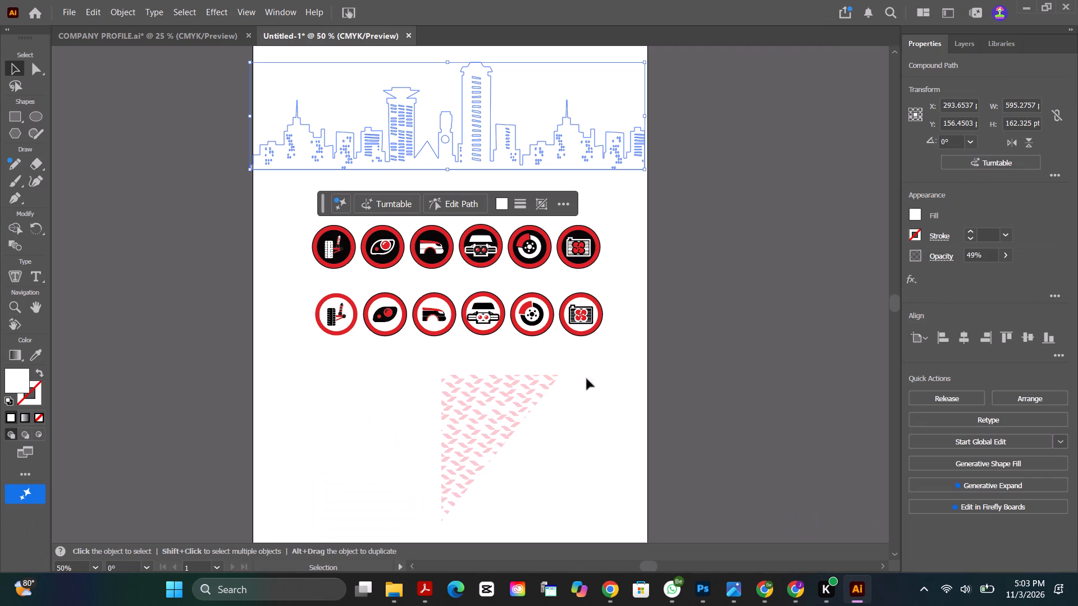
click(701, 341)
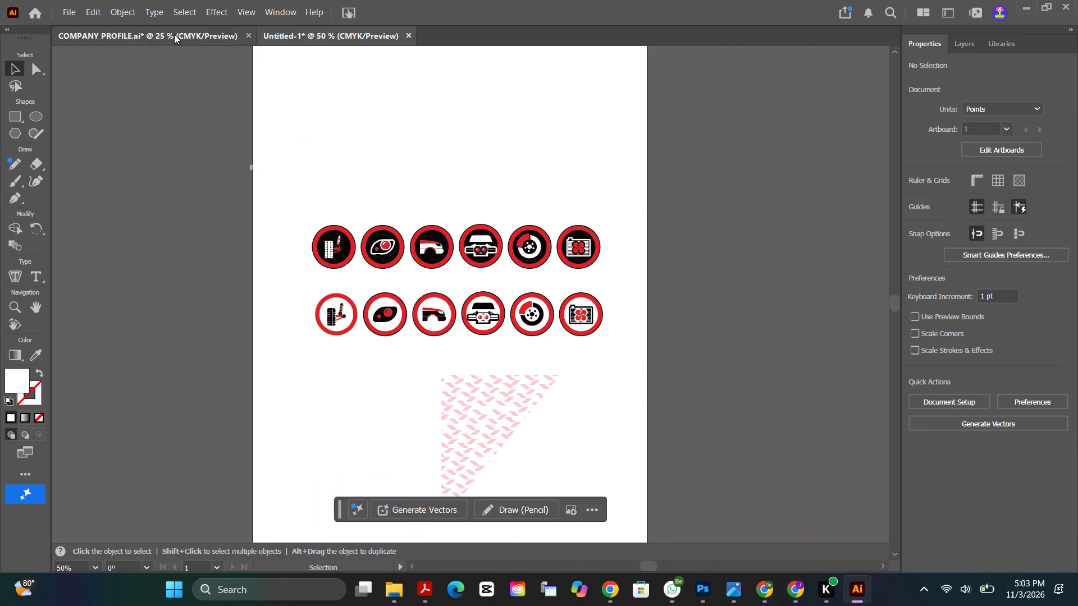
click(174, 35)
click(647, 210)
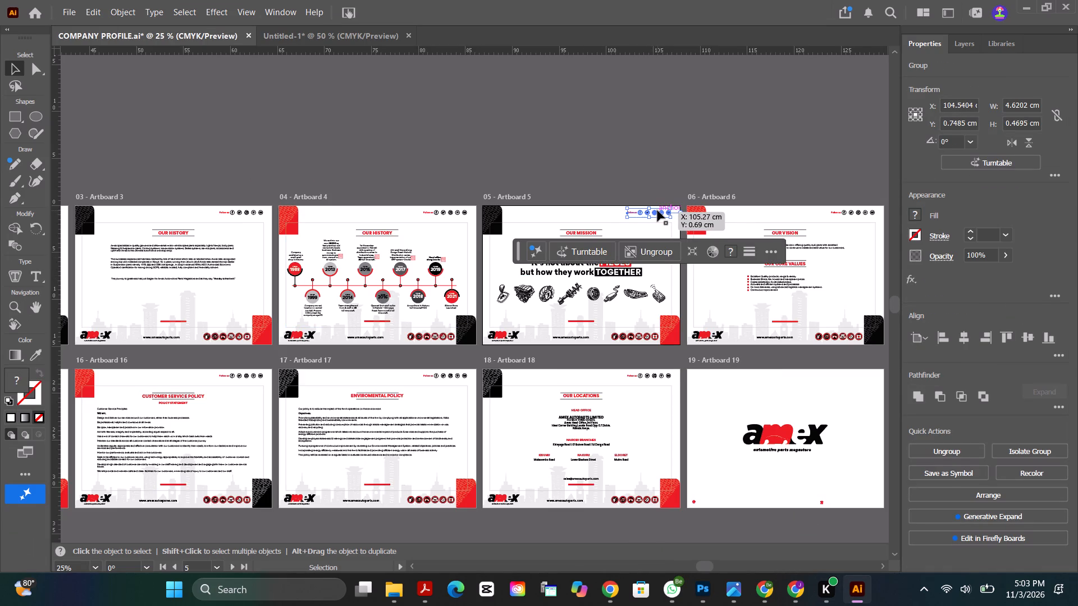
drag(657, 210, 346, 29)
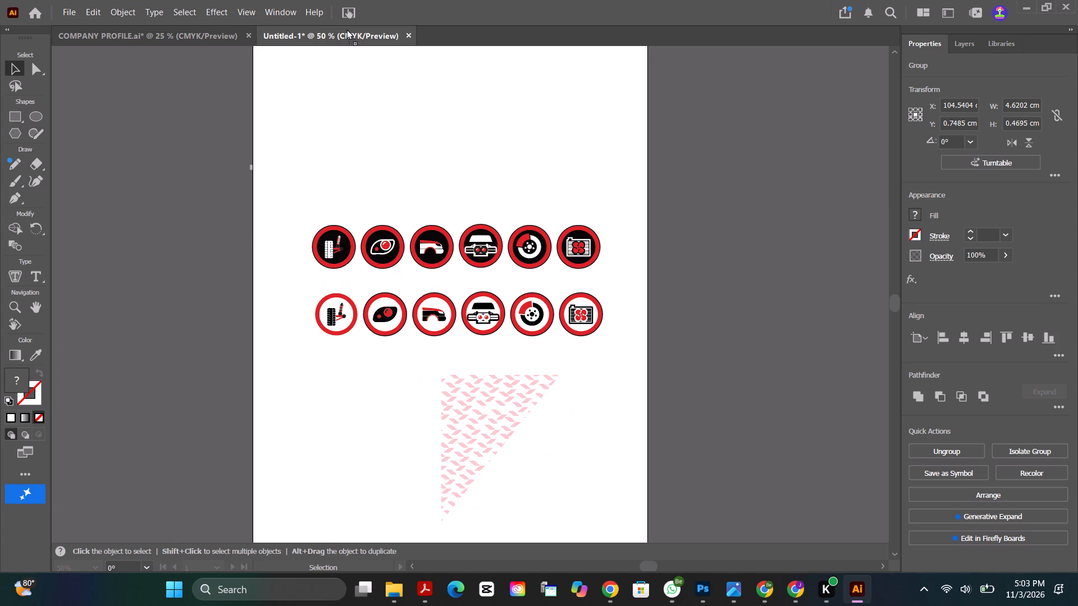
drag(346, 29, 401, 150)
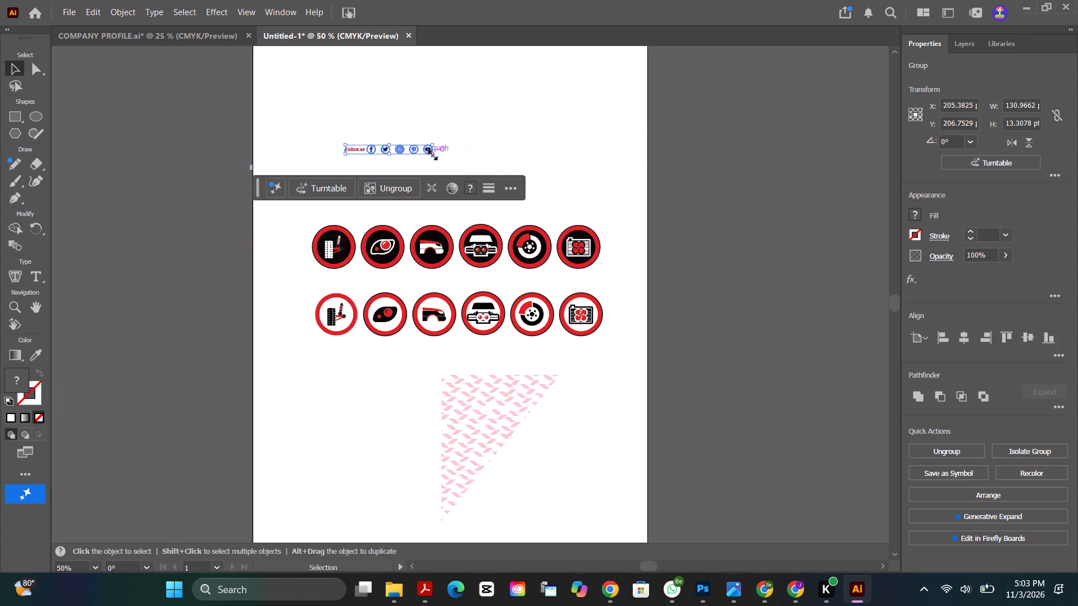
drag(410, 150, 371, 440)
Delete the pink tread pattern beneath the car-part icons.
click(482, 430)
key(Delete)
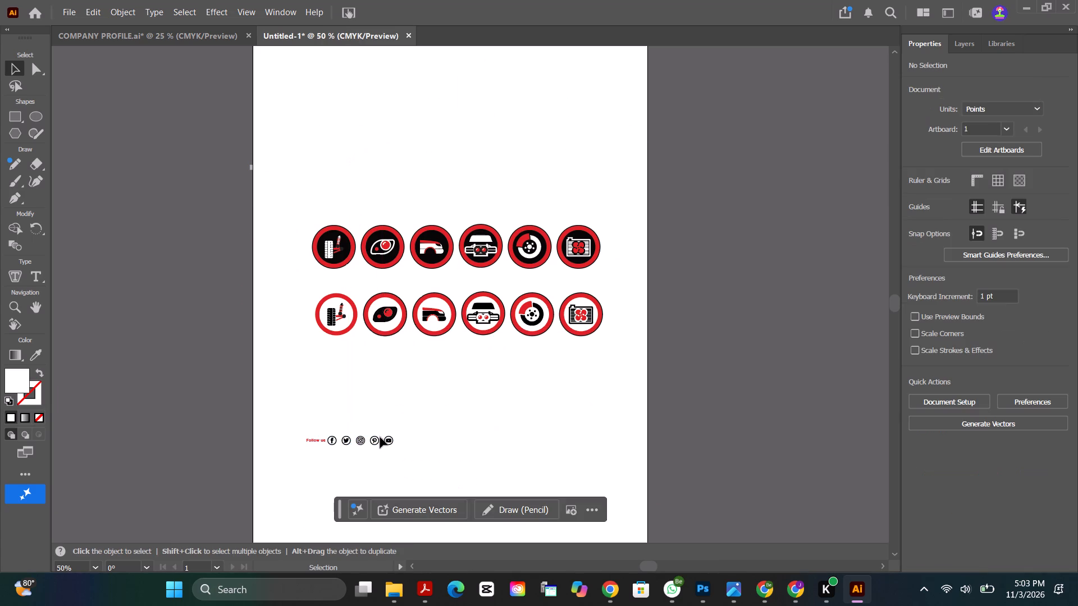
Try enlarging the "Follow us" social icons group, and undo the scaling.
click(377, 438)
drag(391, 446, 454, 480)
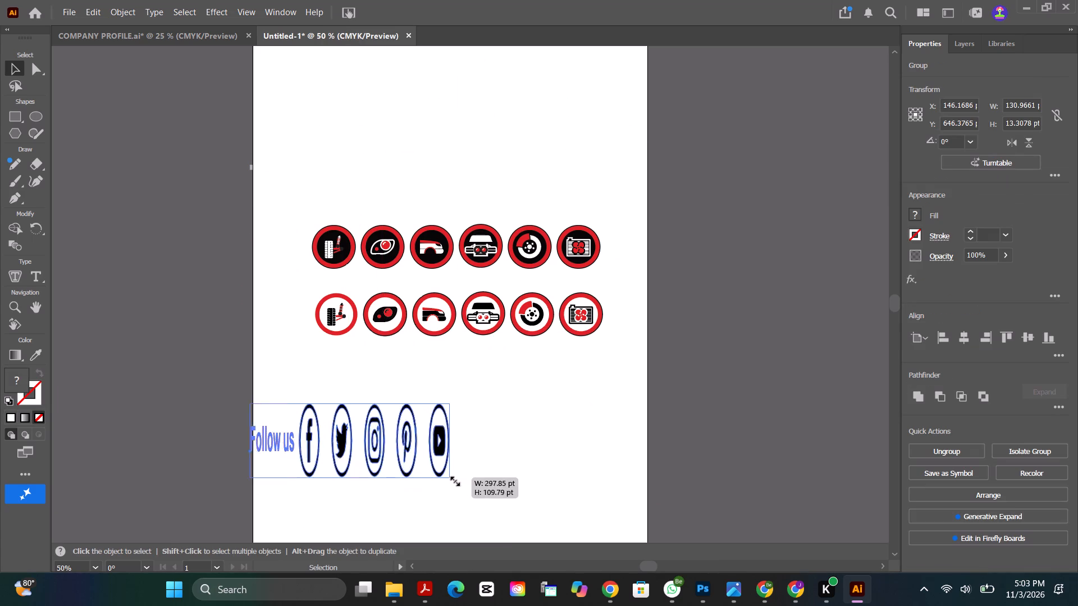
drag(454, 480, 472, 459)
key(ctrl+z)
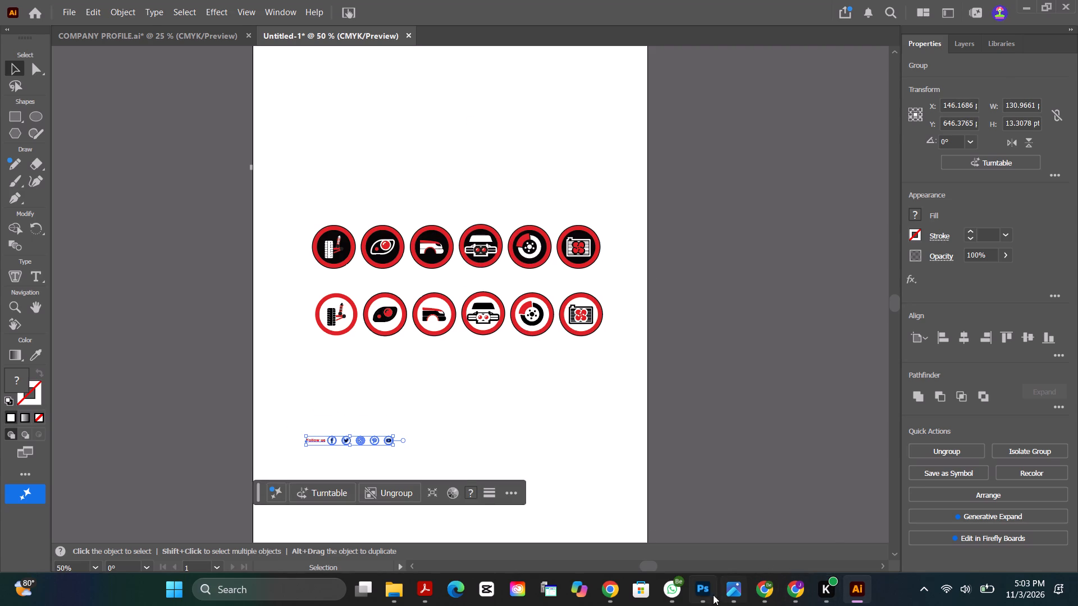
Switch to Photoshop and examine the white tote with the web address and social icons.
click(699, 590)
alt+scroll(714, 233, up, 7)
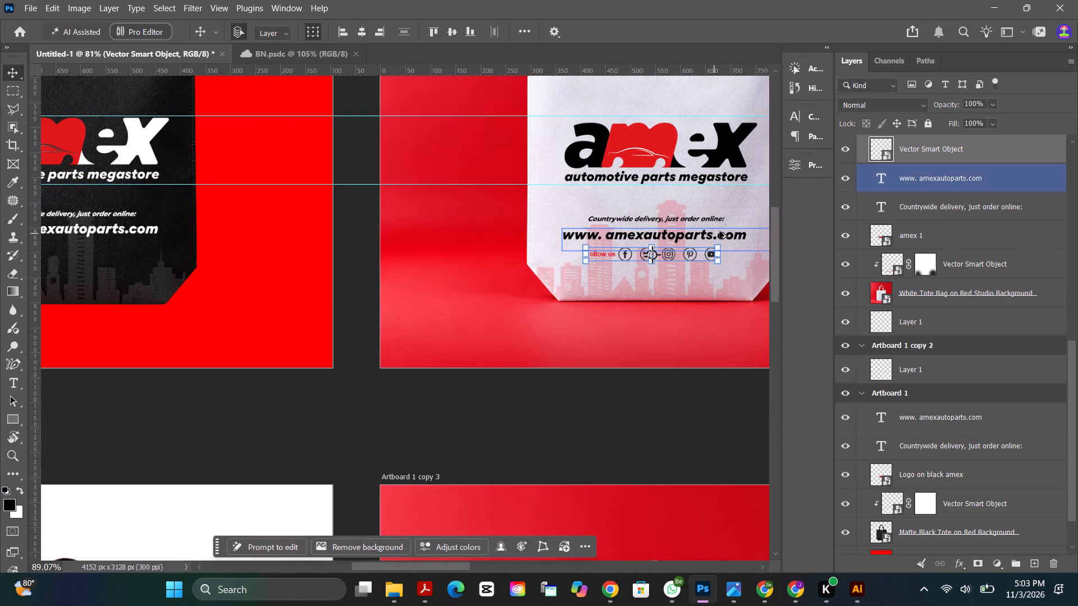
drag(453, 570, 483, 565)
click(572, 288)
click(610, 400)
alt+scroll(595, 212, down, 2)
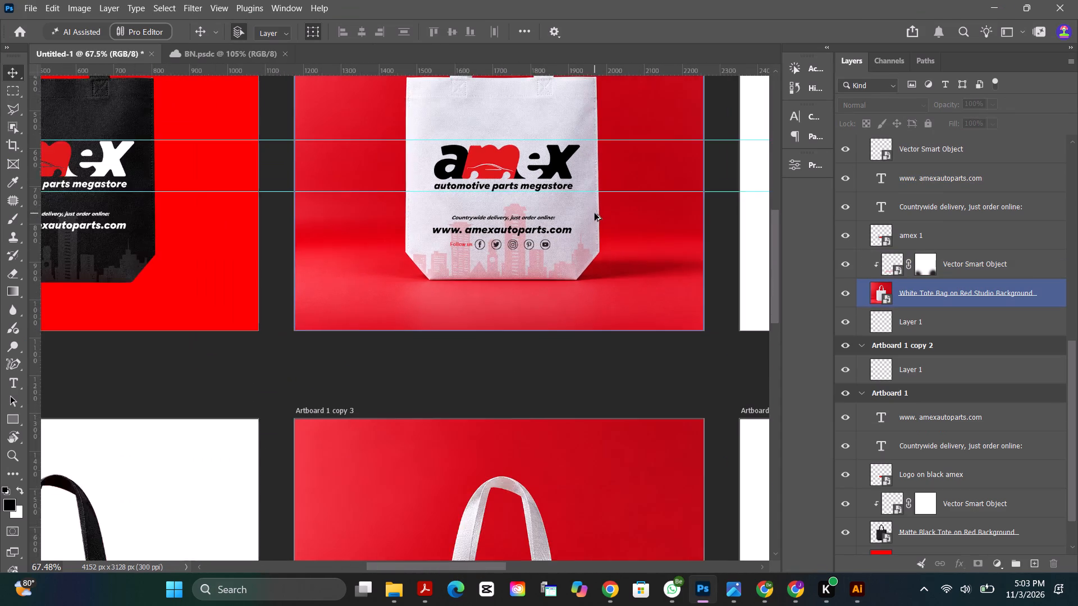
alt+scroll(595, 213, down, 3)
alt+scroll(622, 92, up, 3)
drag(780, 259, 779, 256)
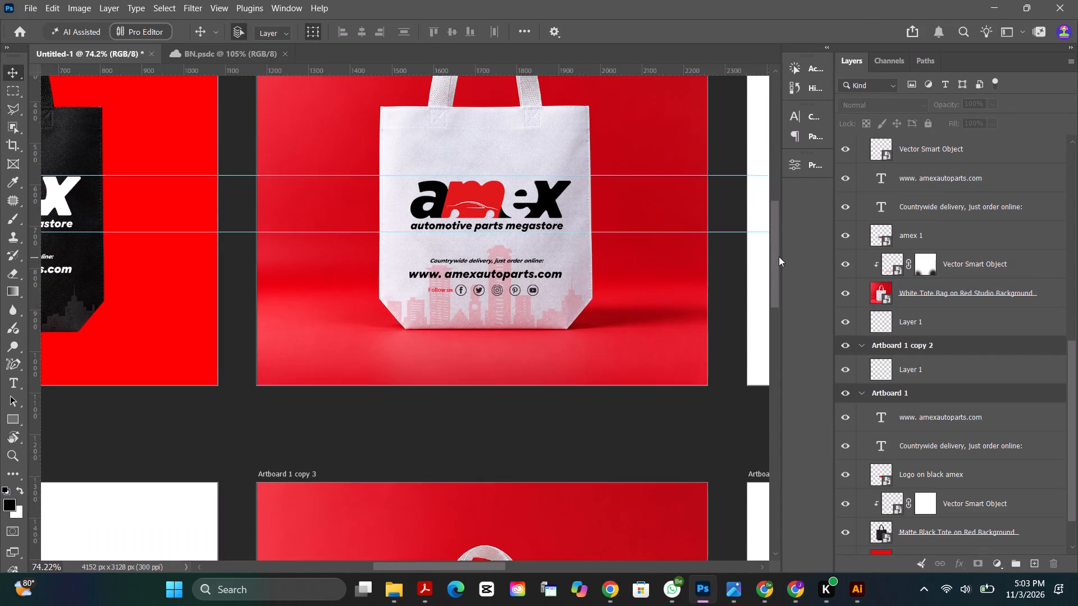
drag(779, 256, 779, 246)
alt+scroll(641, 268, up, 1)
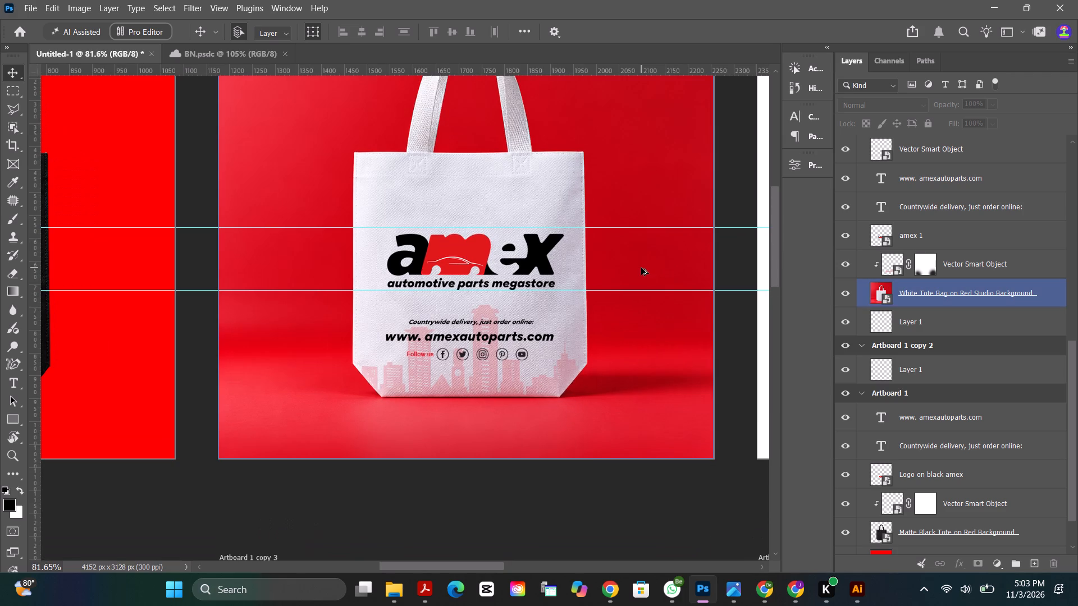
Compare the slogan and car-part icons on the lower white tote with the web address and social icons on the upper one.
drag(775, 255, 775, 332)
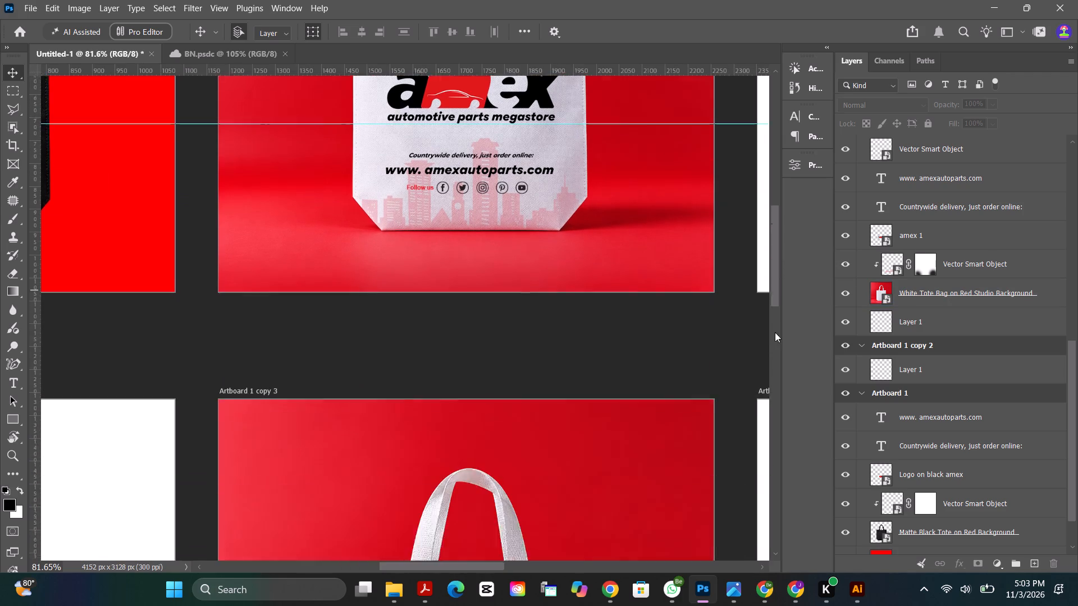
drag(775, 332, 776, 377)
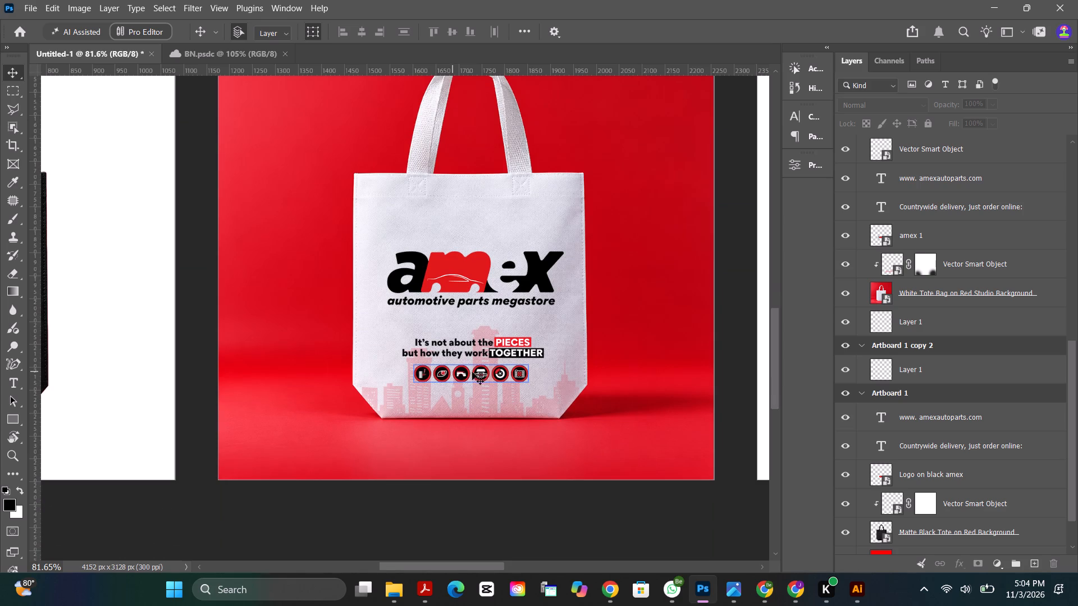
alt+scroll(486, 384, up, 6)
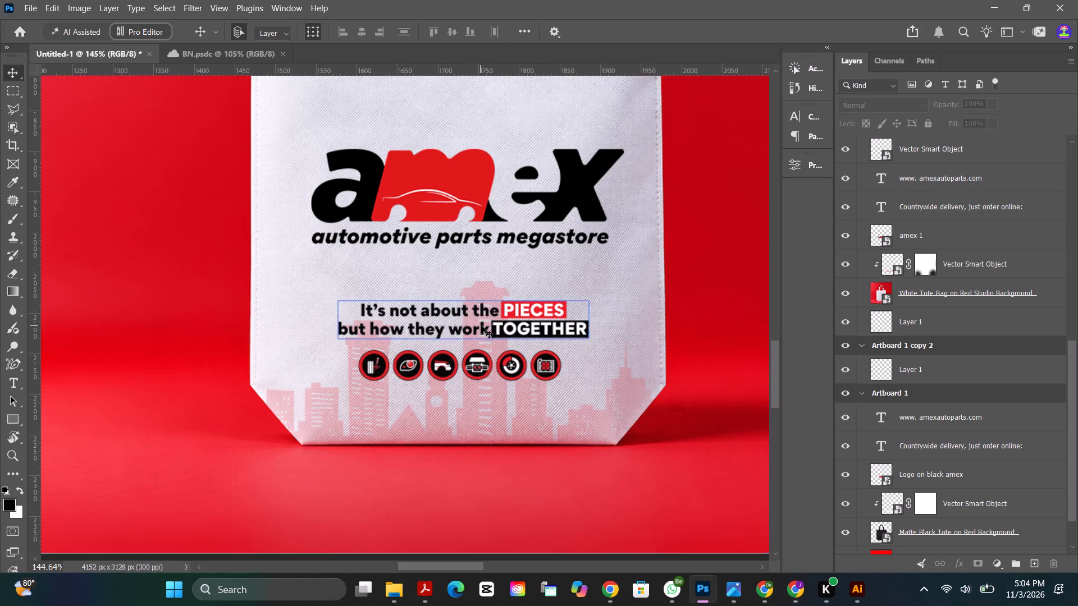
alt+scroll(481, 329, down, 7)
alt+scroll(495, 307, up, 4)
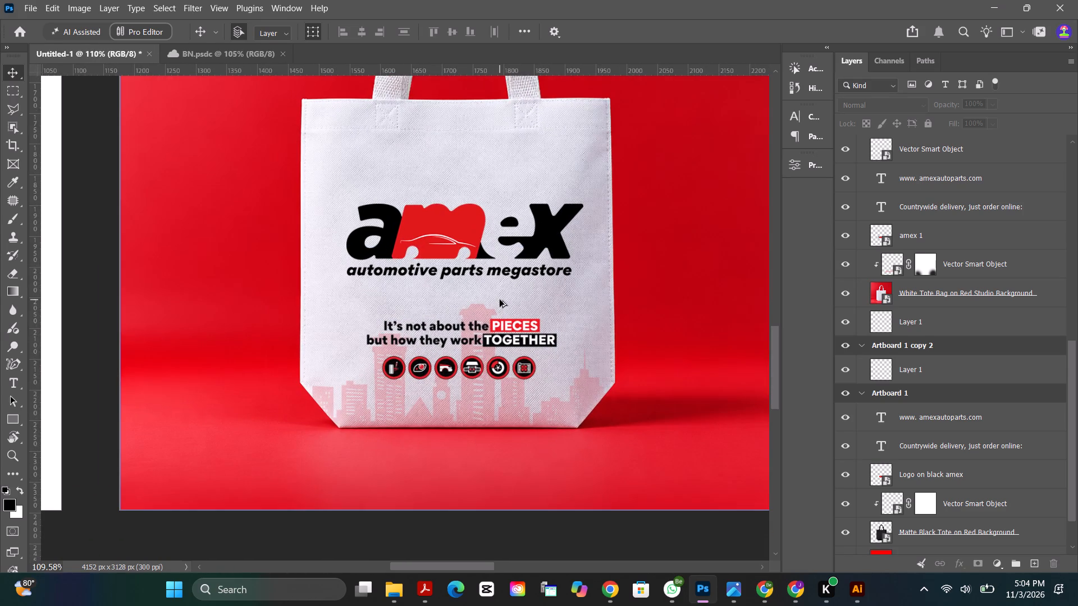
drag(774, 367, 779, 268)
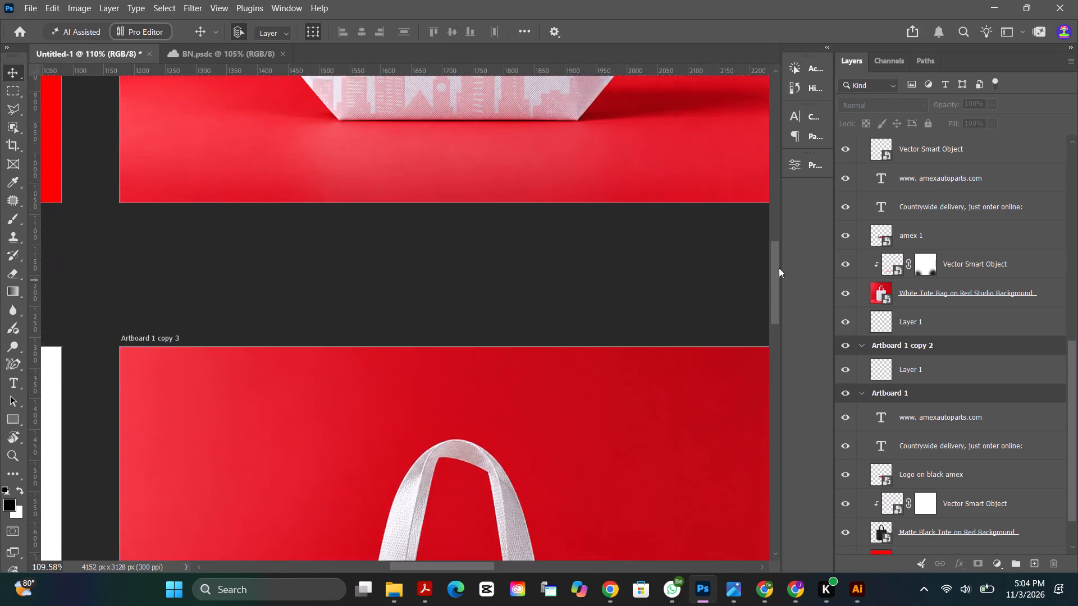
drag(779, 268, 782, 229)
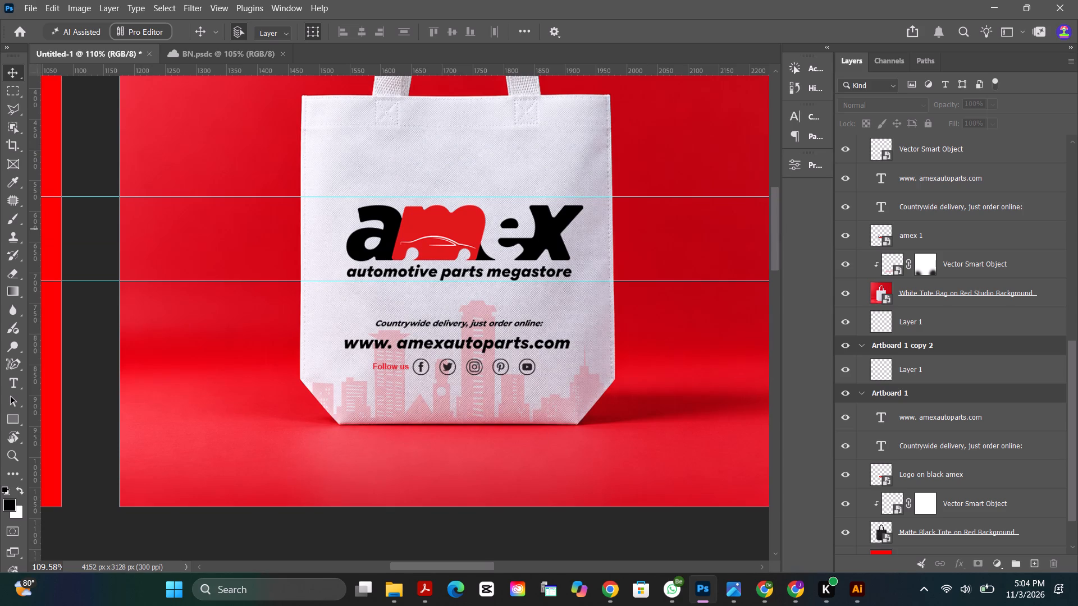
scroll(647, 501, up, 4)
scroll(558, 392, up, 3)
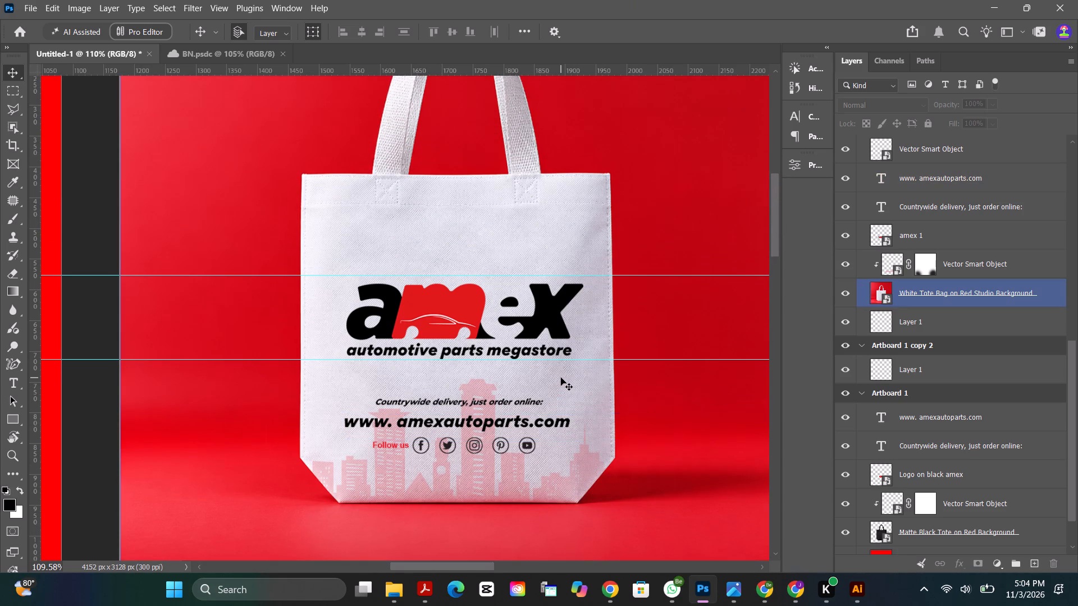
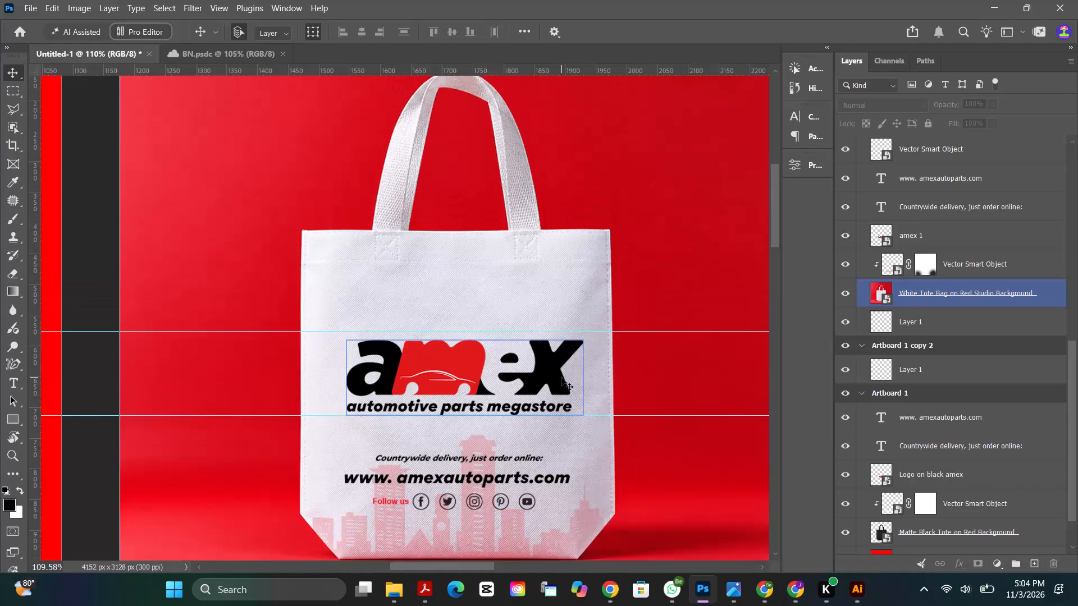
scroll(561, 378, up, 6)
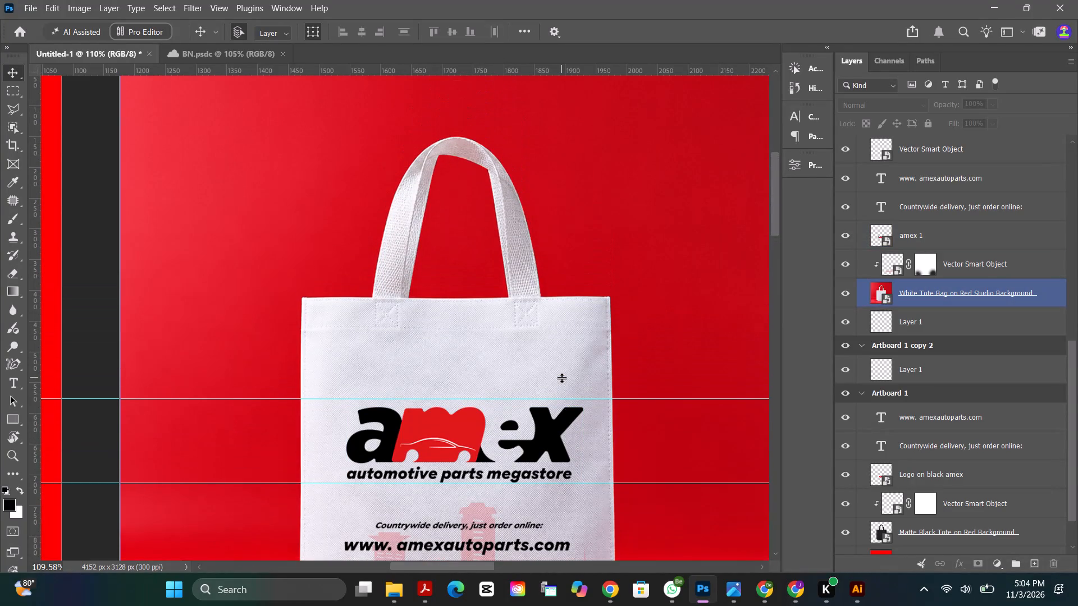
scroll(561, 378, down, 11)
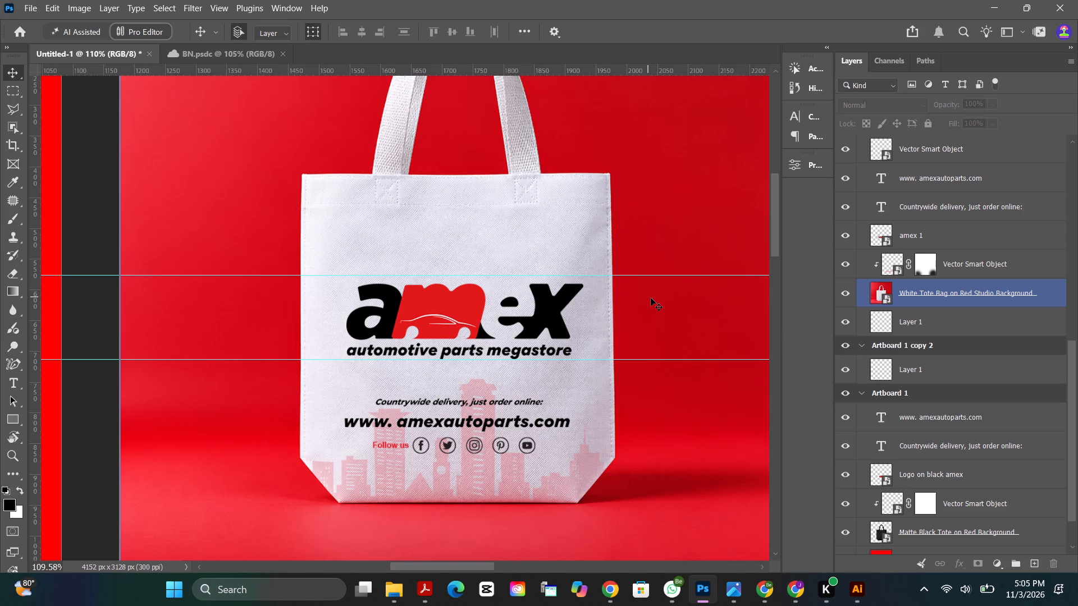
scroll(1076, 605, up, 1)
Switch to Illustrator and look through the COMPANY PROFILE.ai artboards, examining the car-parts illustrations on the Our Mission page.
click(863, 590)
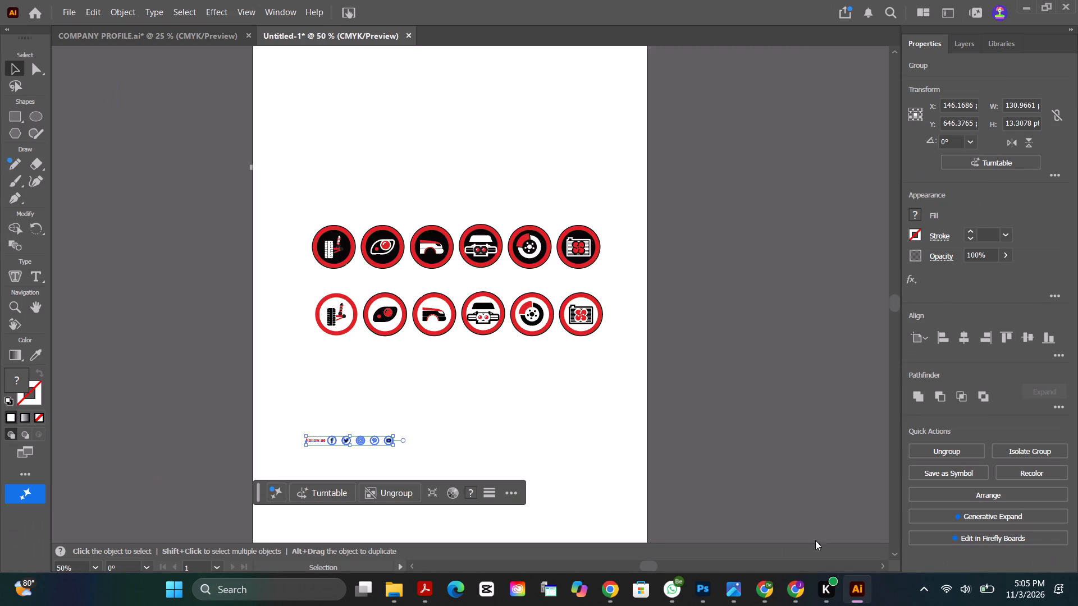
click(170, 34)
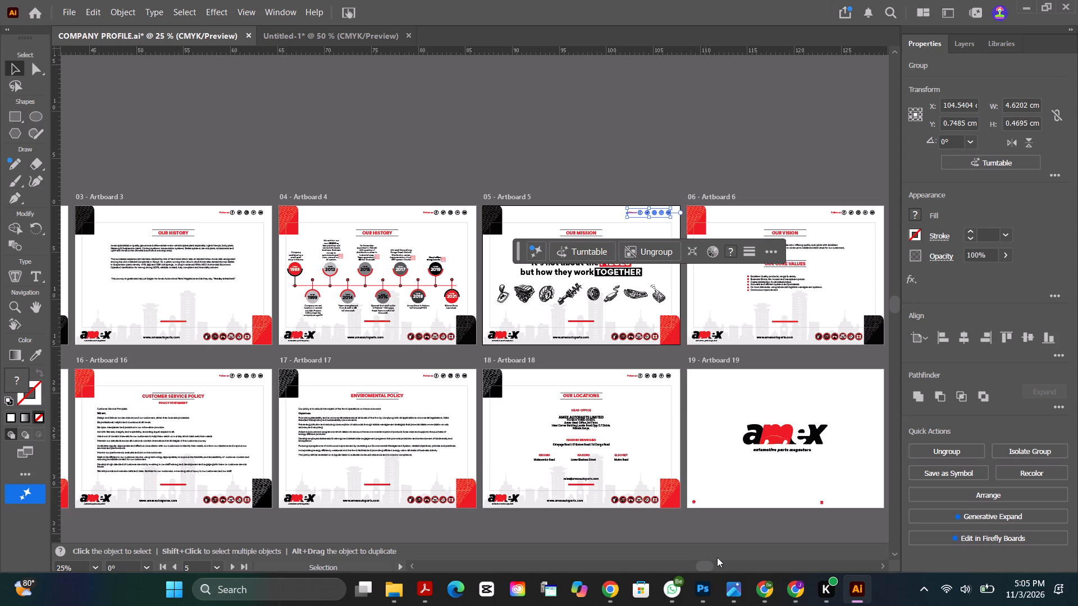
drag(705, 567, 665, 543)
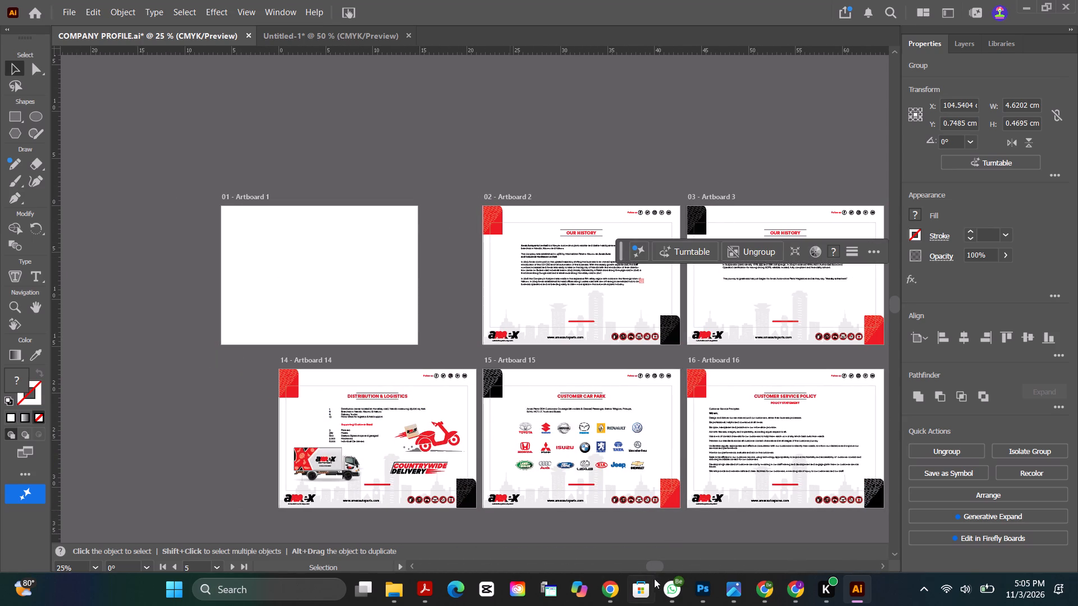
drag(658, 563, 683, 570)
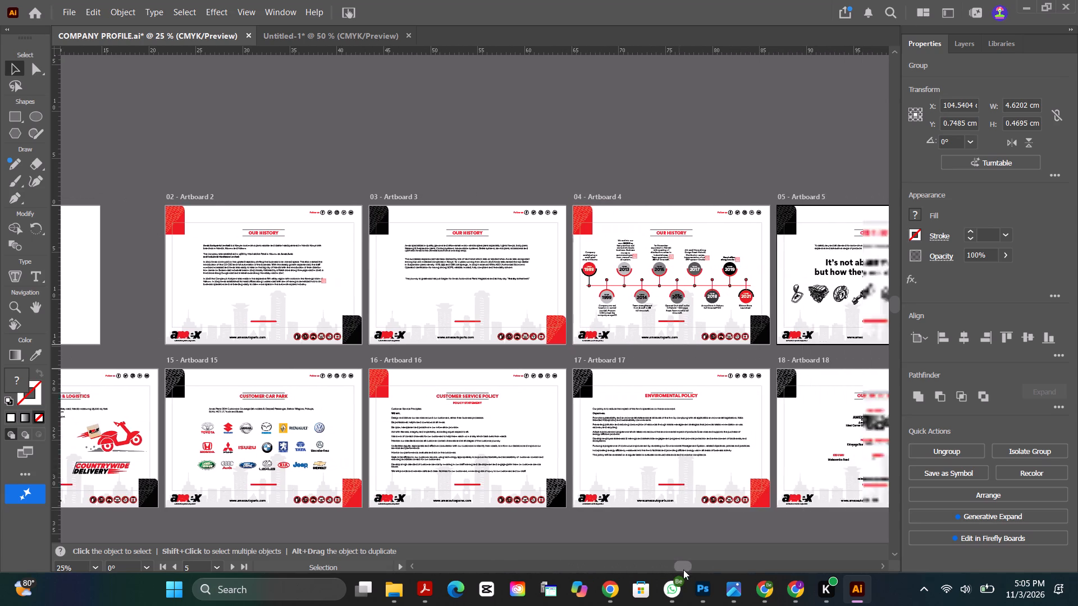
drag(683, 570, 709, 584)
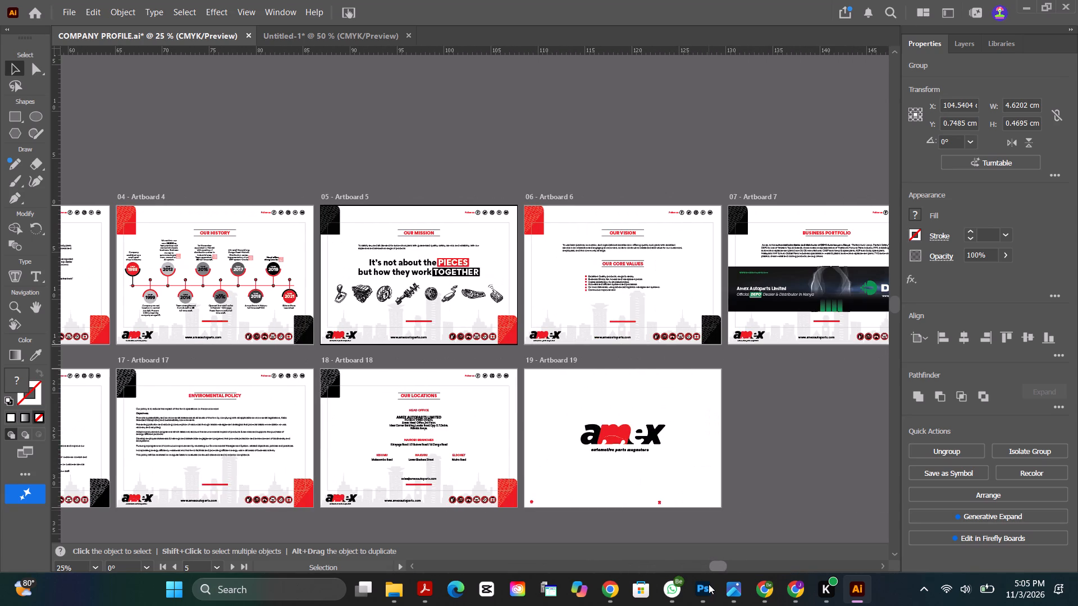
drag(709, 584, 710, 585)
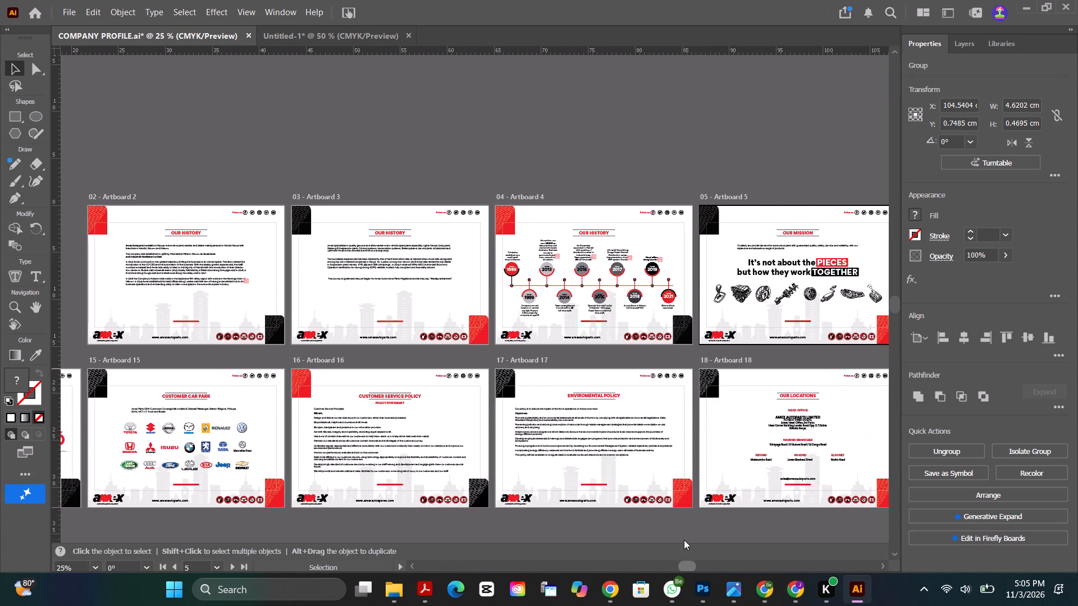
click(694, 544)
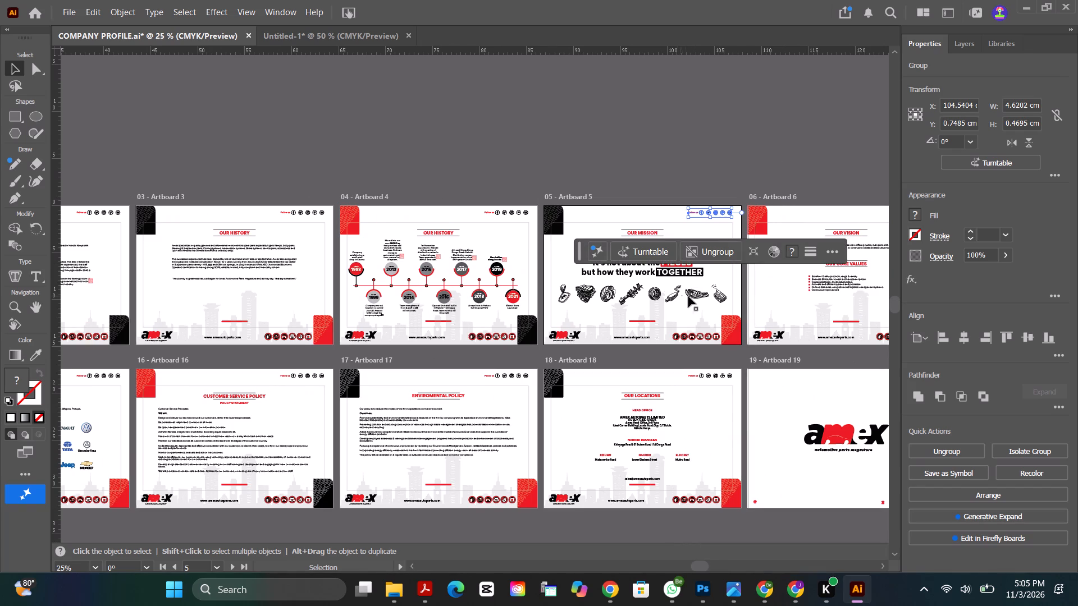
click(701, 294)
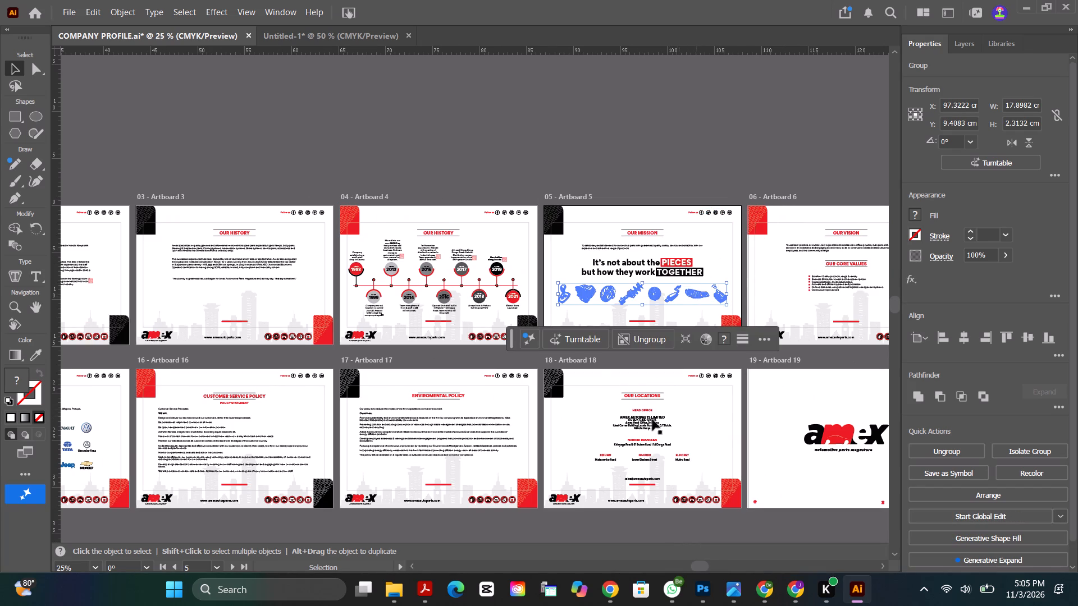
alt+scroll(690, 306, up, 3)
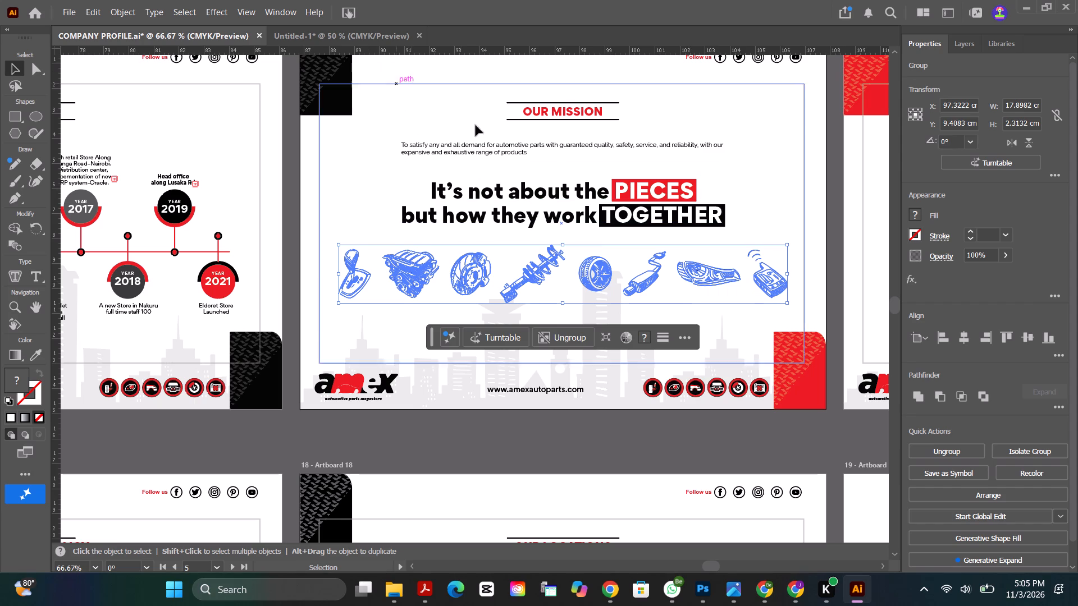
Switch back to Photoshop and delete the faint city skyline graphic from the black tote bag on Artboard 1.
click(707, 592)
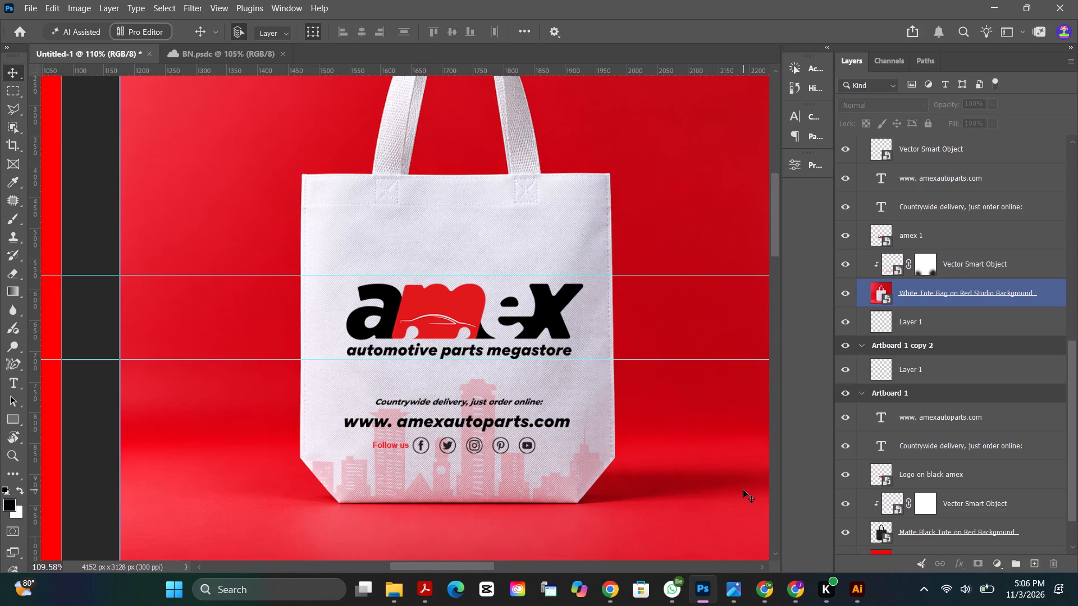
scroll(468, 153, up, 1)
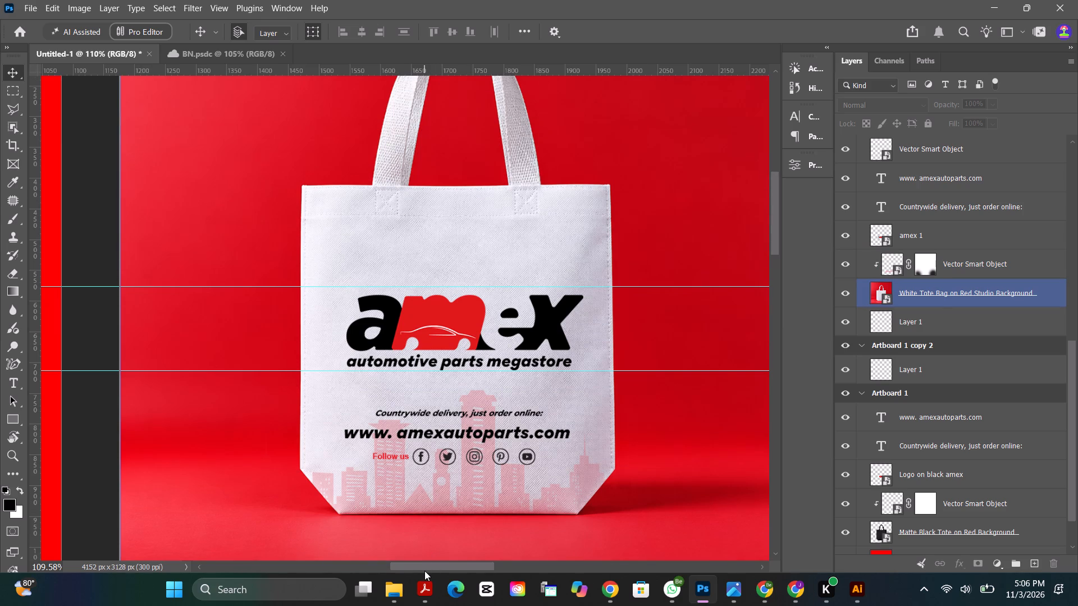
drag(424, 568, 325, 563)
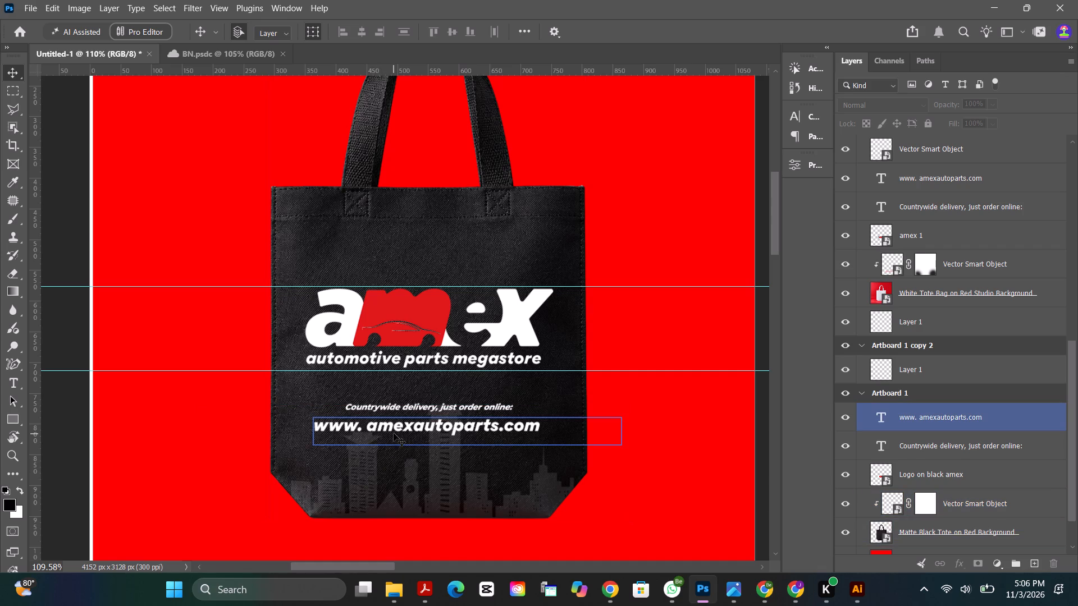
click(373, 478)
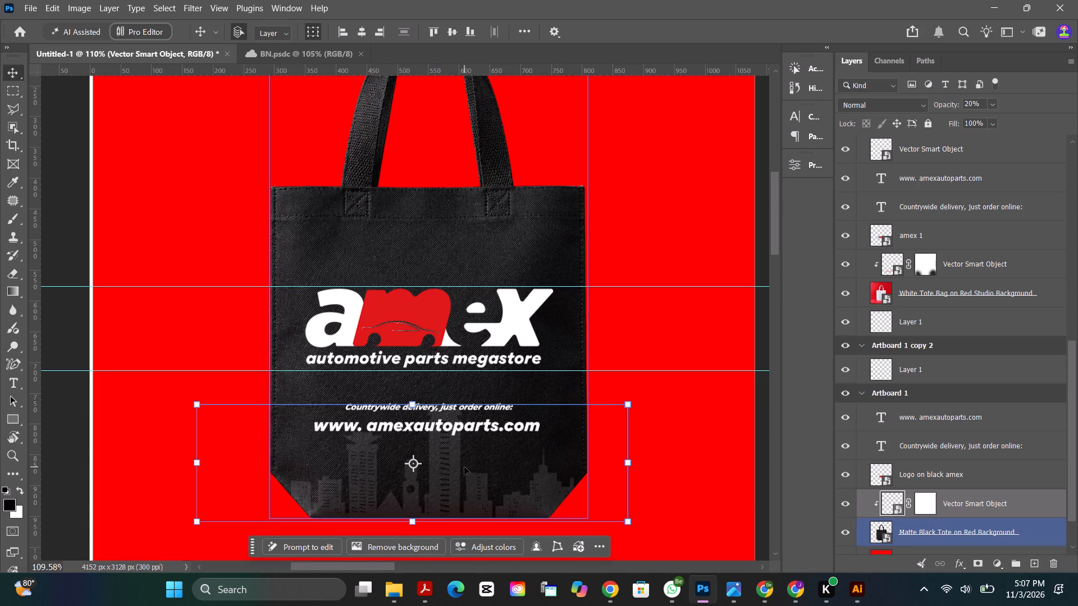
key(Delete)
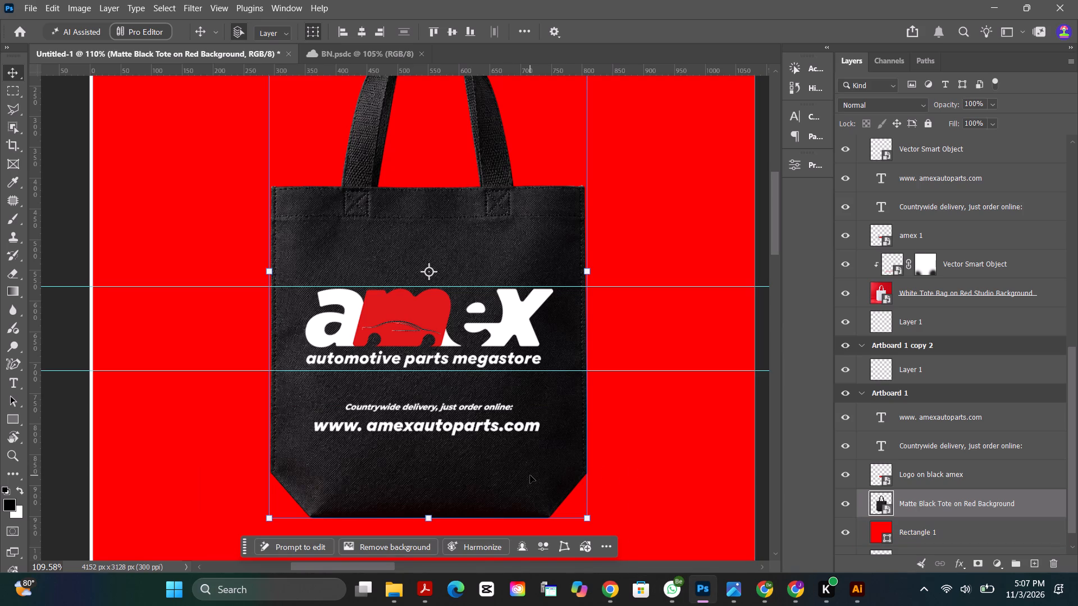
Delete the pink city skyline graphic from the white tote bag on Artboard 1 copy.
alt+scroll(557, 454, down, 9)
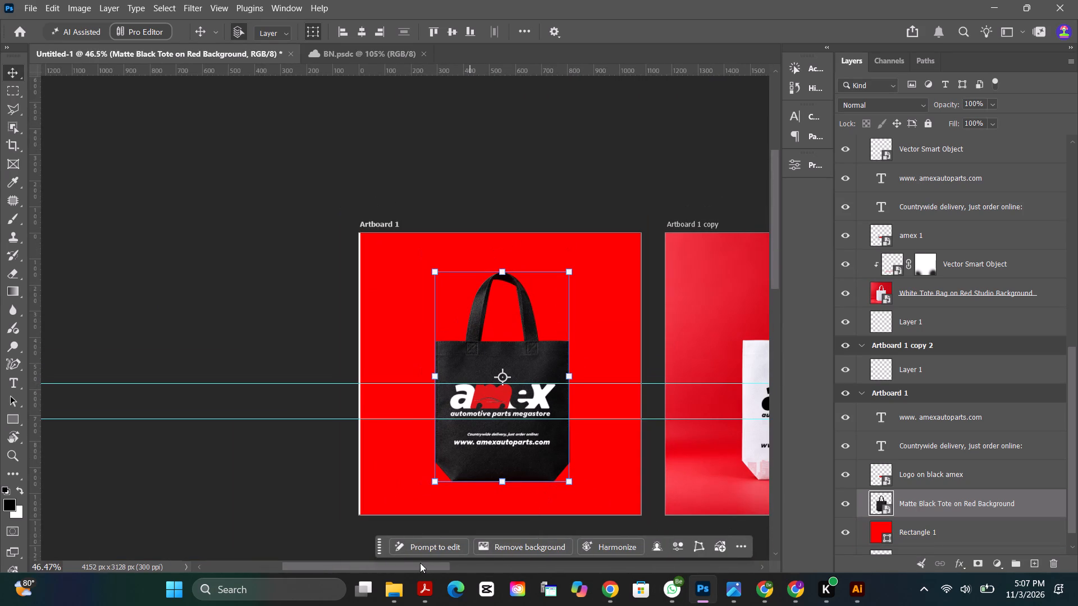
drag(420, 563, 486, 565)
scroll(546, 466, up, 2)
scroll(550, 476, down, 3)
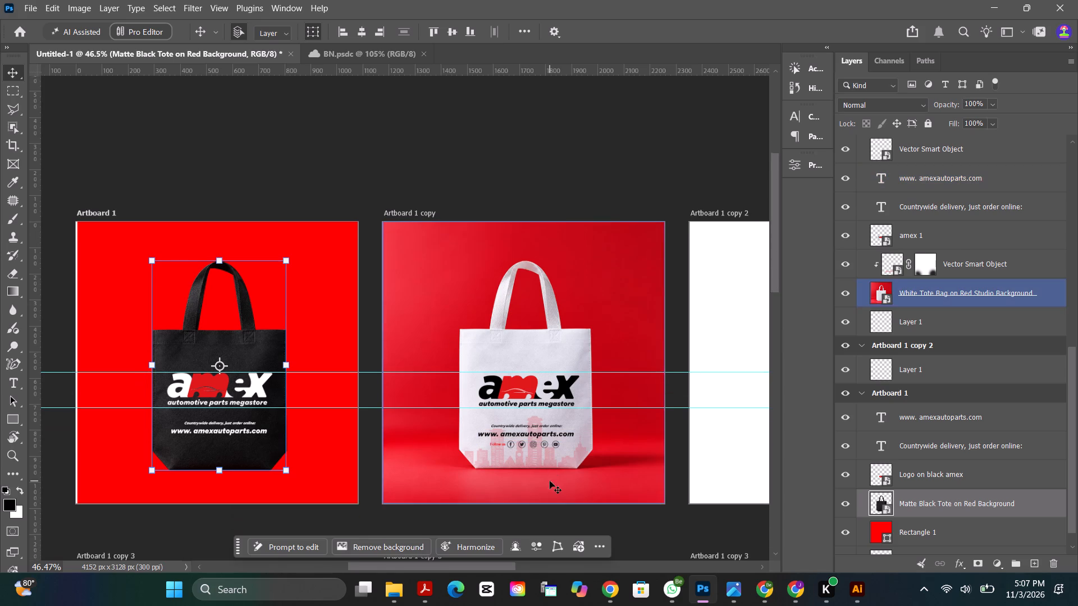
scroll(550, 481, down, 3)
click(695, 422)
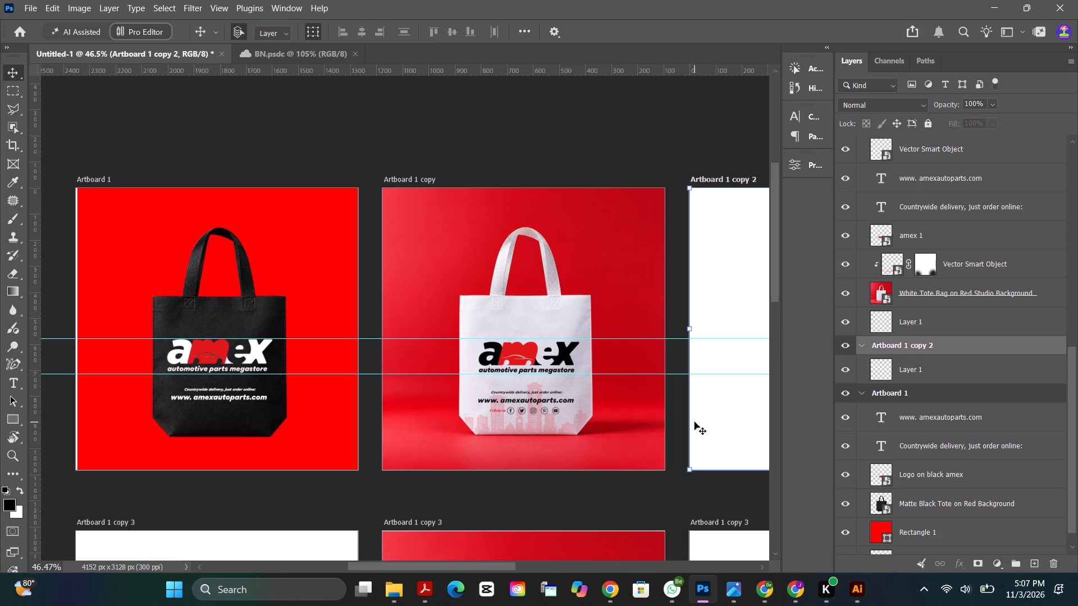
click(576, 423)
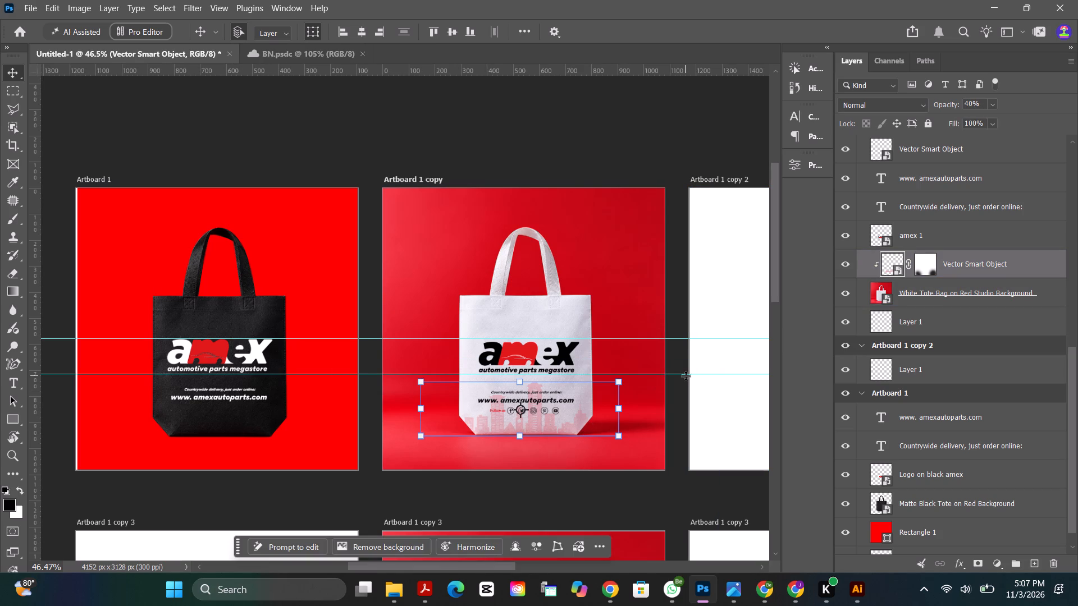
key(Delete)
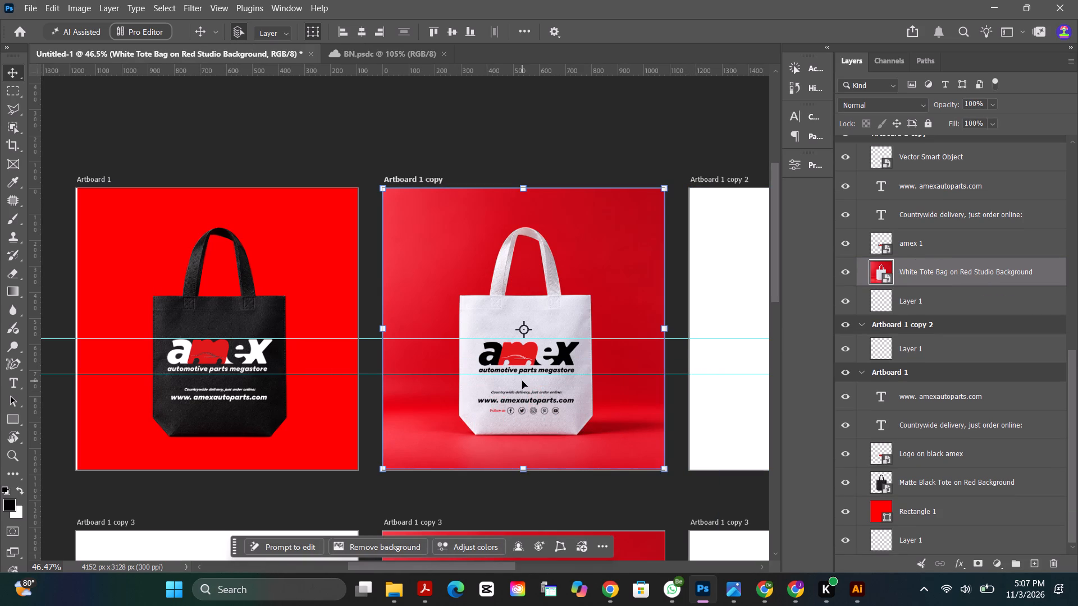
Review the tote bag mockups across both rows of artboards.
alt+scroll(583, 411, down, 3)
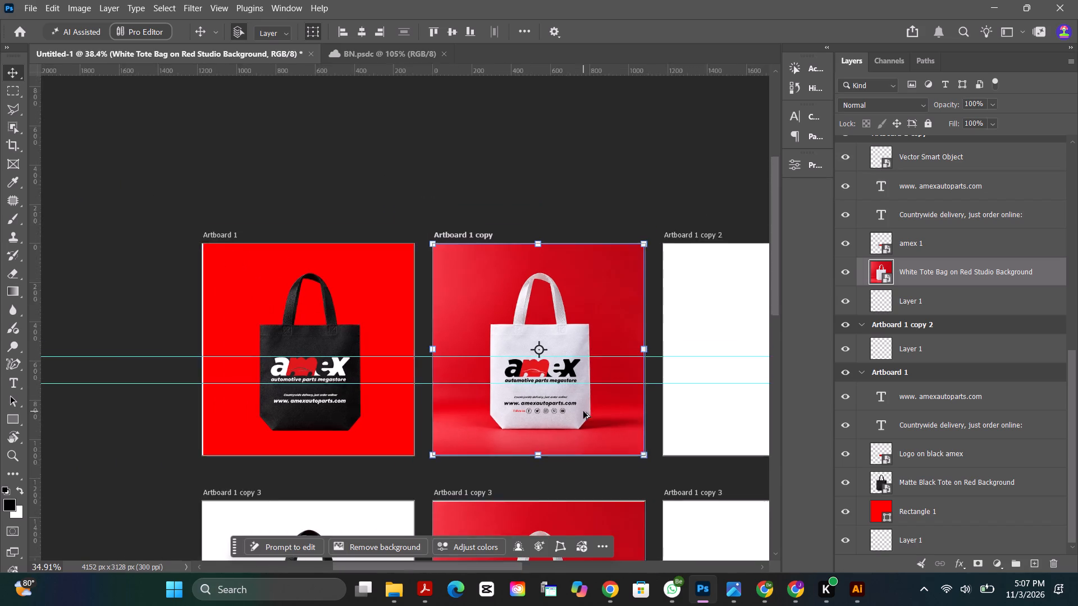
alt+scroll(583, 411, down, 3)
alt+scroll(674, 430, up, 6)
alt+scroll(552, 428, up, 3)
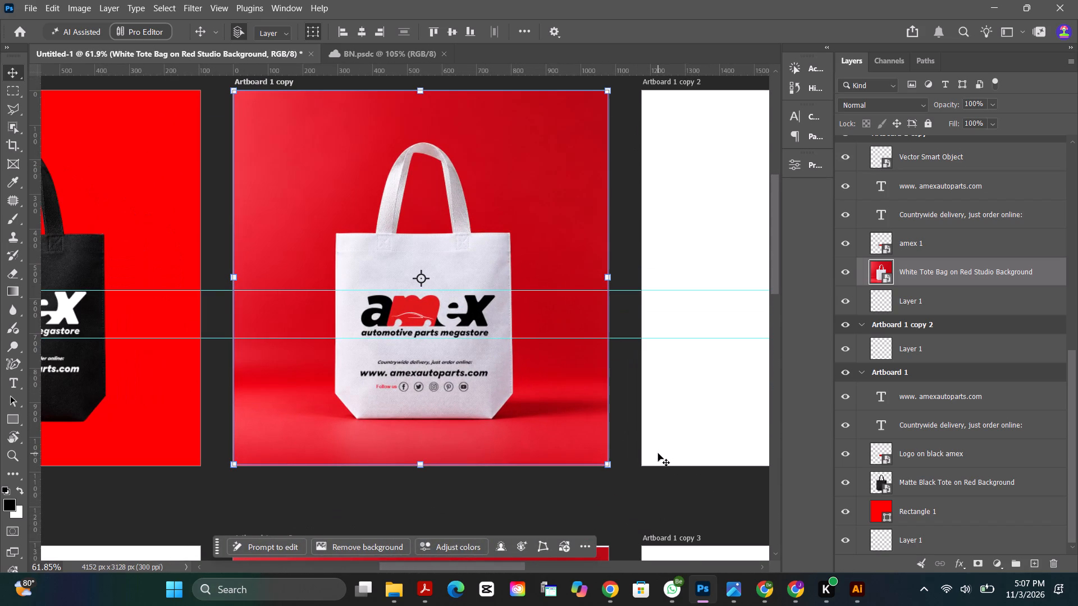
alt+scroll(533, 471, down, 10)
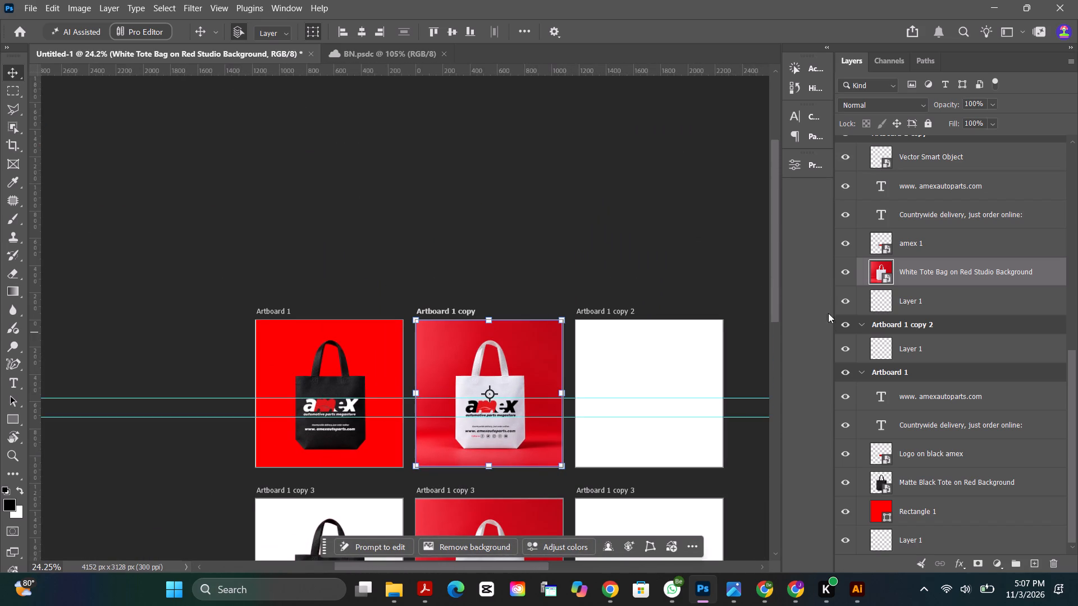
drag(776, 279, 769, 339)
alt+scroll(616, 347, up, 2)
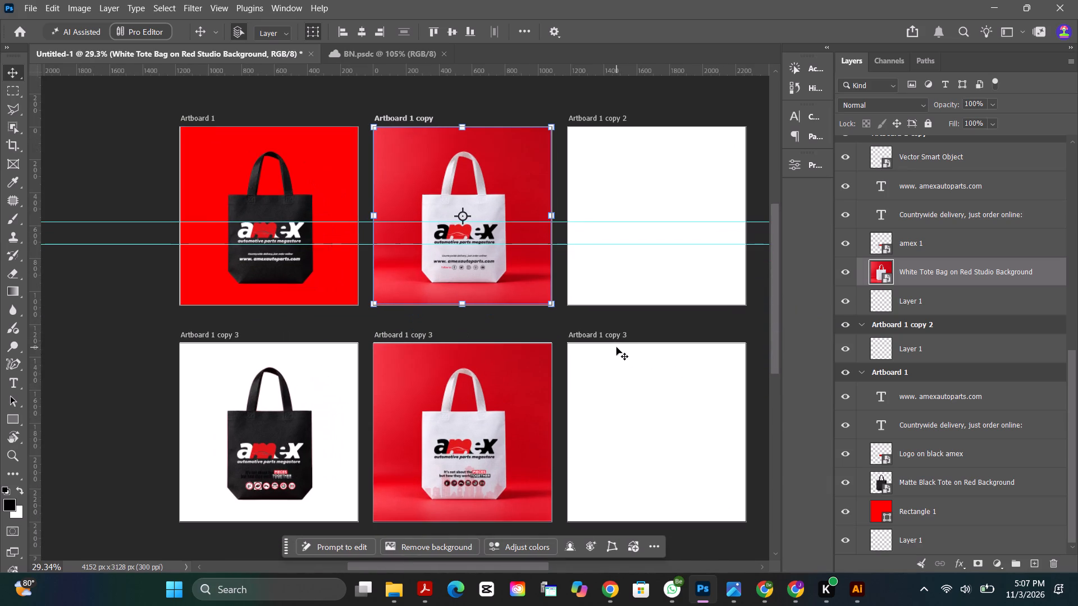
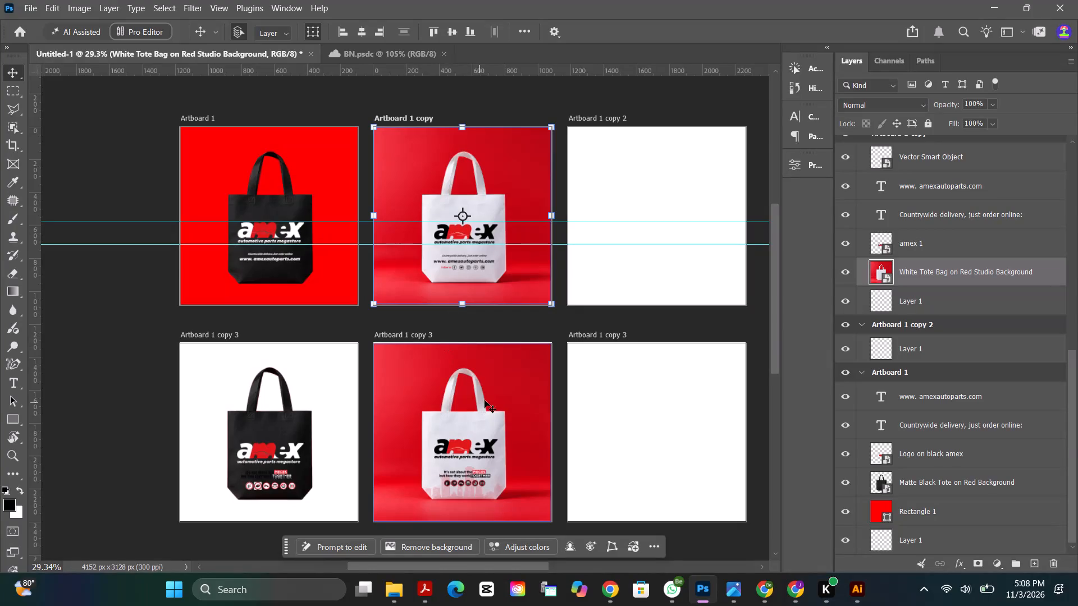
Delete the duplicate "It's not about the PIECES" tagline layer, Layer 2 copy 2, from the lower-row black tote bag.
alt+scroll(523, 416, up, 4)
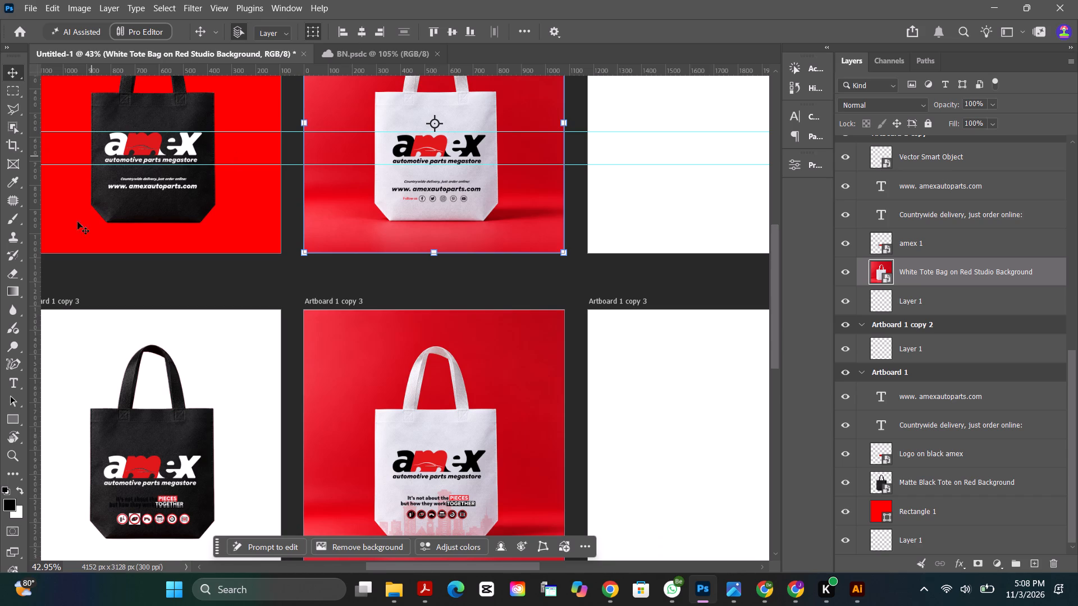
click(128, 526)
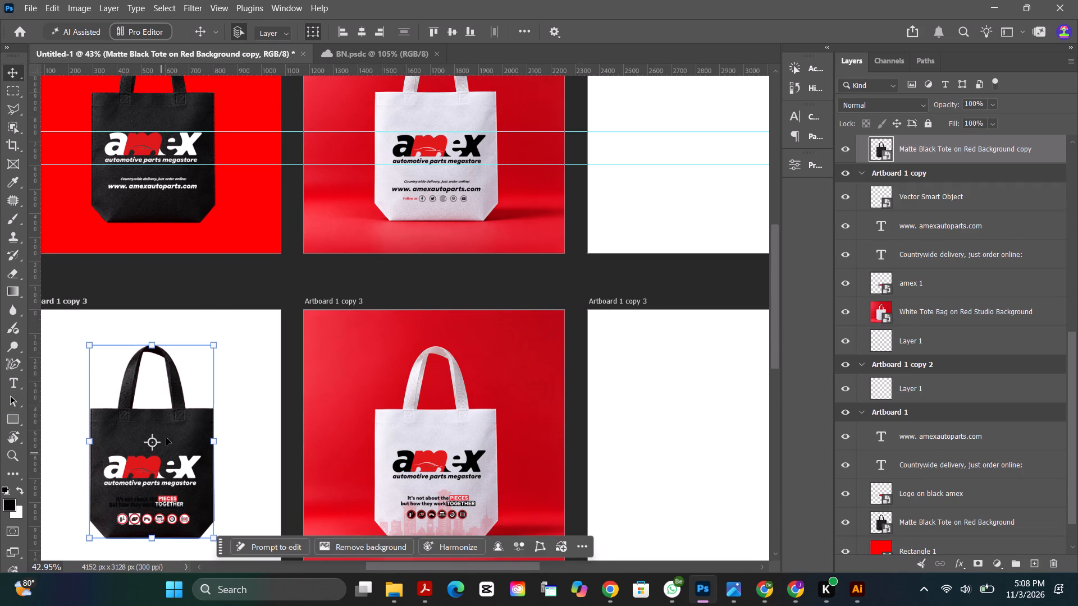
scroll(165, 414, up, 3)
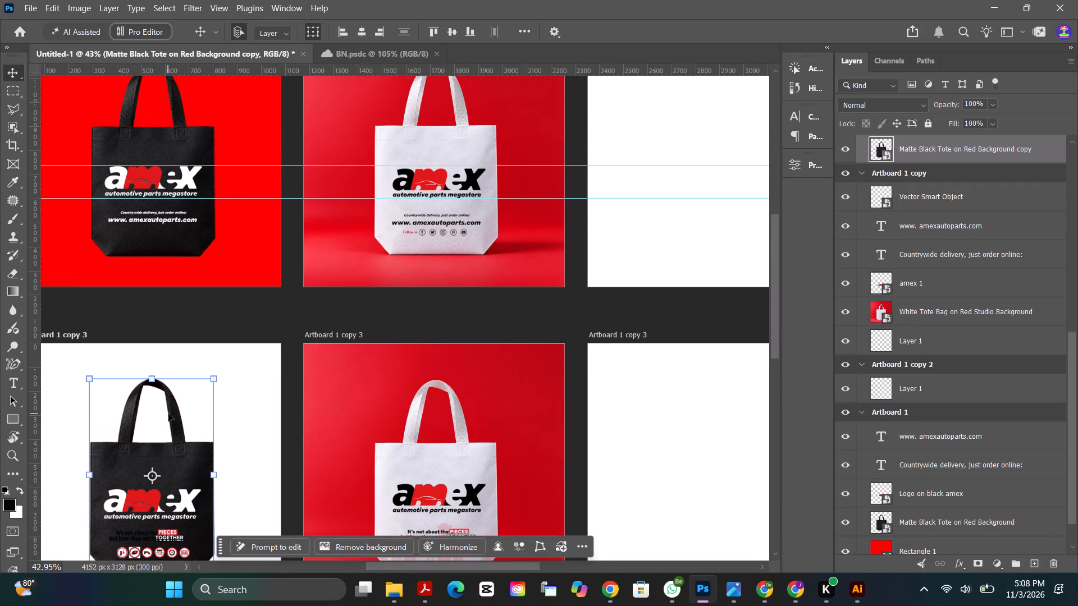
key(ctrl+0)
key(ctrl+minus)
key(ctrl+minus)
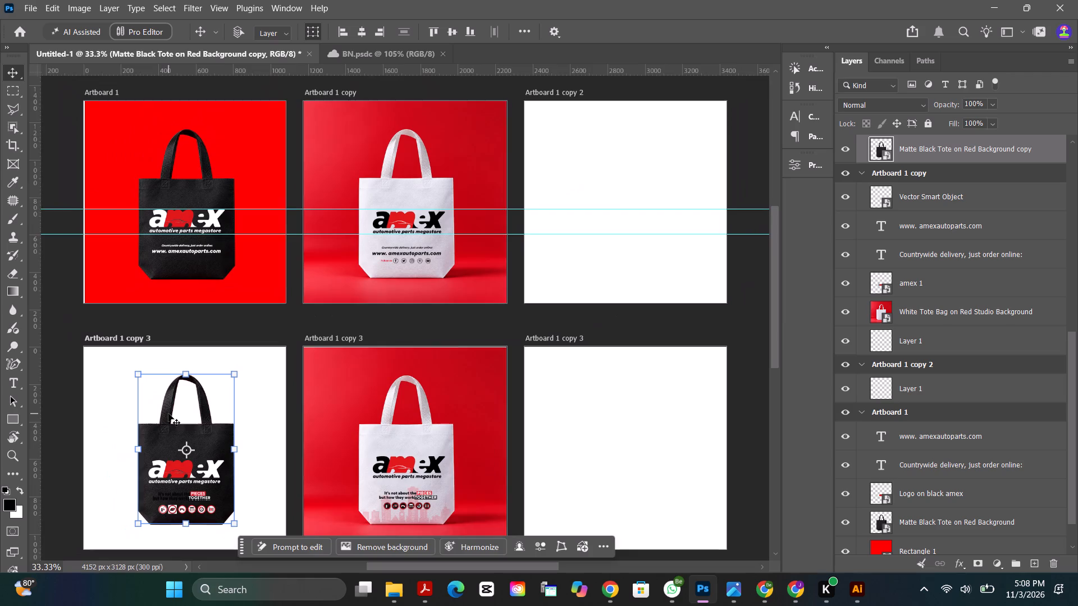
key(ctrl+0)
key(ctrl+0)
key(ctrl+0)
key(ctrl+0)
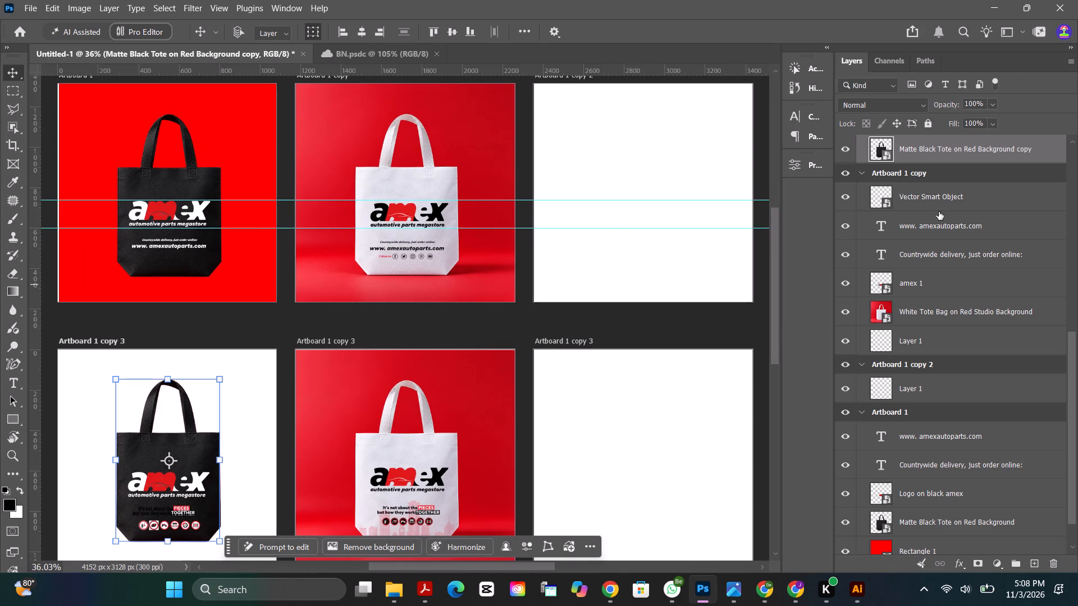
ctrl+click(92, 343)
key(ctrl+space)
key(ctrl+space)
key(ctrl+space)
key(ctrl+space)
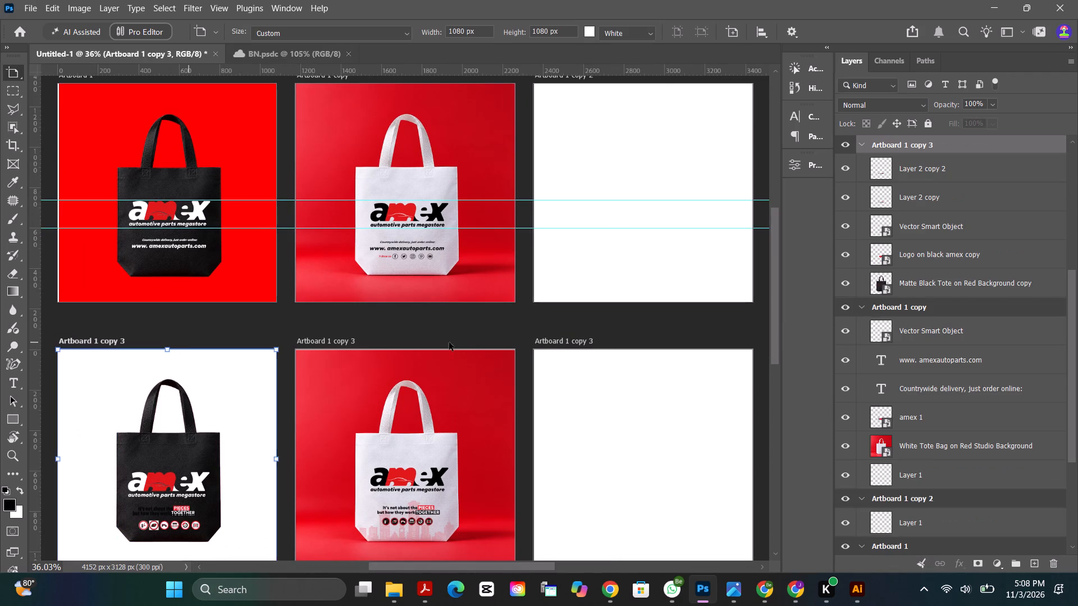
alt+click(932, 148)
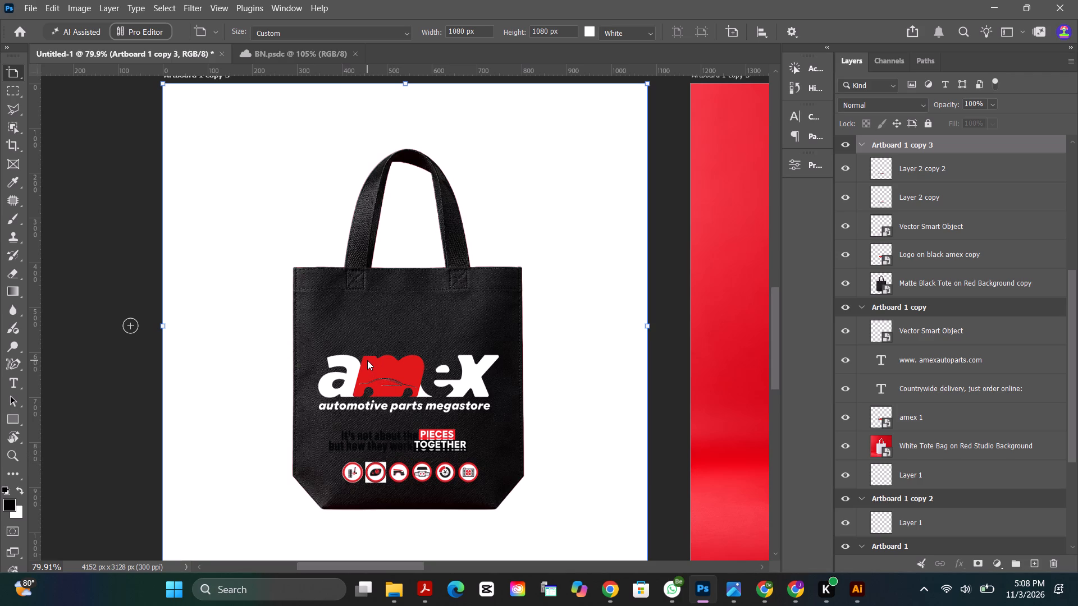
click(366, 448)
click(367, 446)
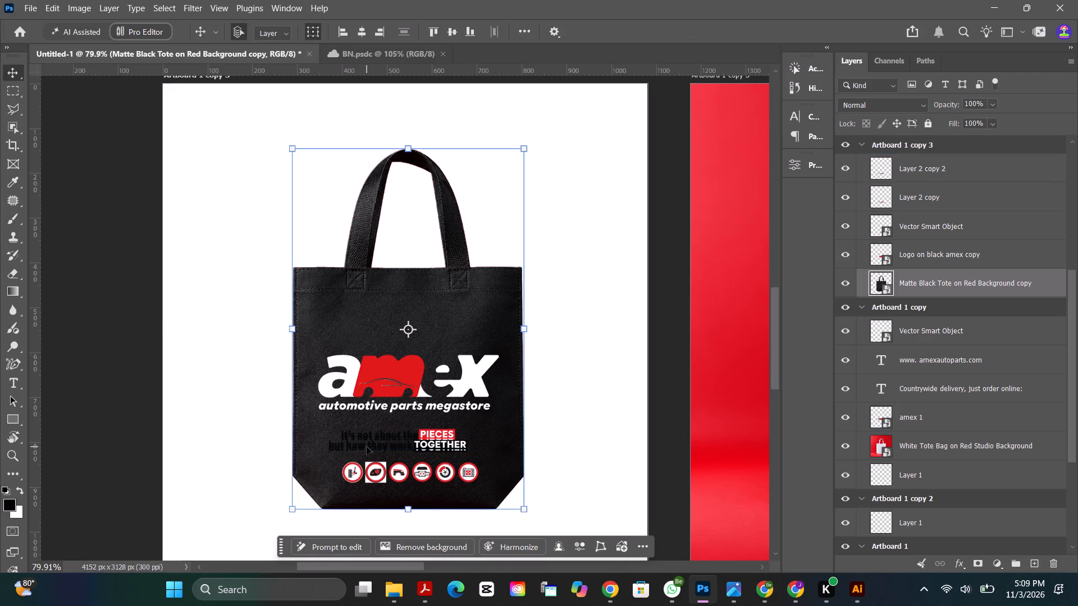
click(373, 444)
drag(373, 444, 373, 438)
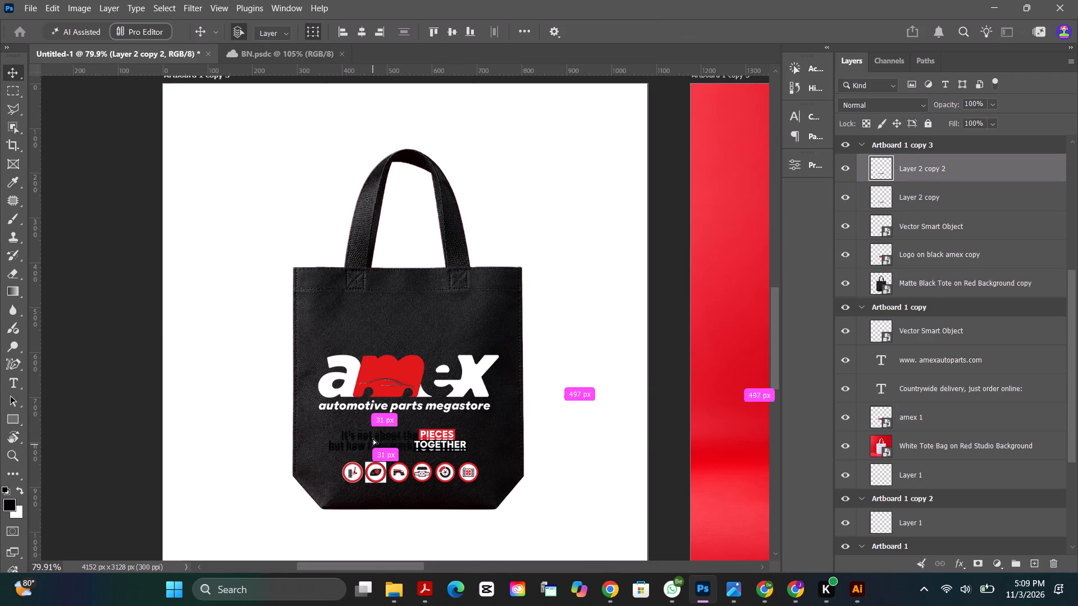
drag(373, 438, 373, 431)
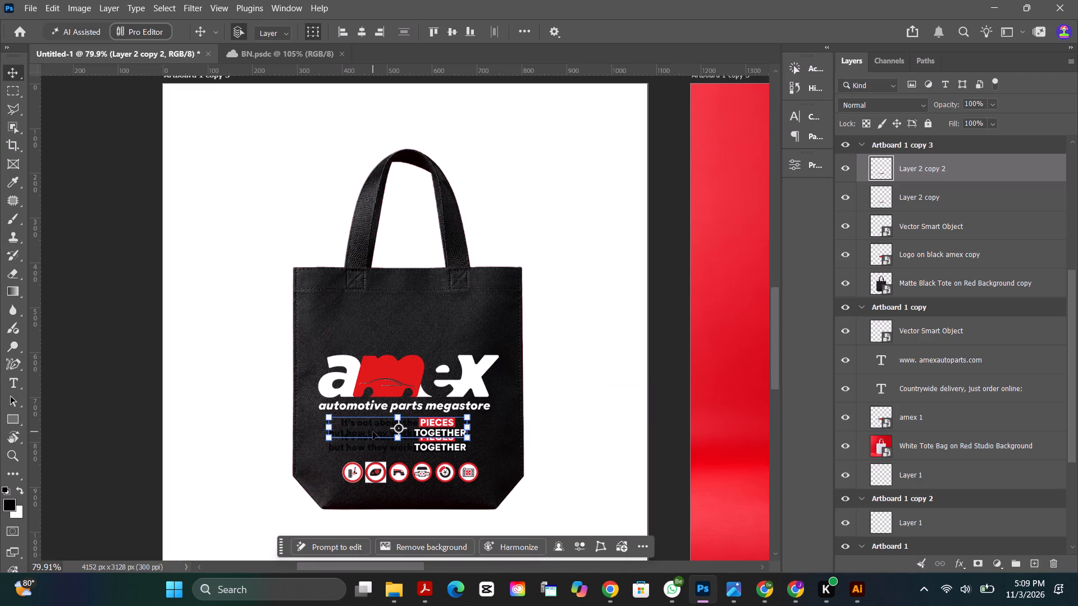
key(ctrl+z)
key(Delete)
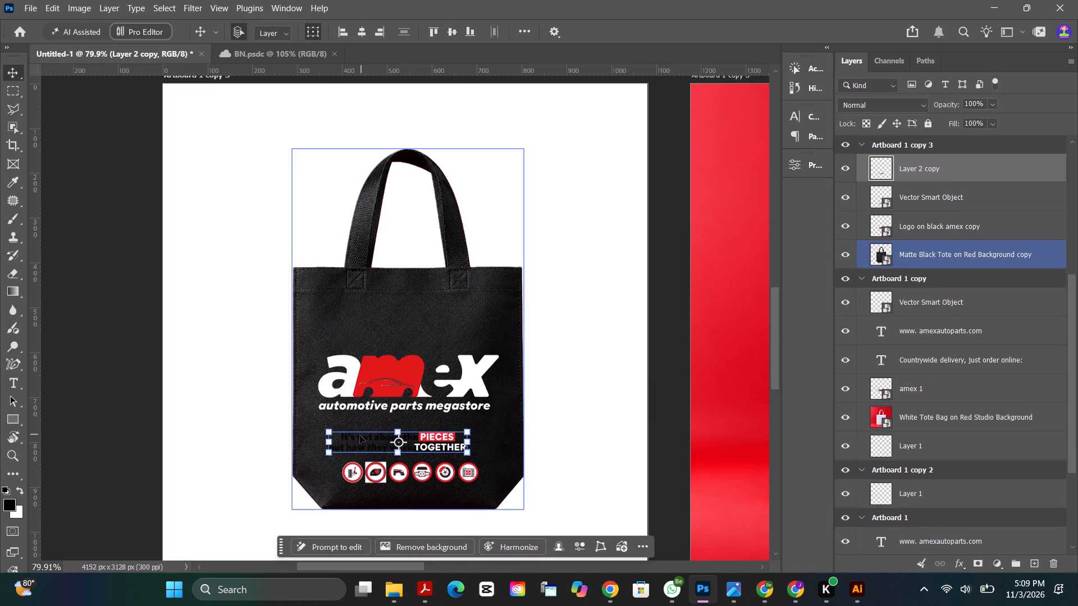
Place two horizontal guides across the lower row of artboards, one above the black tote's logo and one through its car-parts icons.
click(552, 428)
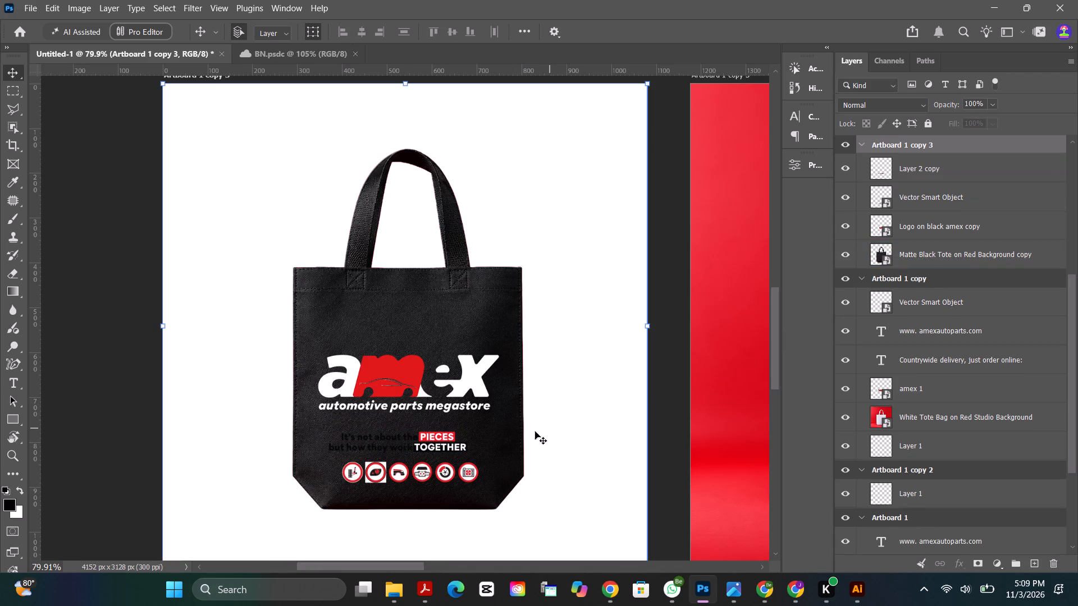
click(382, 447)
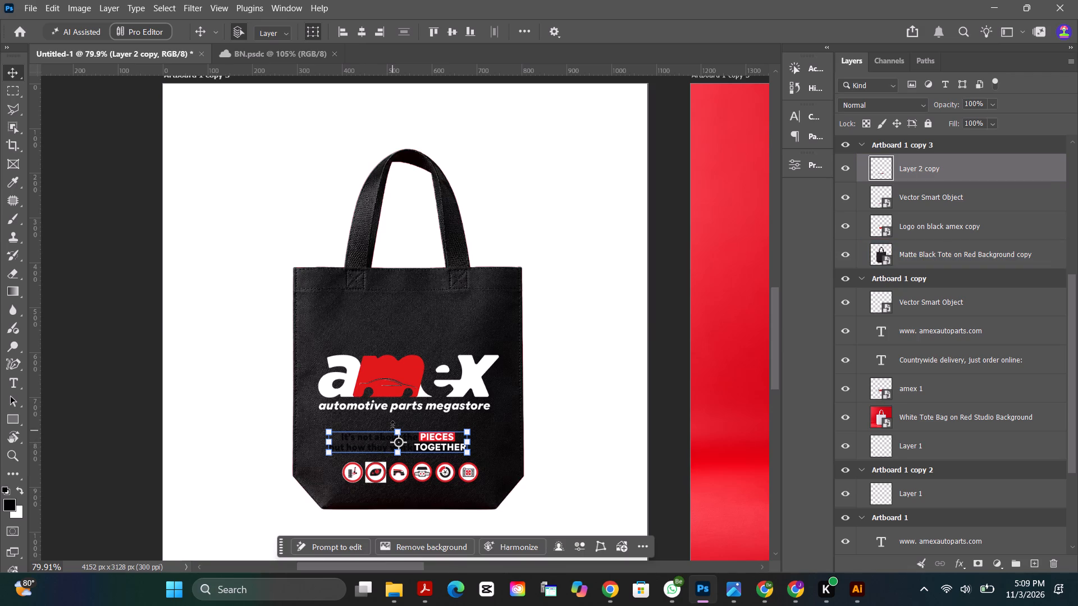
click(392, 377)
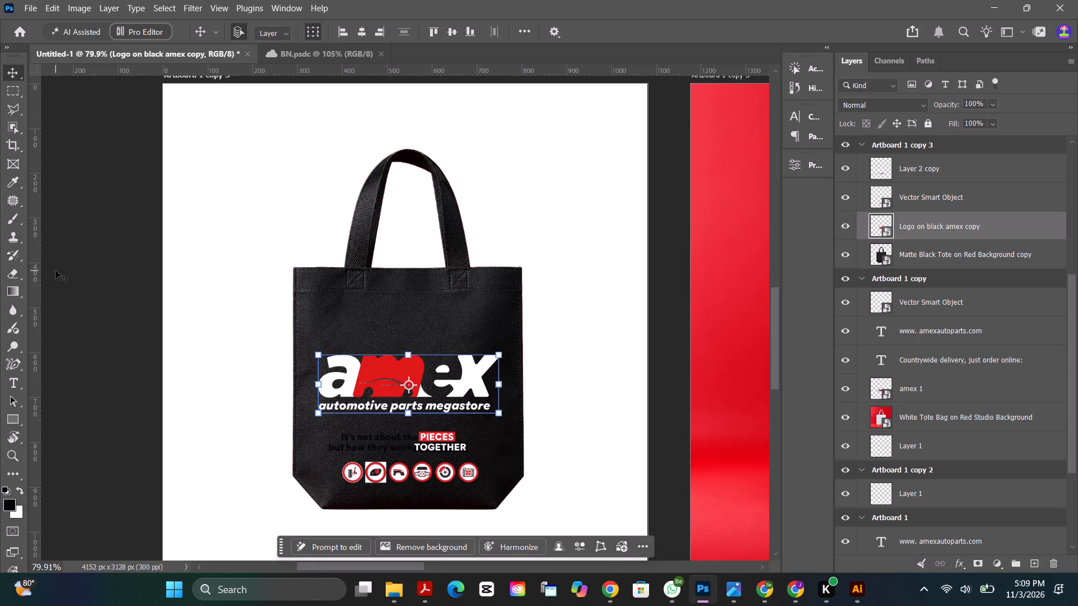
drag(407, 68, 444, 475)
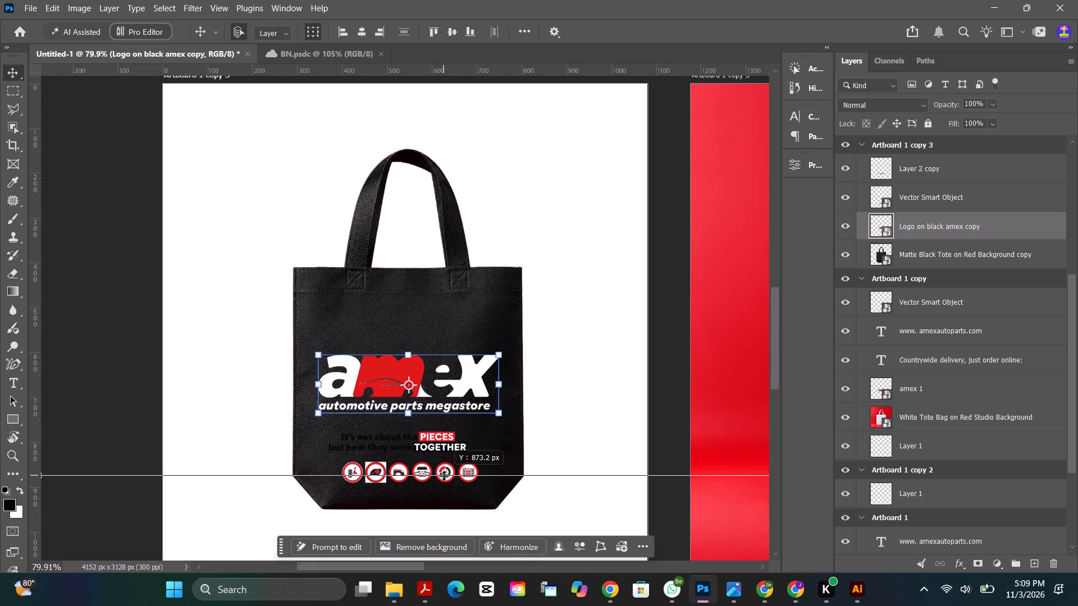
drag(444, 475, 445, 475)
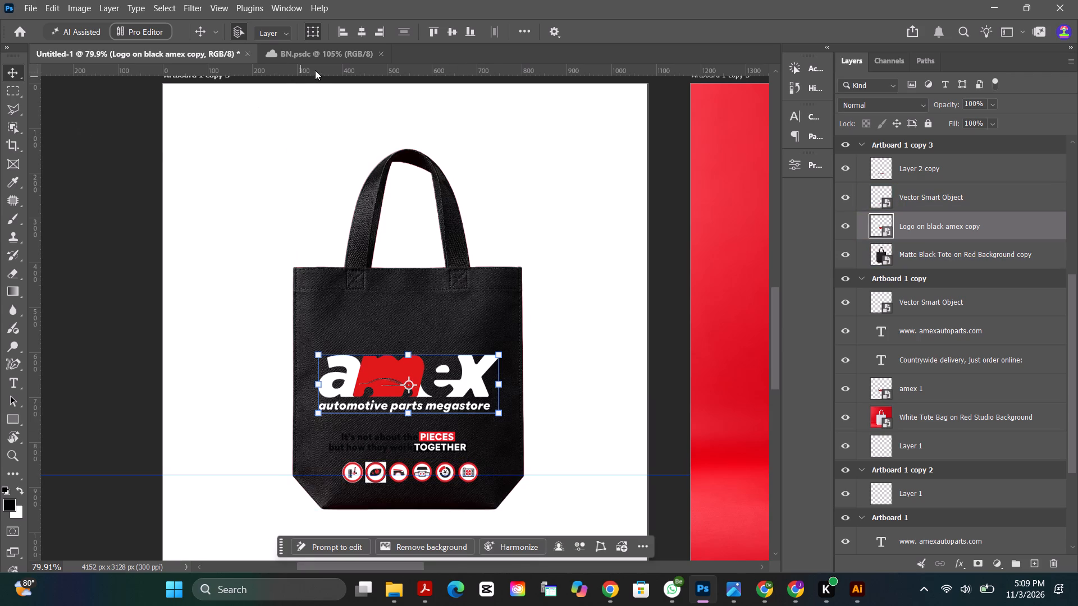
drag(315, 70, 340, 323)
click(111, 249)
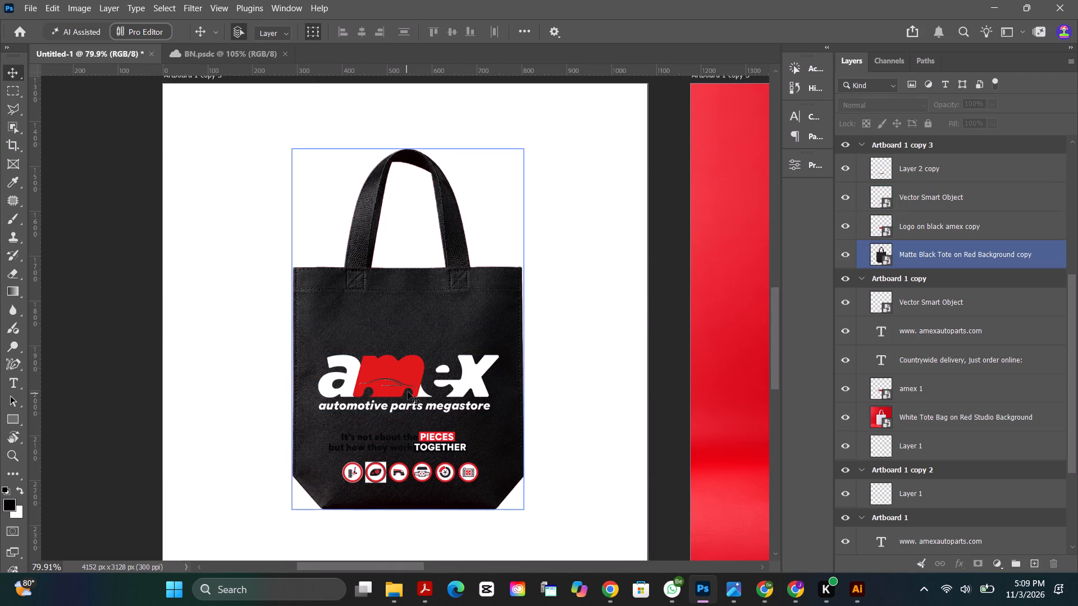
drag(389, 67, 399, 311)
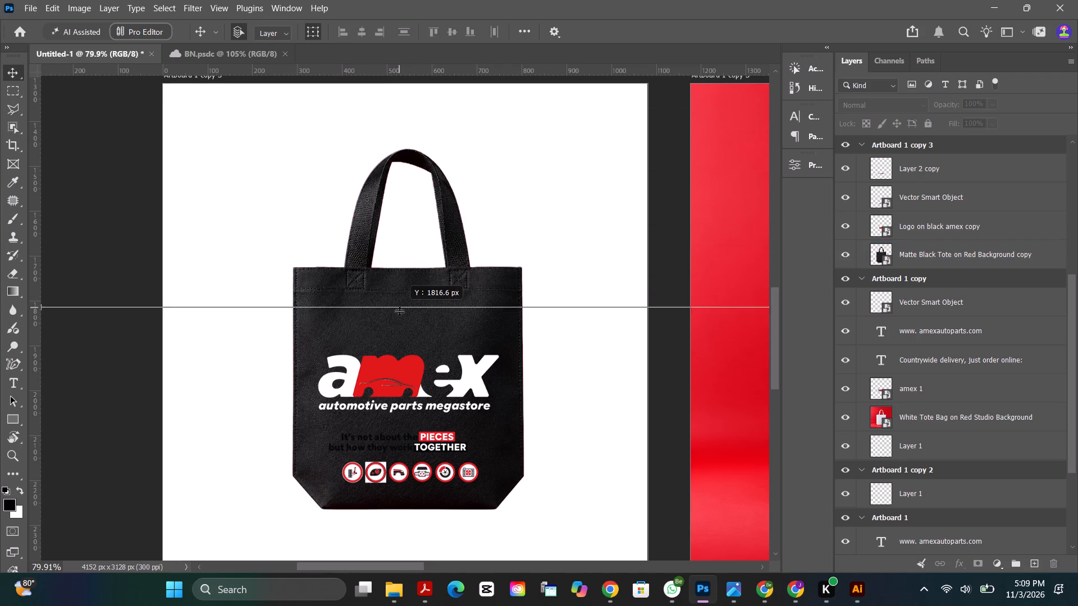
drag(399, 311, 400, 319)
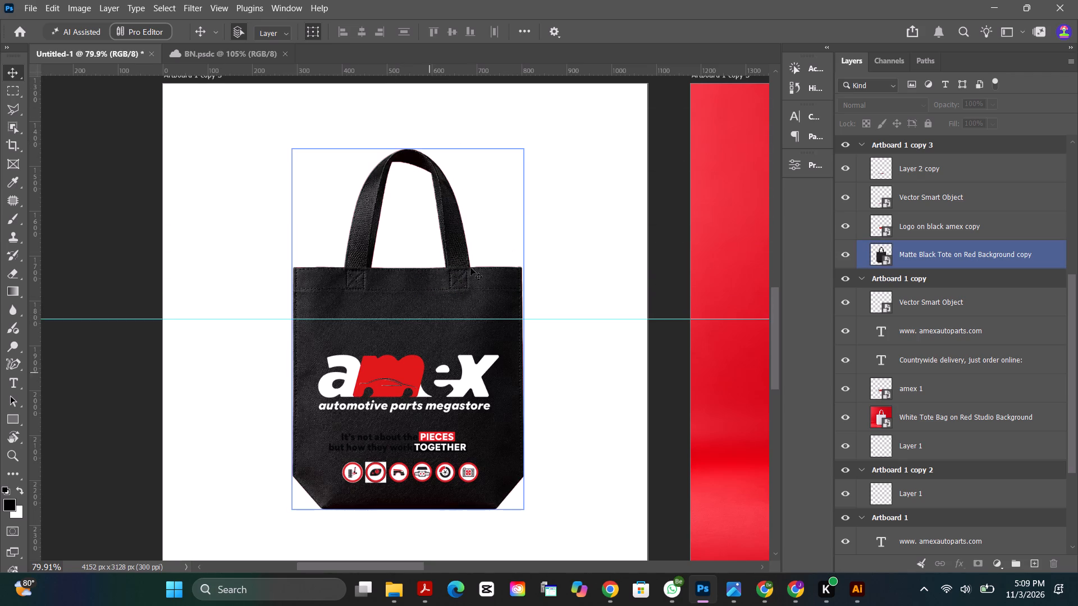
drag(518, 72, 520, 442)
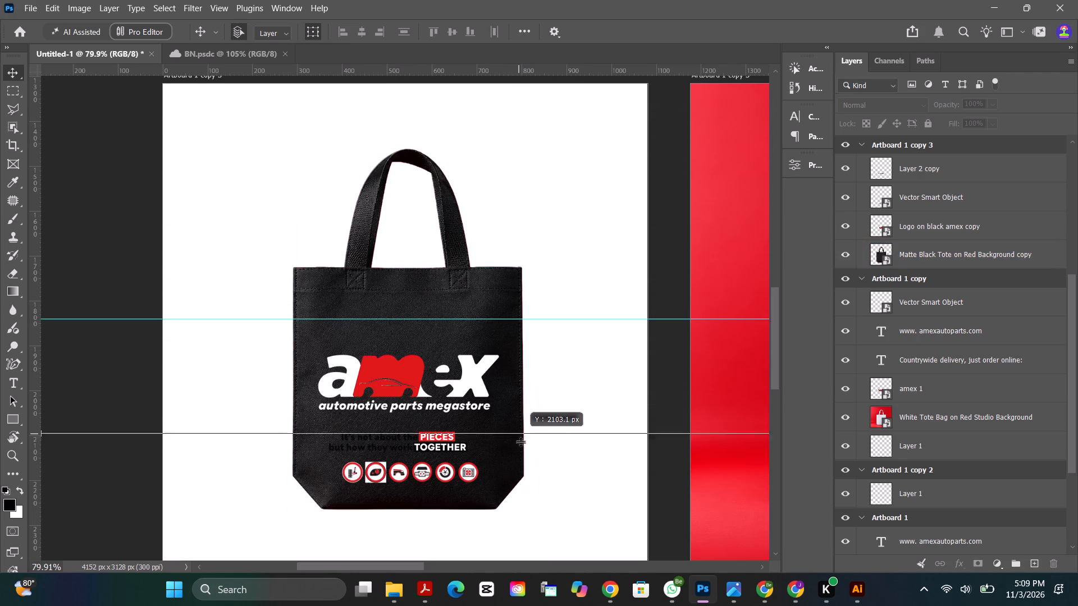
drag(520, 442, 532, 472)
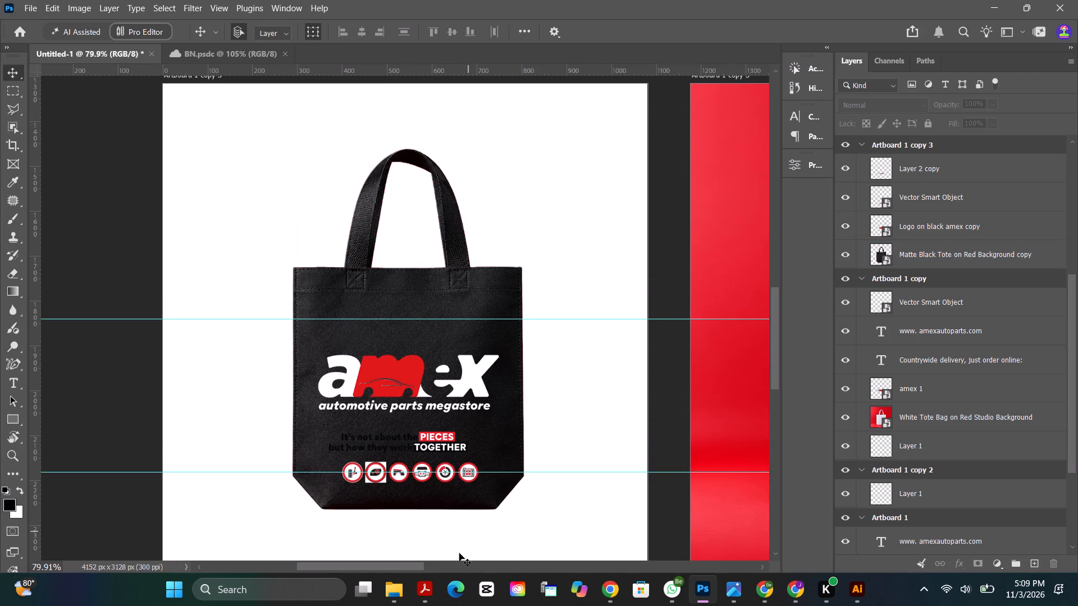
Move the amex logo on the lower-row white tote bag up about 35 px, keeping it below the upper guide.
drag(383, 568, 480, 572)
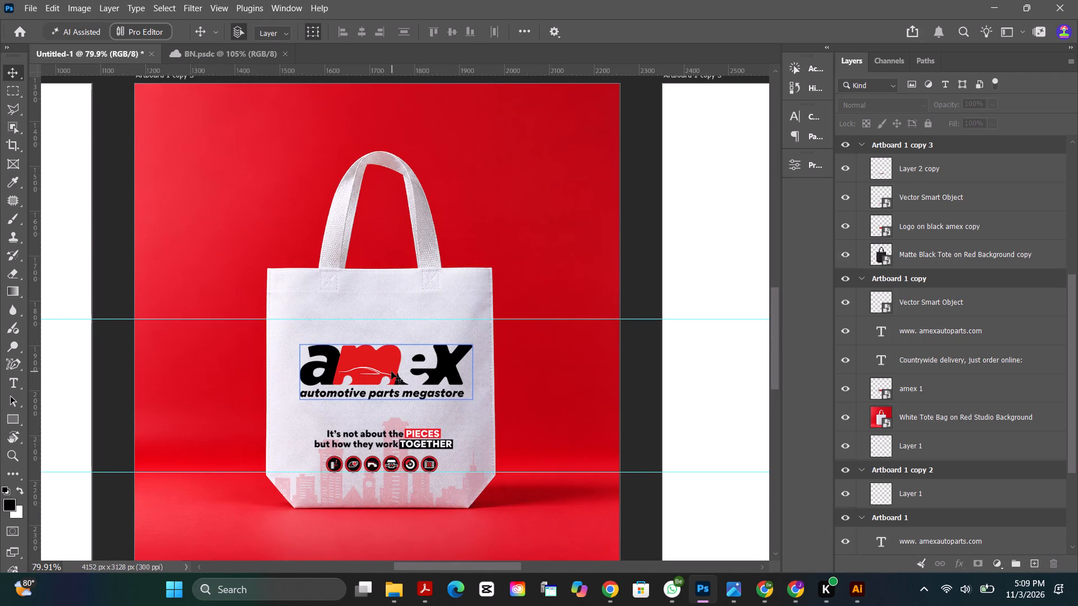
drag(386, 371, 384, 354)
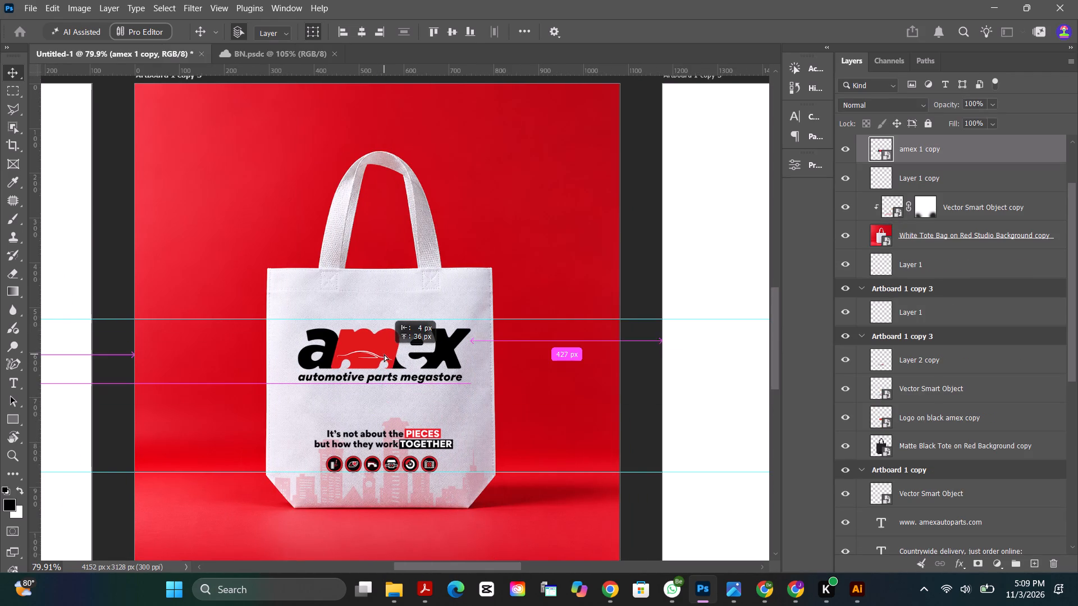
drag(384, 354, 386, 356)
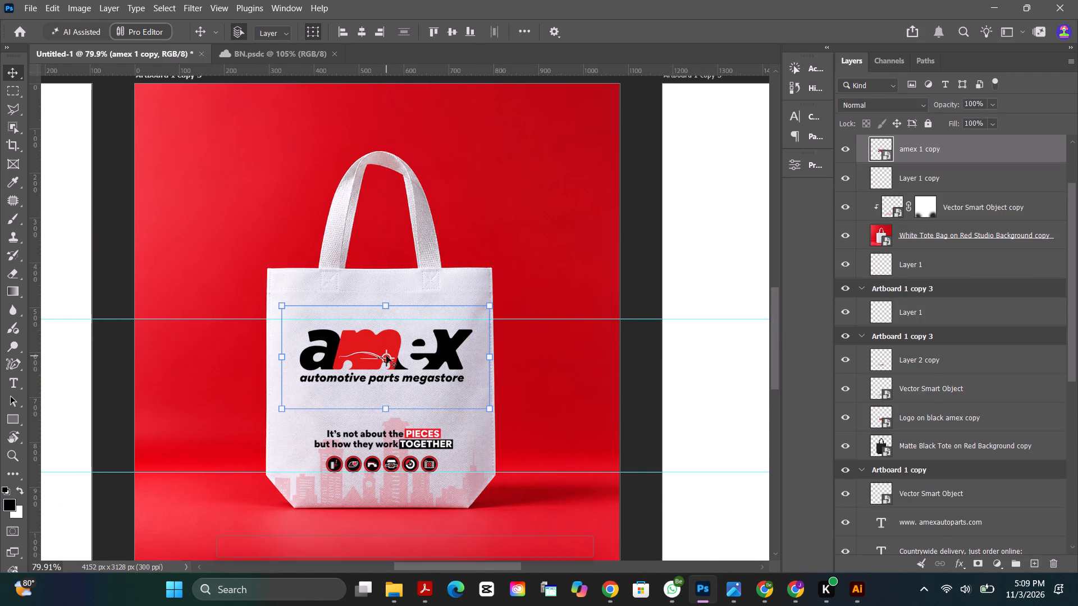
Delete the pink city skyline graphic from the lower-row white tote bag.
click(391, 437)
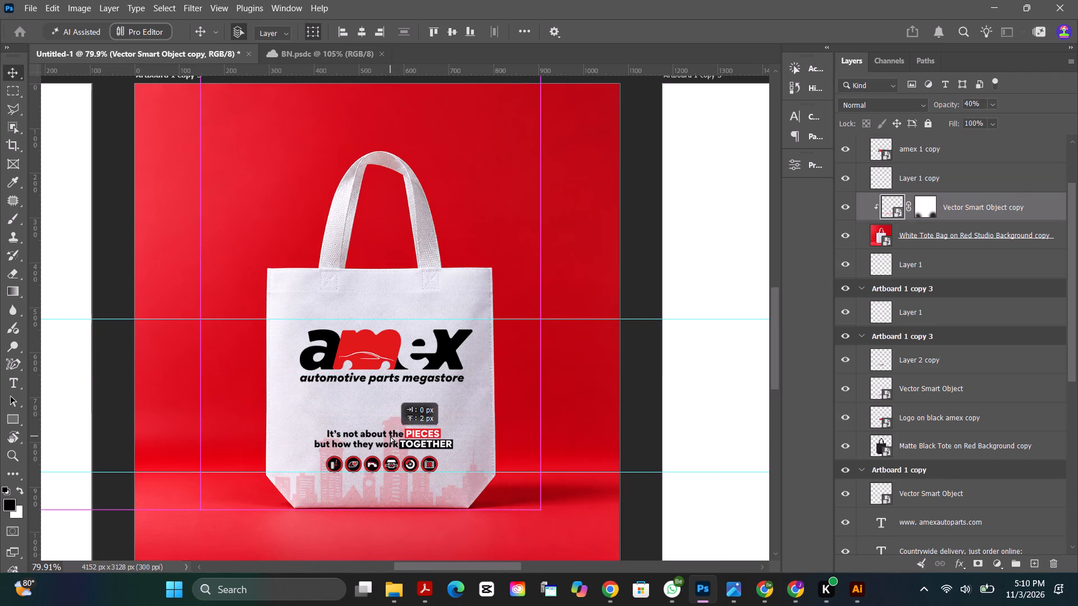
key(Delete)
Move the "It's not about the PIECES but how they work TOGETHER" tagline on the white tote up about 45 px, closer to the logo.
click(378, 436)
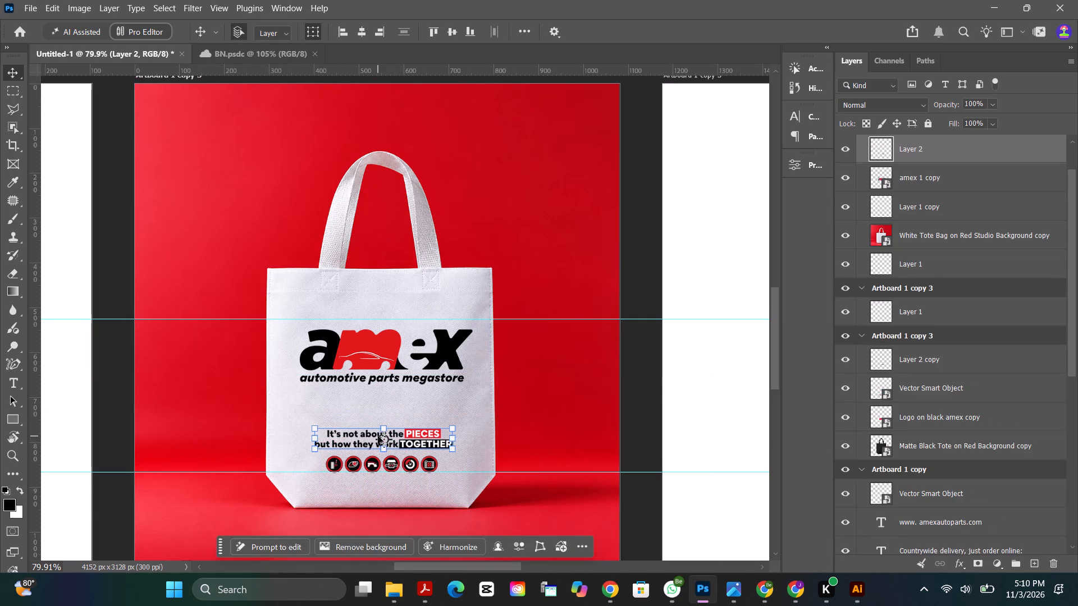
double_click(378, 434)
drag(403, 436, 403, 425)
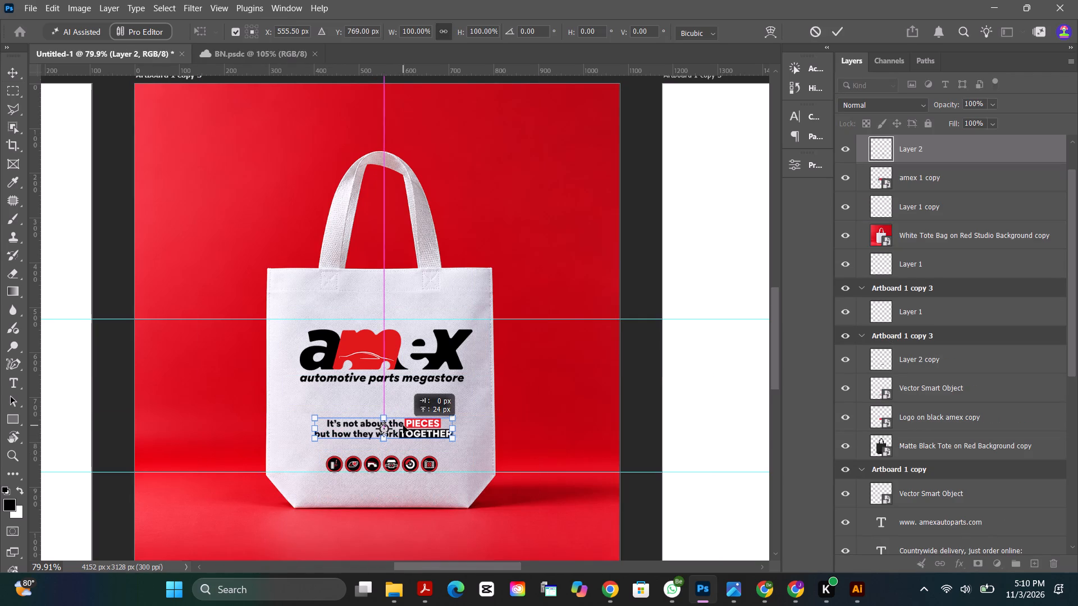
drag(403, 425, 399, 412)
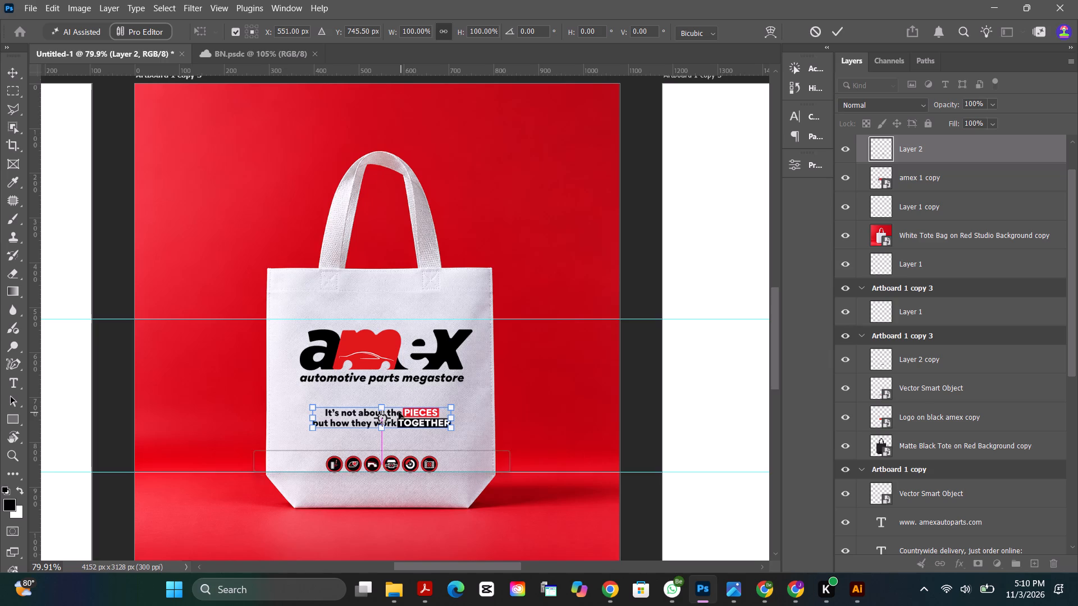
drag(399, 412, 401, 412)
click(112, 246)
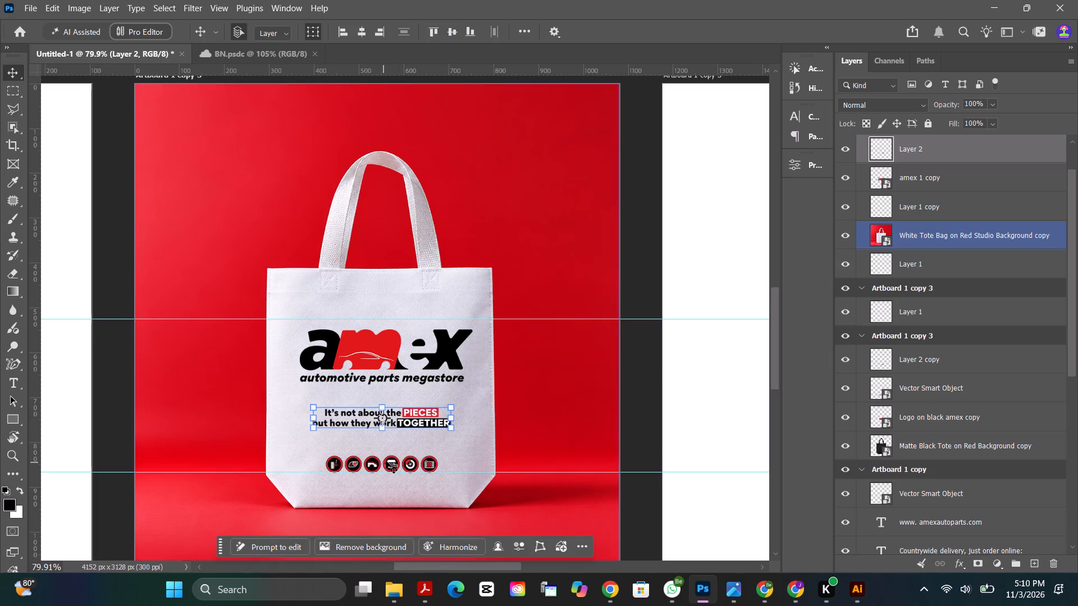
Move the row of car-parts icons on the white tote up about 47 px, directly beneath the tagline.
drag(385, 461, 383, 439)
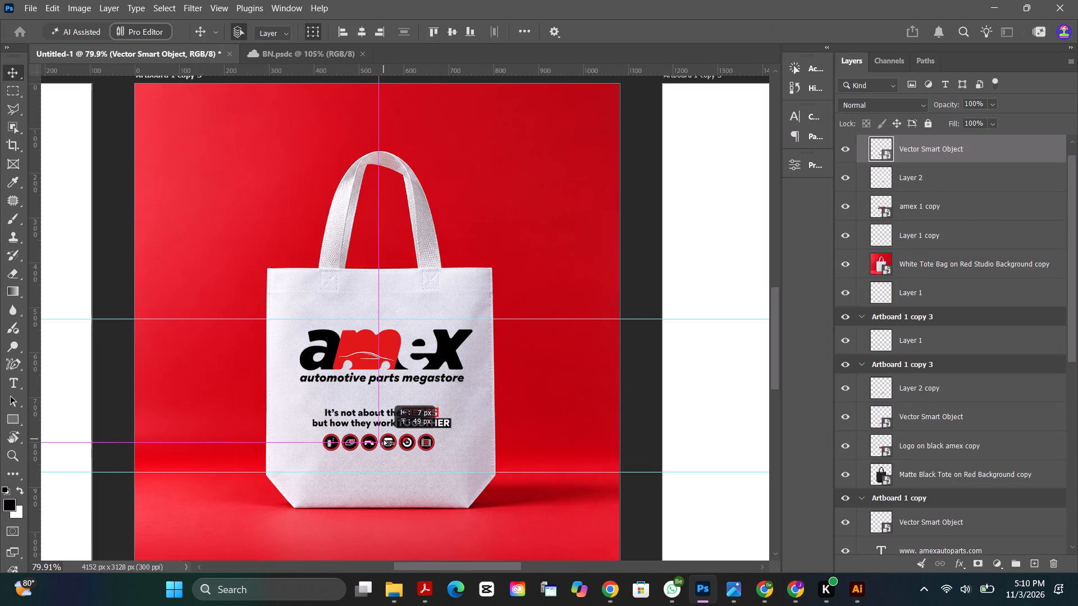
drag(383, 439, 384, 439)
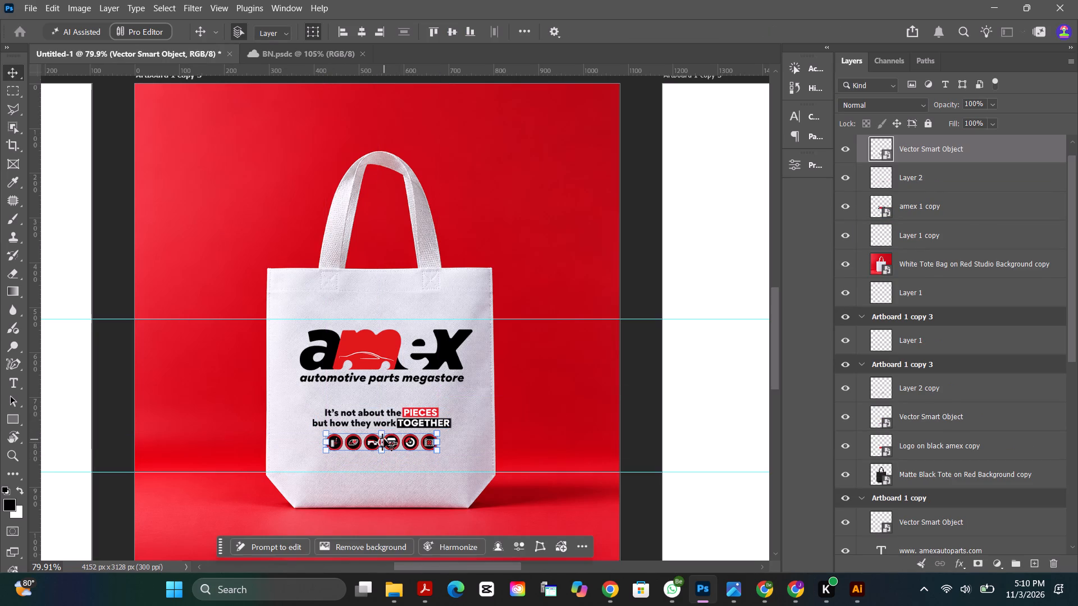
key(Down)
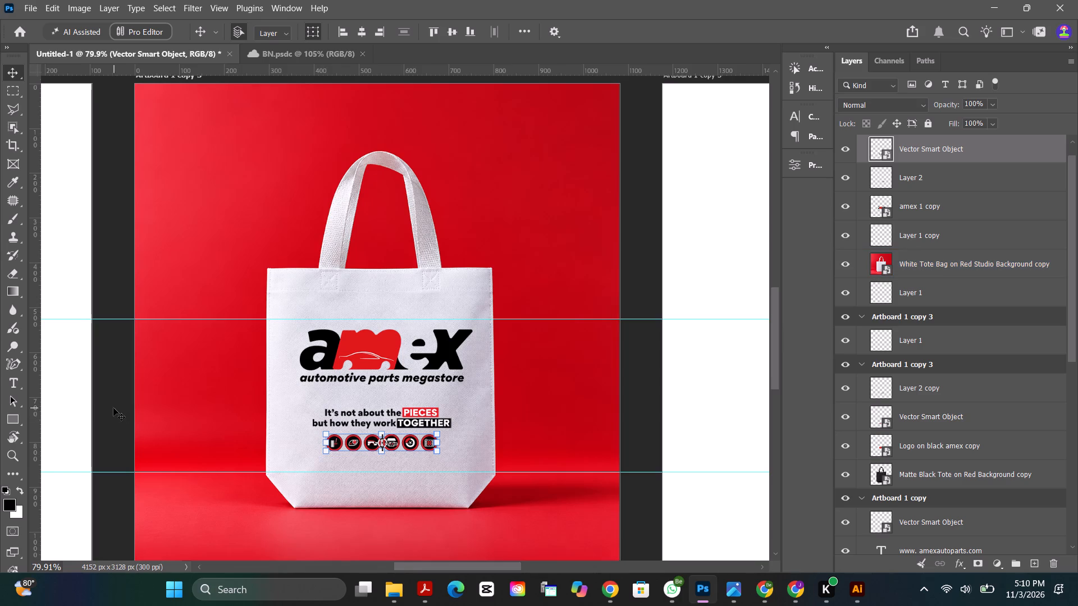
click(113, 408)
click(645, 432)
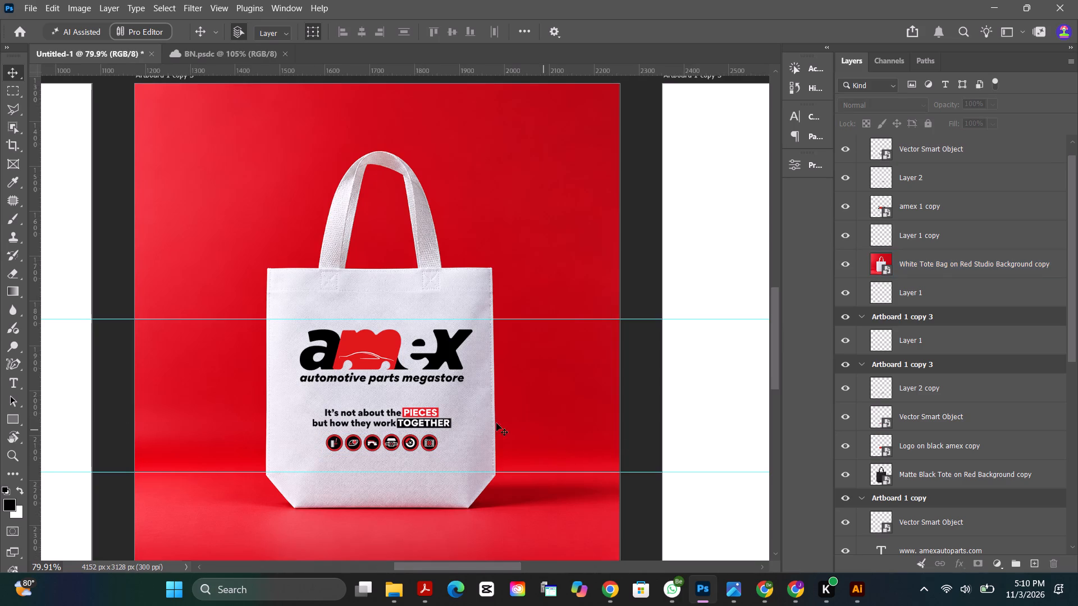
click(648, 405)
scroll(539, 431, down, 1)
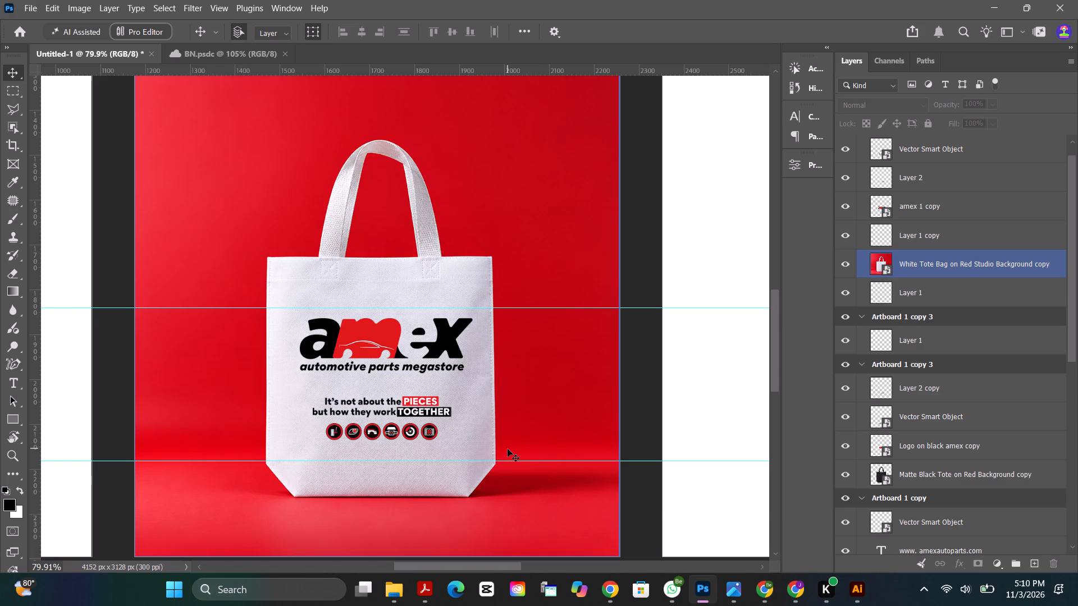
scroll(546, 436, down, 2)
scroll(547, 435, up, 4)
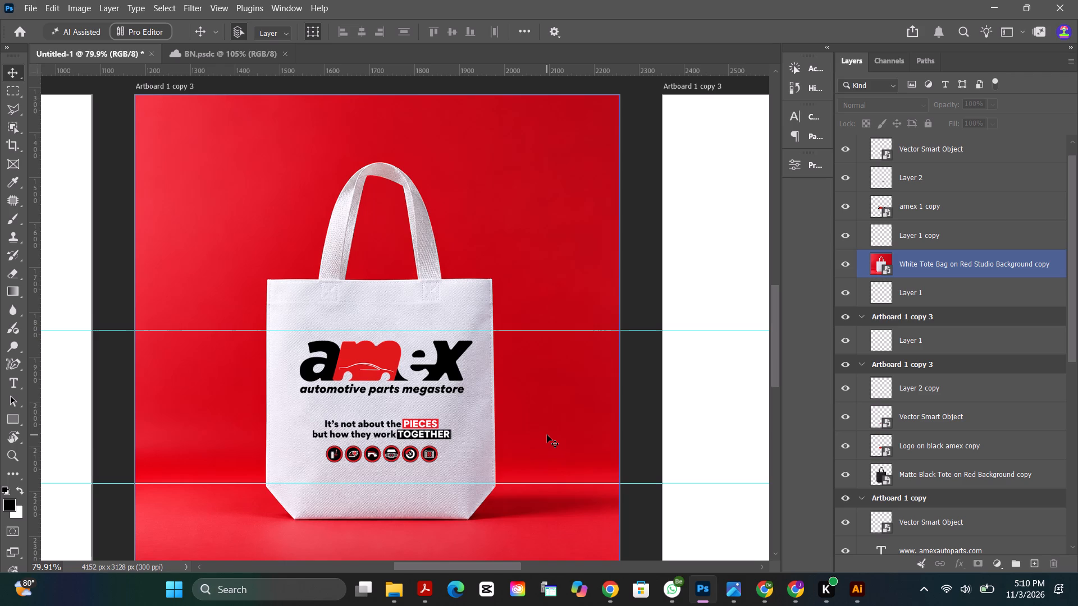
Compare the placement of the amex logo, tagline and icons on the lower-row white and black tote bags.
click(358, 358)
click(533, 256)
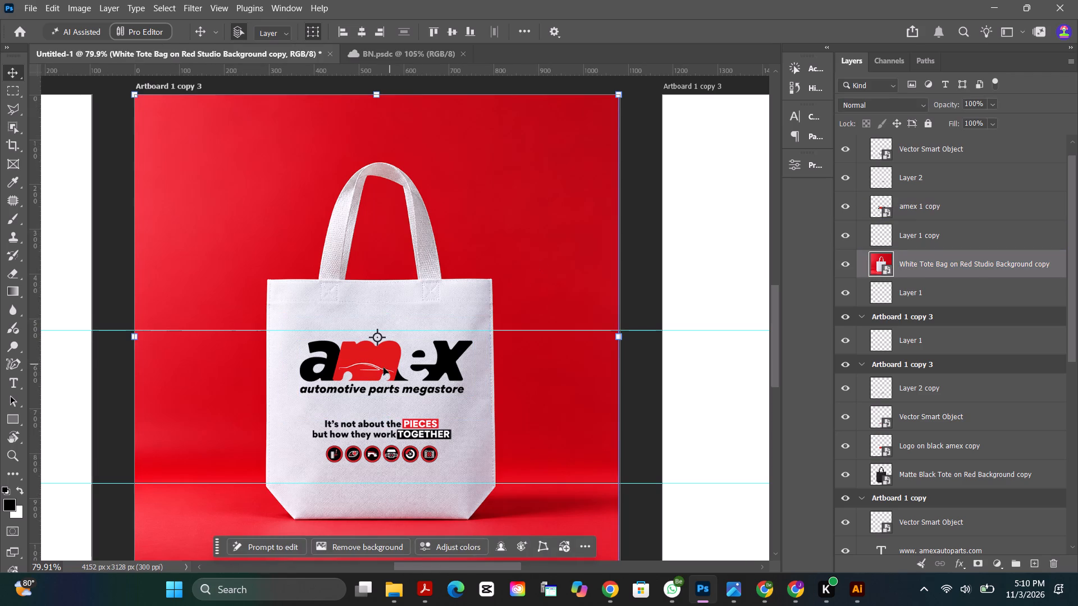
click(373, 371)
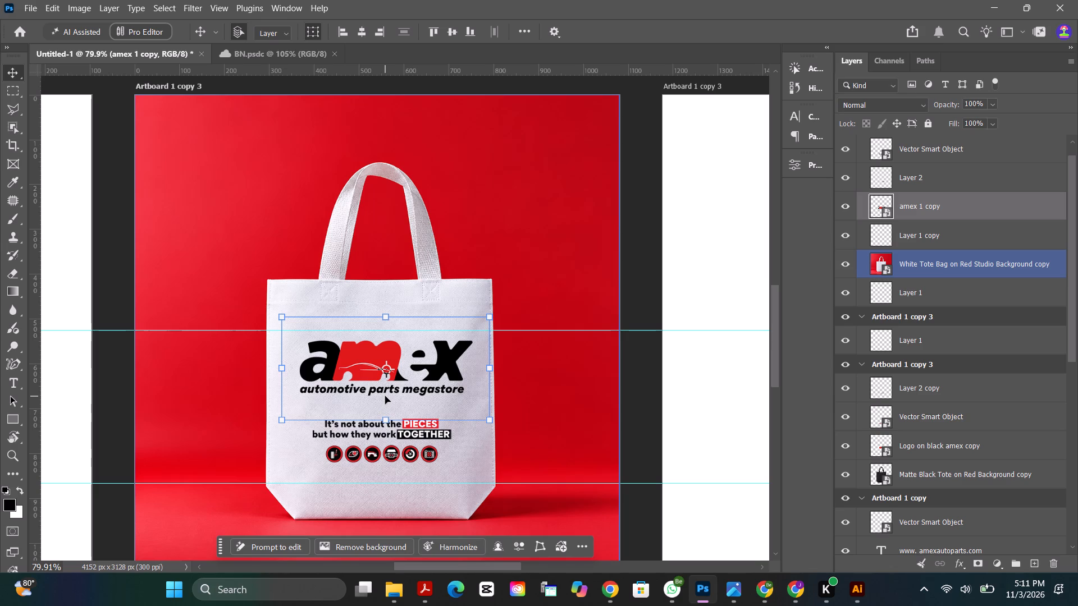
click(400, 568)
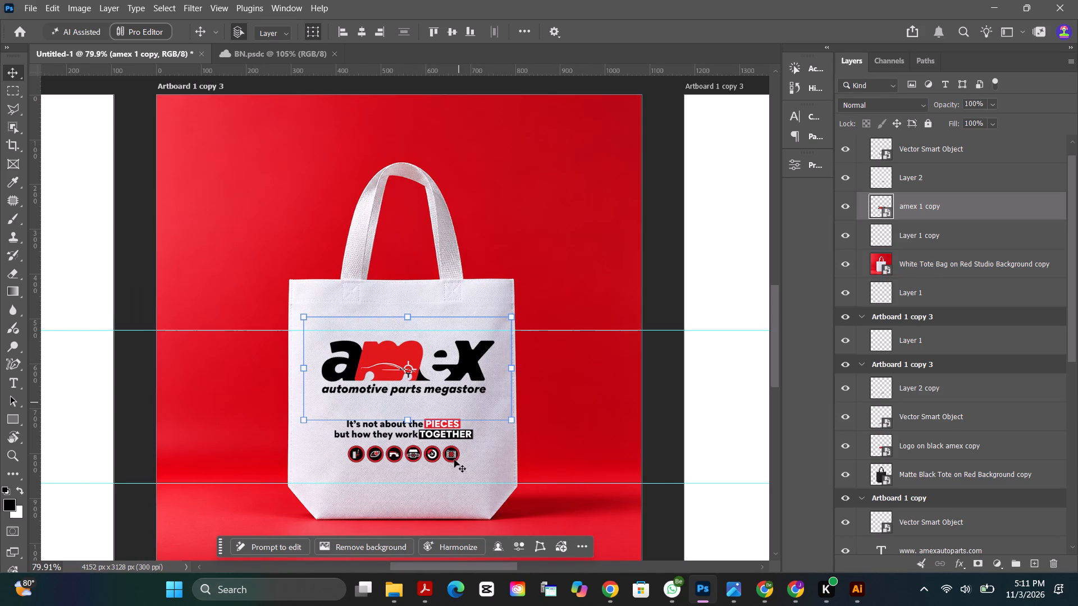
drag(479, 570, 390, 561)
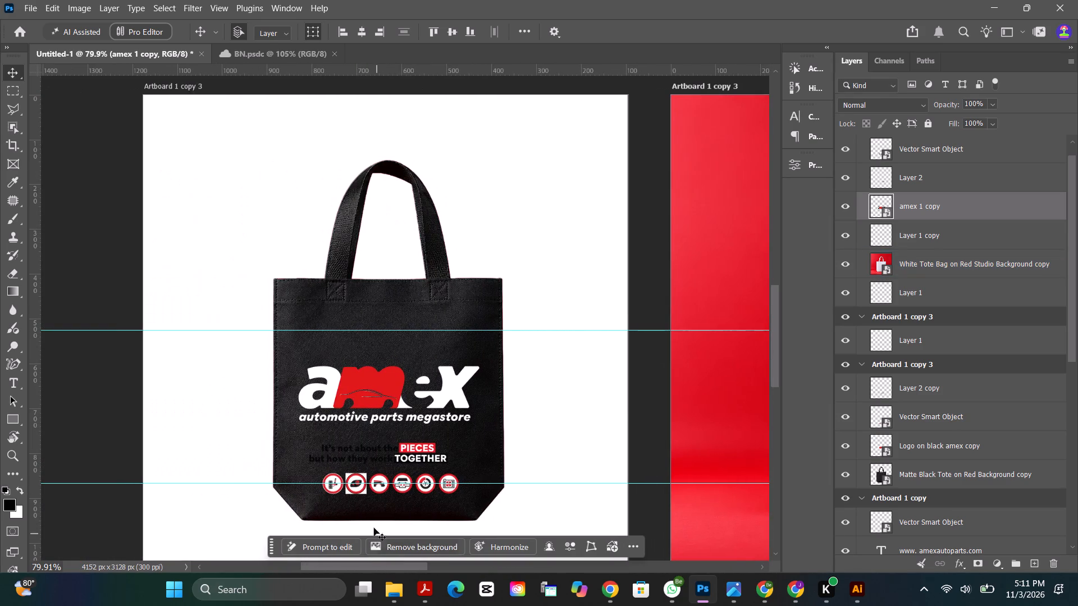
scroll(345, 415, down, 2)
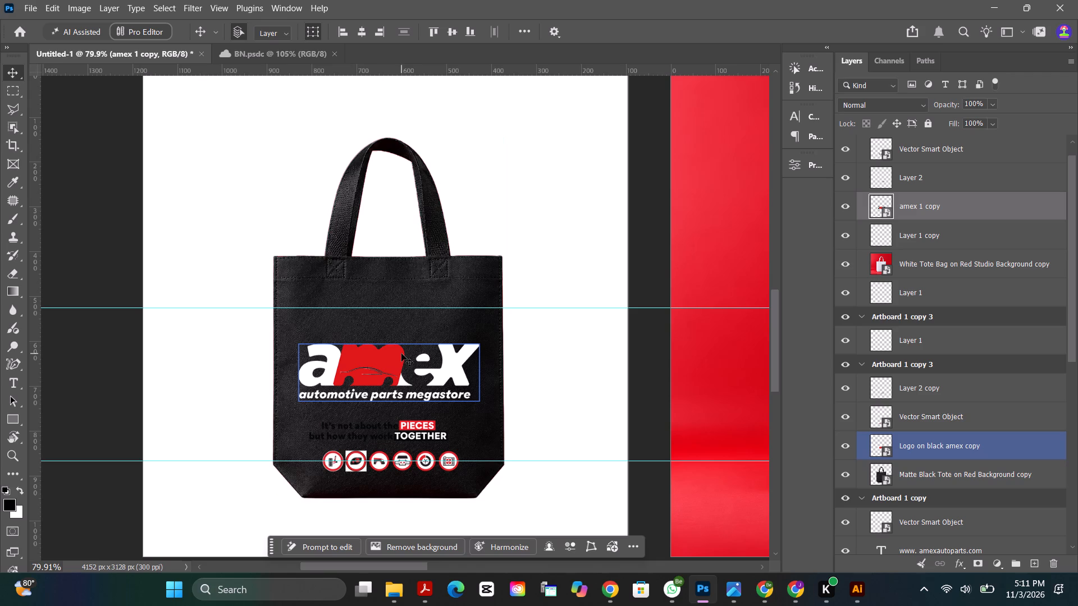
scroll(401, 353, down, 1)
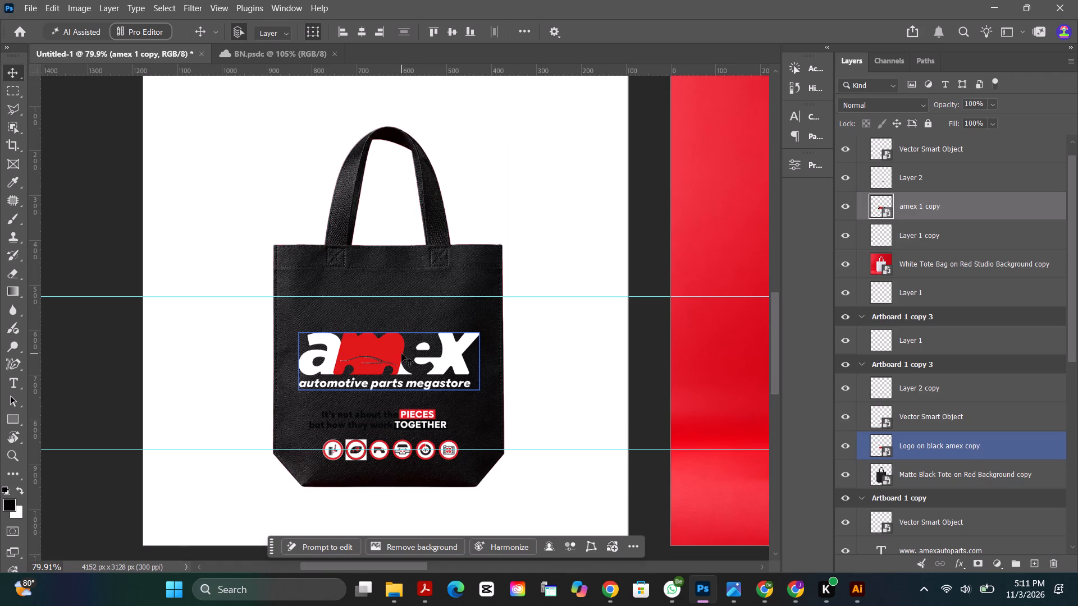
scroll(401, 353, down, 8)
scroll(401, 353, up, 9)
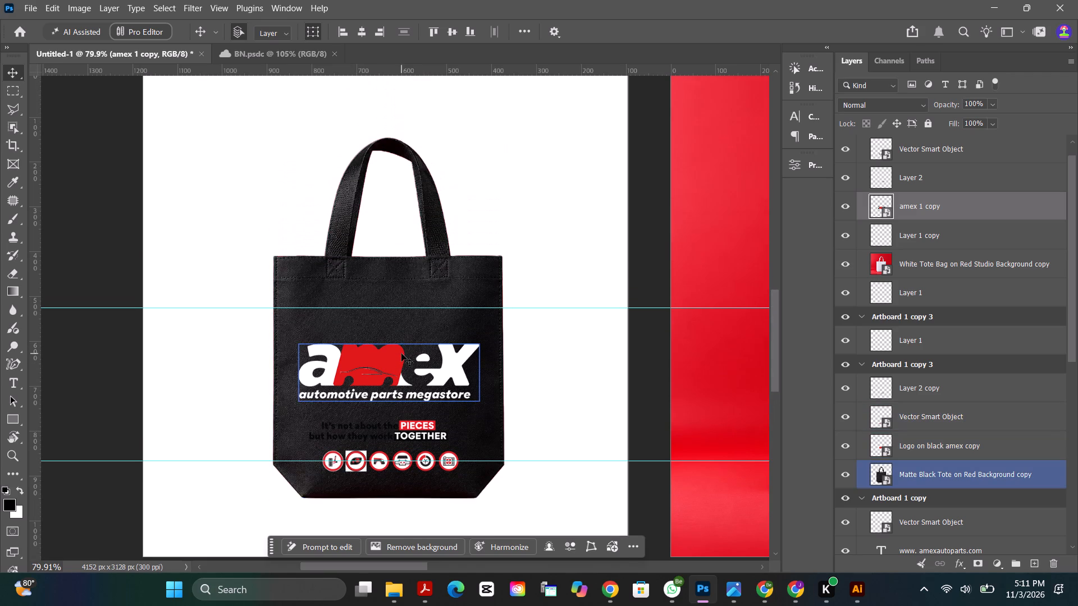
scroll(401, 353, up, 5)
scroll(401, 353, down, 9)
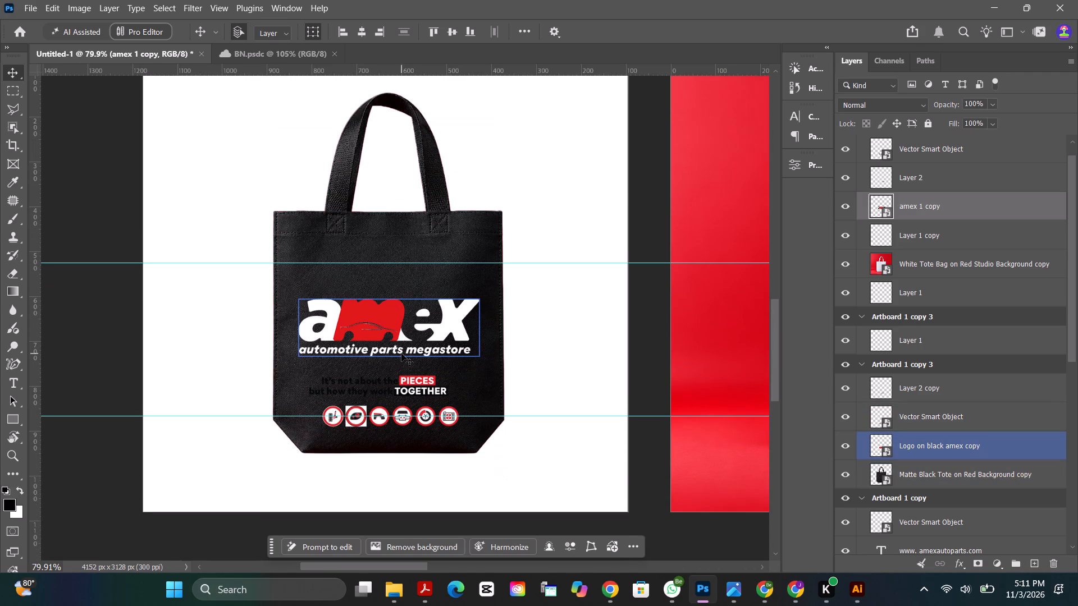
scroll(401, 353, up, 11)
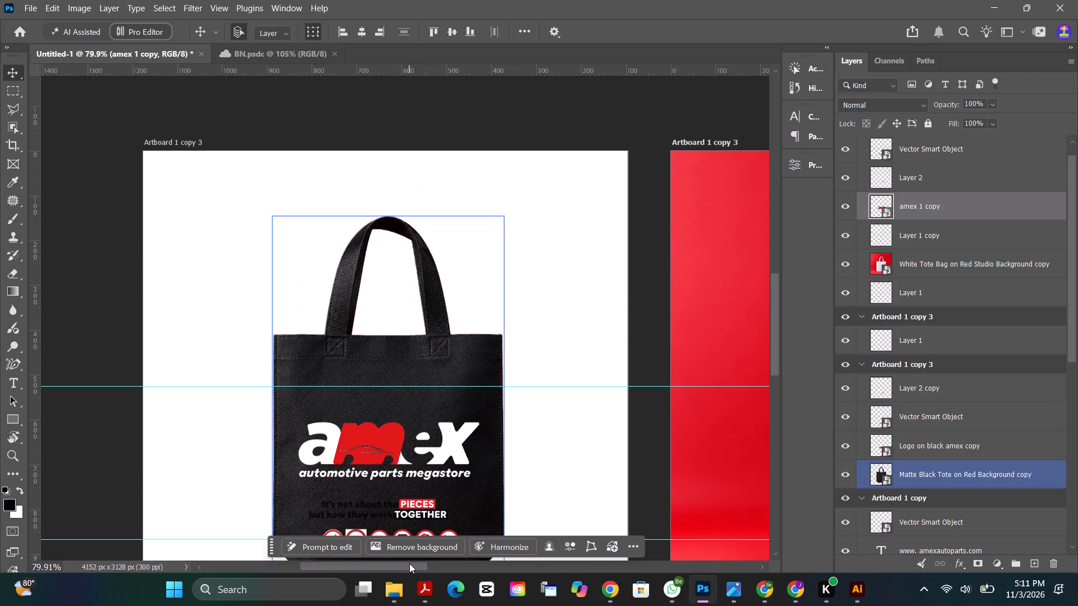
drag(409, 563, 538, 568)
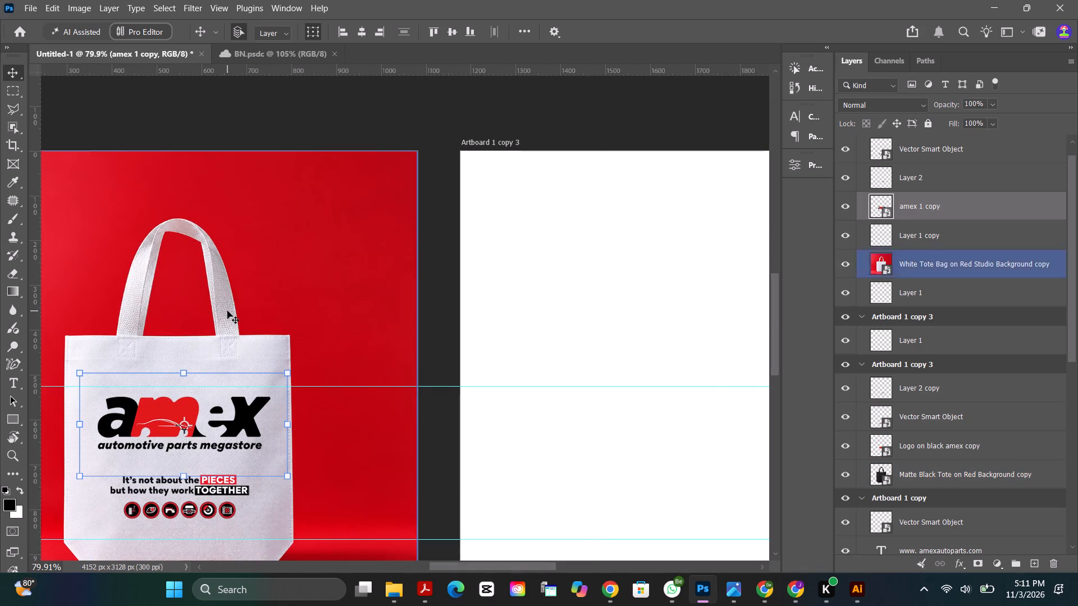
click(227, 311)
drag(461, 572, 407, 564)
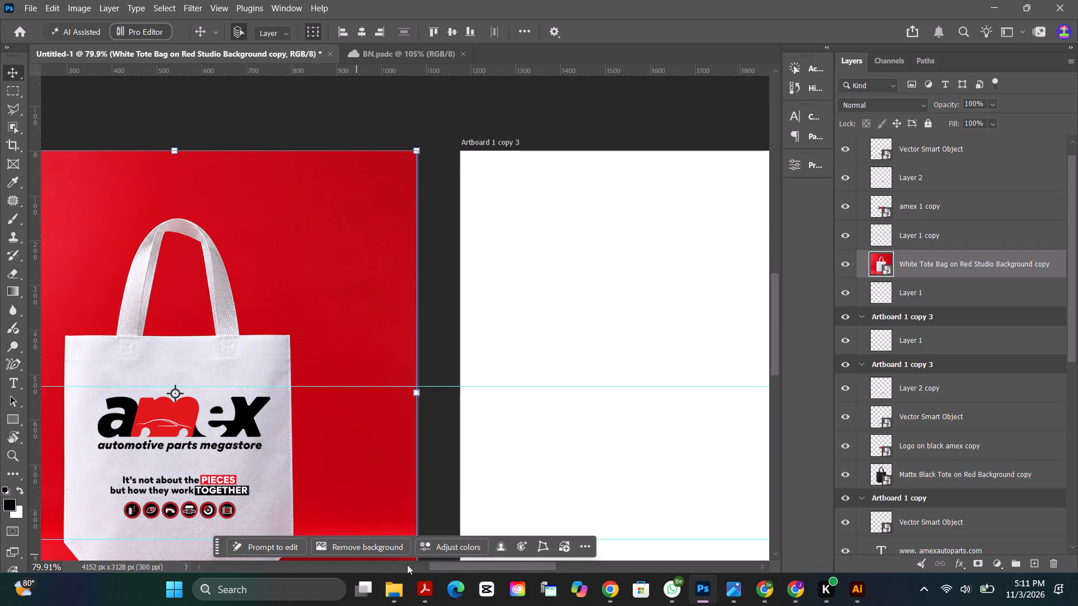
drag(407, 564, 377, 562)
drag(457, 568, 336, 564)
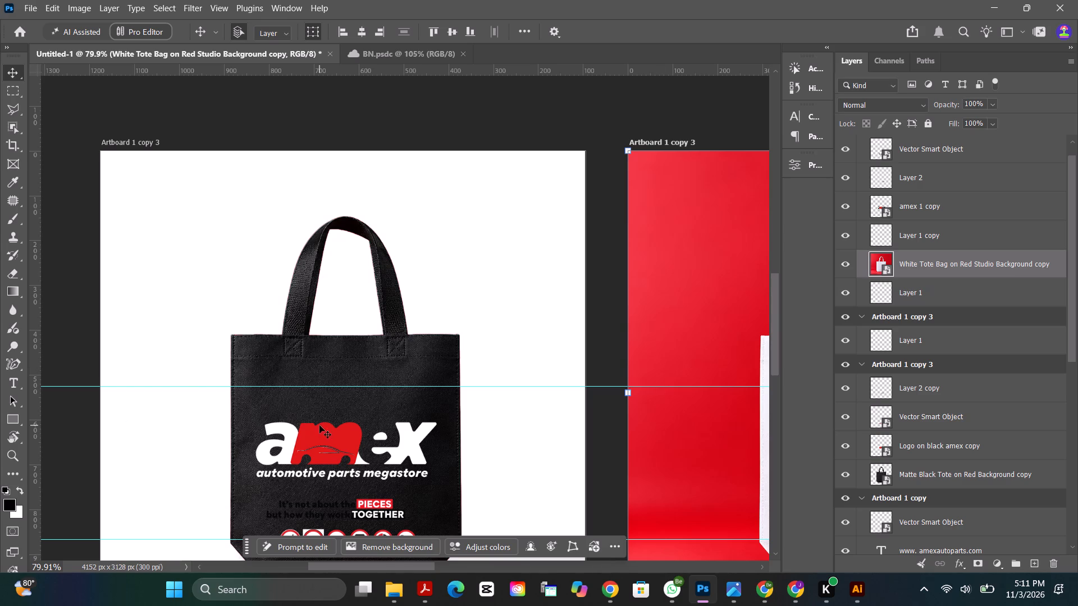
scroll(319, 425, down, 6)
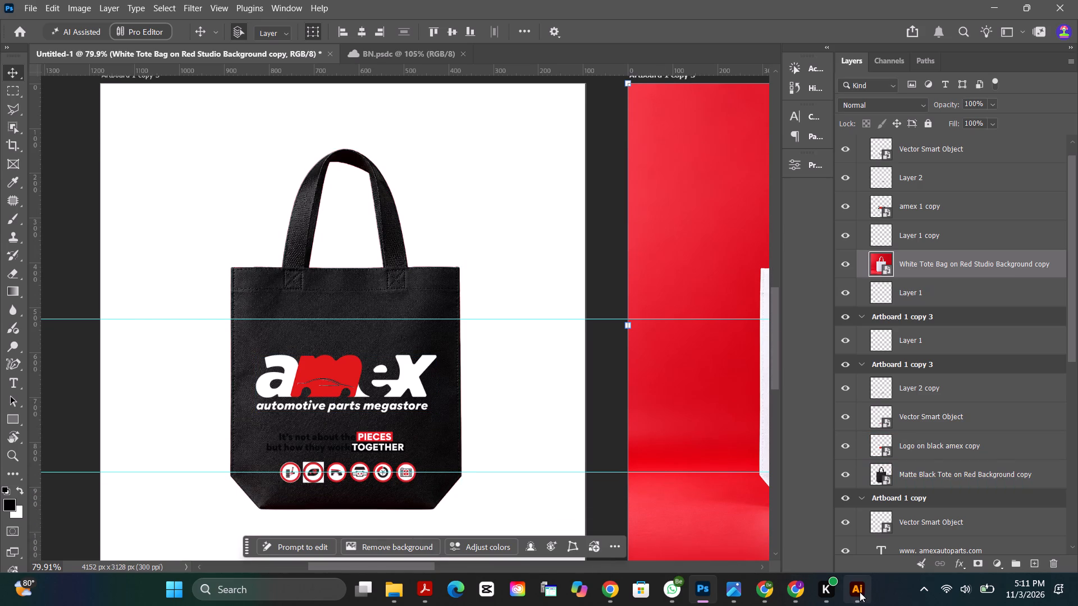
Switch to Illustrator and copy the tagline text from the Our Mission artboard of COMPANY PROFILE.ai into Untitled-1, below the icon rows.
click(860, 592)
click(500, 443)
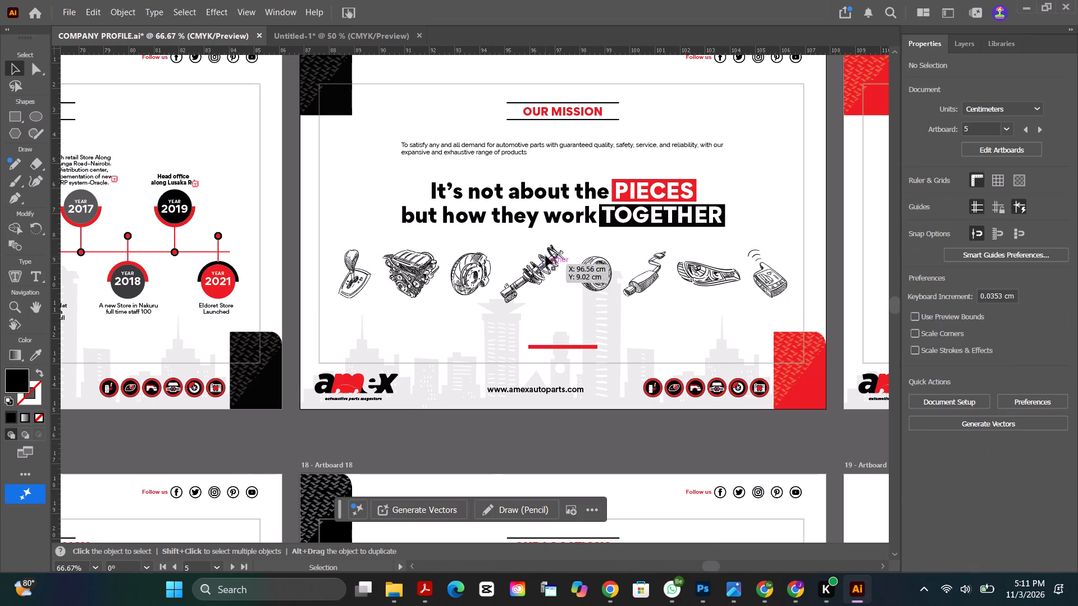
click(549, 220)
double_click(549, 220)
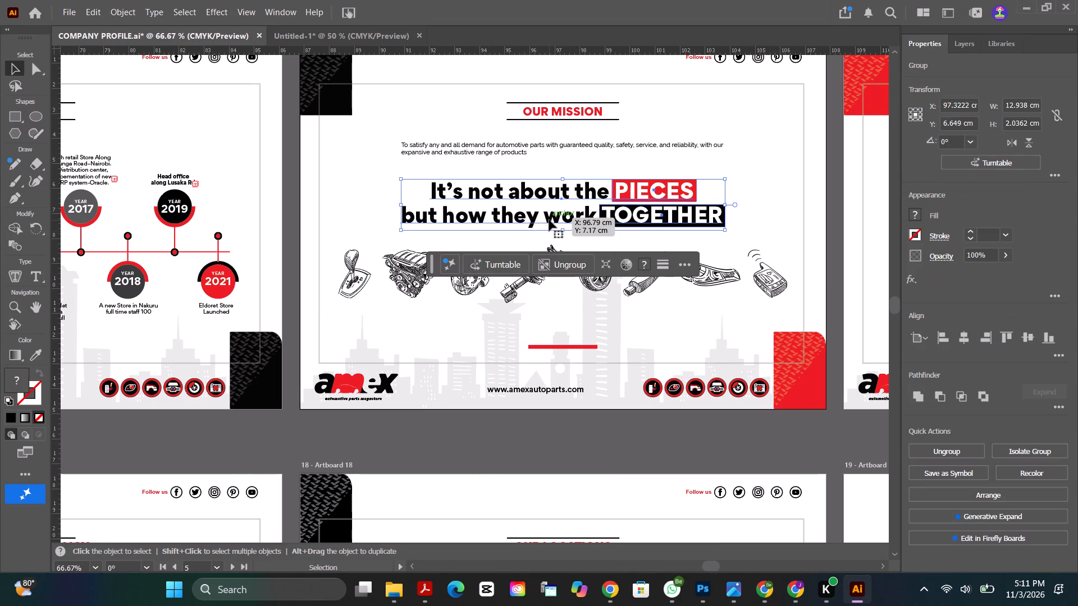
drag(550, 221, 327, 146)
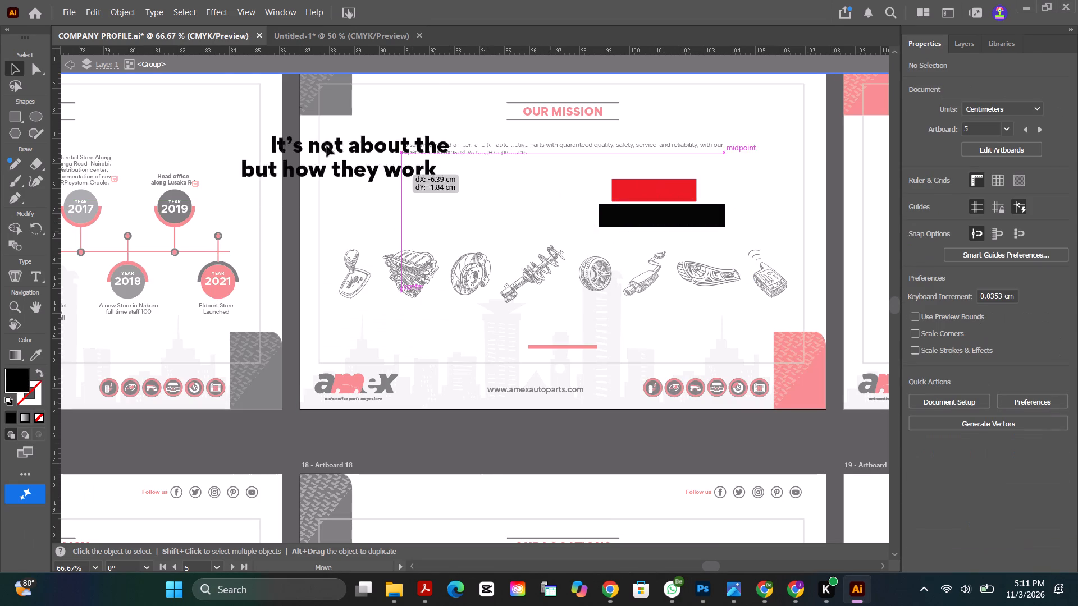
drag(327, 146, 426, 167)
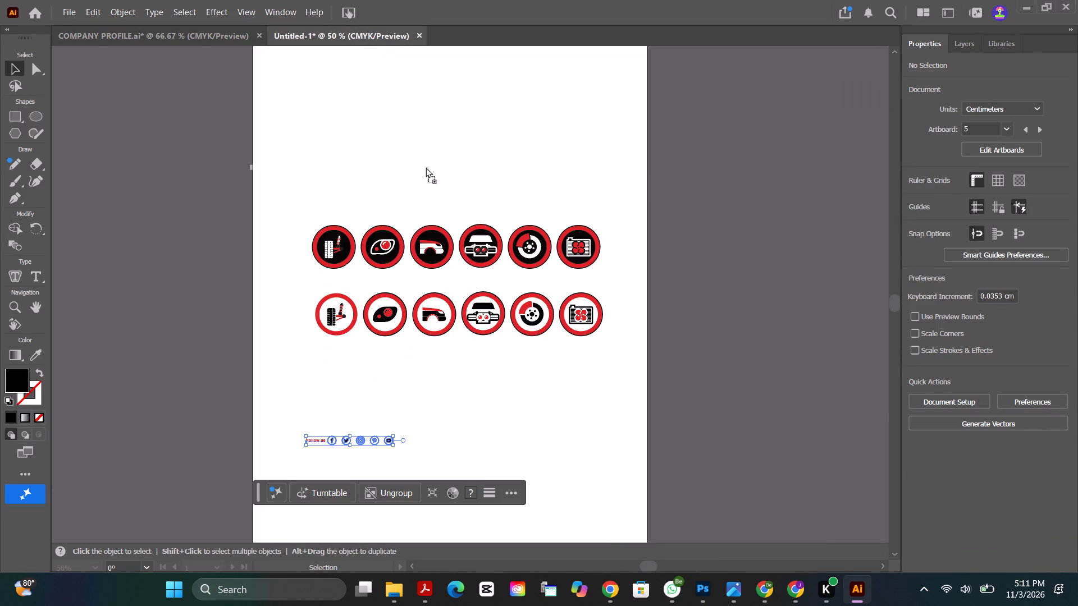
drag(426, 167, 450, 414)
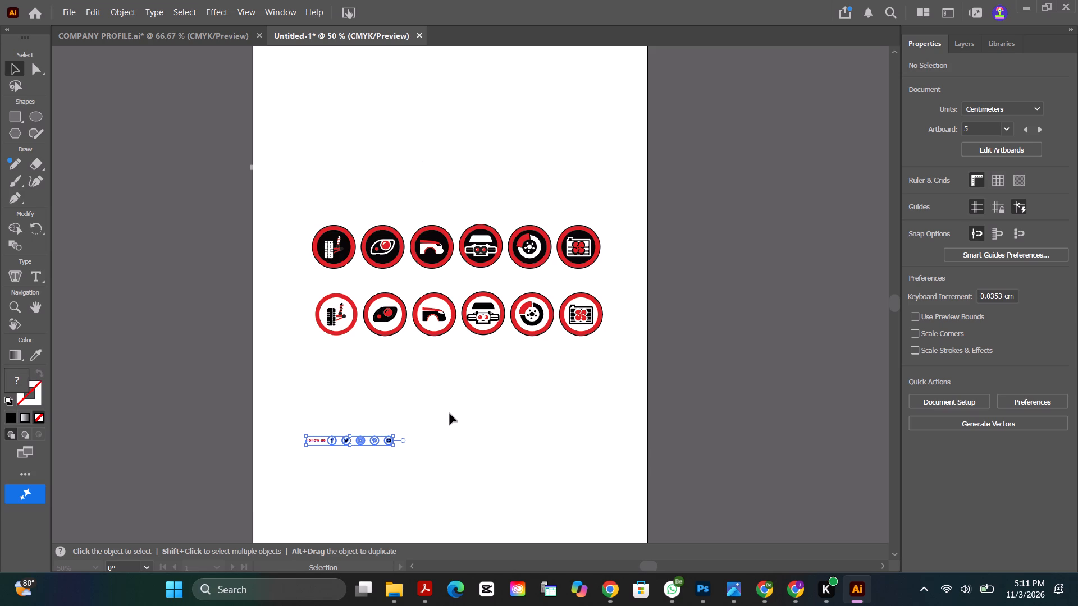
click(692, 408)
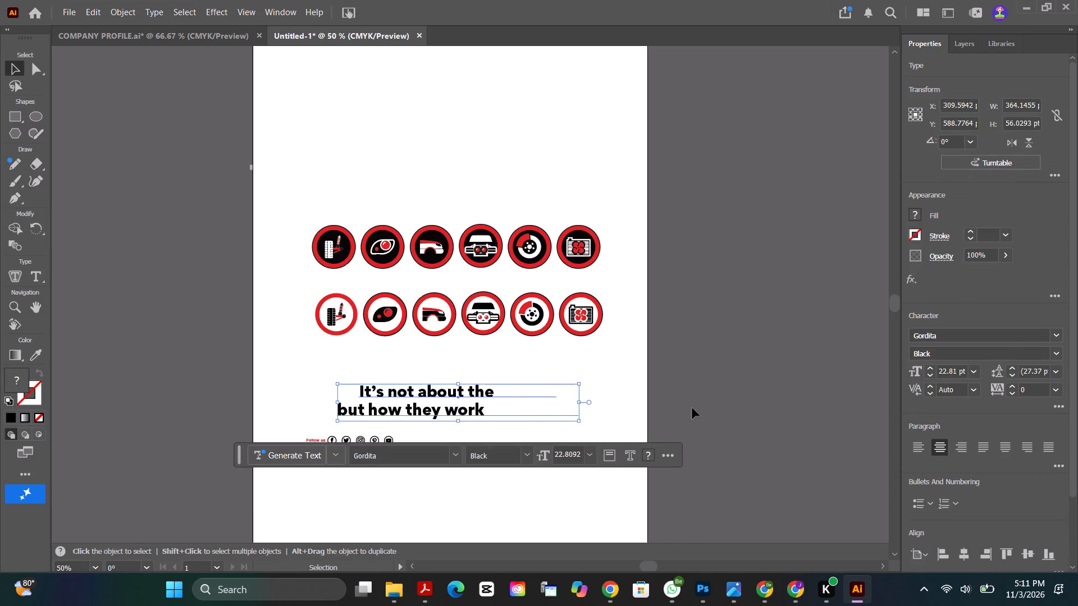
click(376, 445)
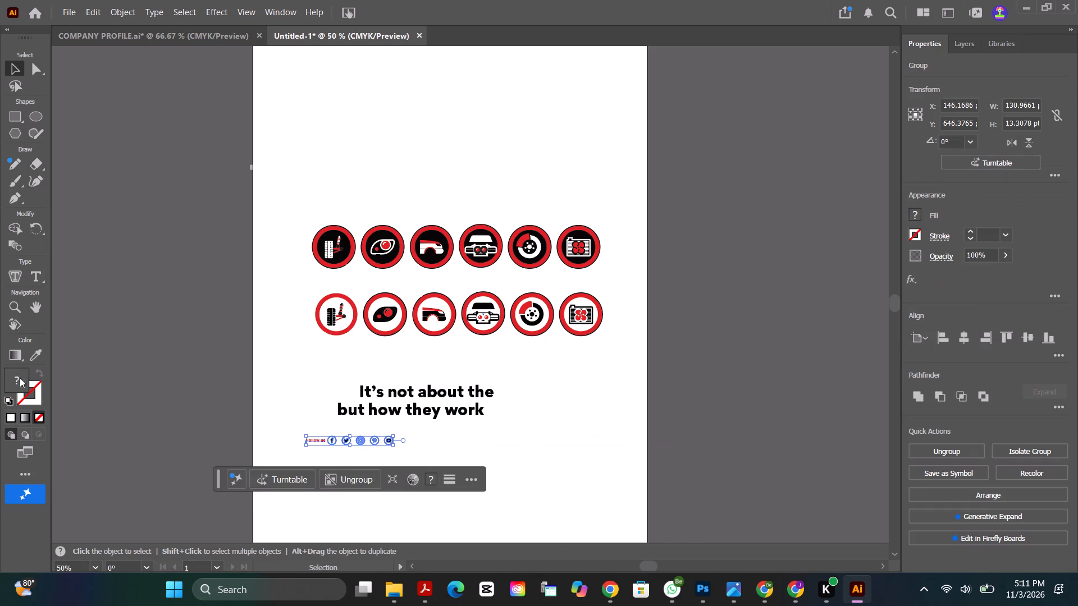
click(184, 35)
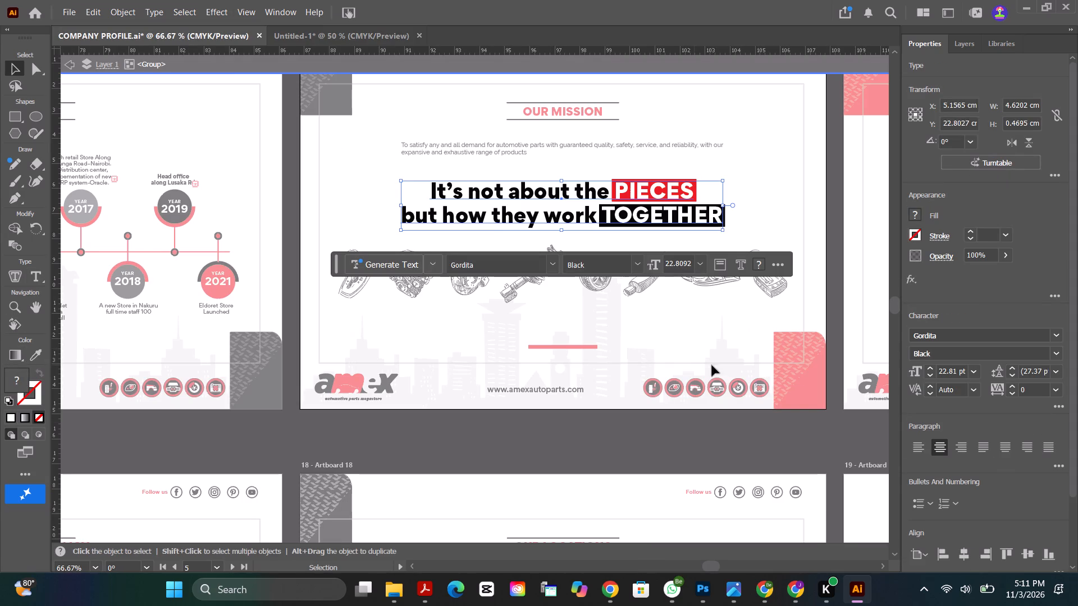
click(805, 270)
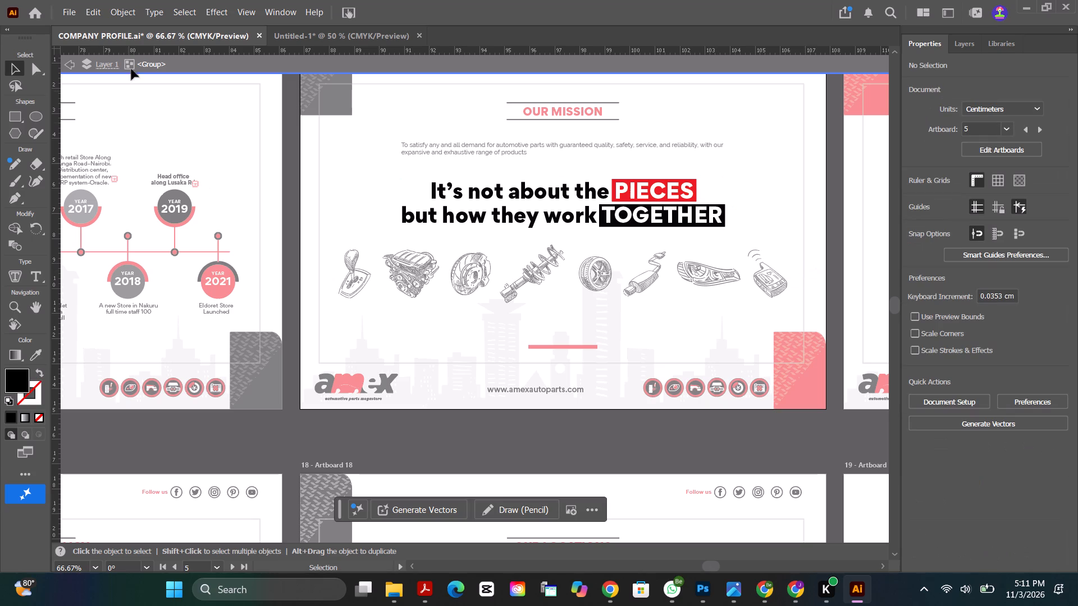
Switch back to Photoshop and open the black tote's car-parts icon smart object for editing in Illustrator.
click(709, 594)
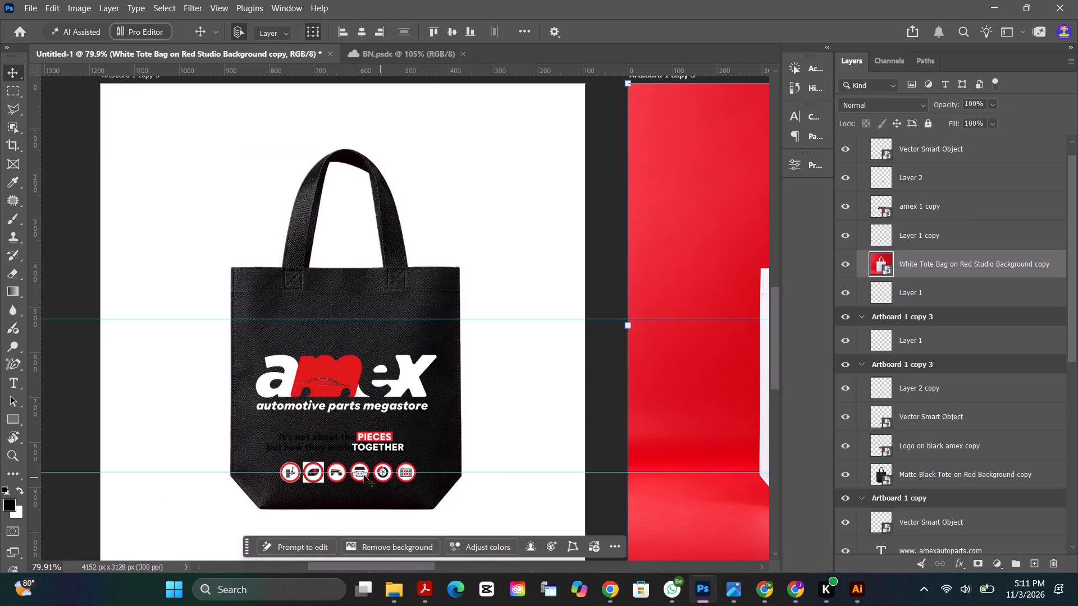
scroll(344, 451, up, 2)
scroll(352, 470, down, 5)
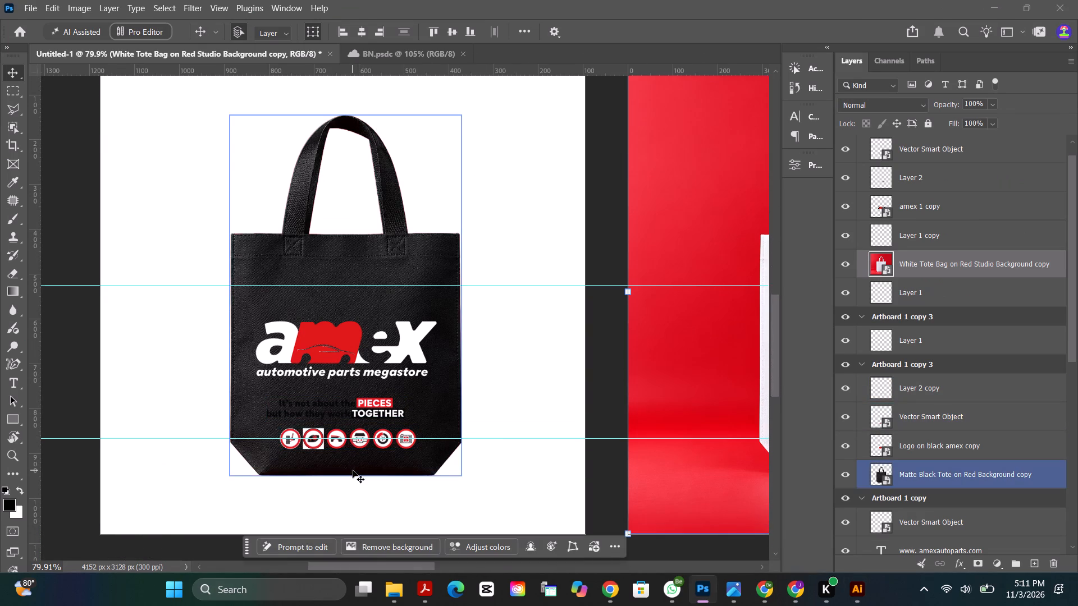
click(75, 350)
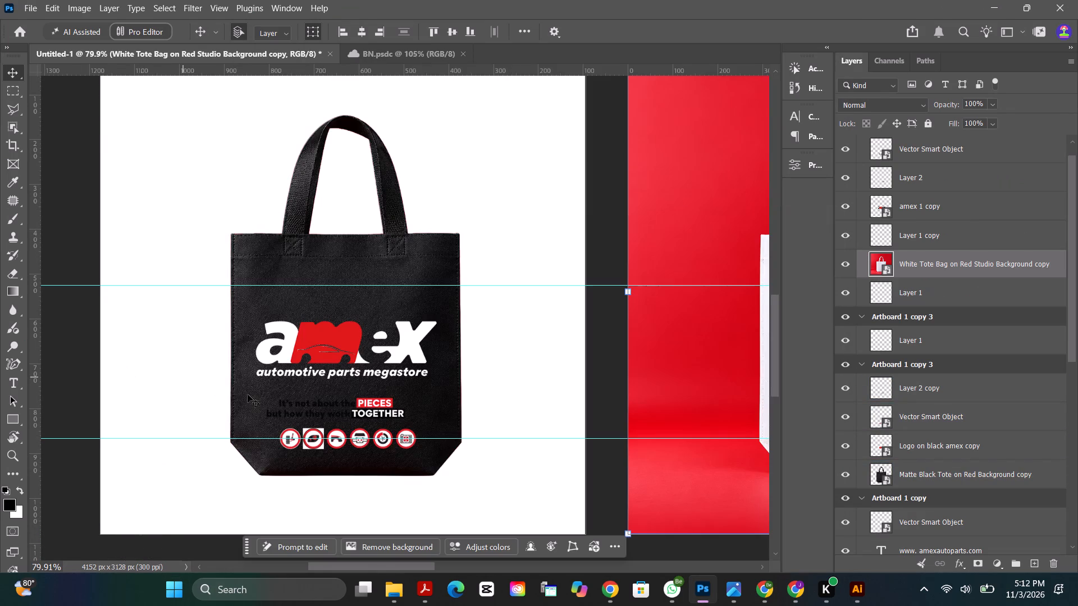
scroll(312, 450, up, 3)
scroll(314, 460, down, 4)
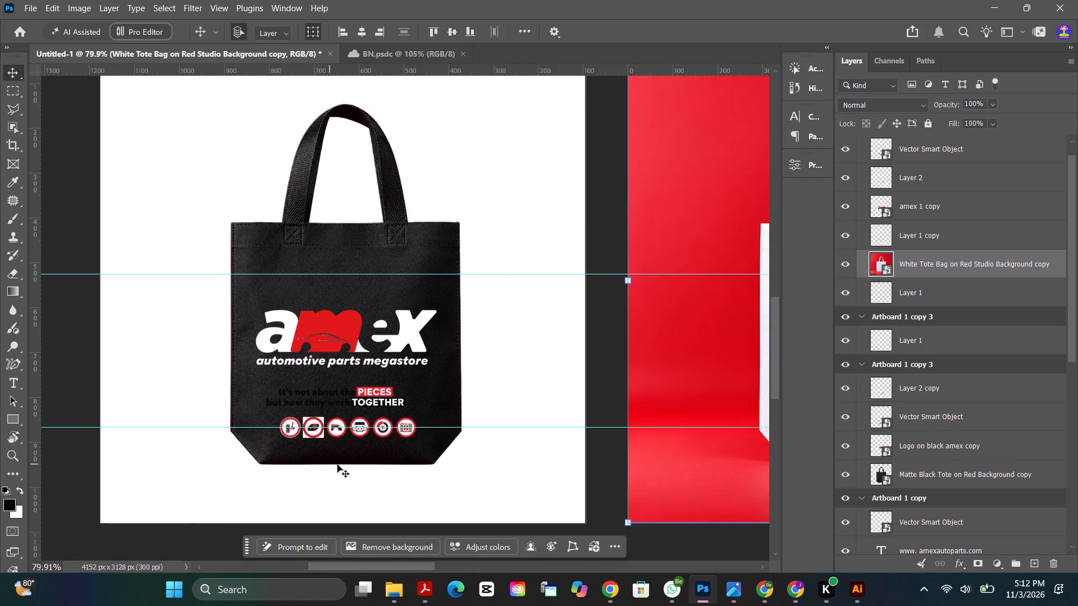
alt+scroll(339, 466, up, 13)
click(318, 416)
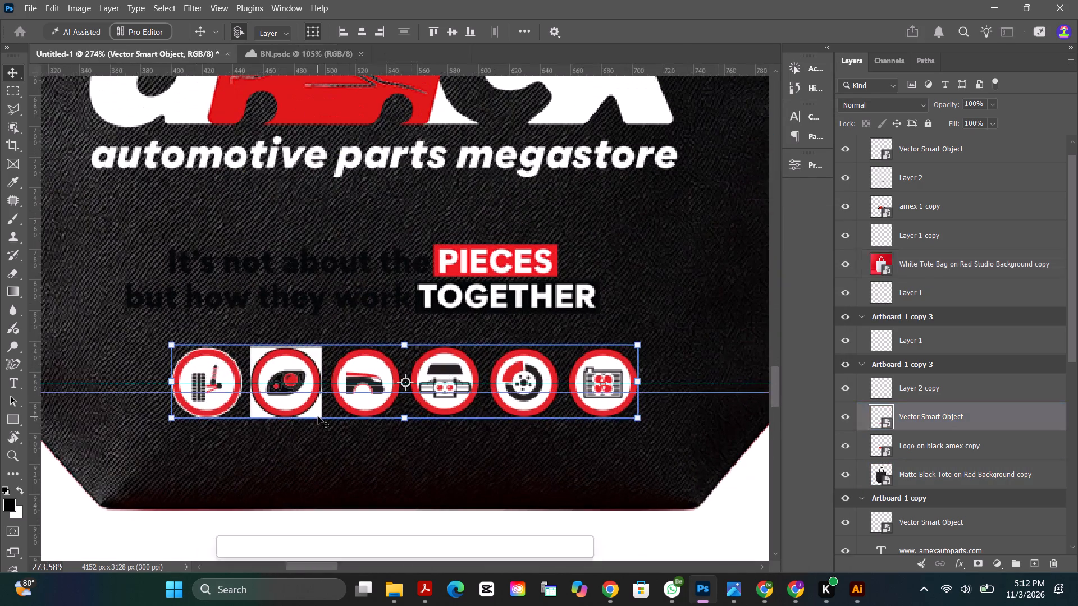
click(881, 423)
double_click(888, 423)
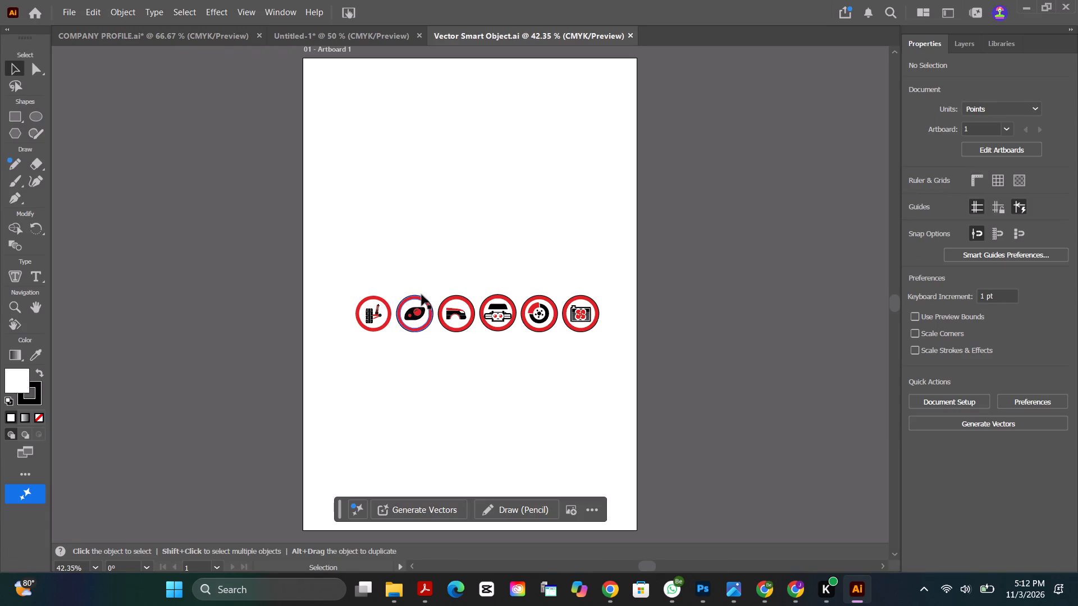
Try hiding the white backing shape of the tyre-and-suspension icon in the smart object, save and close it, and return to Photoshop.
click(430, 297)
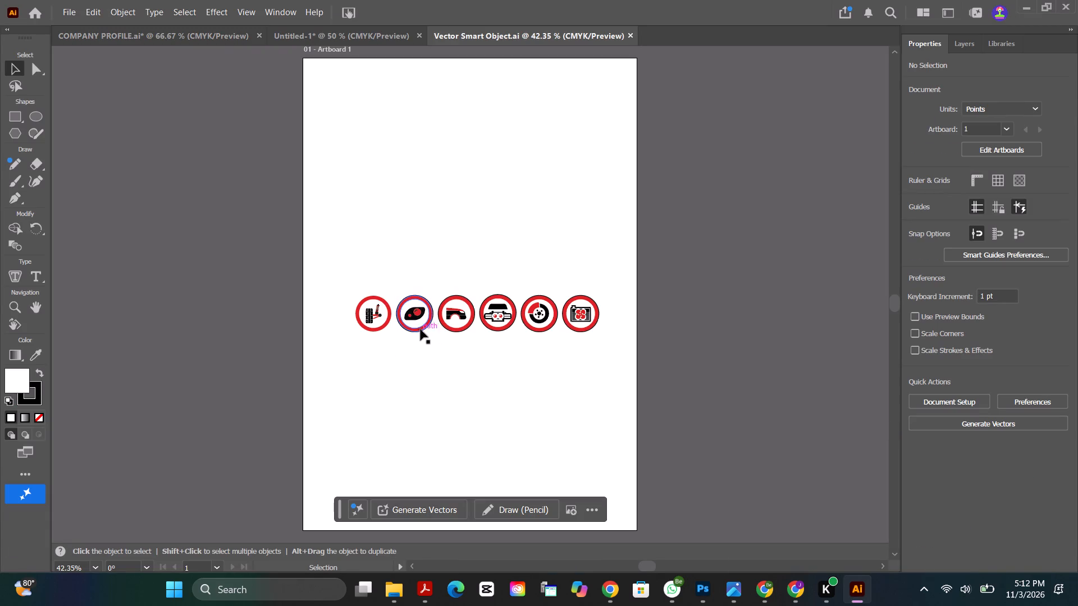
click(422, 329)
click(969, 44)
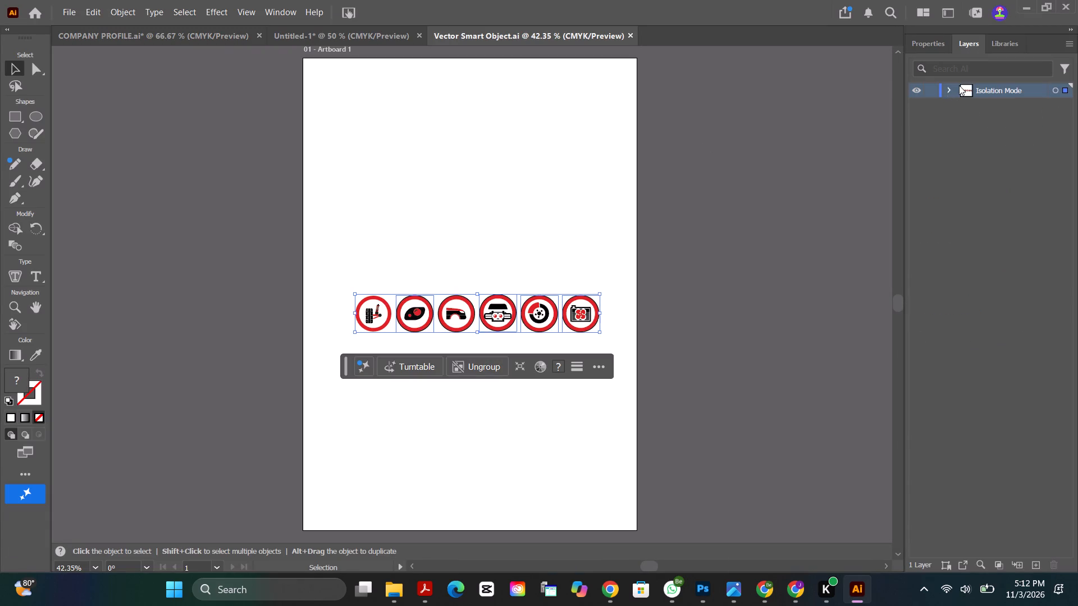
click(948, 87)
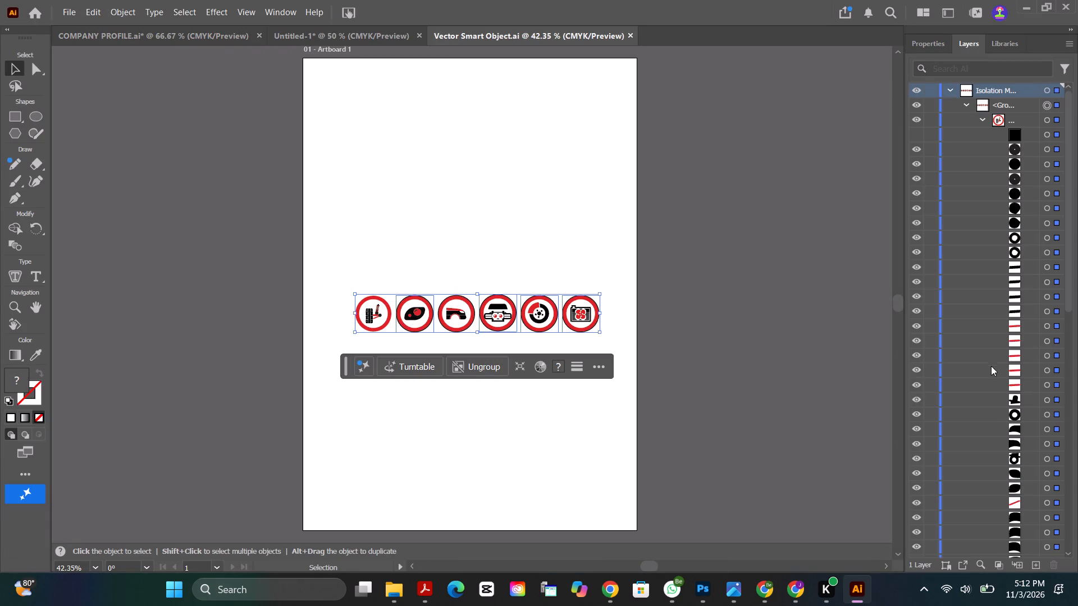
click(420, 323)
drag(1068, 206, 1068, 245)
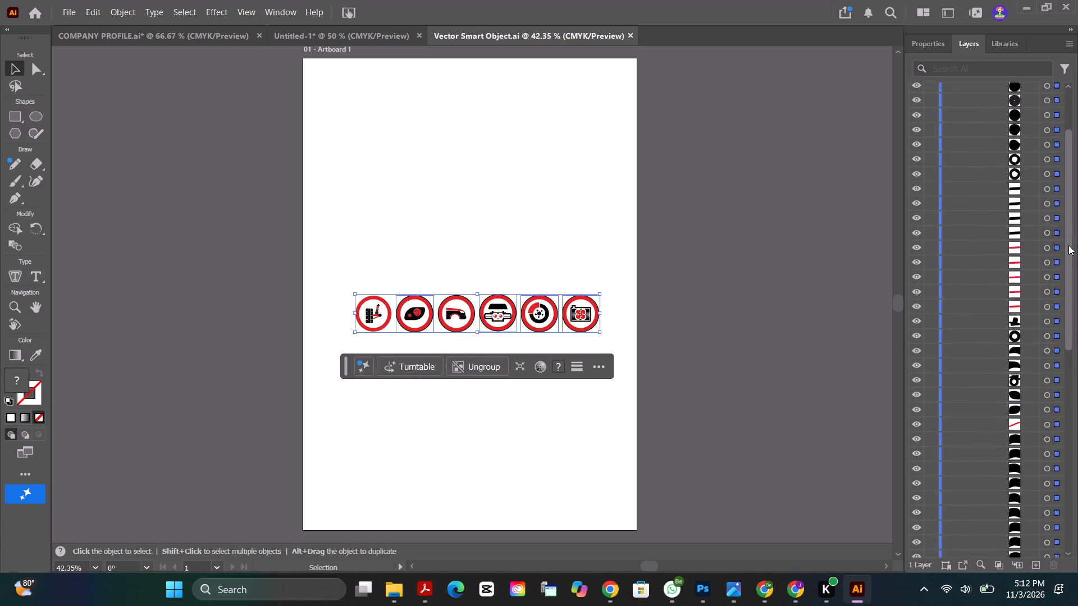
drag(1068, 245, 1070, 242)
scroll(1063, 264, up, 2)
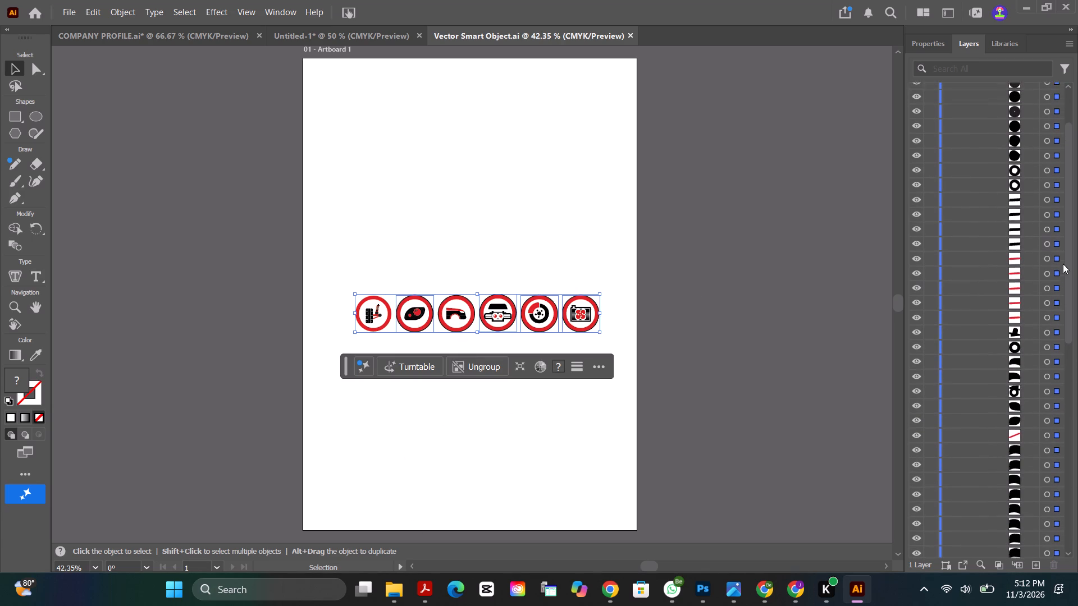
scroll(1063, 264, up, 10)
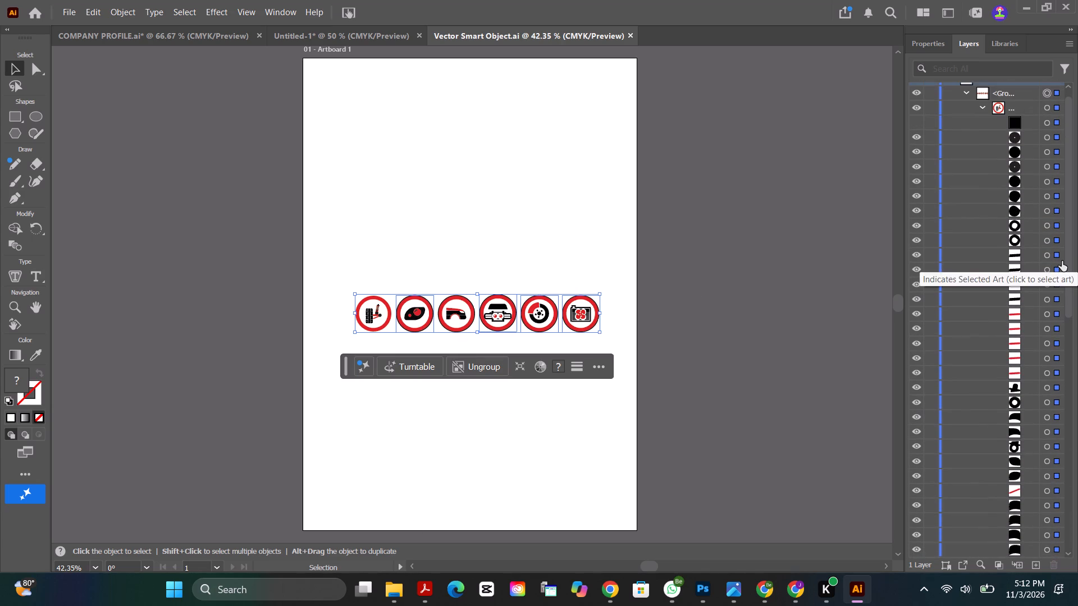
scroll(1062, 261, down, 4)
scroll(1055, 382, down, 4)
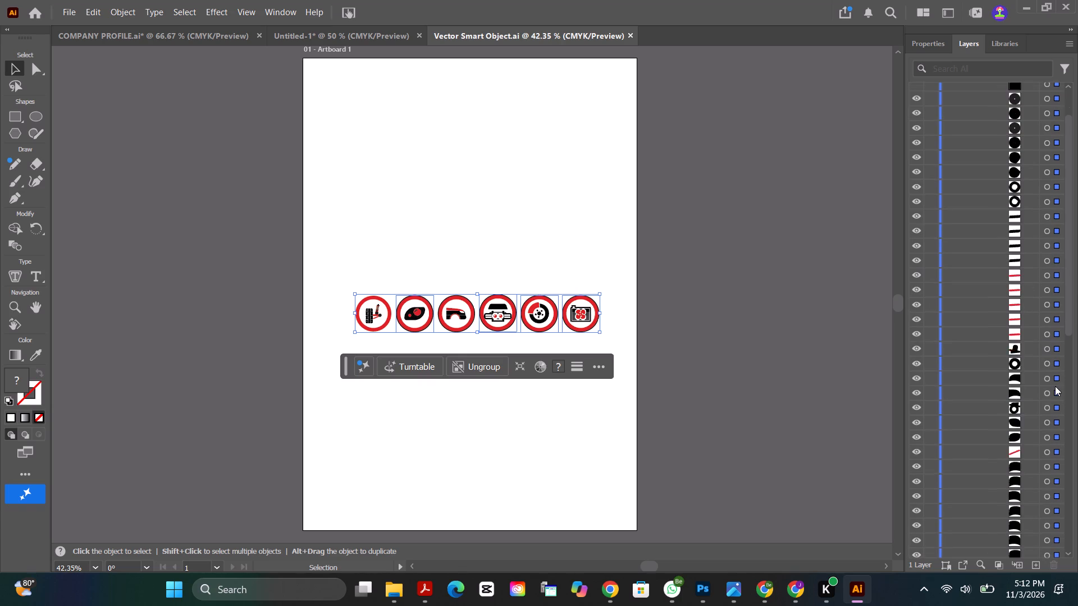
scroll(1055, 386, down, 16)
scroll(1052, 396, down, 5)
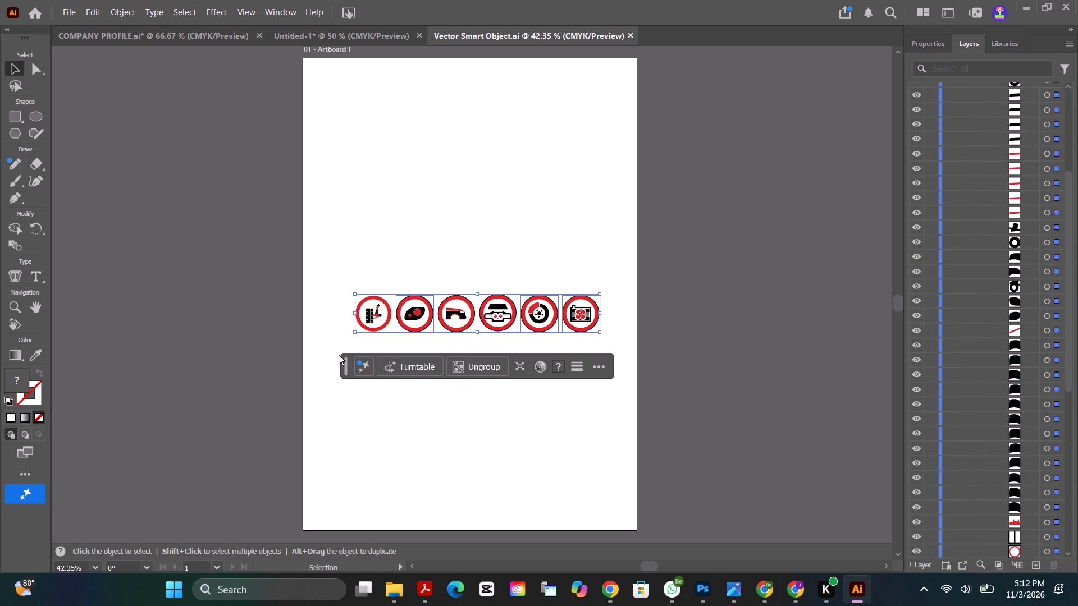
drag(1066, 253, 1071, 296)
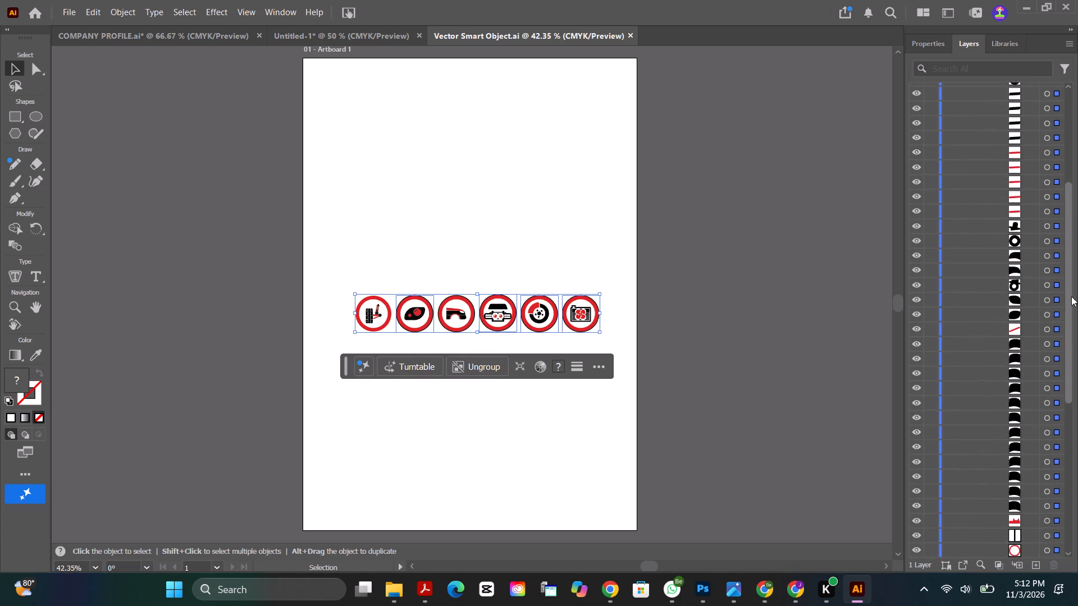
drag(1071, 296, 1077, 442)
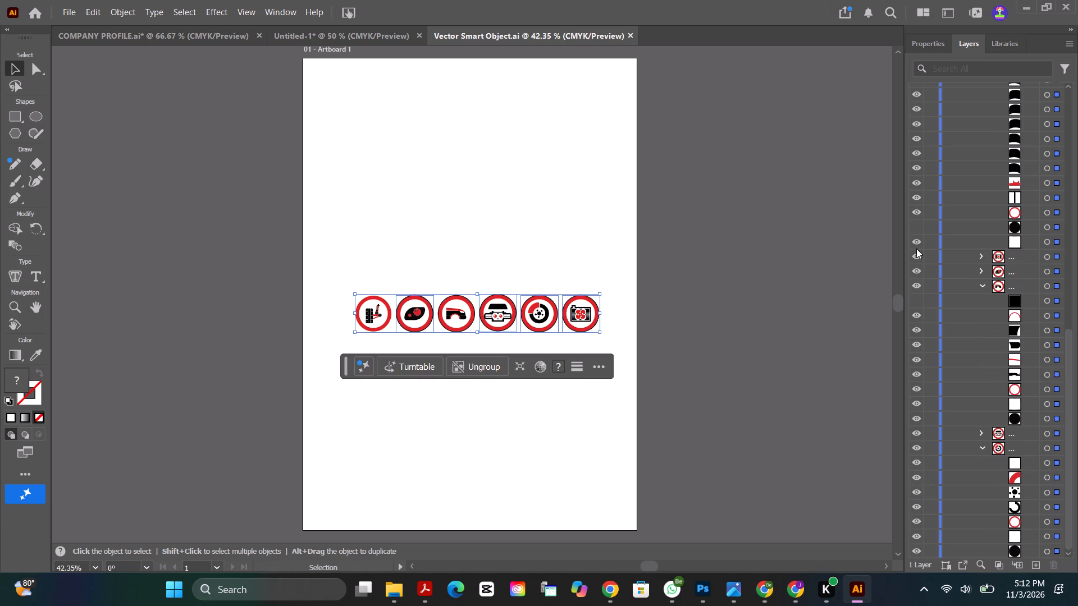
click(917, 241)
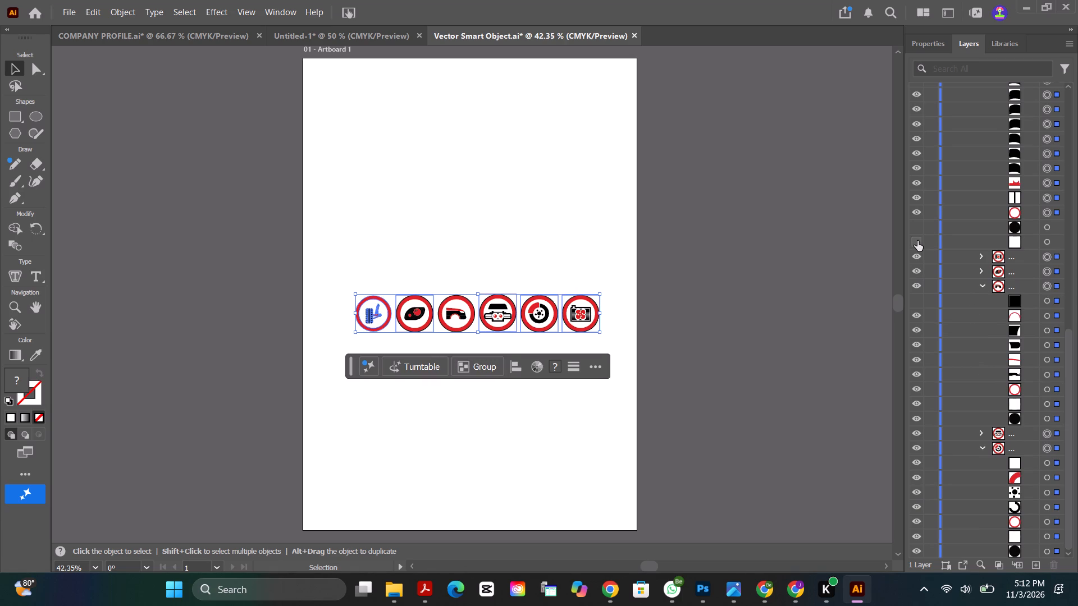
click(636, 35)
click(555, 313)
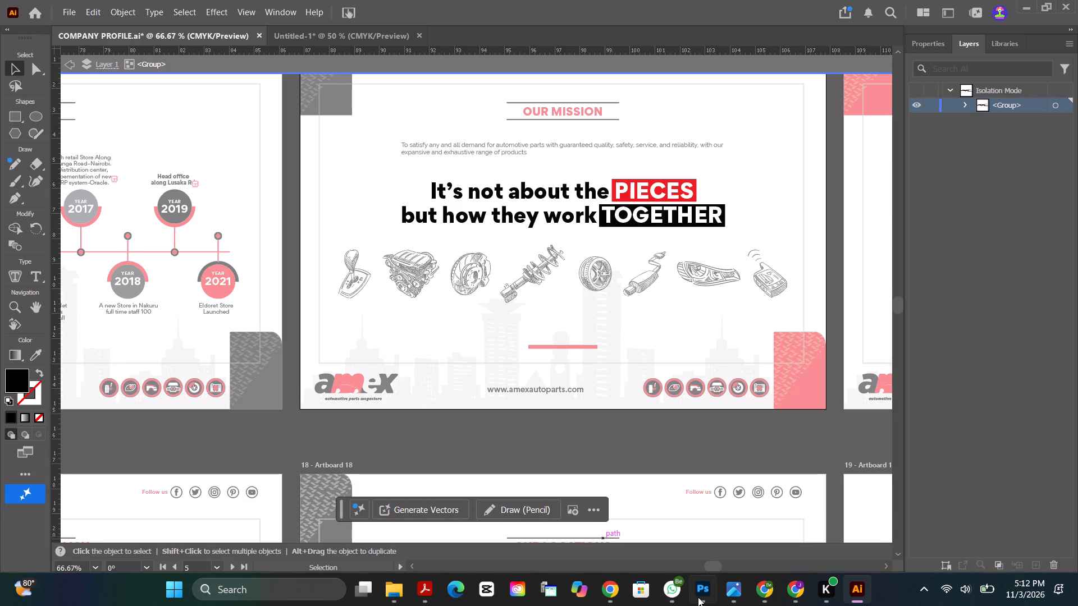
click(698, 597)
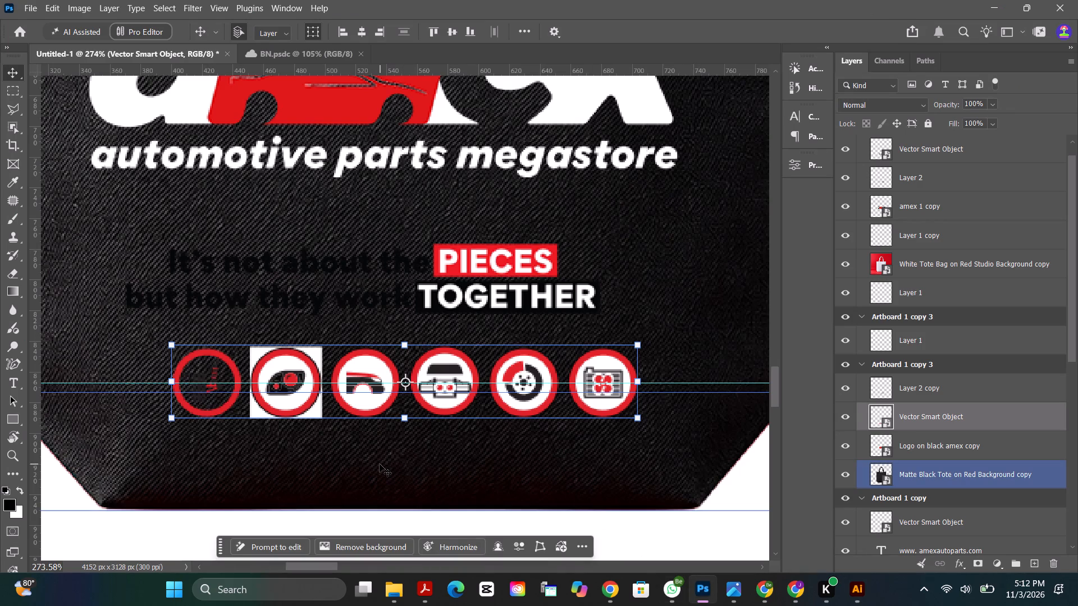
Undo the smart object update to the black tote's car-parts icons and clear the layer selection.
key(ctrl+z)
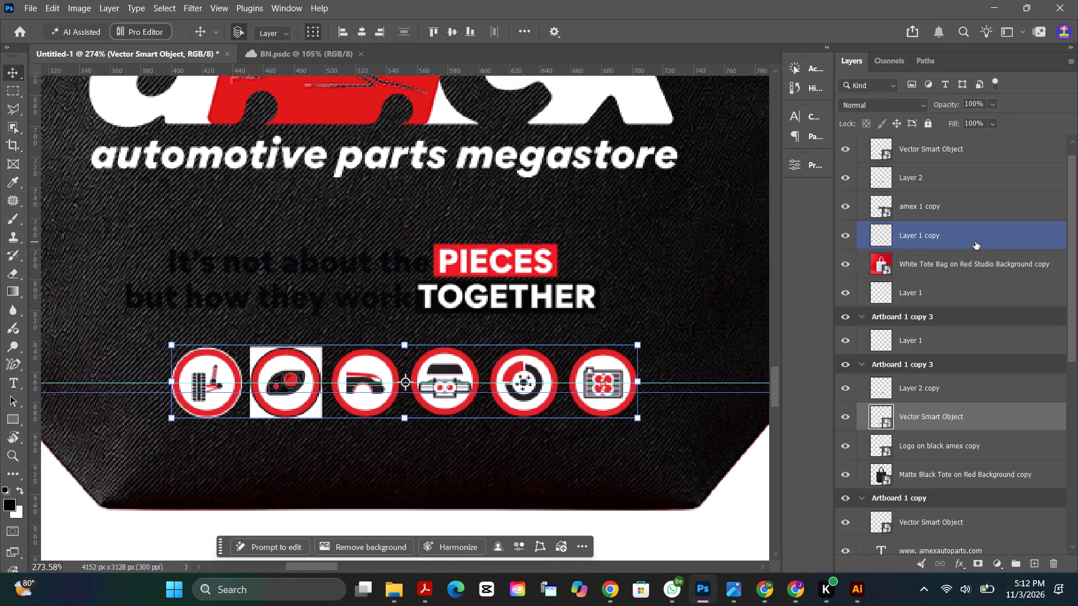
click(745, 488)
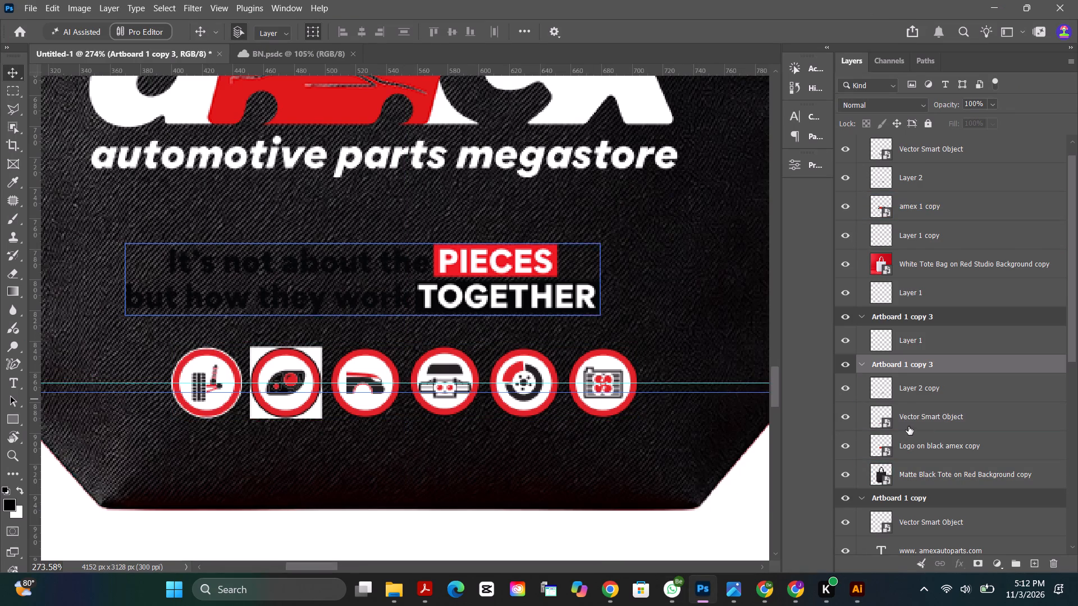
Reopen the black tote's car-parts icon smart object in Illustrator and hide the top white square in the headlight icon's group.
double_click(885, 424)
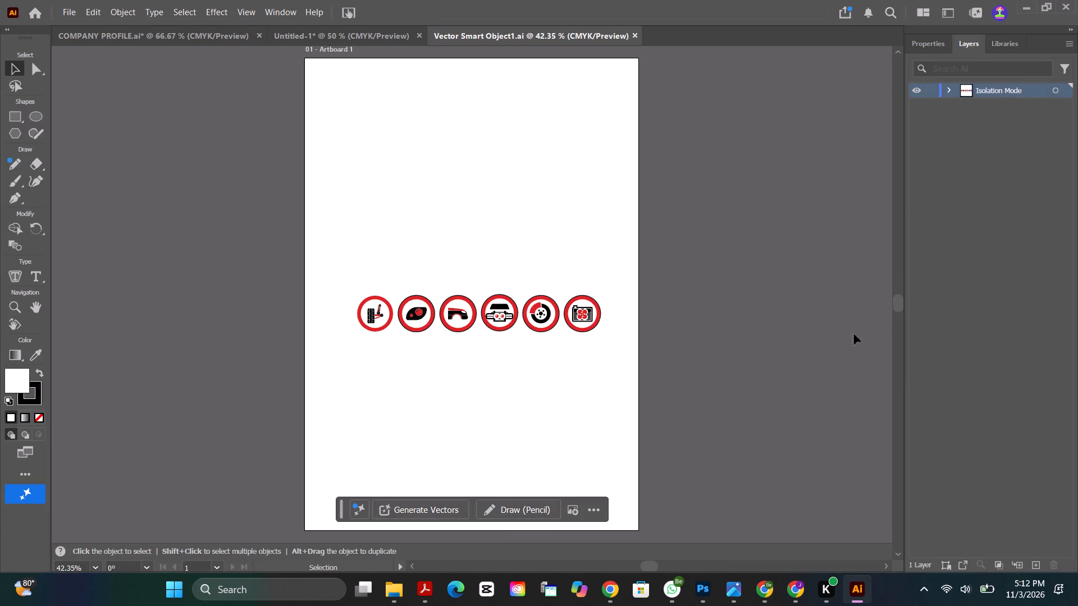
click(947, 91)
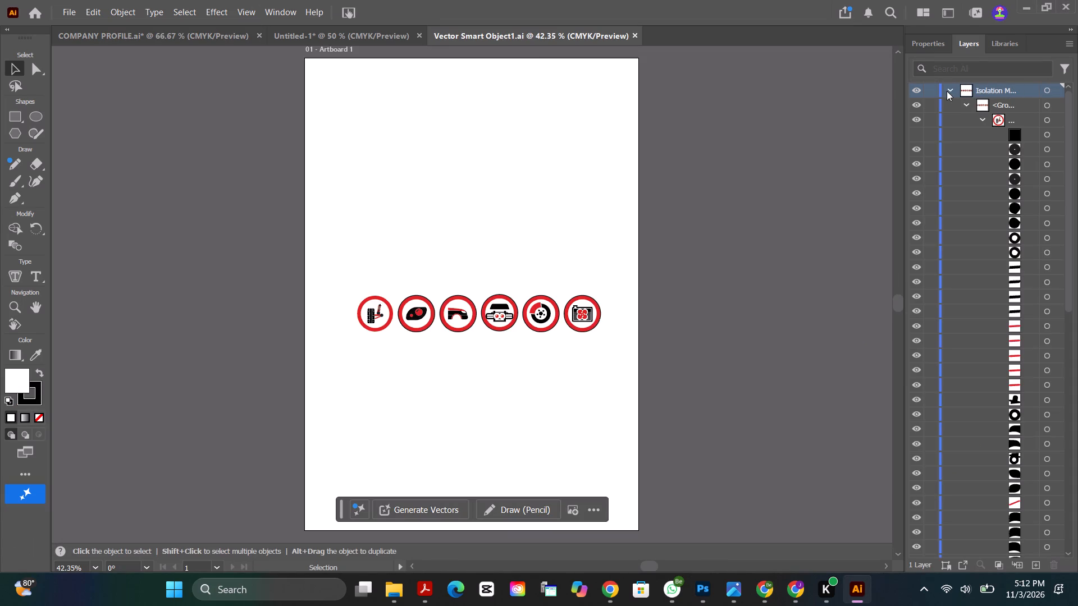
double_click(430, 332)
double_click(433, 332)
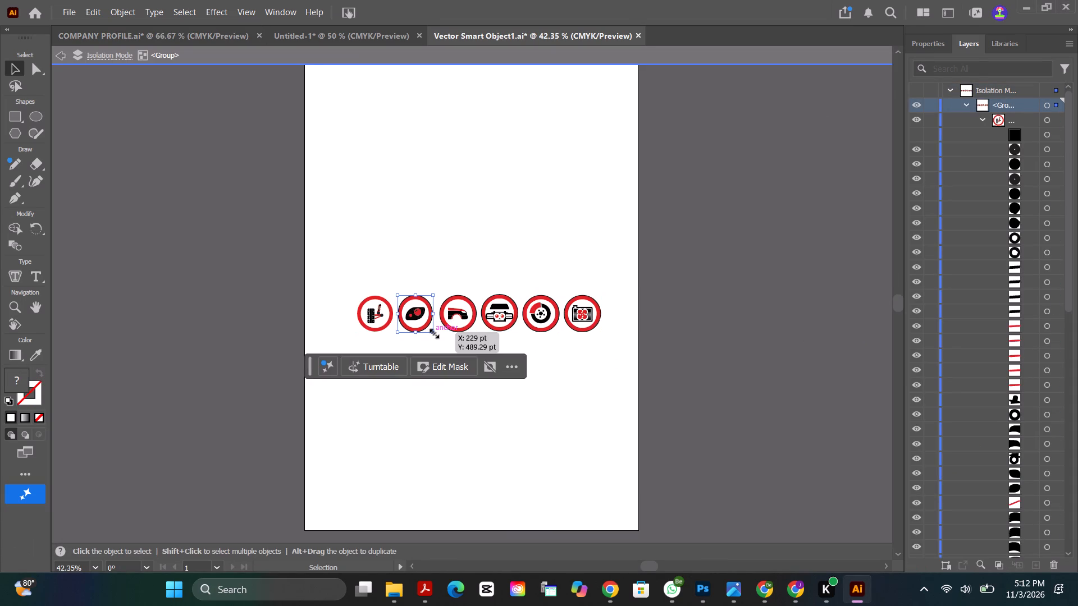
key(ctrl+z)
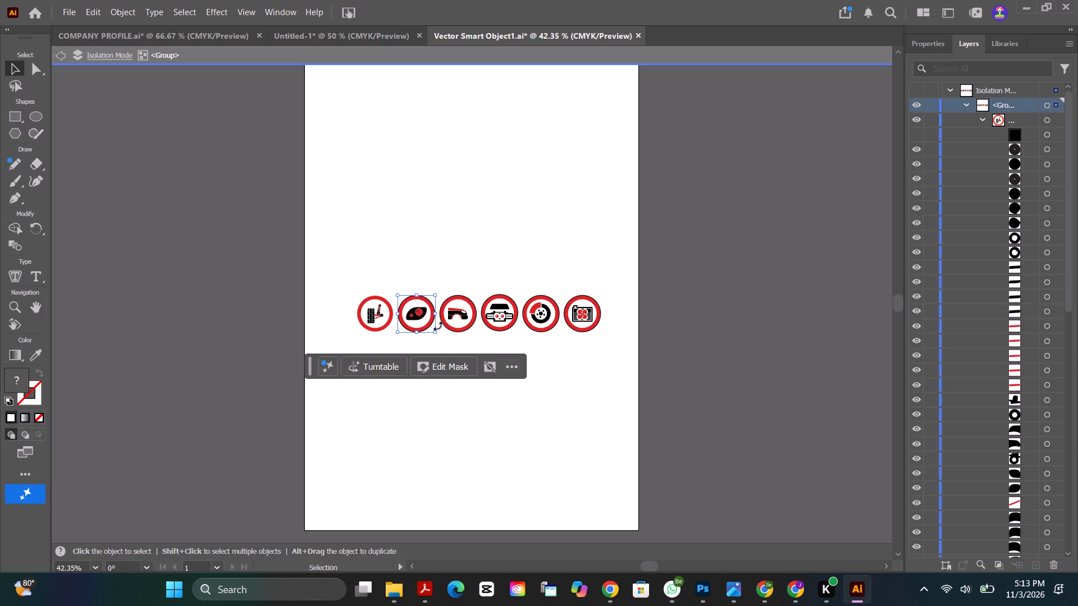
scroll(825, 356, down, 1)
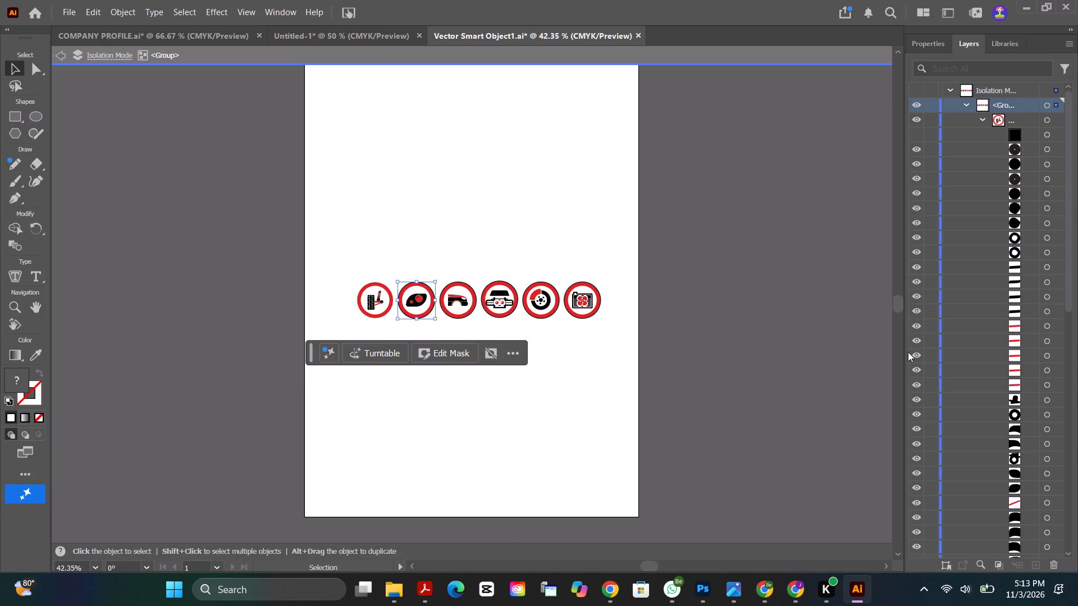
scroll(967, 347, down, 20)
scroll(967, 347, down, 9)
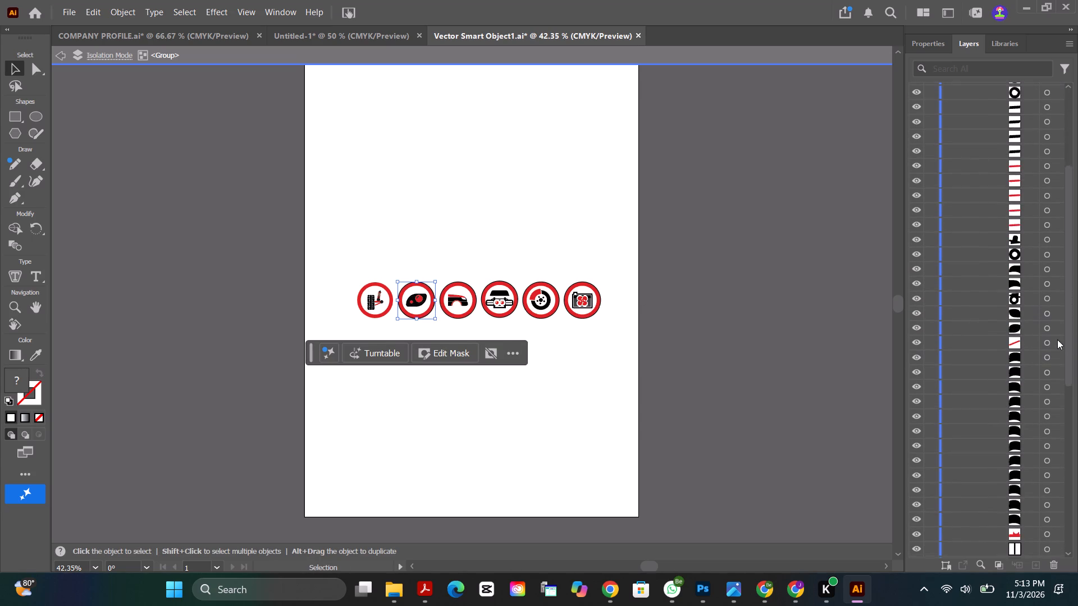
drag(1066, 332, 1068, 403)
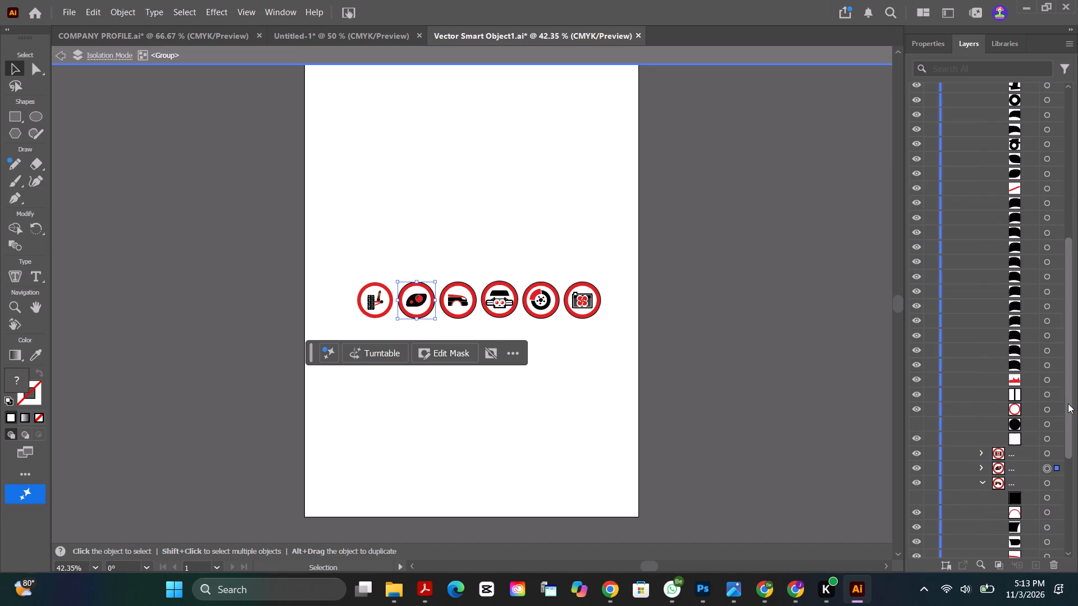
drag(1068, 403, 1066, 439)
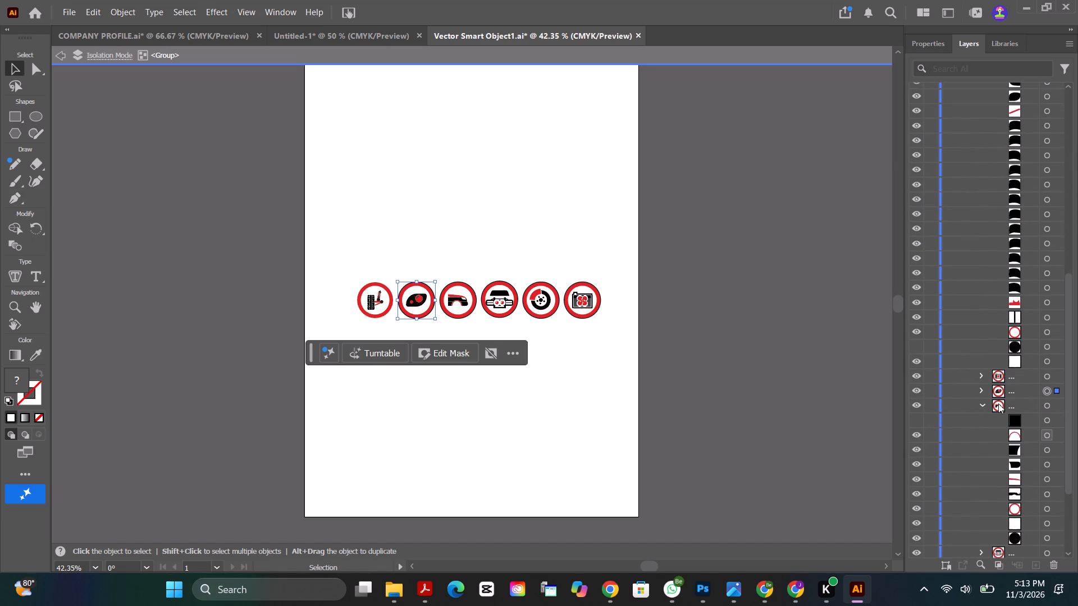
click(982, 388)
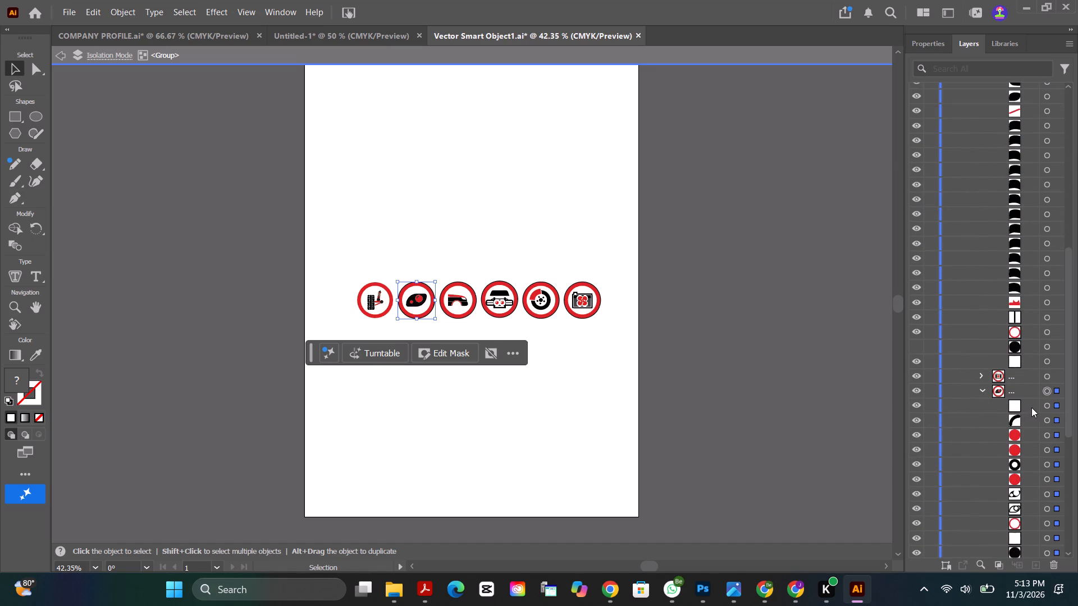
click(917, 404)
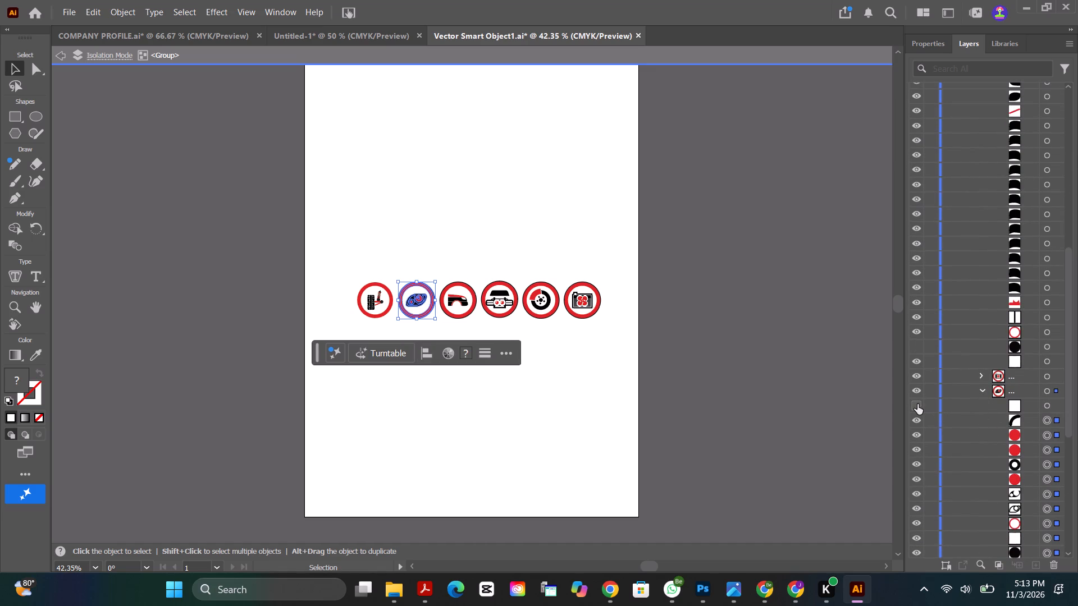
click(756, 381)
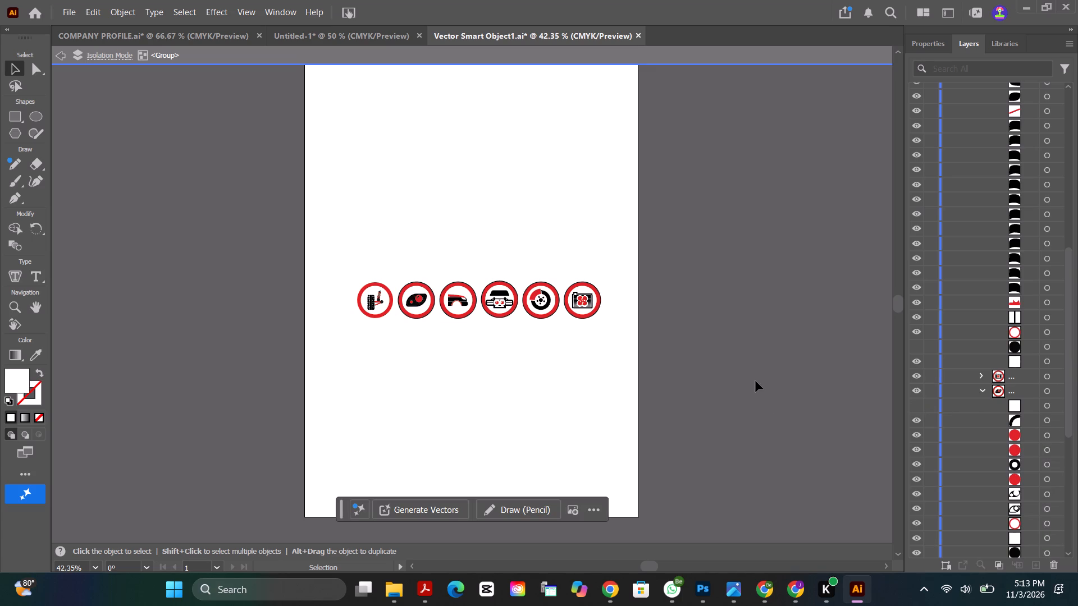
Save and close the edited icon artwork and return to the tote mockups in Photoshop.
key(ctrl+s)
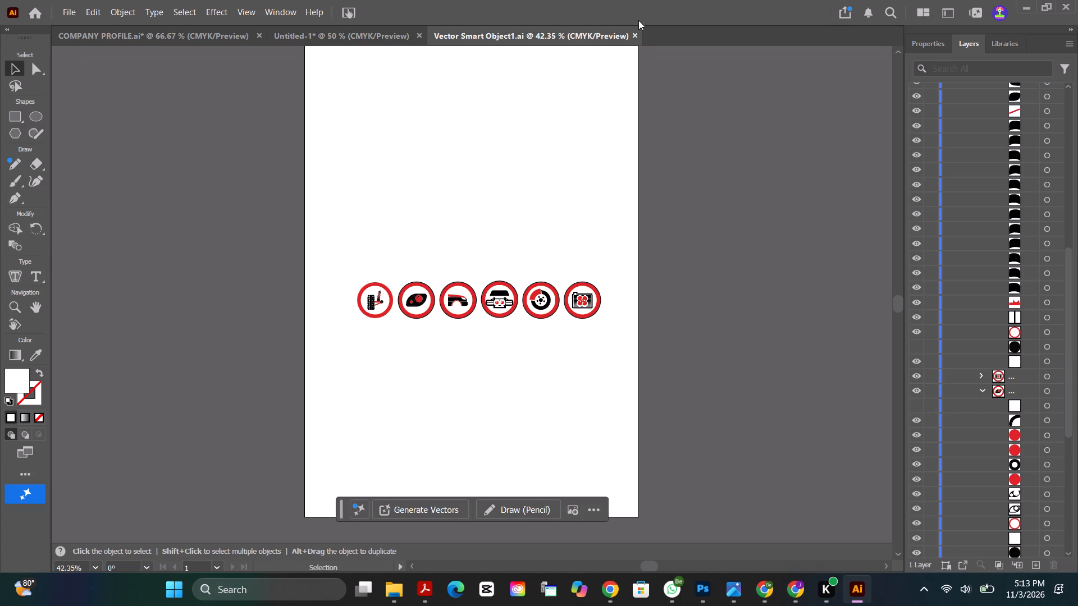
click(633, 35)
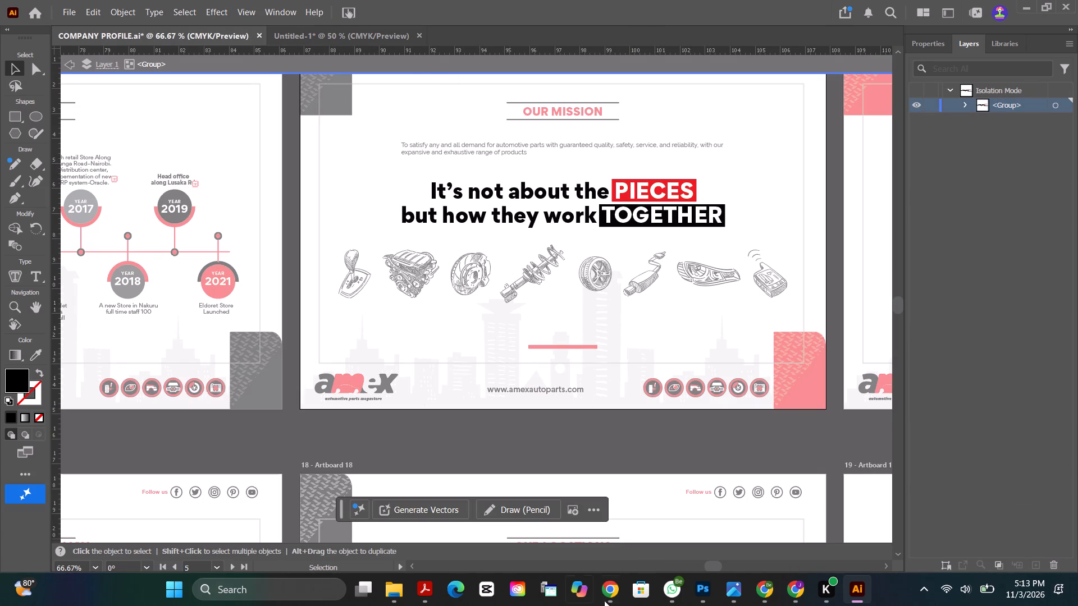
click(705, 588)
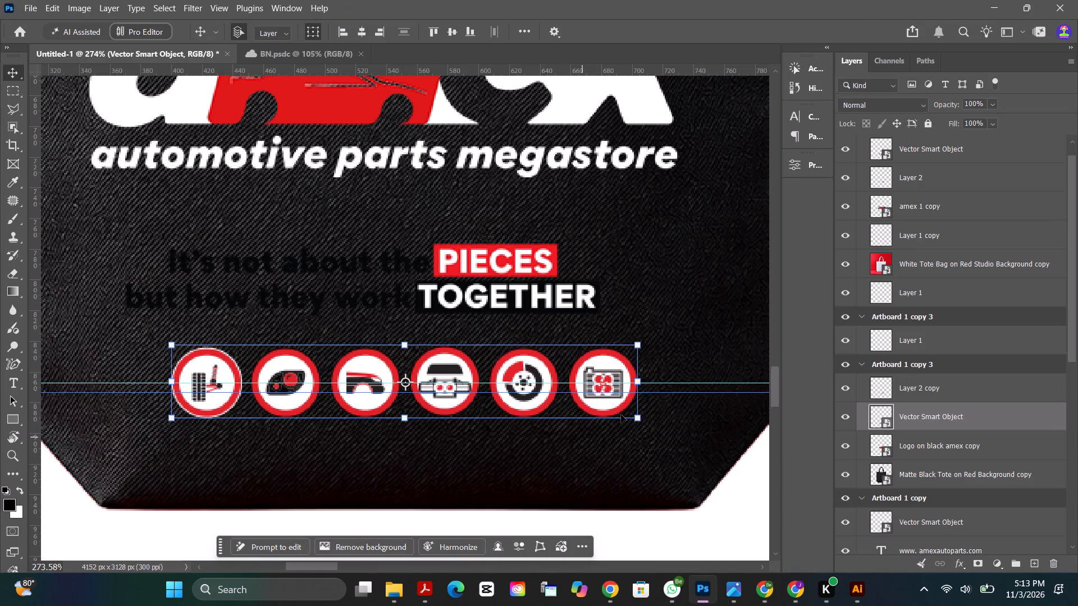
Deselect the icons and examine the updated icon row and tagline on the lower-row black tote beside the white tote.
key(ctrl+0)
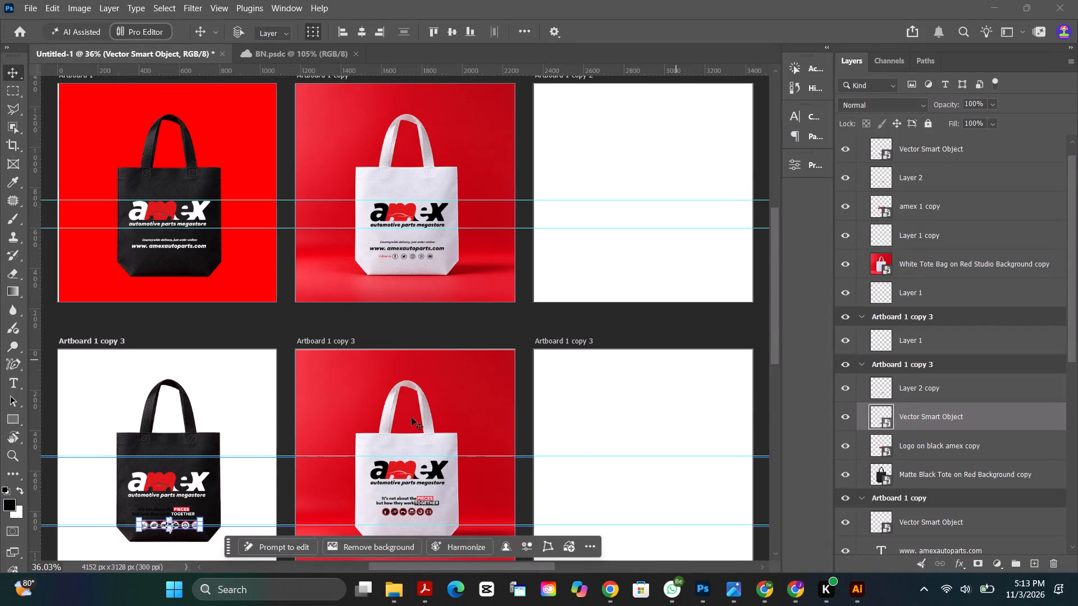
click(224, 428)
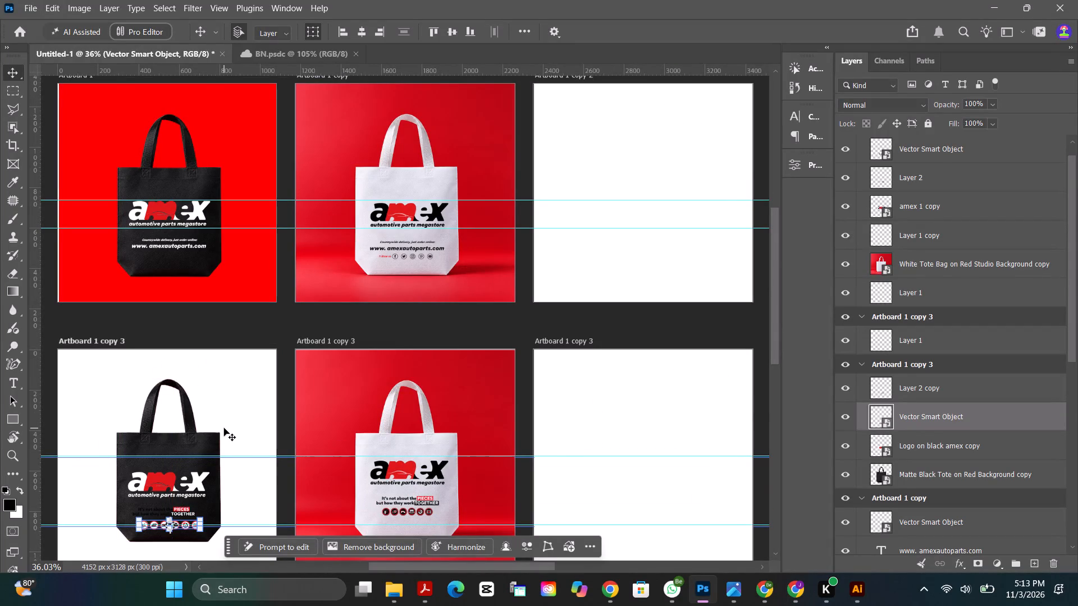
alt+click(96, 443)
click(39, 425)
click(97, 318)
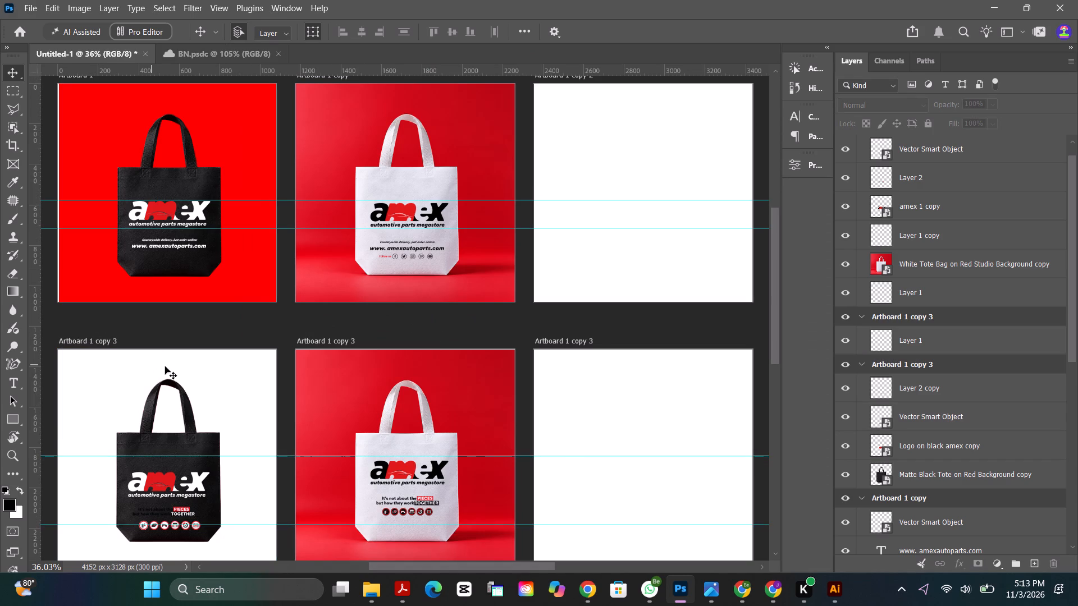
scroll(164, 469, up, 3)
scroll(207, 499, down, 7)
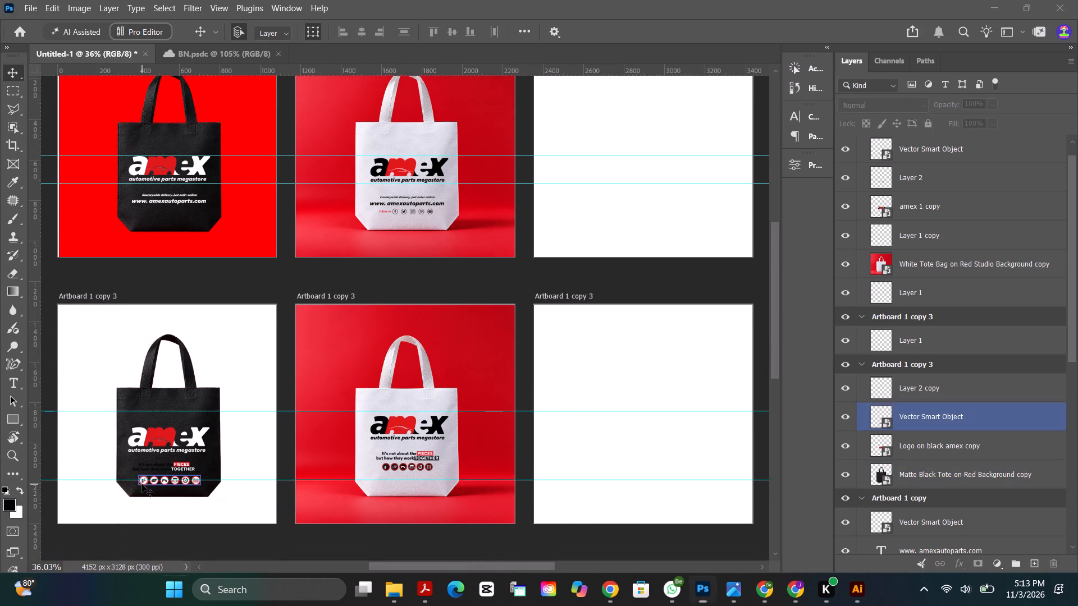
alt+scroll(142, 484, up, 9)
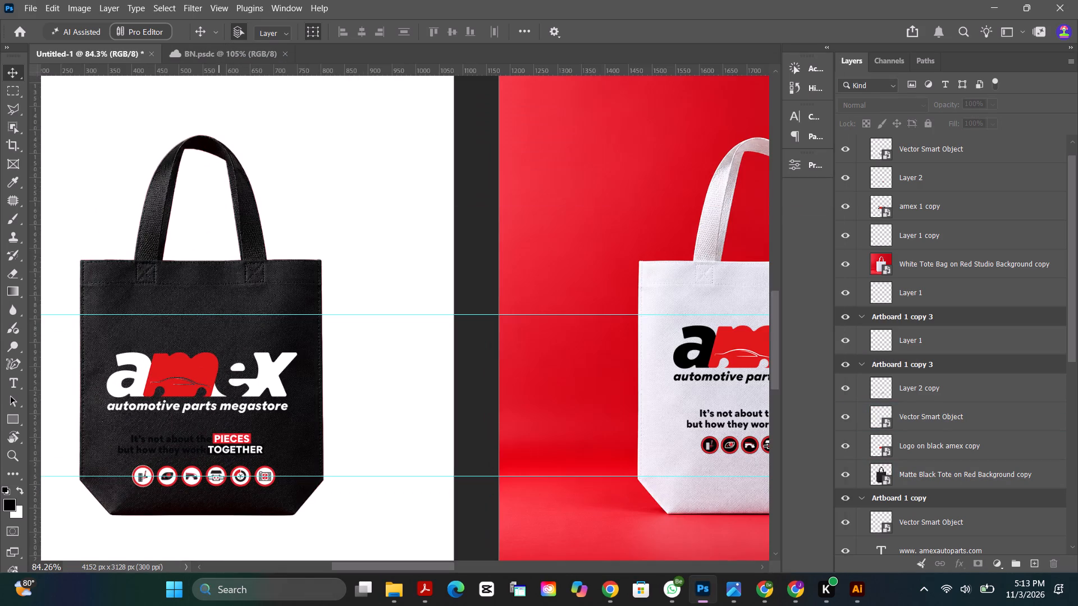
Examine the lower-row black tote's tagline and icon row, and compare it with the other tote mockups.
scroll(139, 474, up, 3)
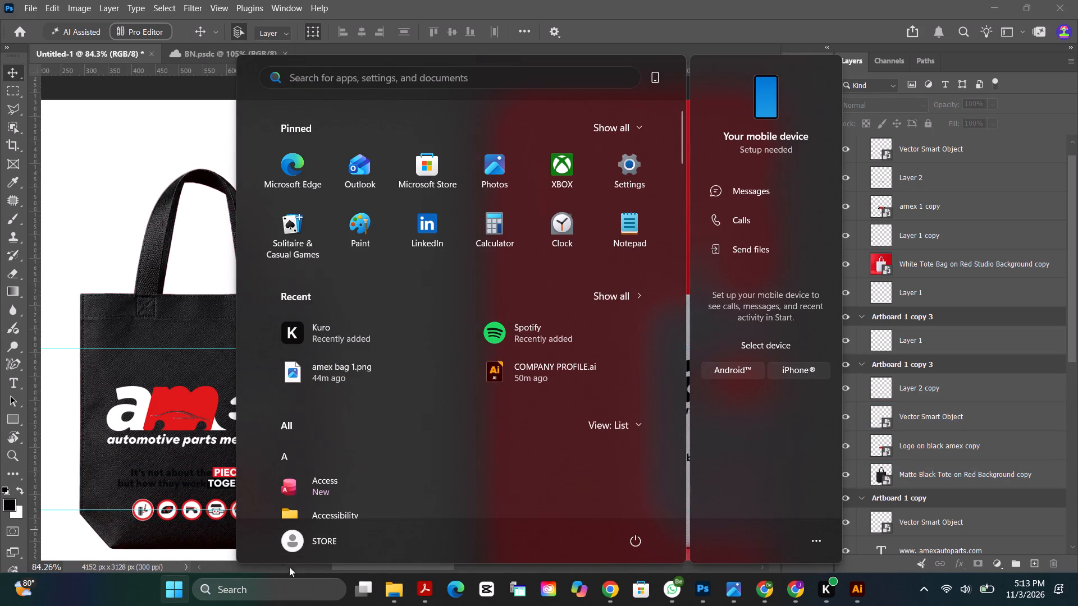
drag(354, 566, 325, 564)
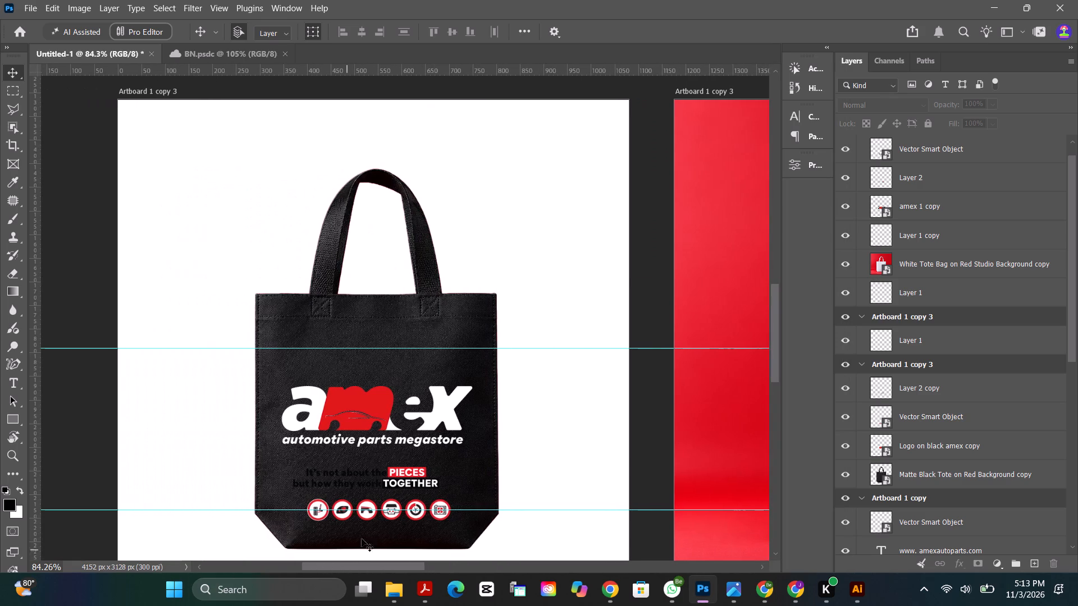
drag(778, 338, 779, 356)
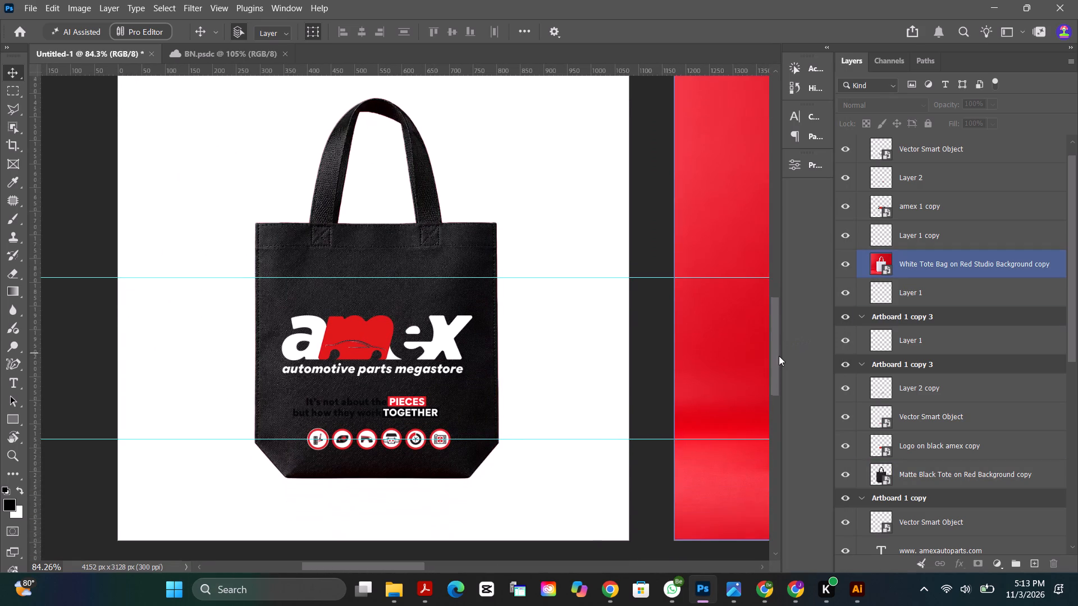
drag(779, 356, 779, 361)
scroll(498, 369, up, 2)
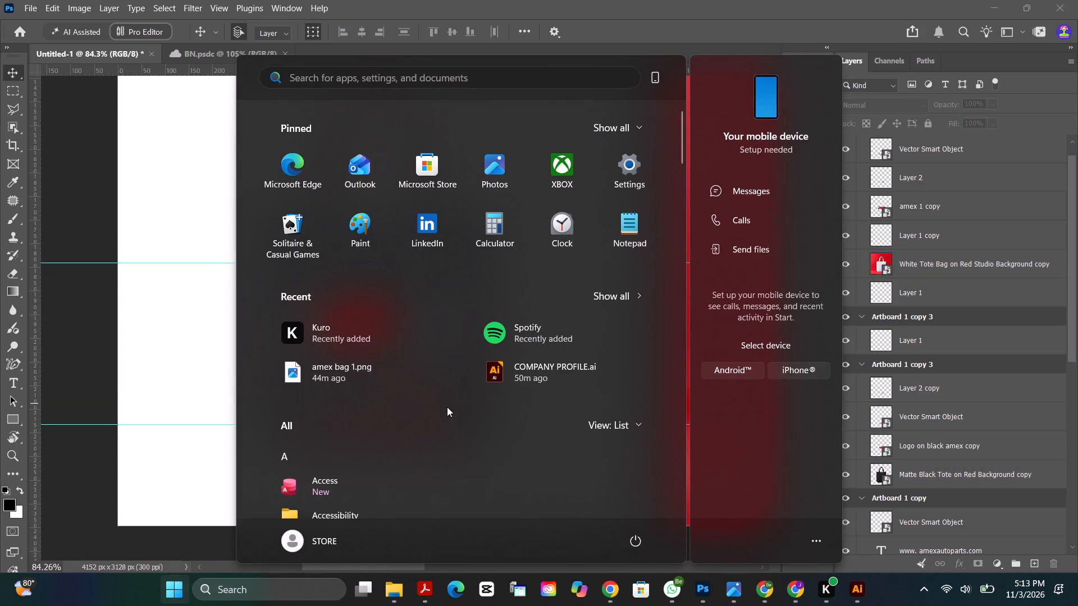
alt+scroll(410, 415, up, 2)
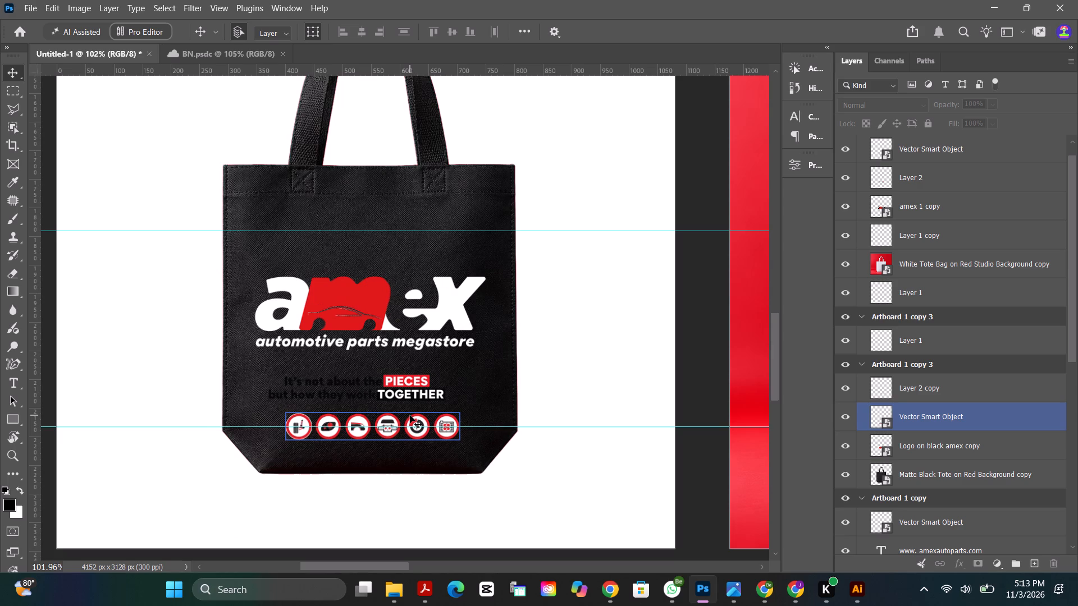
key(alt+0)
key(ctrl+0)
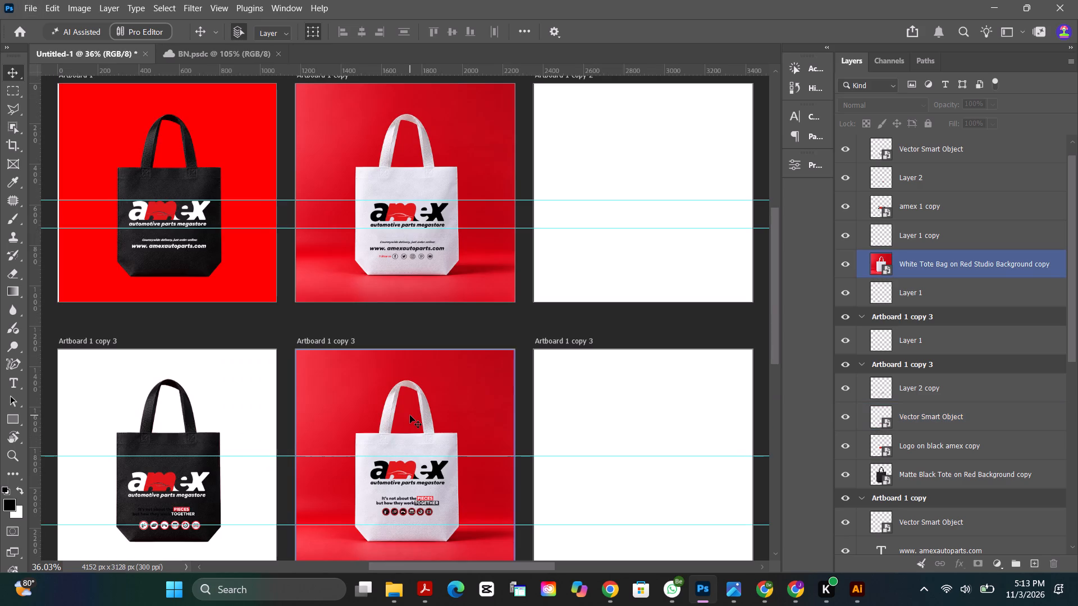
drag(510, 569, 465, 567)
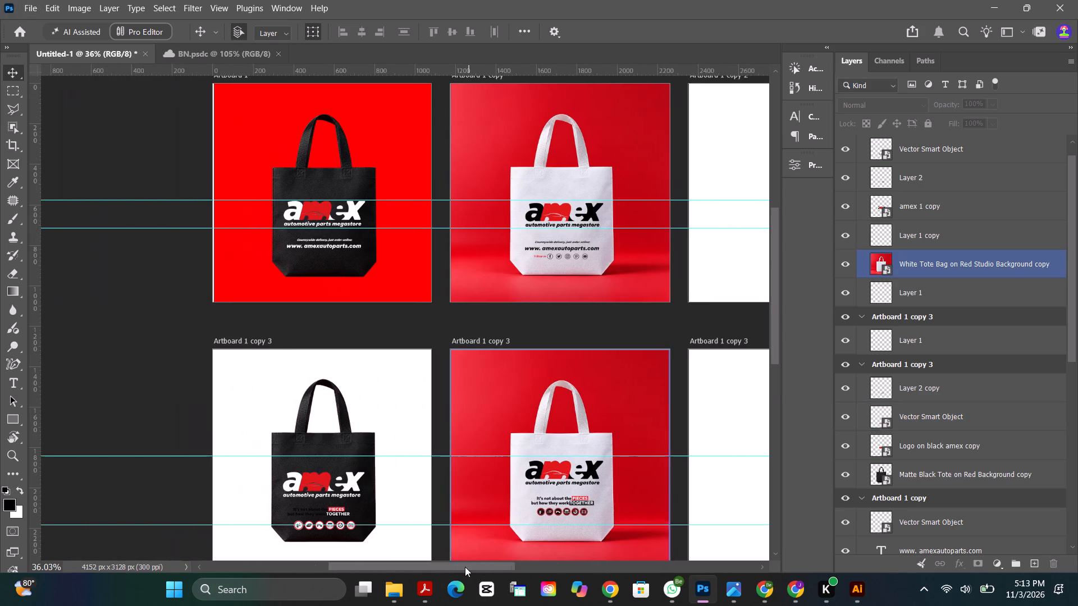
drag(465, 567, 451, 560)
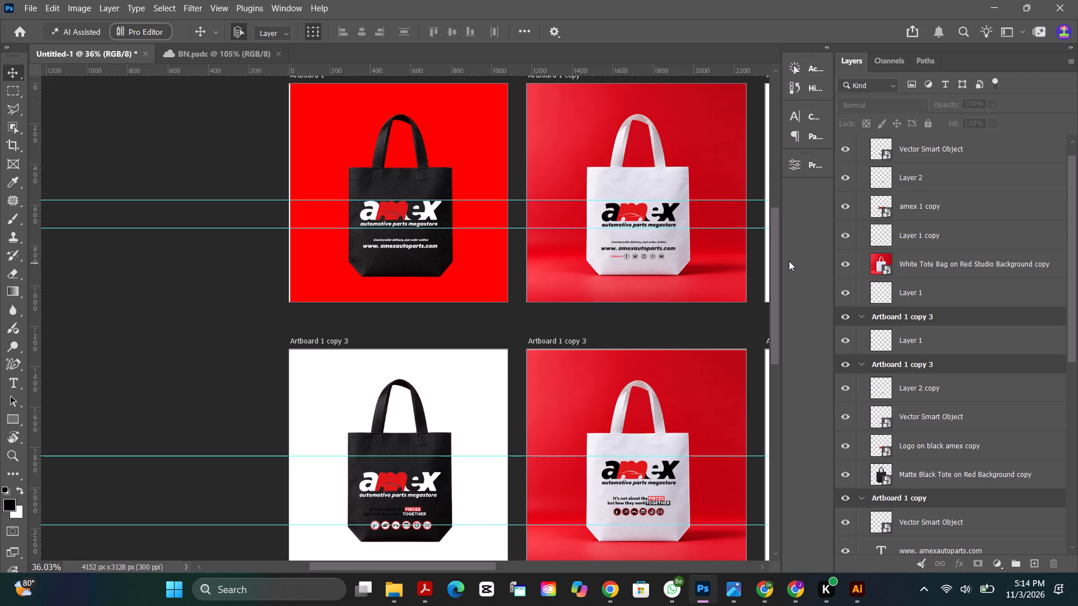
scroll(381, 194, up, 1)
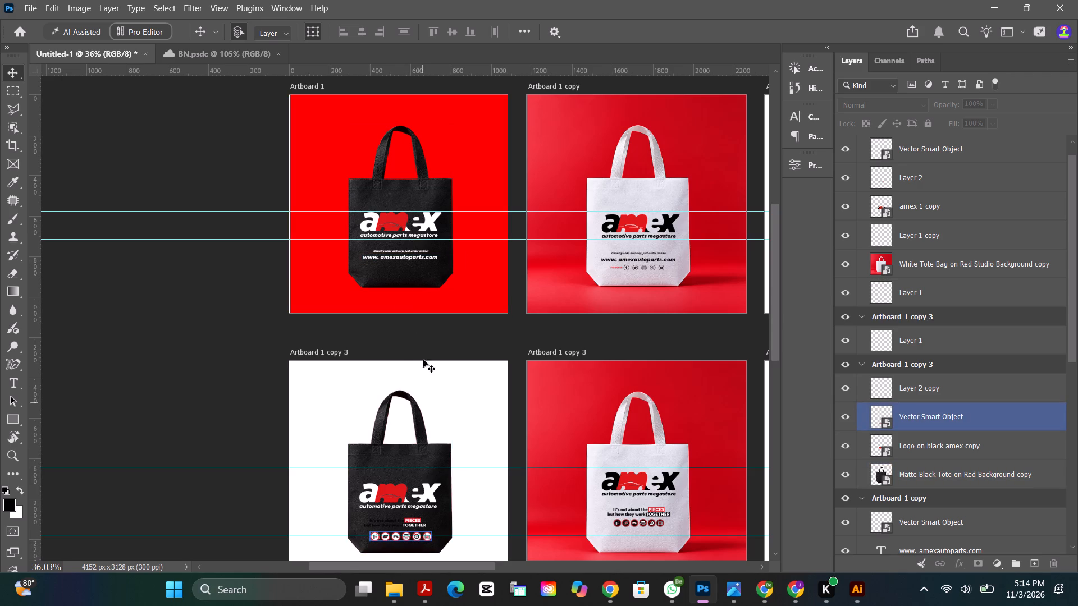
Select Artboard 1 and compare its black tote's branding with the lower-row black and white totes.
click(421, 249)
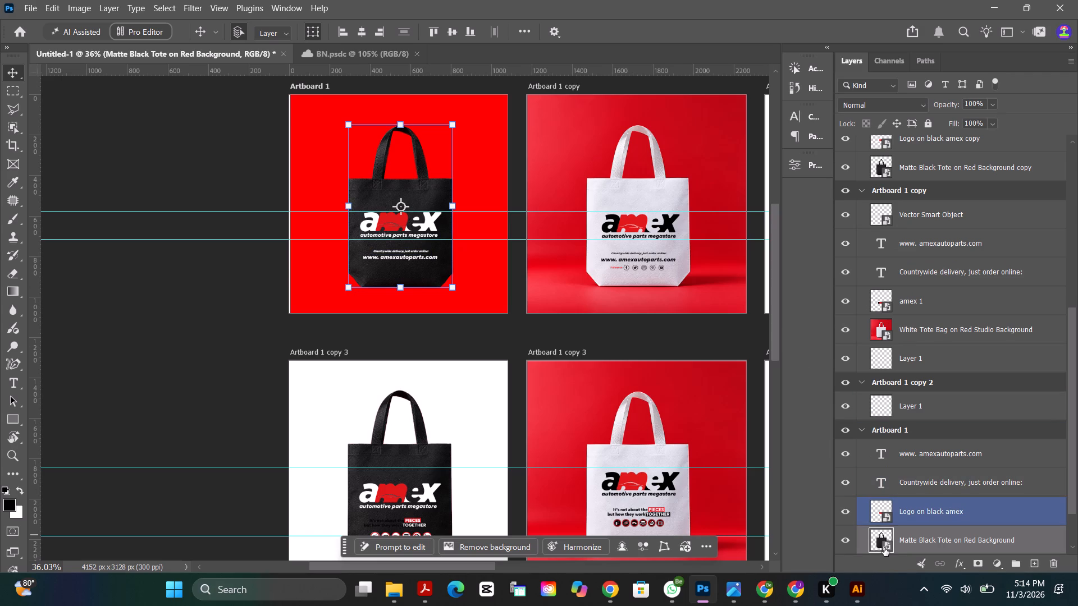
scroll(343, 215, up, 1)
click(326, 100)
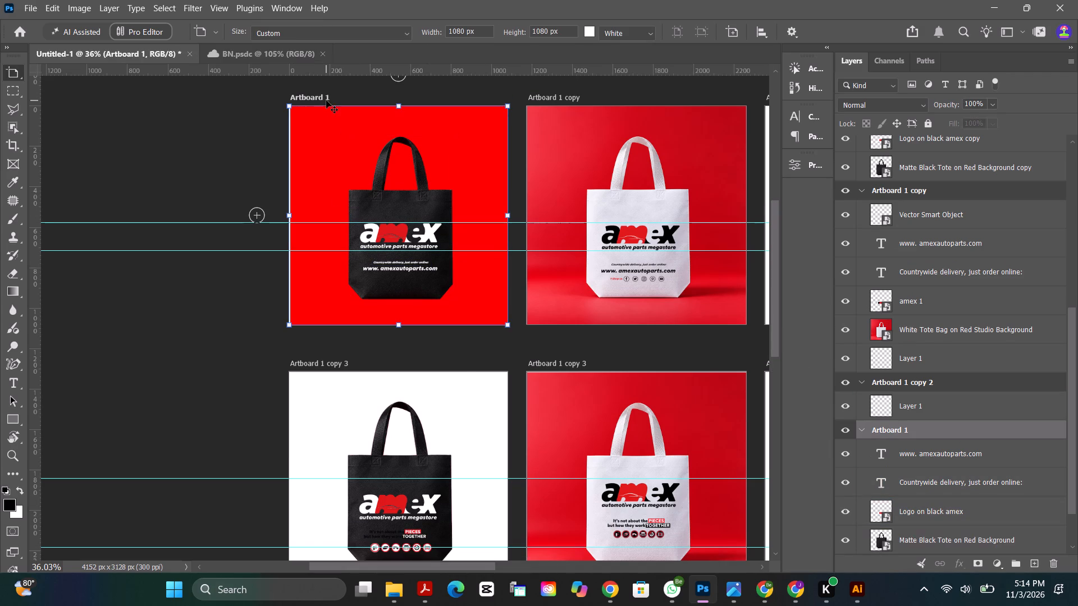
alt+click(901, 435)
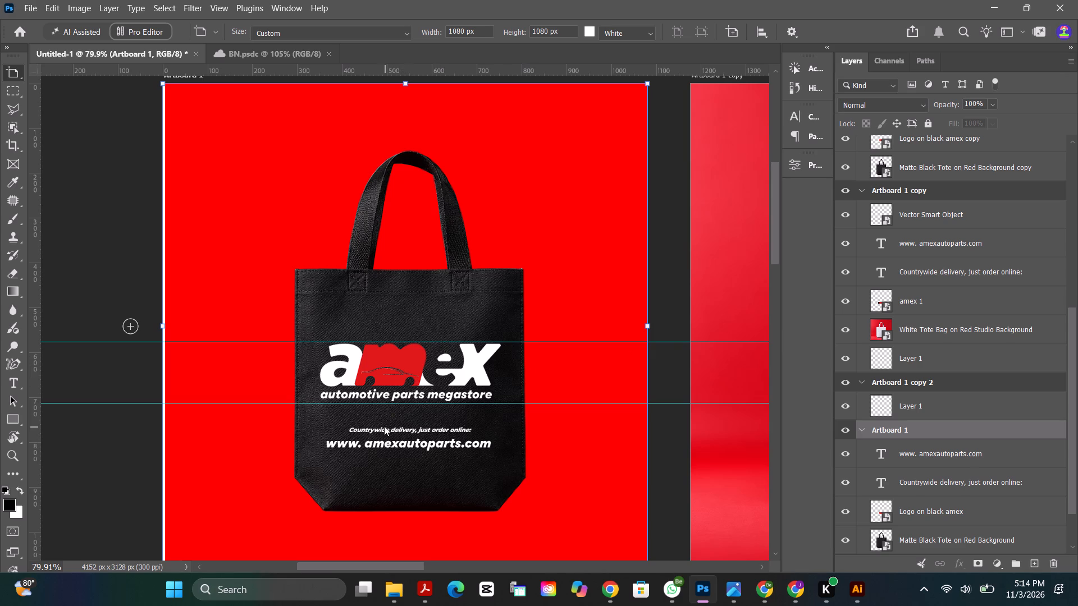
scroll(465, 430, down, 1)
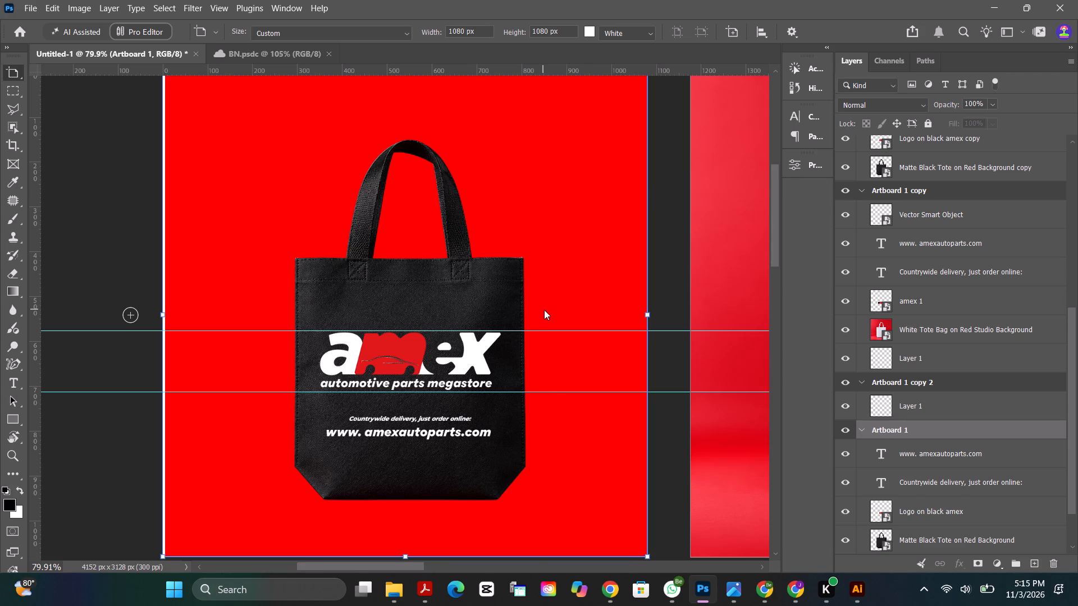
scroll(546, 307, down, 16)
scroll(549, 304, down, 5)
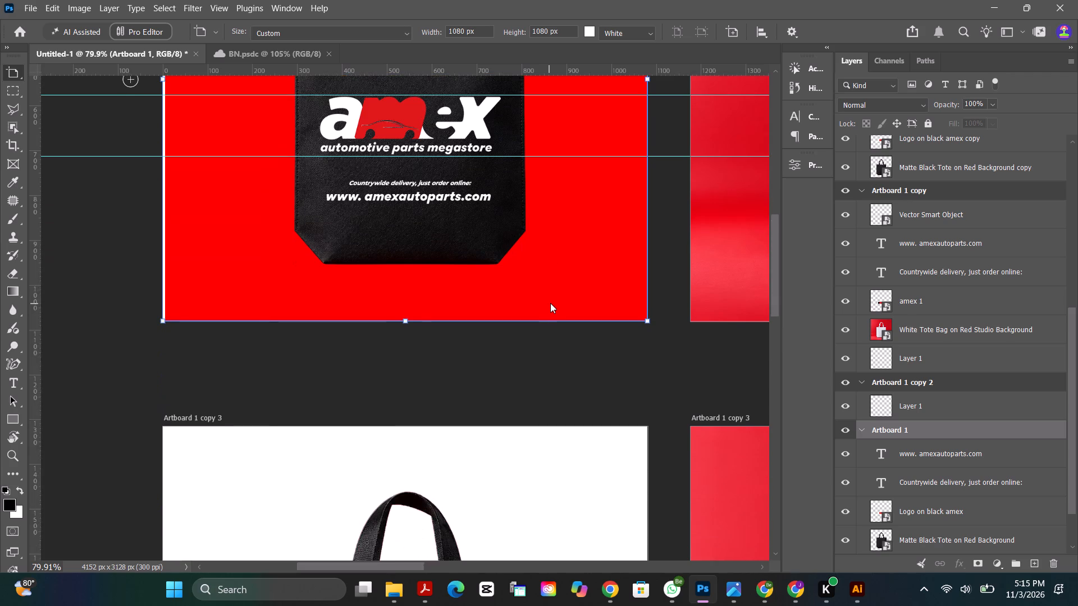
scroll(550, 303, down, 20)
scroll(550, 303, down, 18)
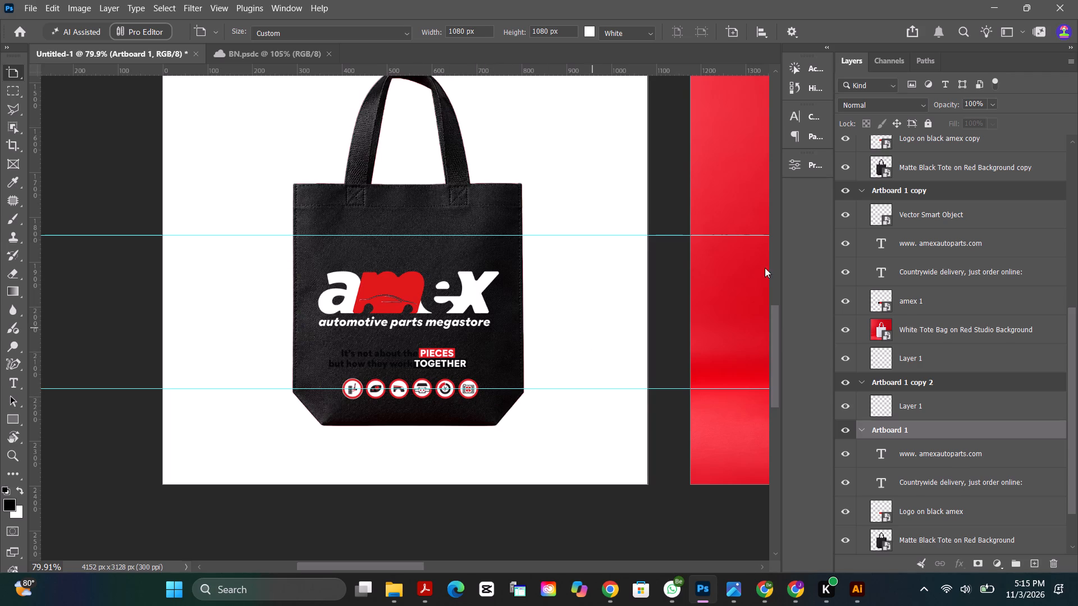
scroll(776, 275, up, 9)
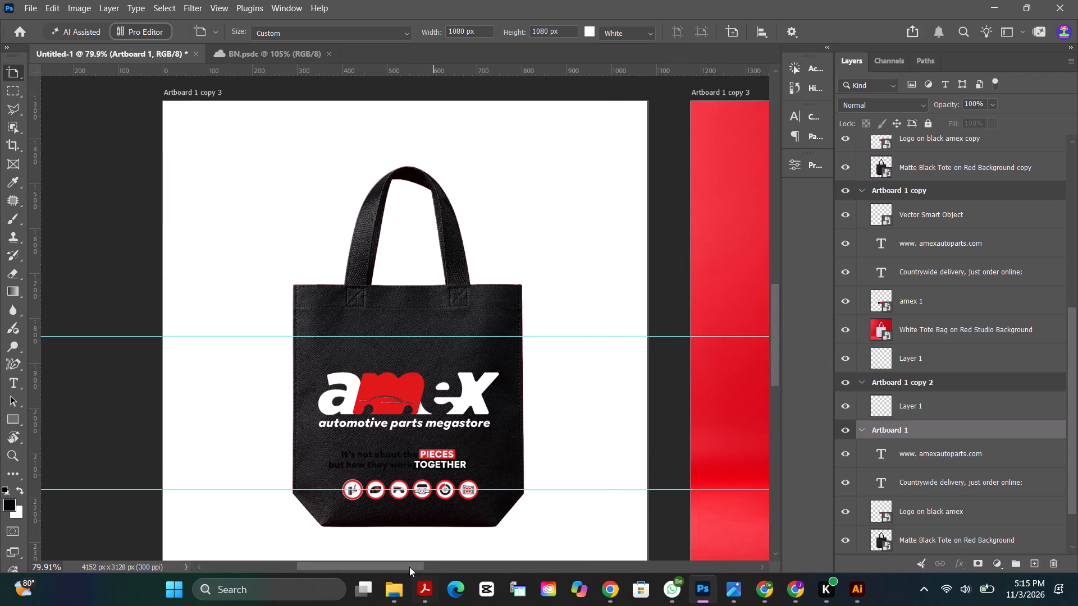
drag(409, 567, 473, 563)
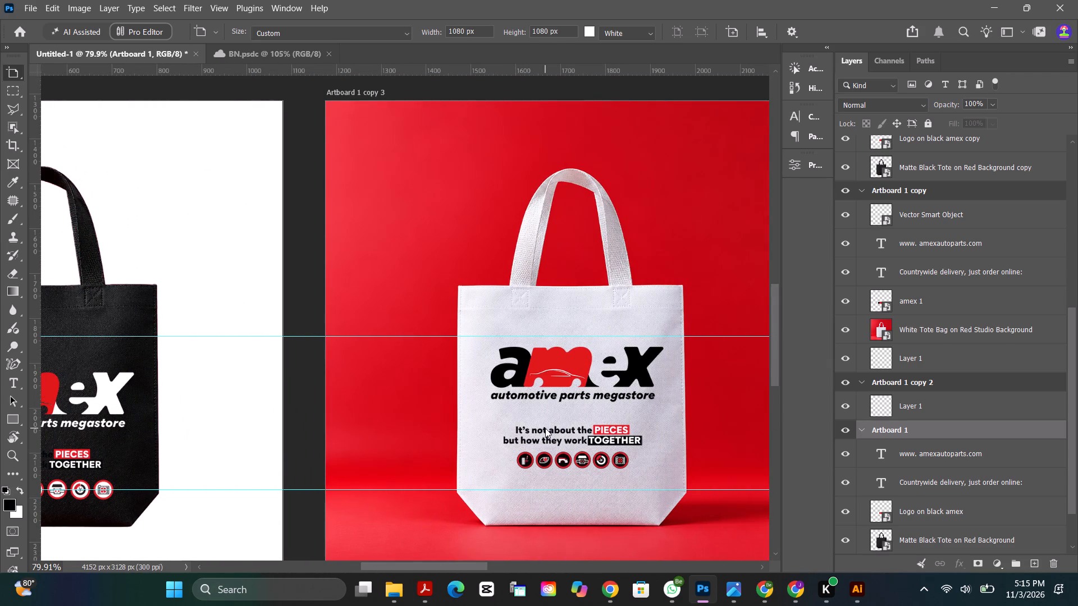
alt+scroll(546, 428, down, 9)
alt+scroll(578, 200, up, 9)
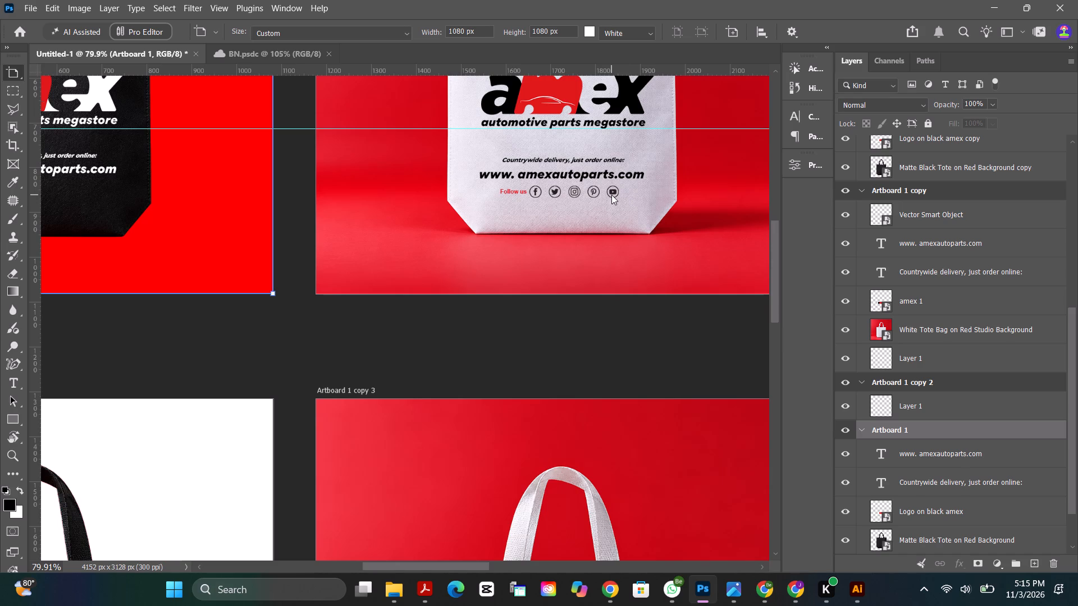
Select the upper-row white tote image and review both rows of mockups down to the lower black tote.
click(611, 195)
double_click(611, 195)
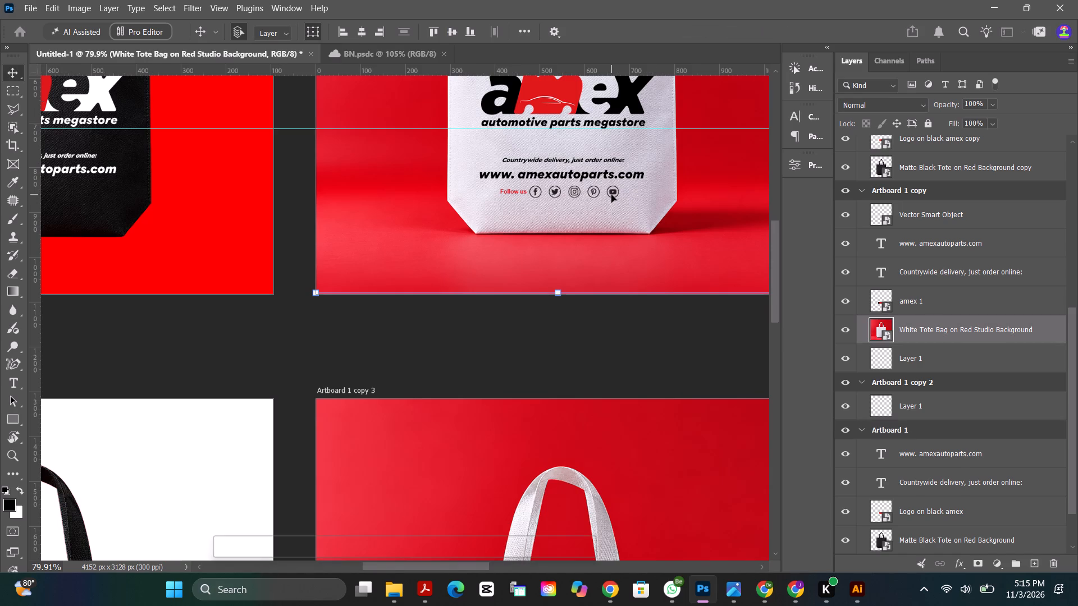
alt+scroll(611, 195, down, 14)
alt+scroll(422, 220, up, 3)
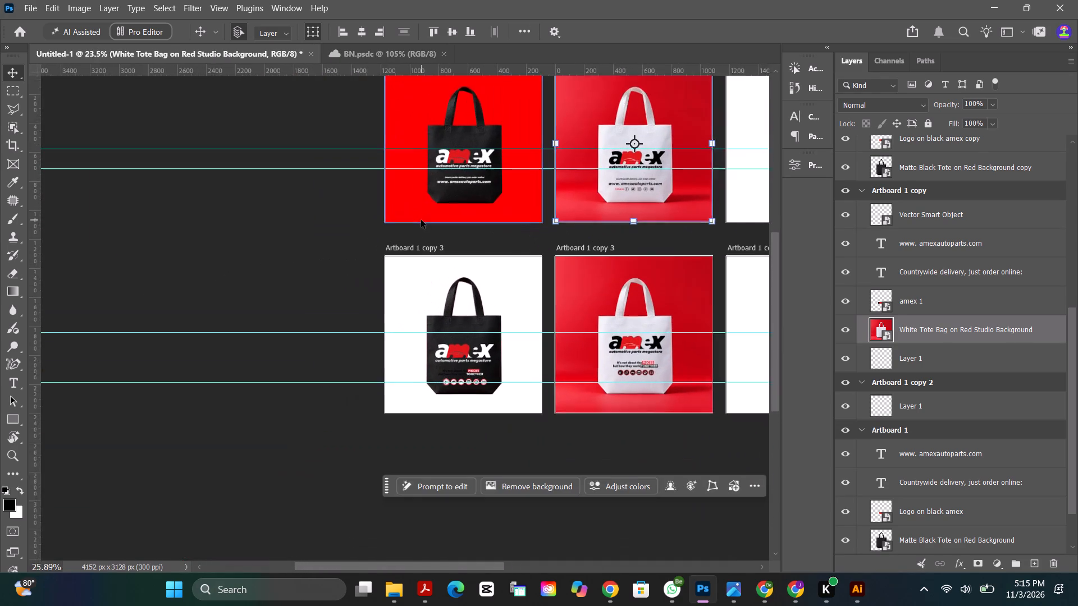
alt+scroll(421, 220, up, 1)
alt+scroll(486, 151, up, 3)
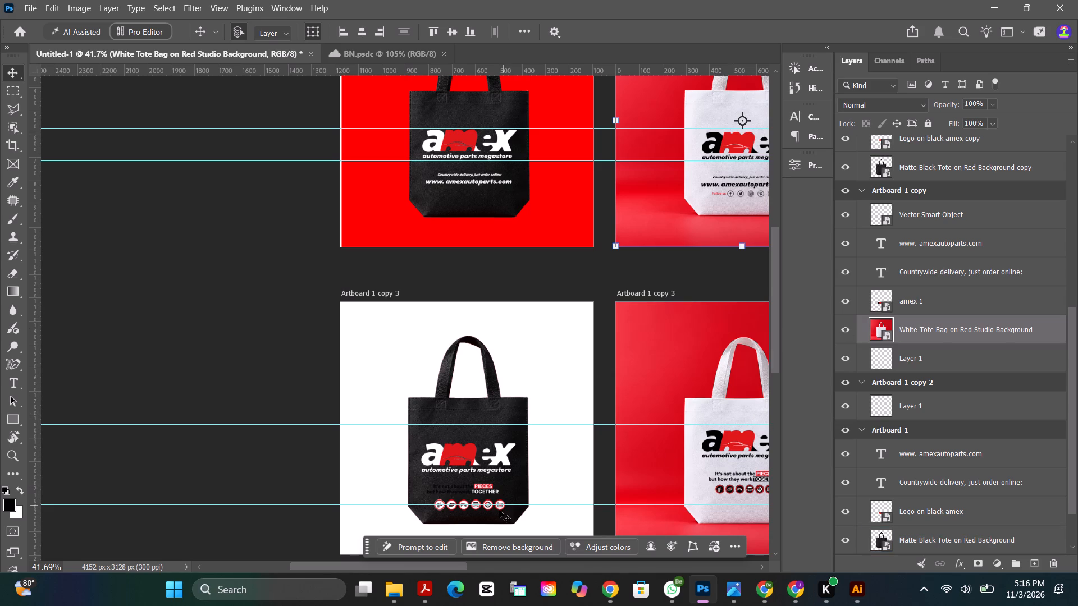
Switch to Illustrator and bring up the Untitled-1 document containing the icon rows and tagline text.
click(857, 585)
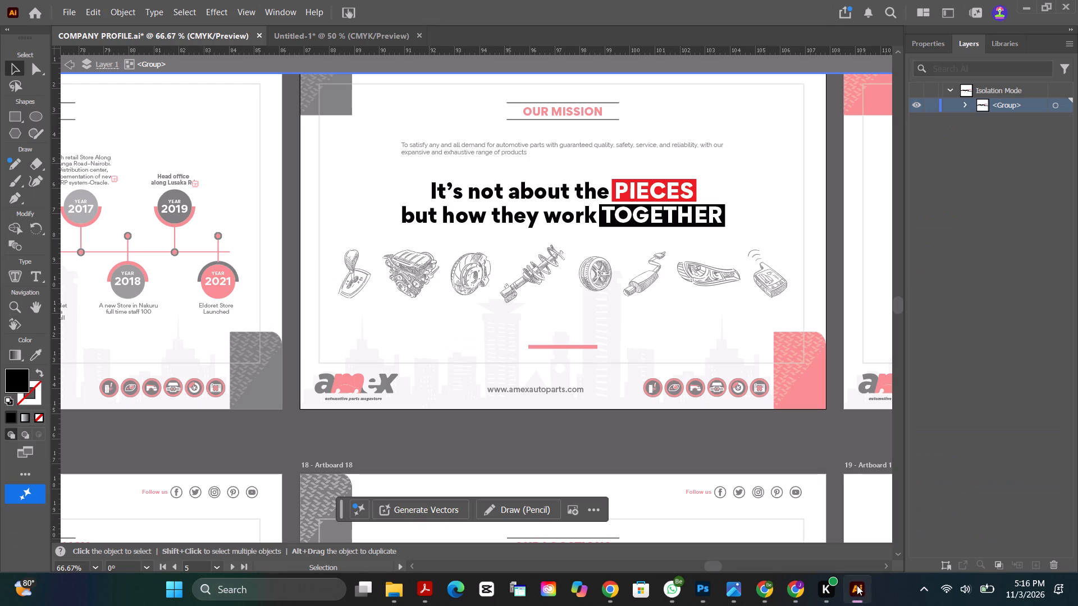
click(363, 35)
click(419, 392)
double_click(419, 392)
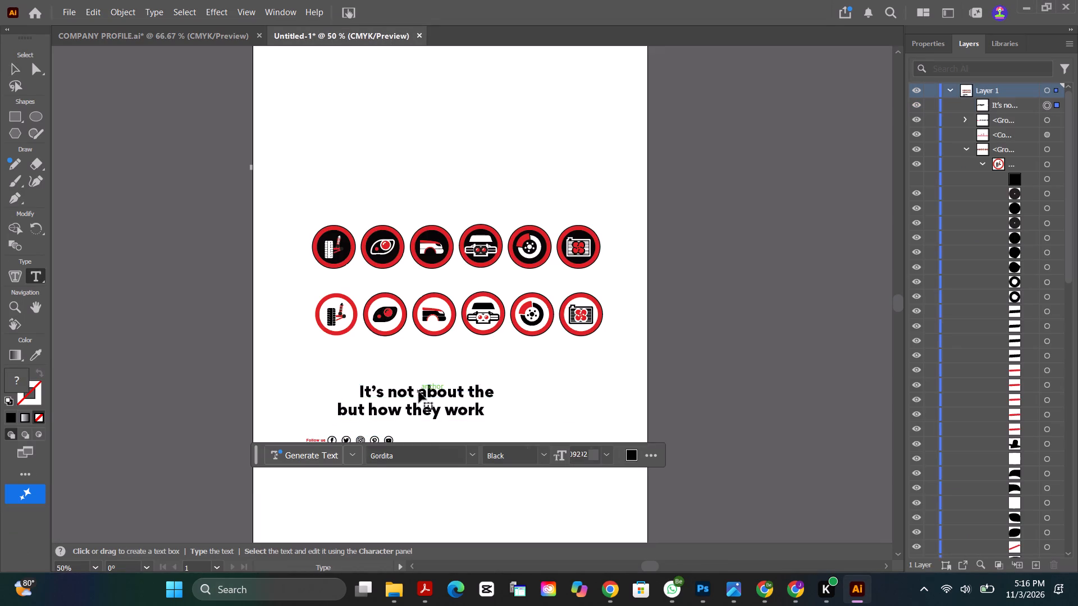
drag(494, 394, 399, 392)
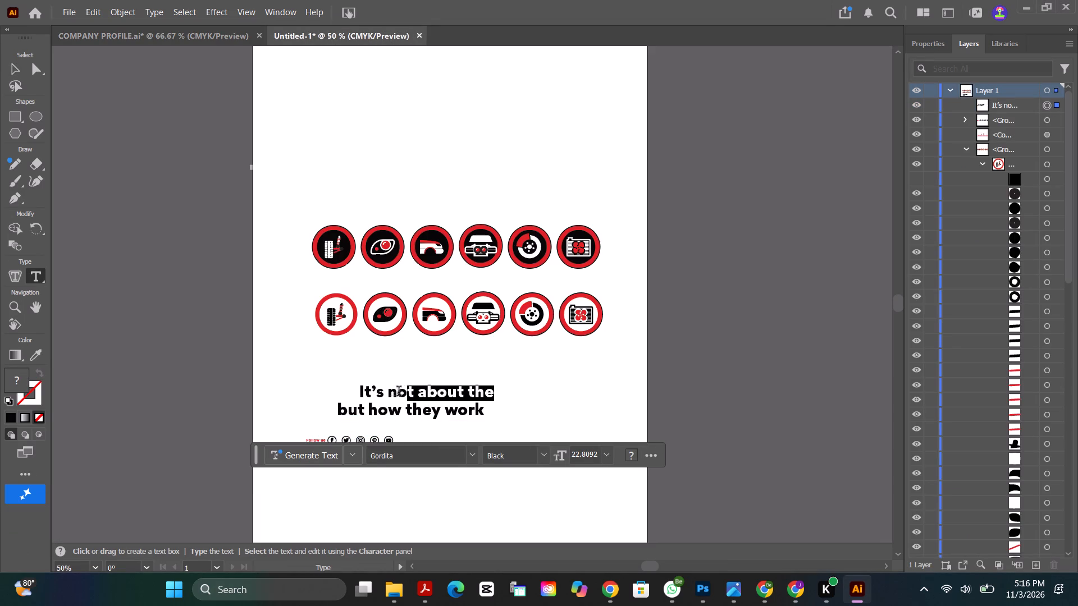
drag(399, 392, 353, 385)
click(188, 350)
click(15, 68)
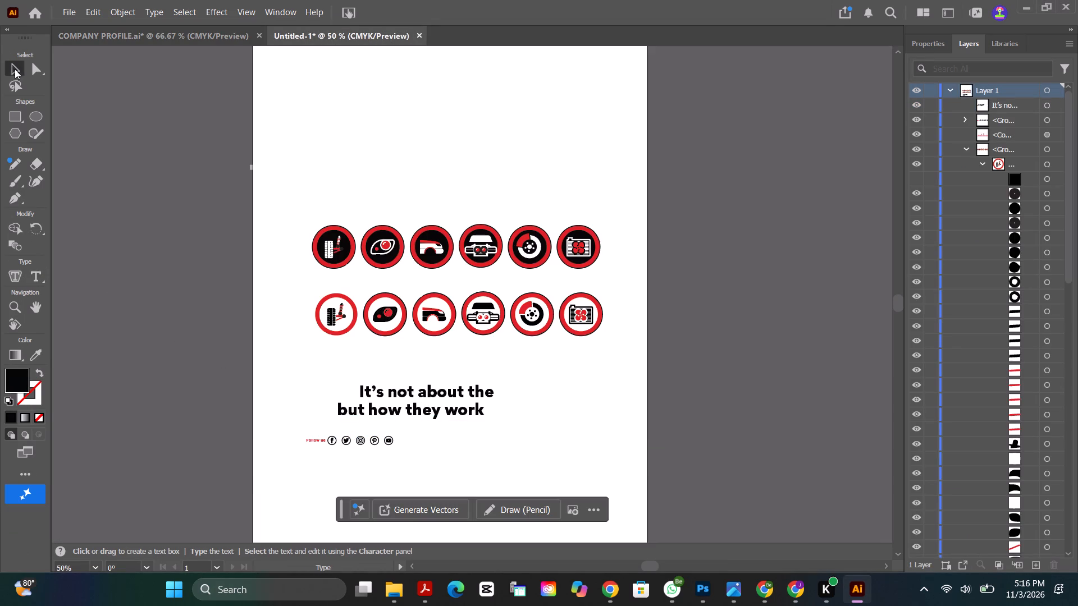
Draw a black rectangle about 692 by 177 pt over the tagline and move it just below the lower icon row.
click(17, 113)
drag(199, 320, 287, 364)
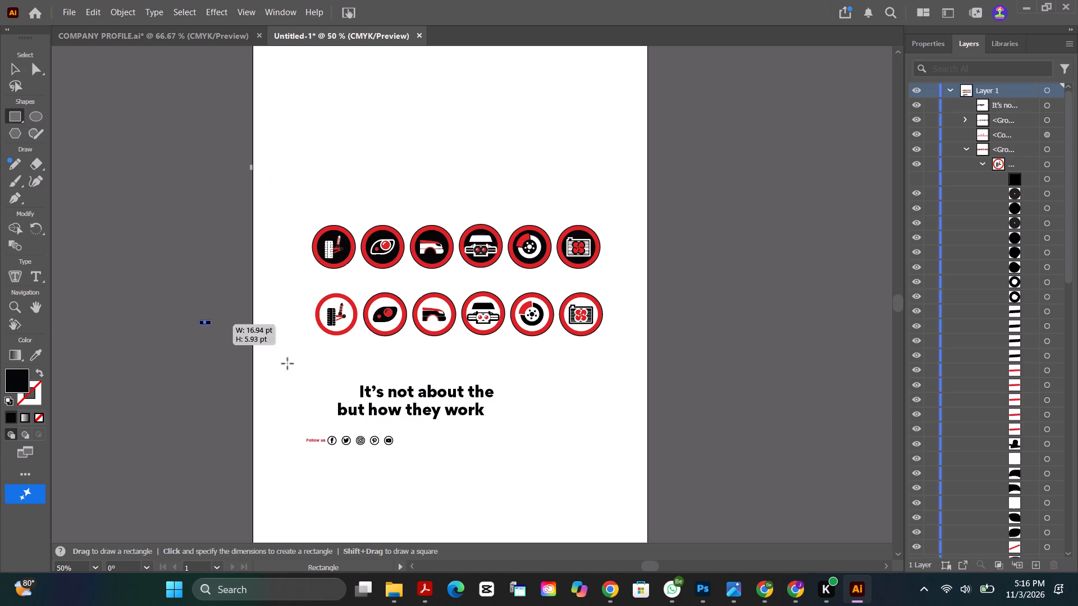
drag(287, 364, 659, 438)
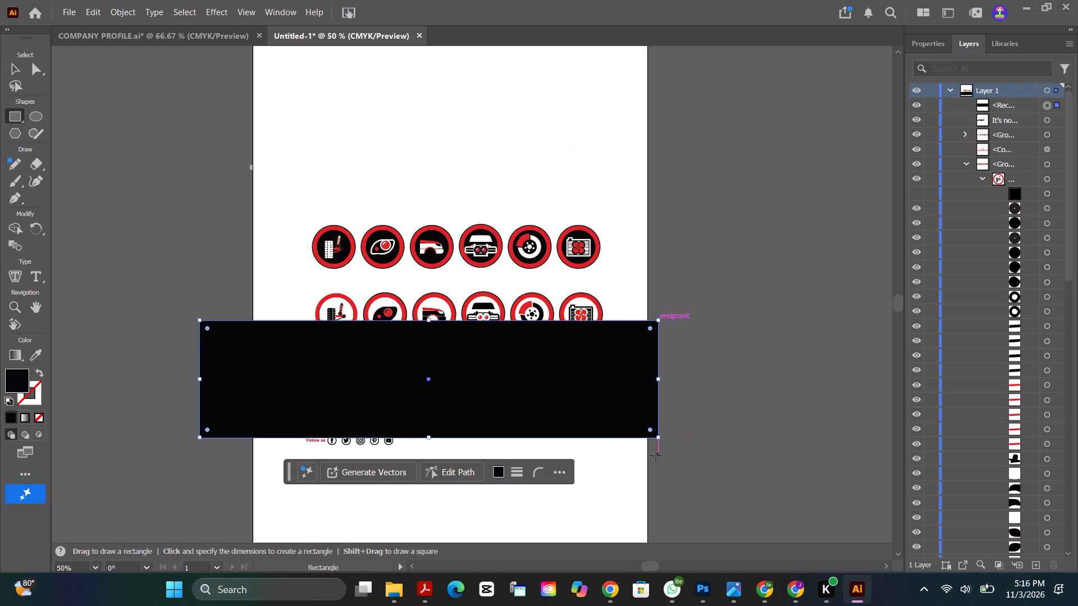
click(16, 69)
click(138, 196)
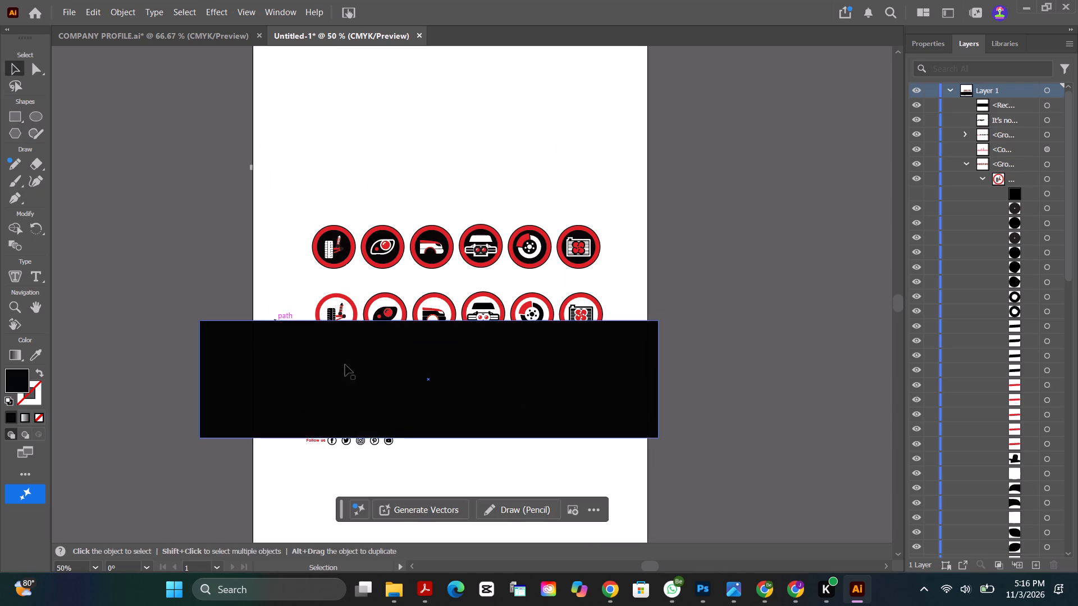
drag(351, 369, 368, 388)
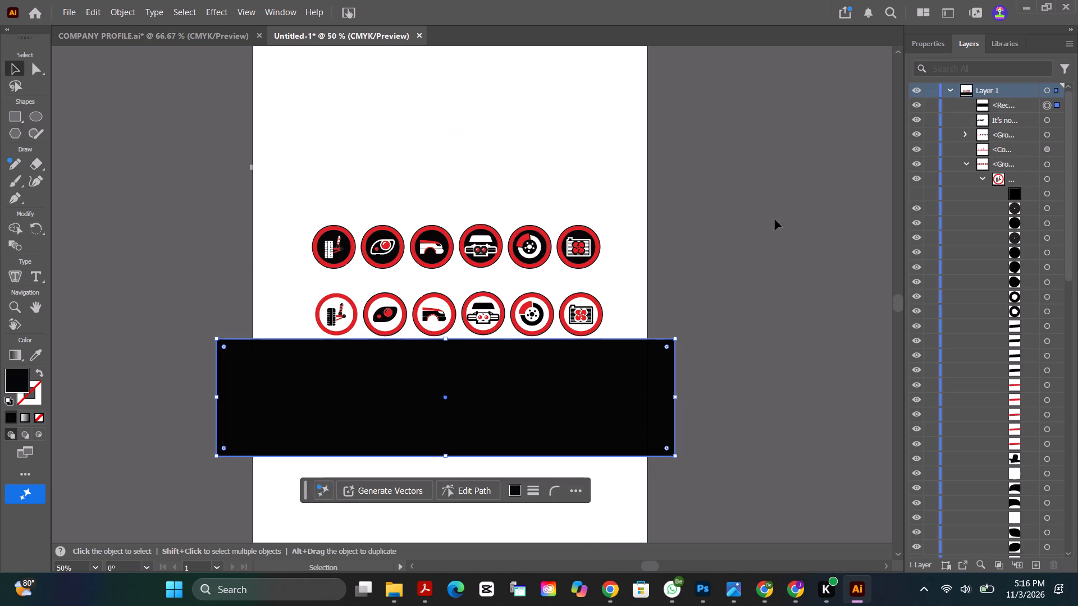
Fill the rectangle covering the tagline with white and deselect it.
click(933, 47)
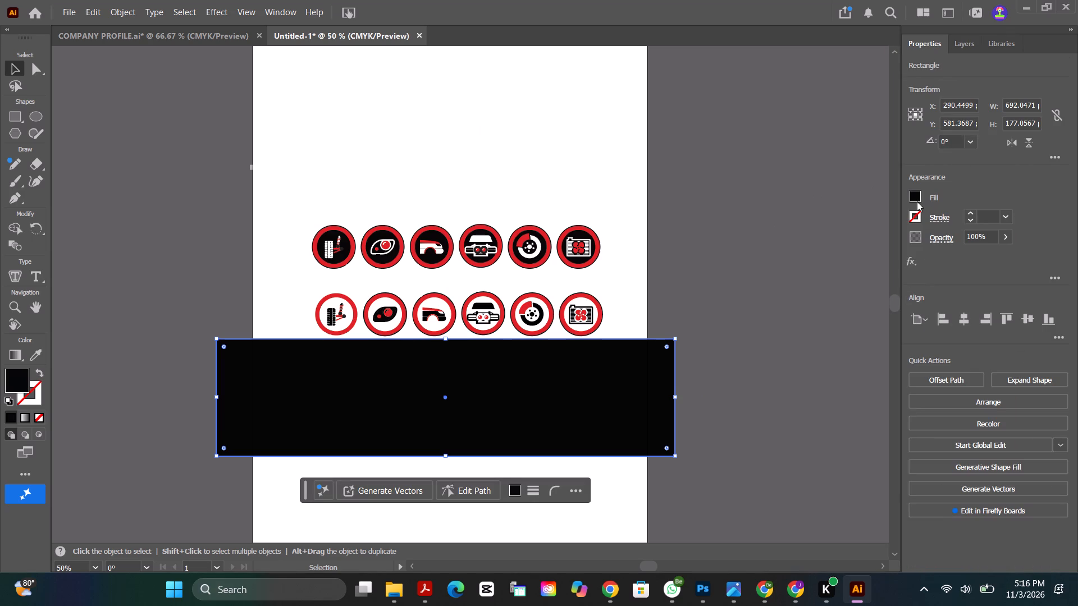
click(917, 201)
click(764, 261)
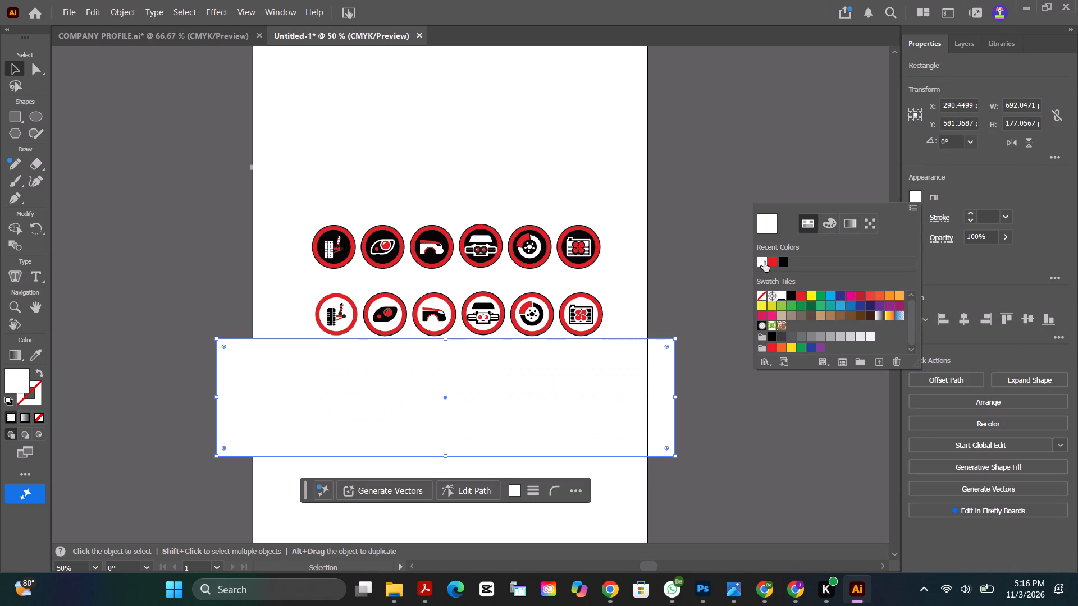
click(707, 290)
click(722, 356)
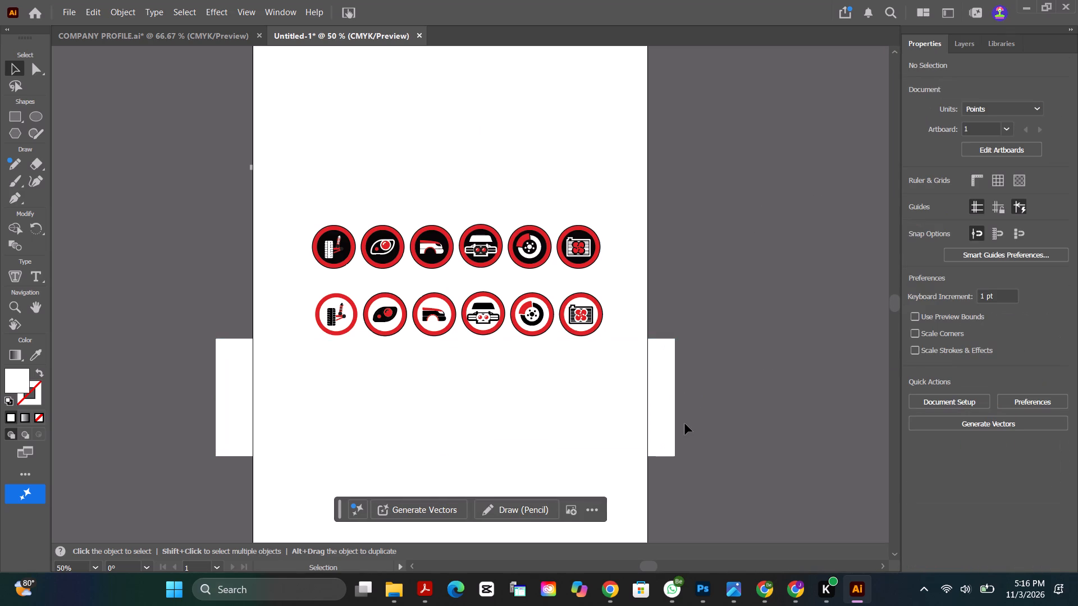
Select the rectangle covering the tagline and fill it with the red swatch.
click(667, 394)
click(918, 196)
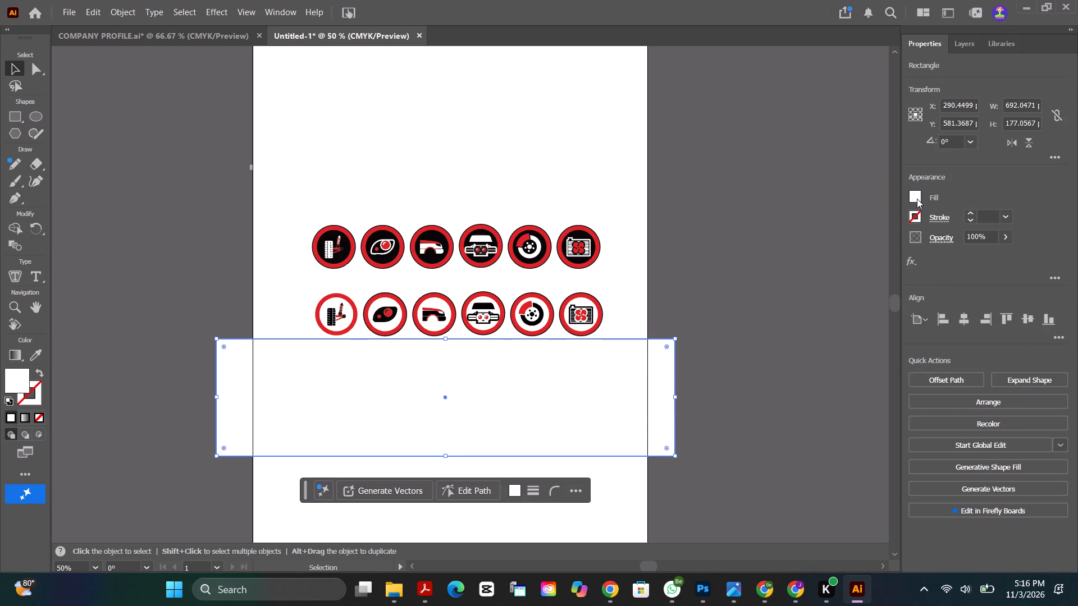
click(802, 296)
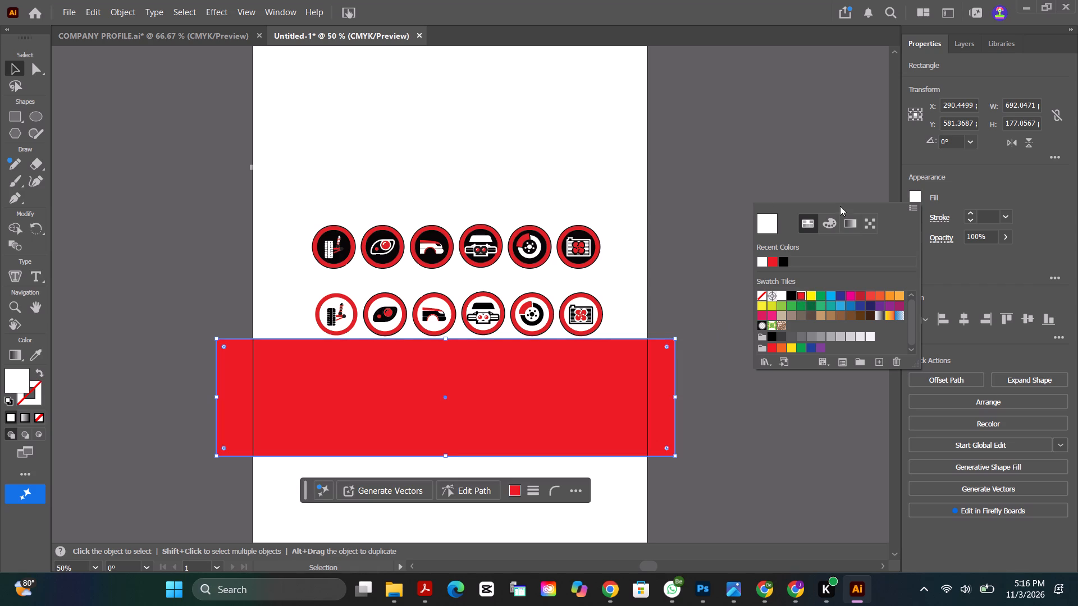
Change the fill of the large rectangle covering the tagline to black.
click(791, 293)
click(787, 148)
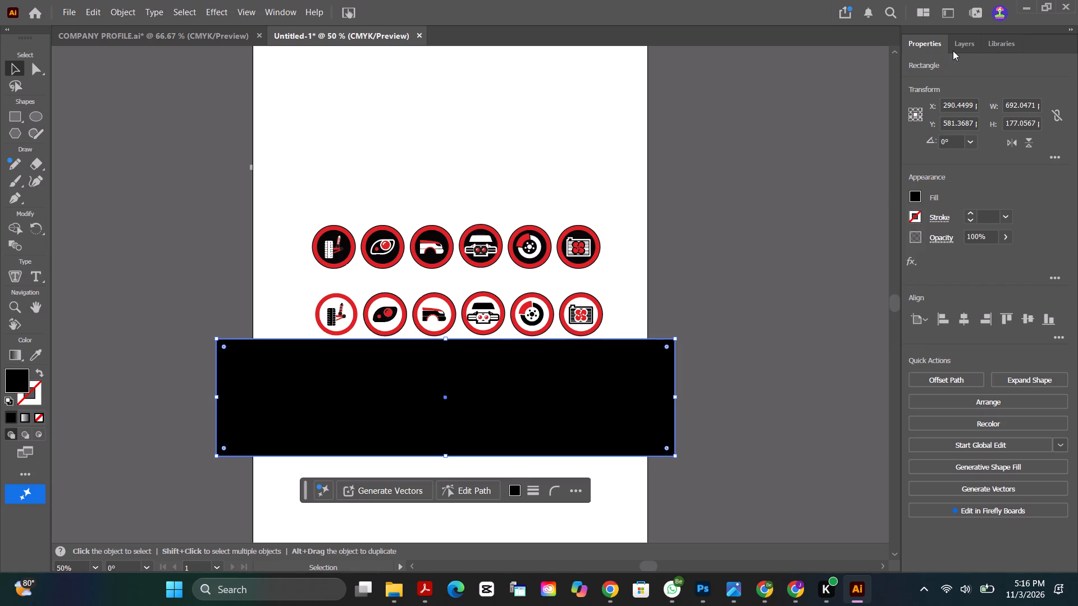
Move the black rectangle below the tagline text in Layer 1's stacking order.
click(961, 39)
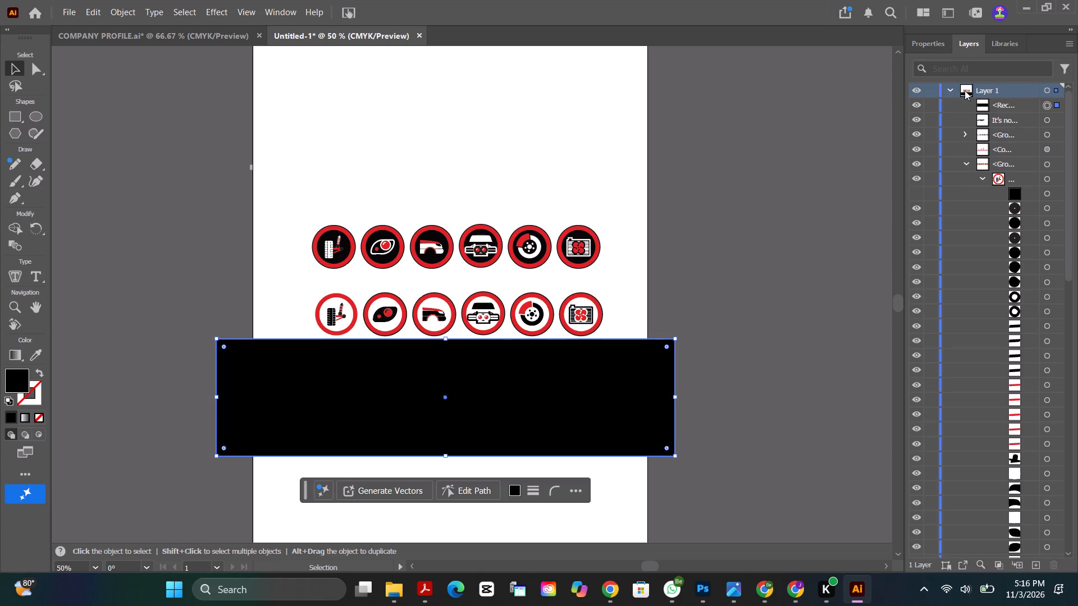
click(916, 88)
click(916, 88)
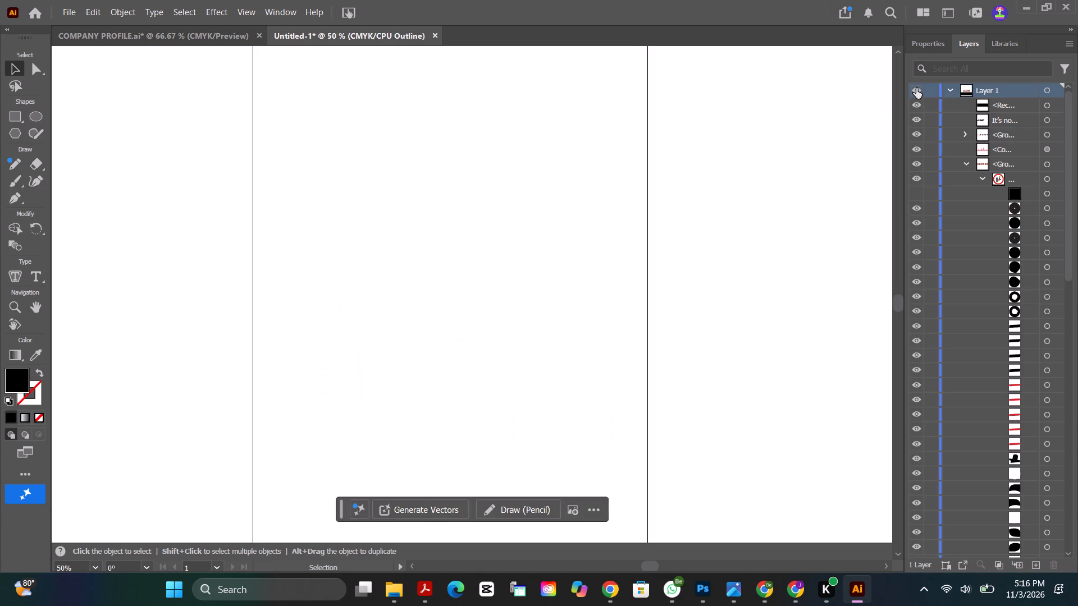
click(914, 104)
click(914, 104)
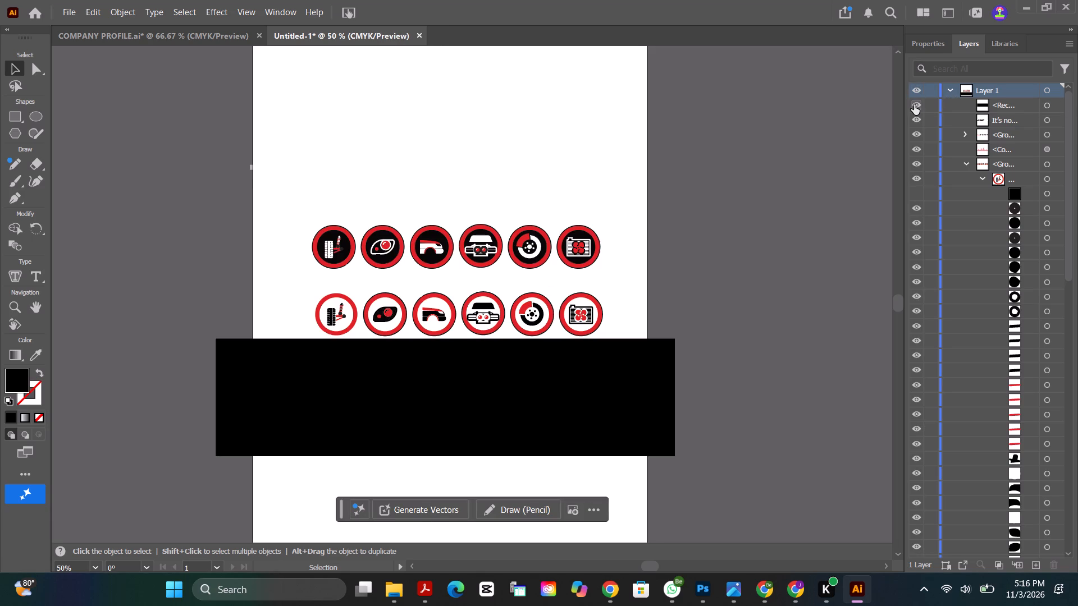
click(1006, 103)
drag(1013, 103, 1013, 114)
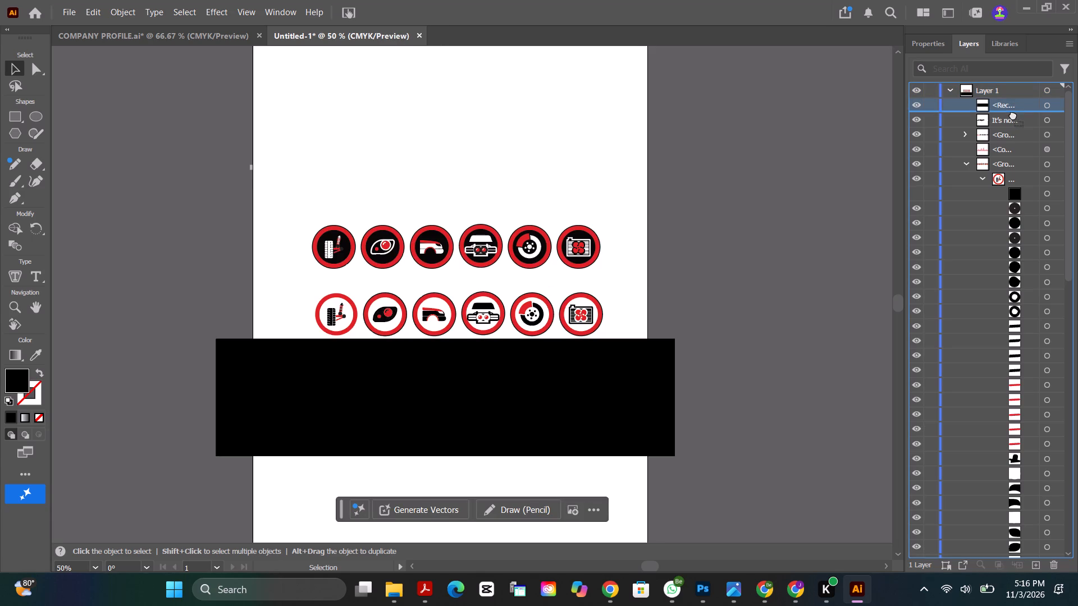
drag(1013, 114, 1013, 128)
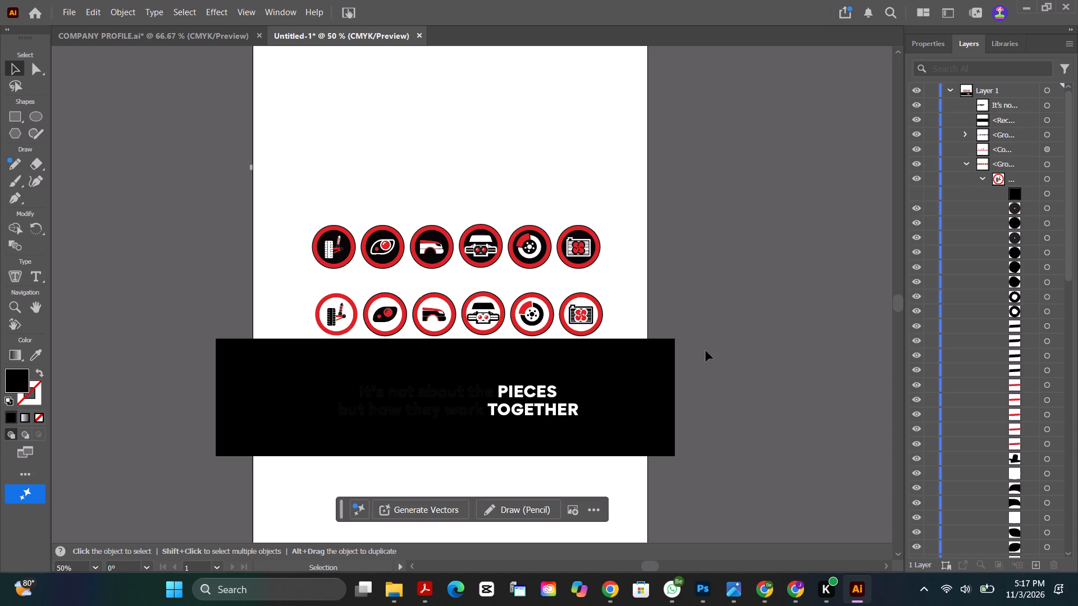
Fill the tagline words "It's not about the" with white.
triple_click(464, 395)
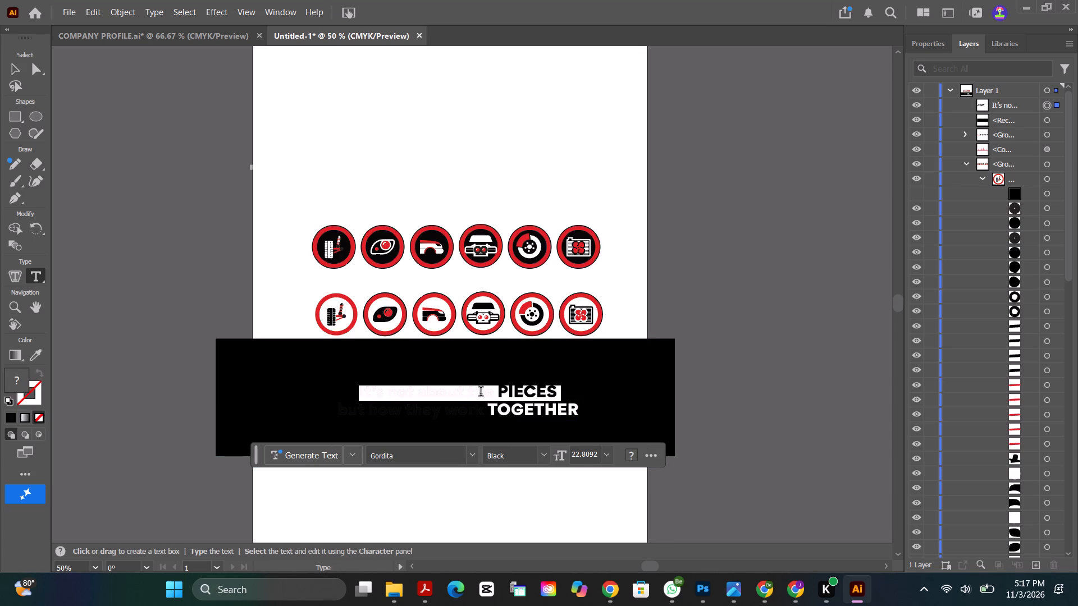
click(504, 392)
drag(497, 390, 299, 396)
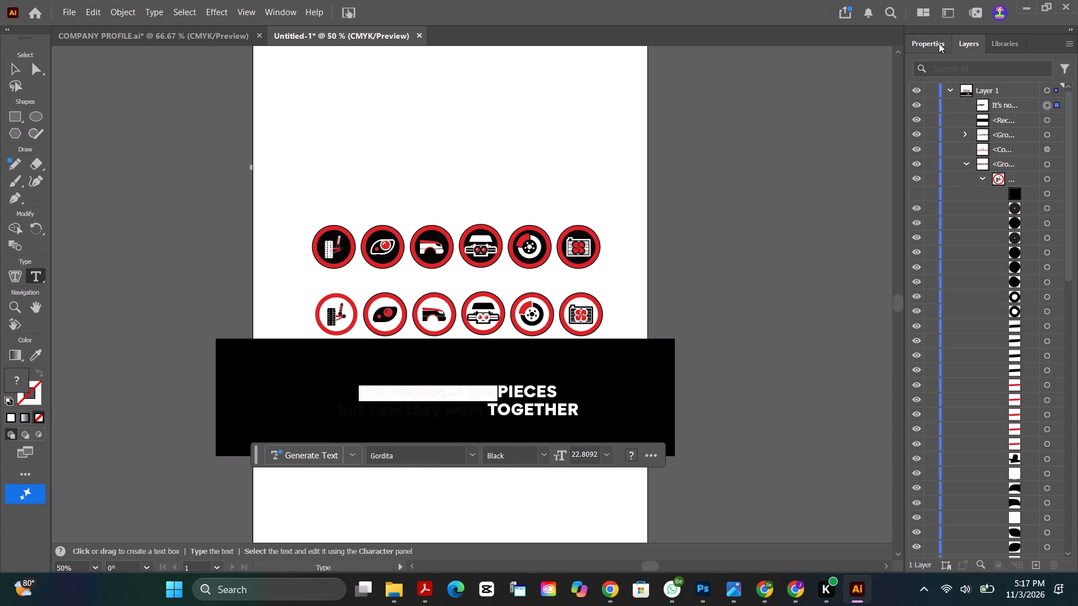
click(939, 43)
click(912, 218)
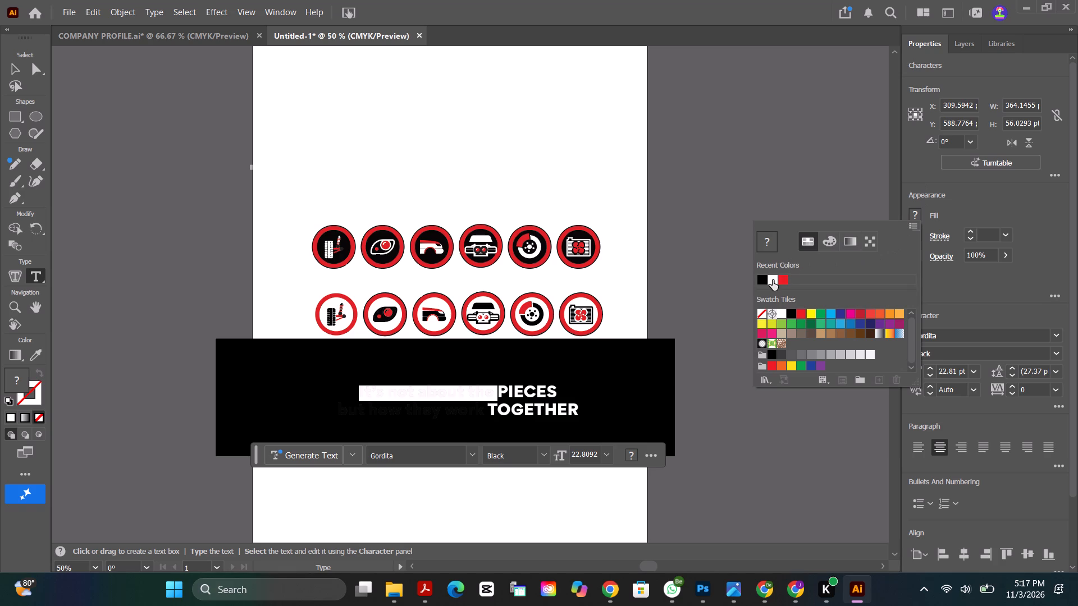
click(773, 280)
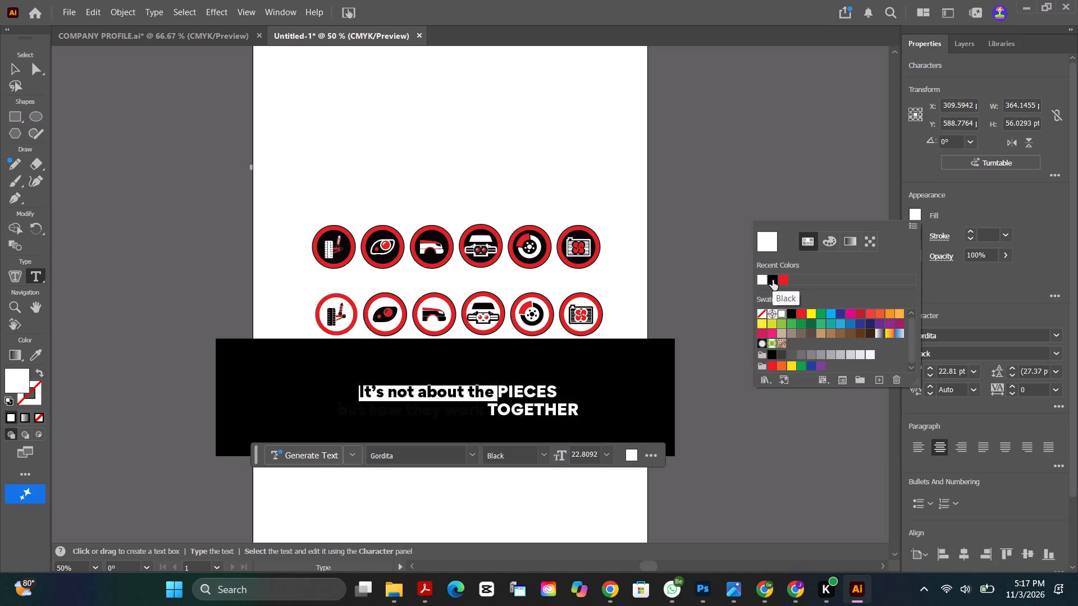
click(13, 68)
click(97, 128)
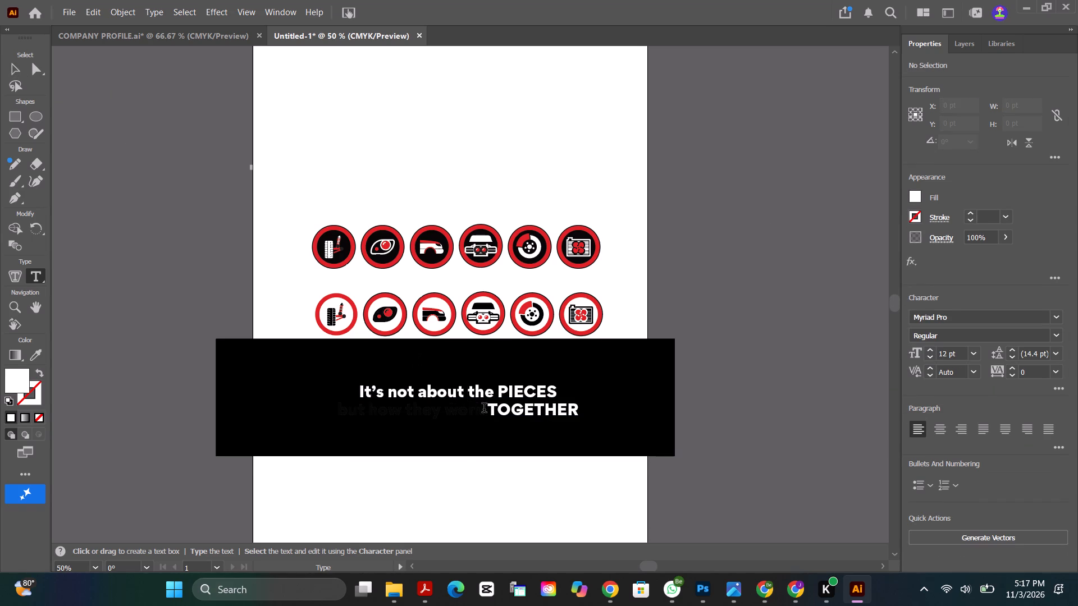
Fill the tagline words "but how they work" with white and deselect the text.
double_click(484, 409)
click(489, 408)
drag(488, 412, 330, 403)
click(917, 214)
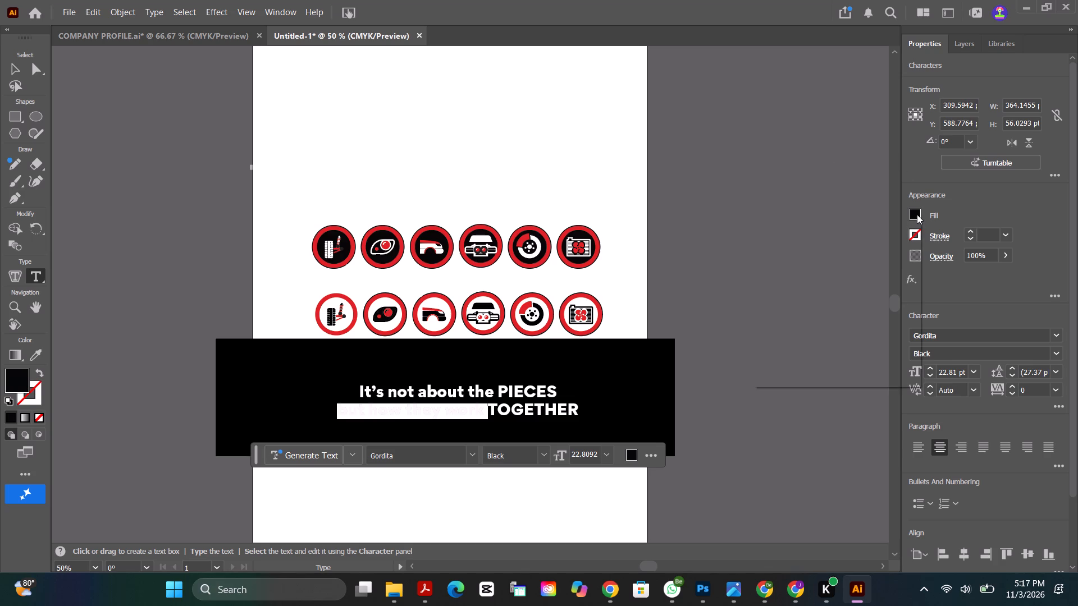
click(763, 279)
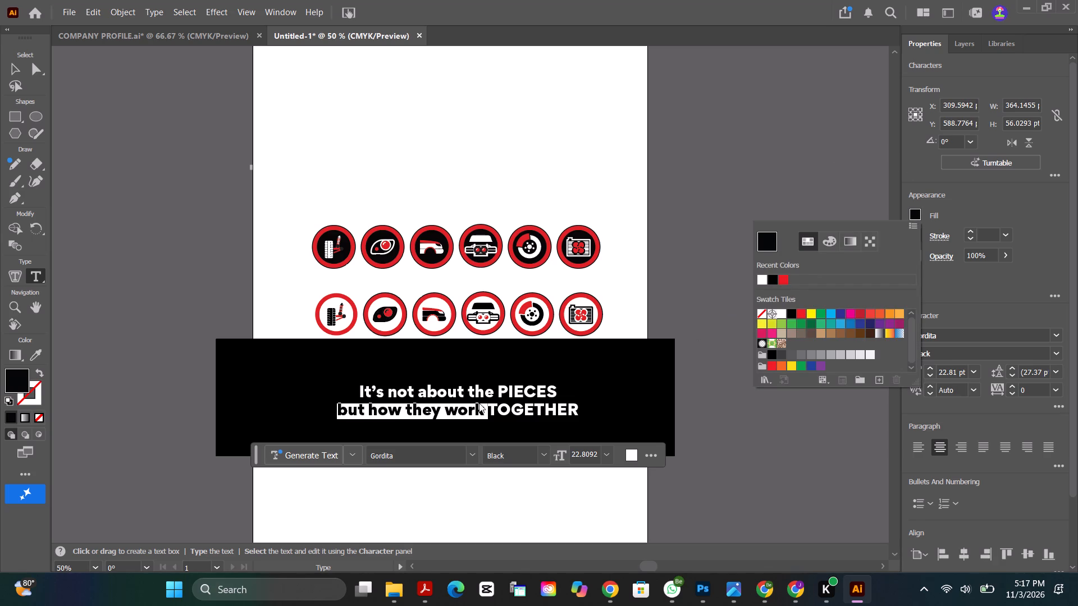
click(153, 333)
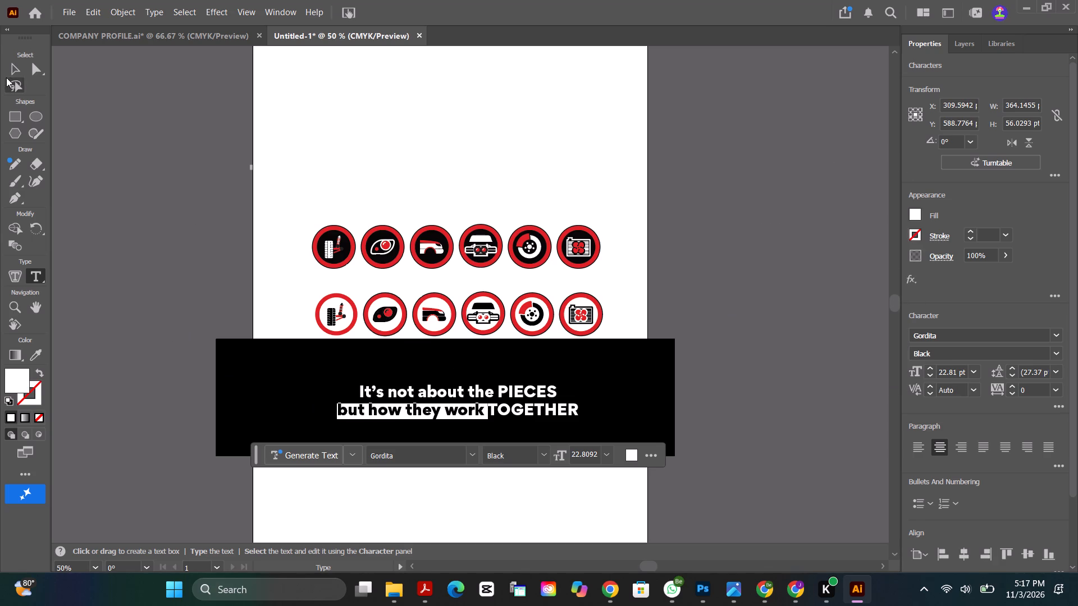
click(11, 71)
click(76, 111)
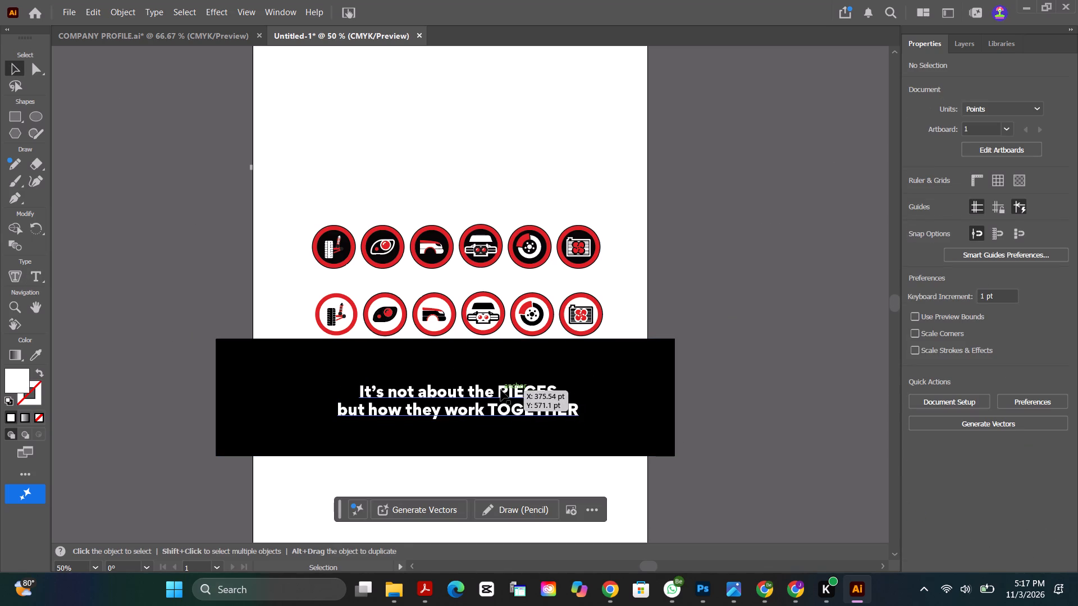
Fill the tagline word "PIECES" with the red swatch.
double_click(510, 391)
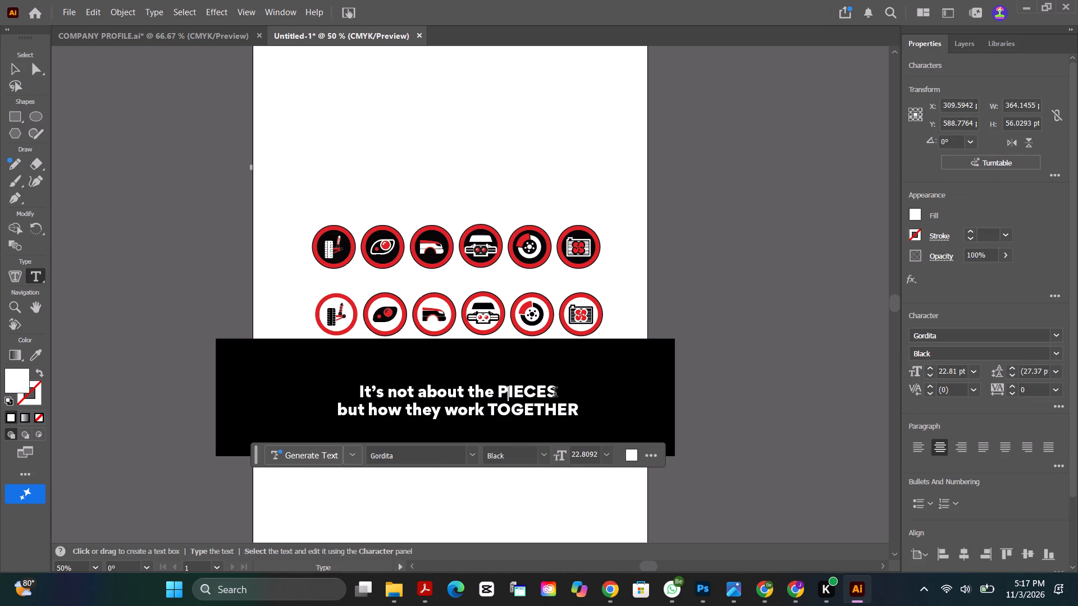
drag(555, 393, 499, 388)
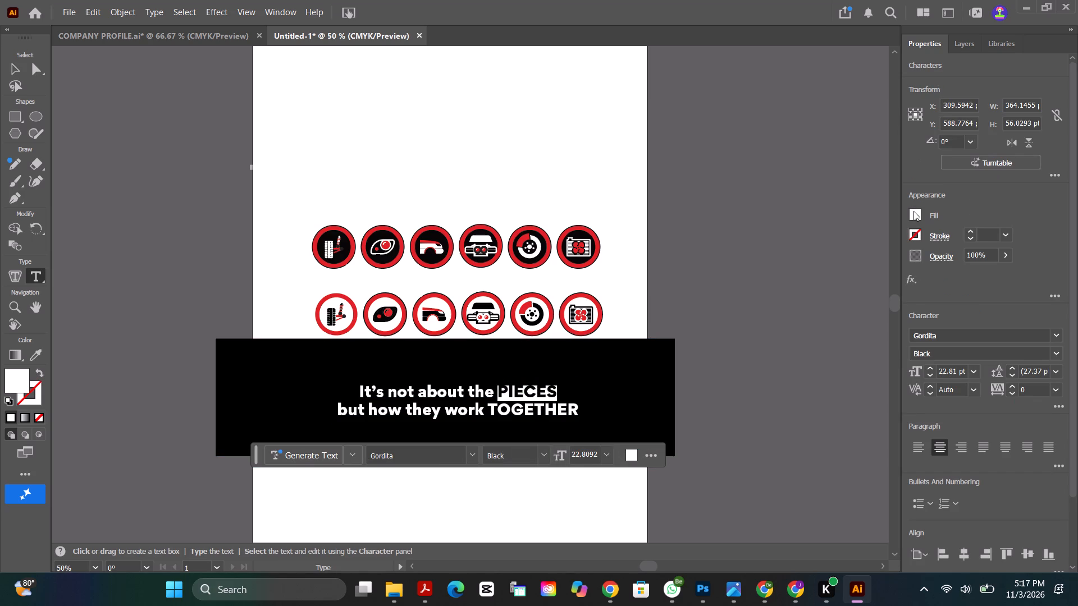
click(913, 211)
click(801, 312)
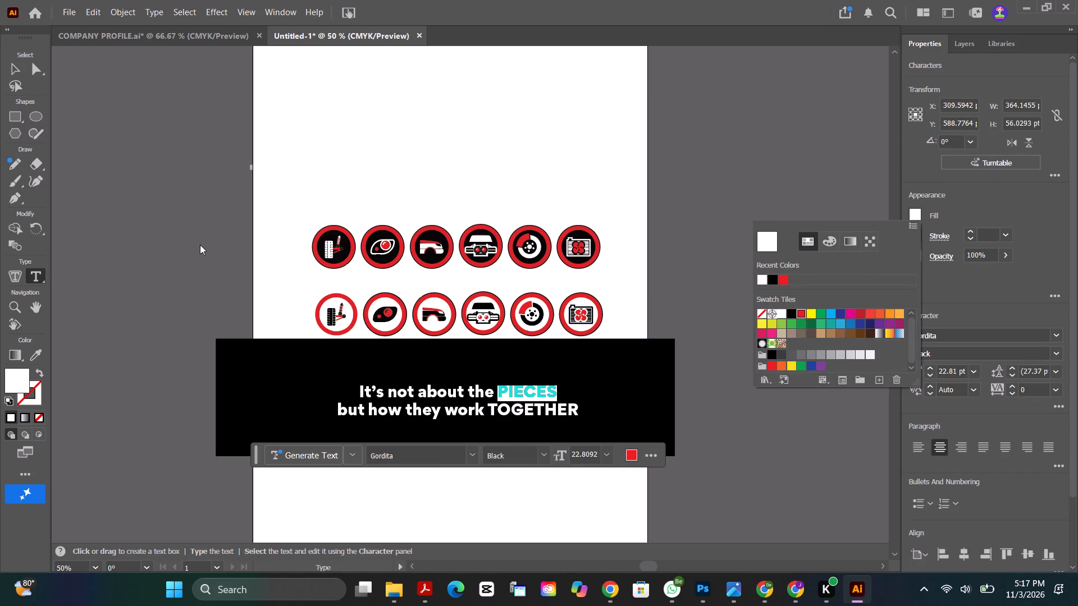
click(199, 244)
click(528, 411)
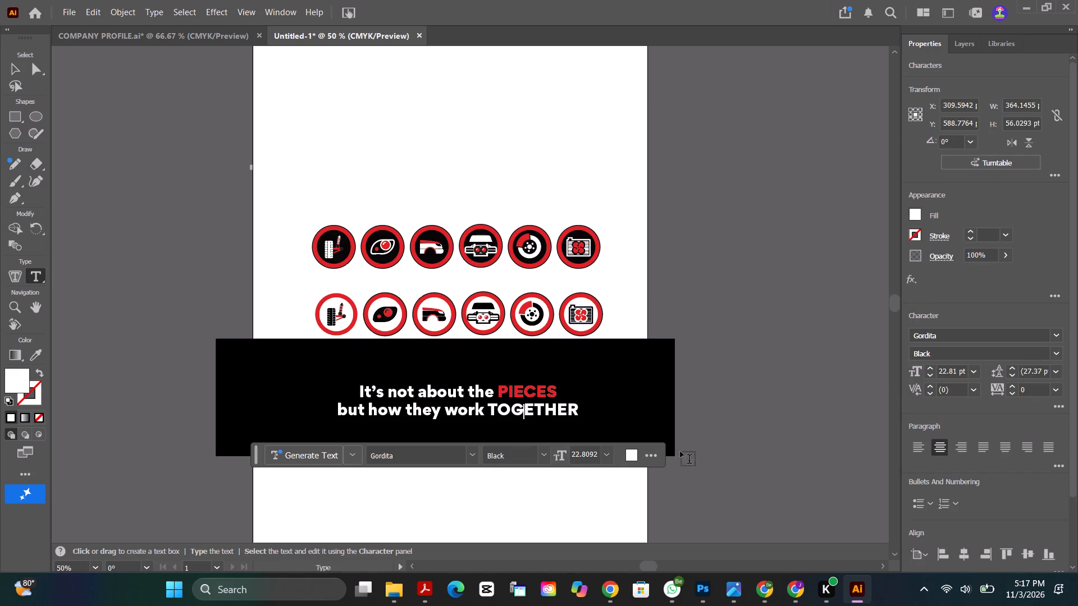
Following the highlighted tagline in COMPANY PROFILE.ai, draw a rectangle about 124 by 28 pt over "PIECES" in Untitled-1 and fill it red.
click(194, 33)
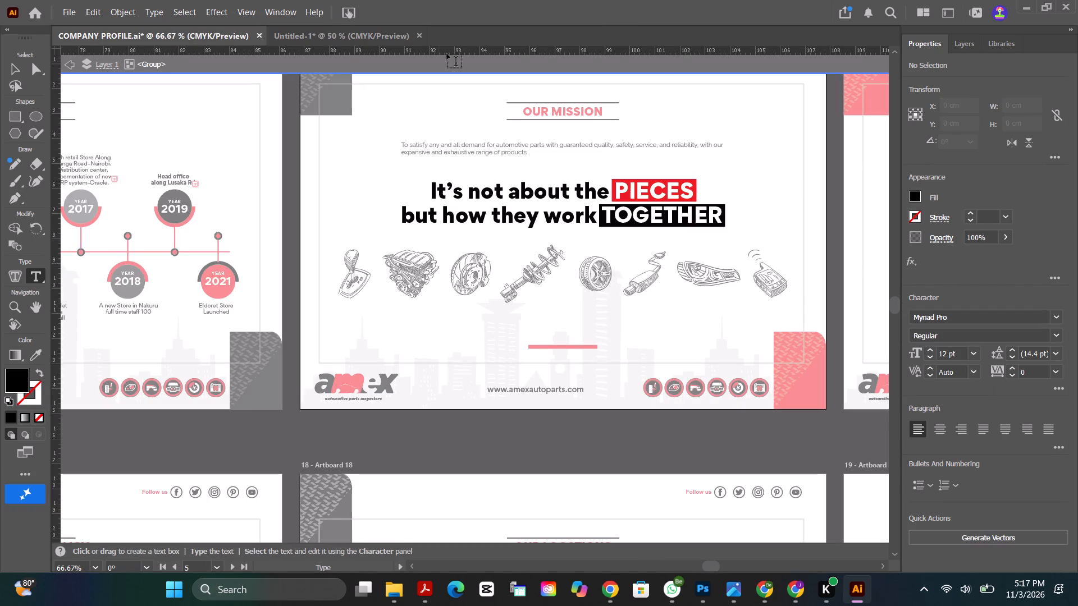
click(353, 34)
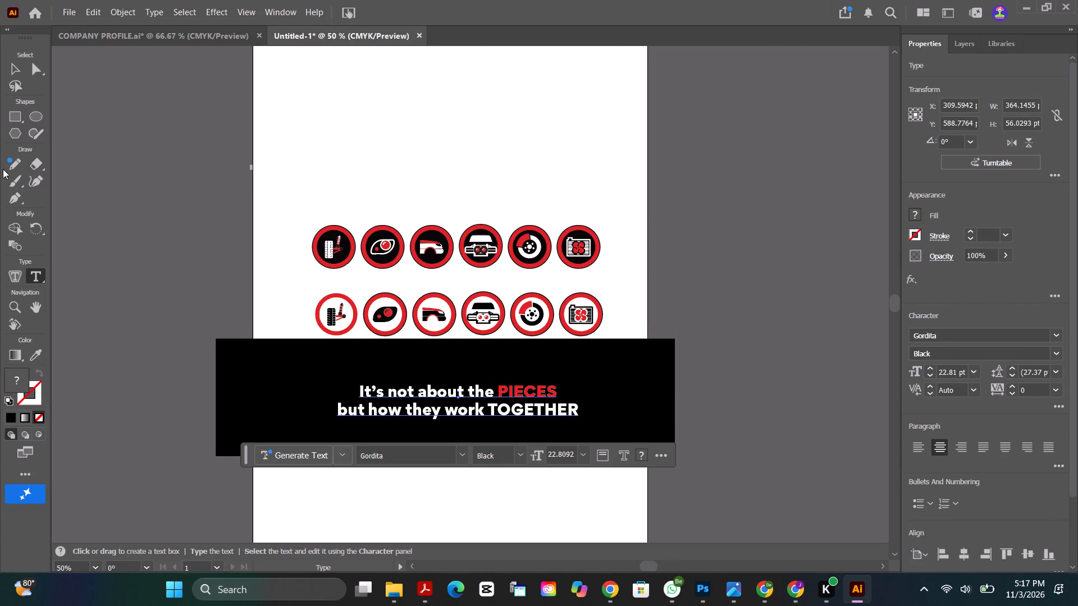
click(15, 116)
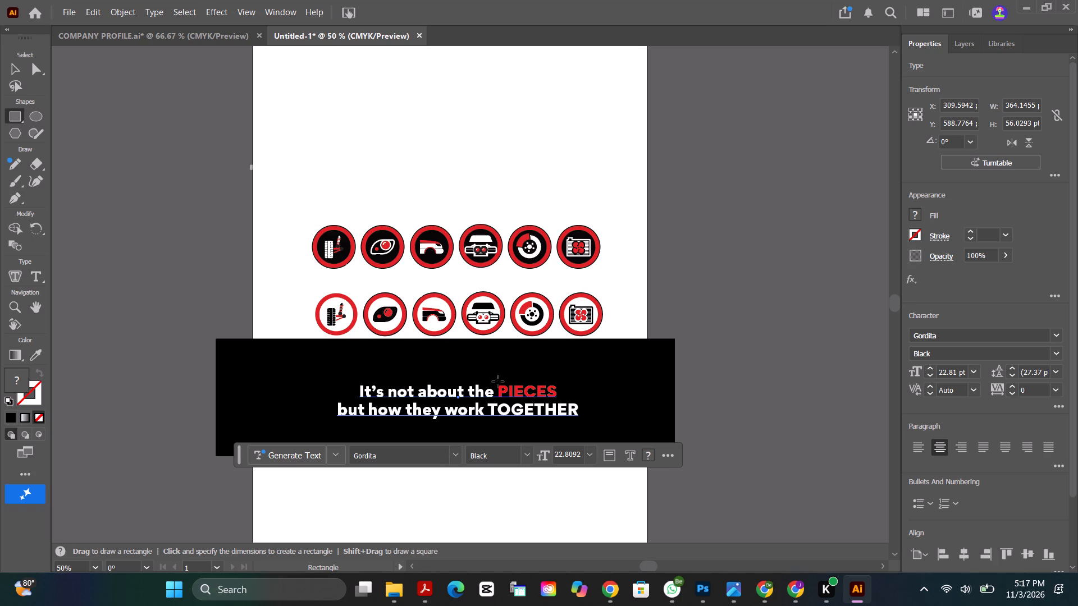
drag(496, 382, 519, 394)
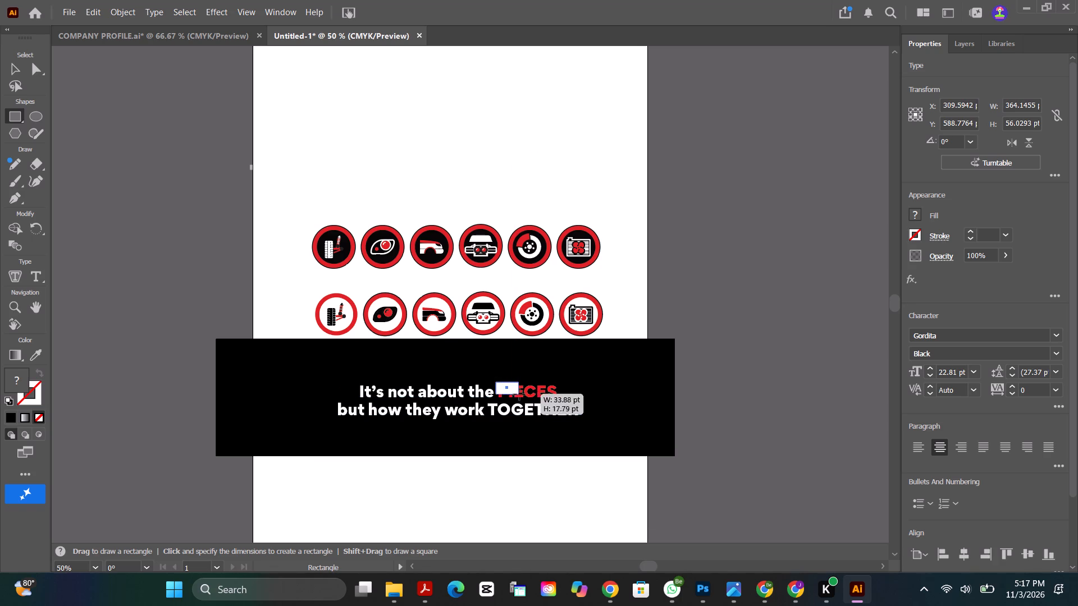
drag(519, 394, 576, 401)
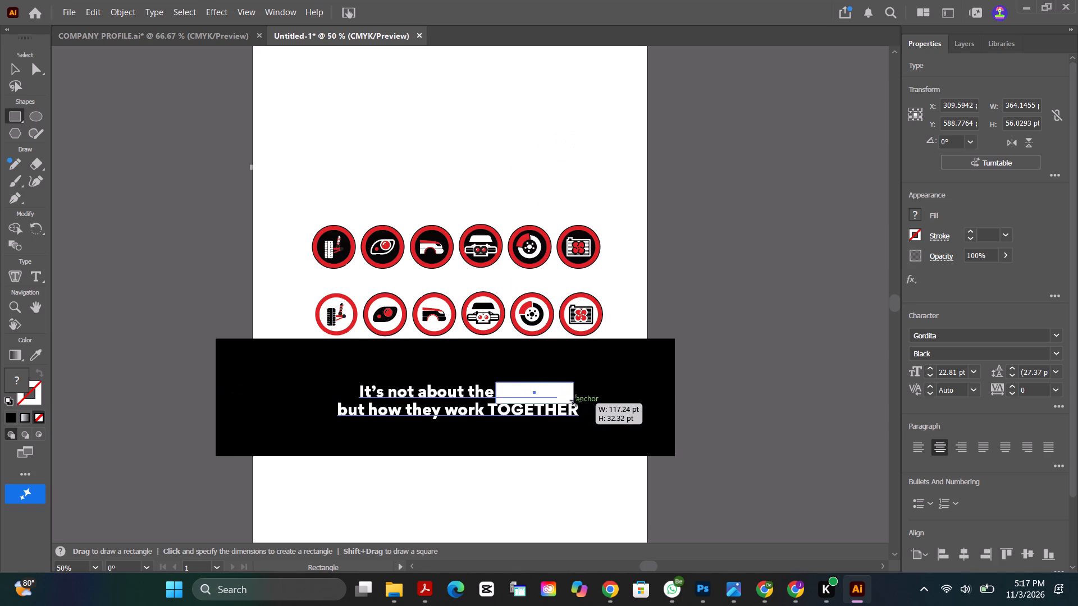
drag(576, 401, 577, 400)
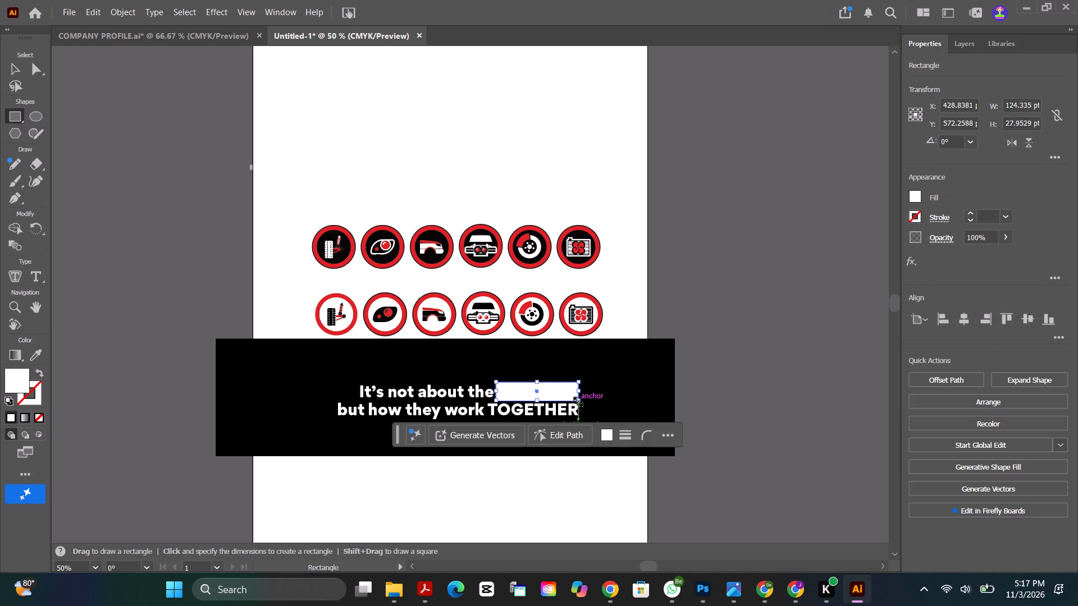
alt+scroll(577, 400, up, 3)
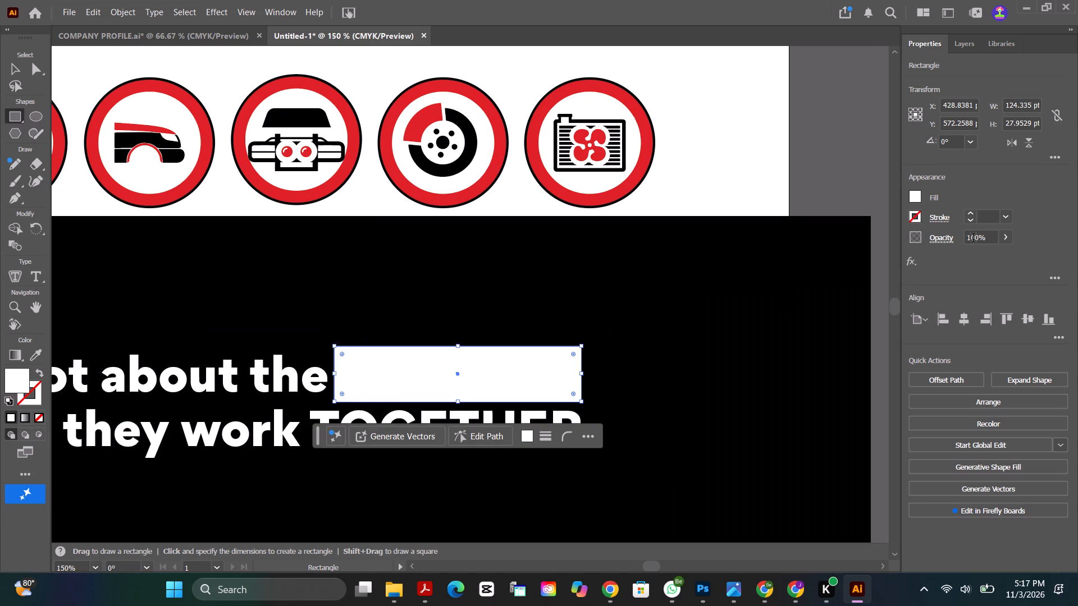
click(915, 198)
click(762, 265)
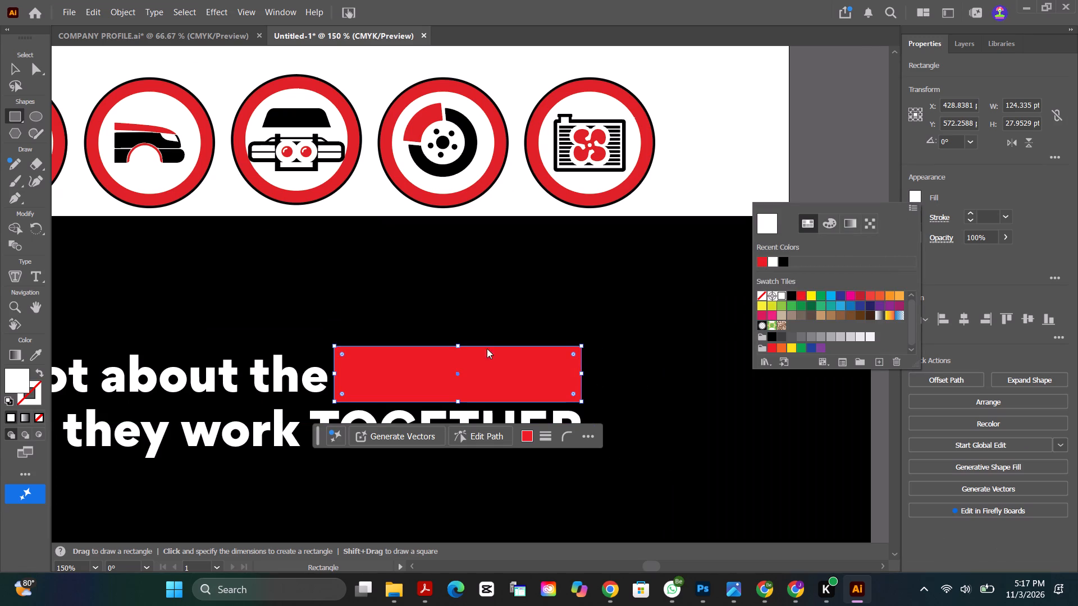
Duplicate the red rectangle onto the word "TOGETHER" and resize the copy to about 139 by 25 pt.
click(15, 66)
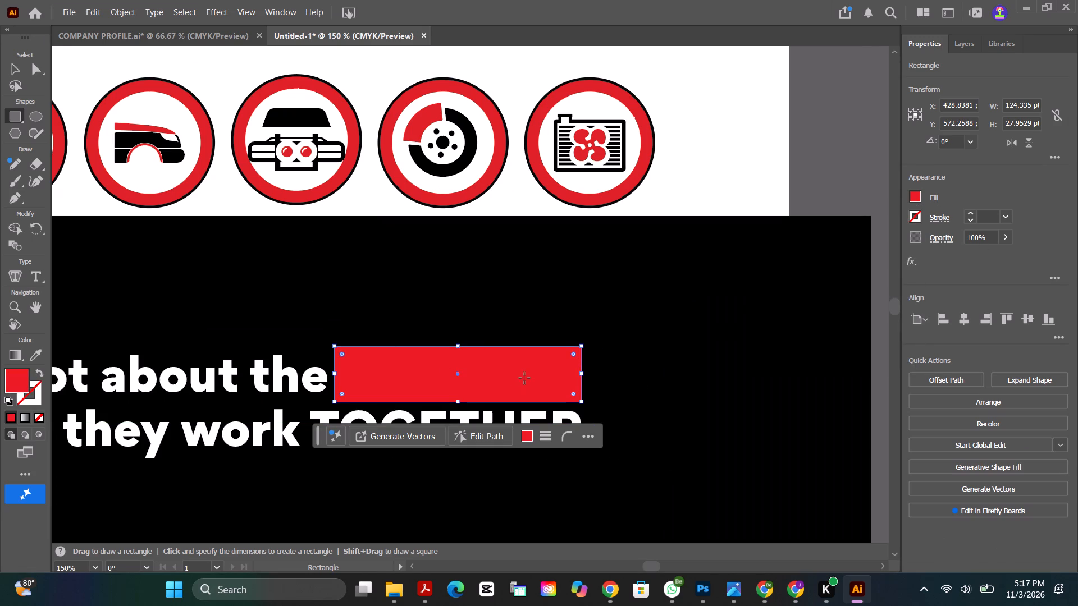
click(15, 70)
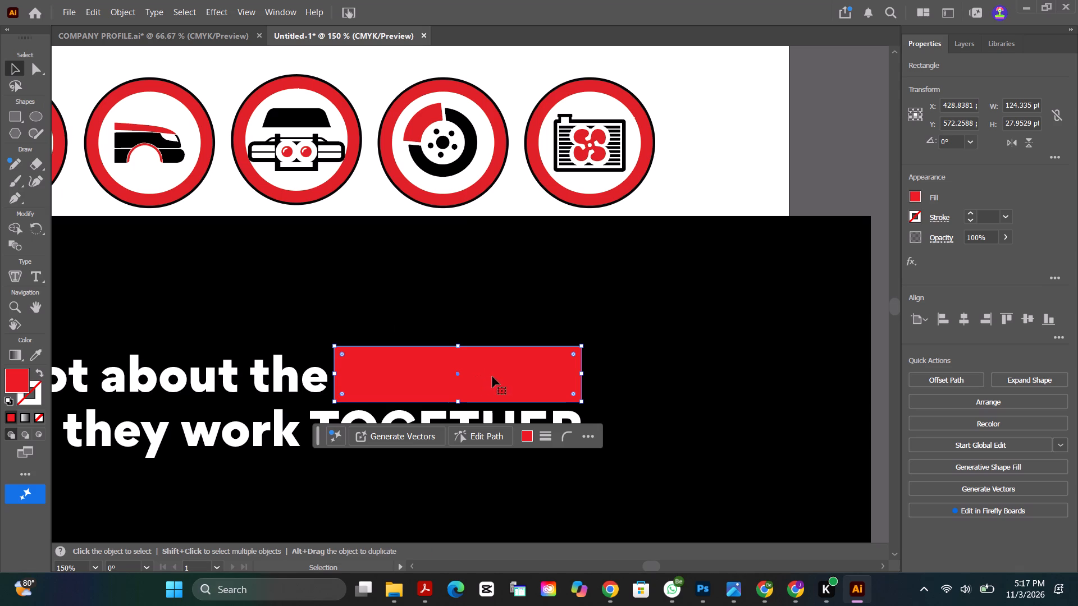
alt+drag(507, 368, 492, 428)
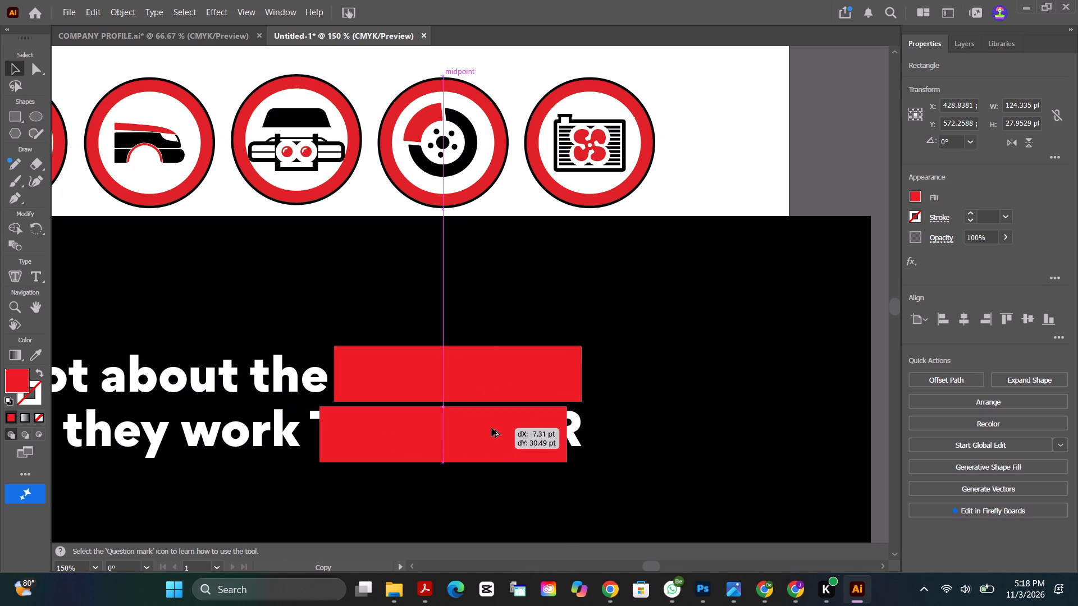
alt+drag(492, 428, 478, 428)
drag(554, 434, 567, 434)
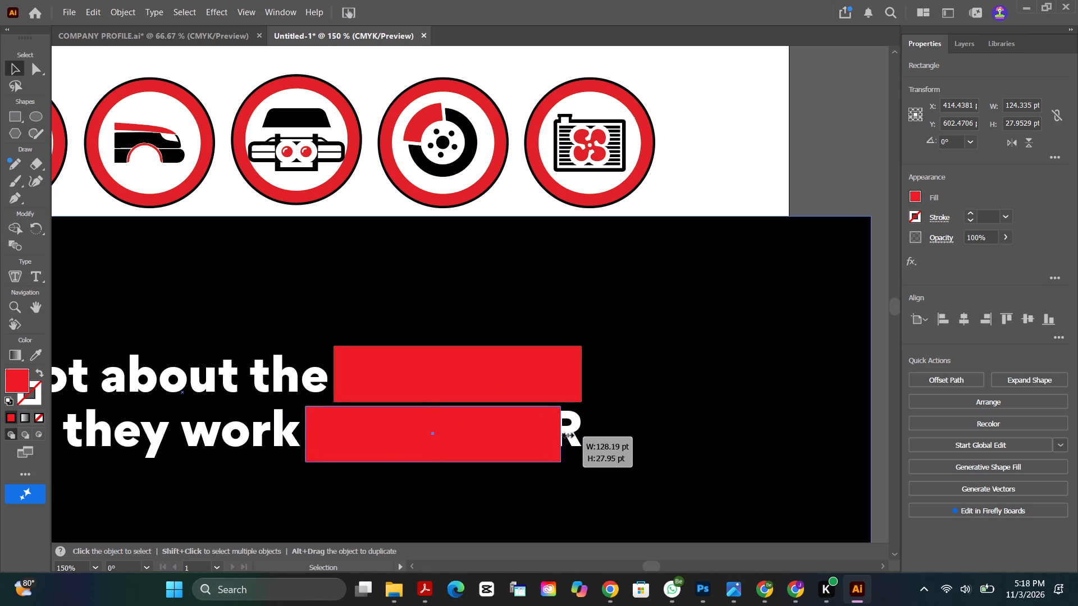
drag(567, 434, 583, 432)
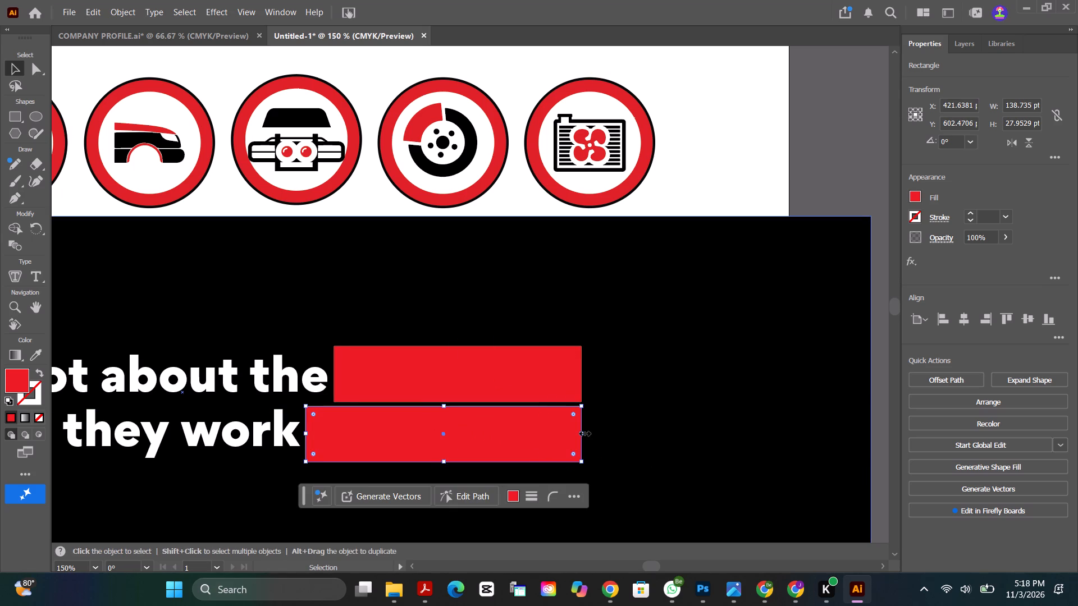
click(442, 460)
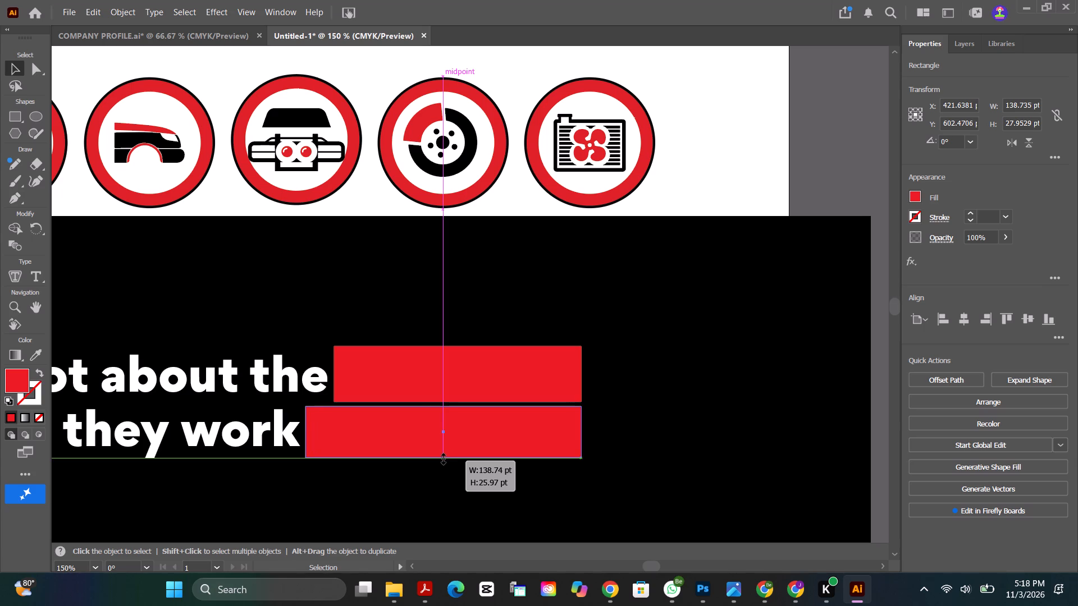
click(442, 405)
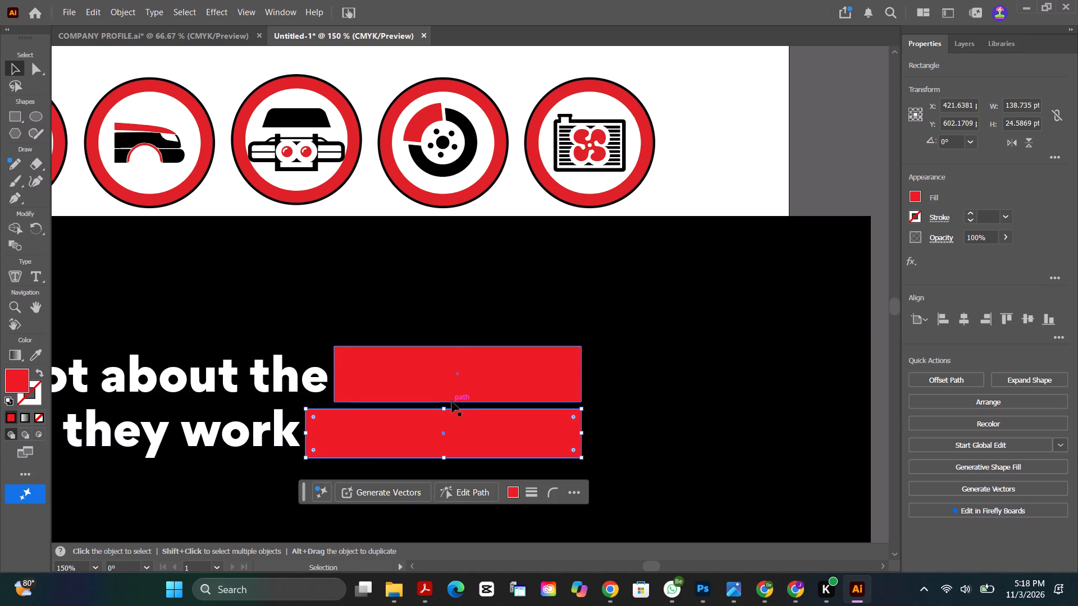
Shrink the red rectangle over "PIECES" to about 93 by 19 pt so it fits the word.
click(452, 402)
drag(458, 402, 458, 398)
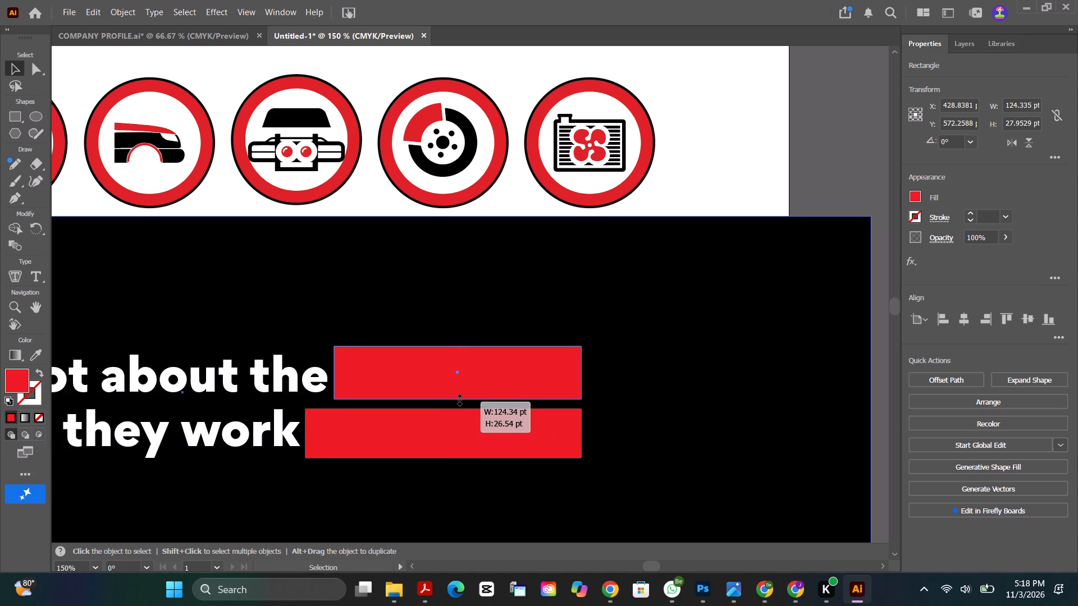
drag(458, 398, 461, 393)
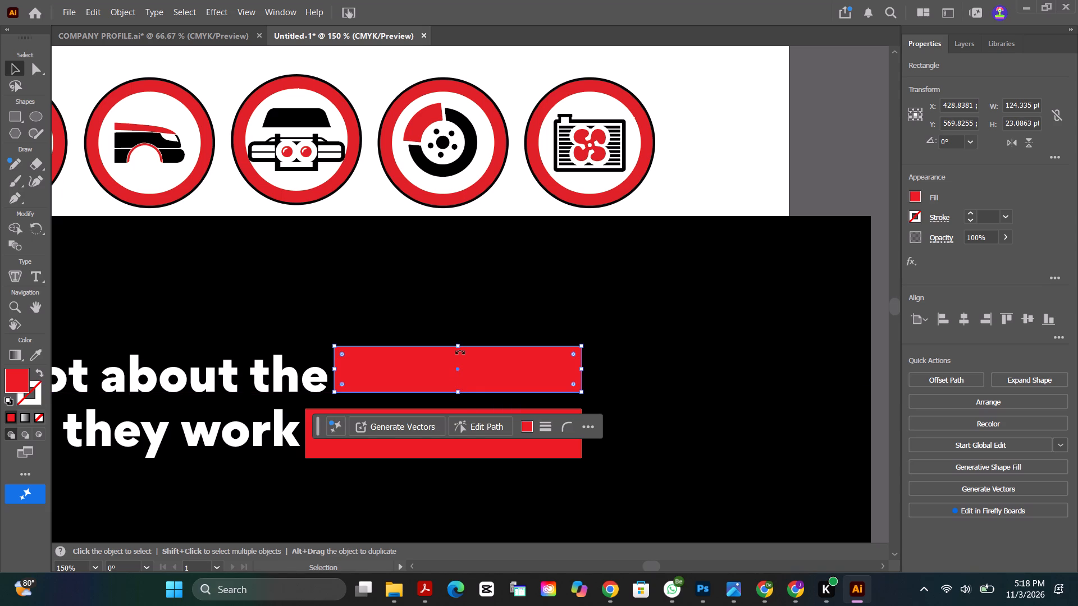
drag(458, 345, 455, 354)
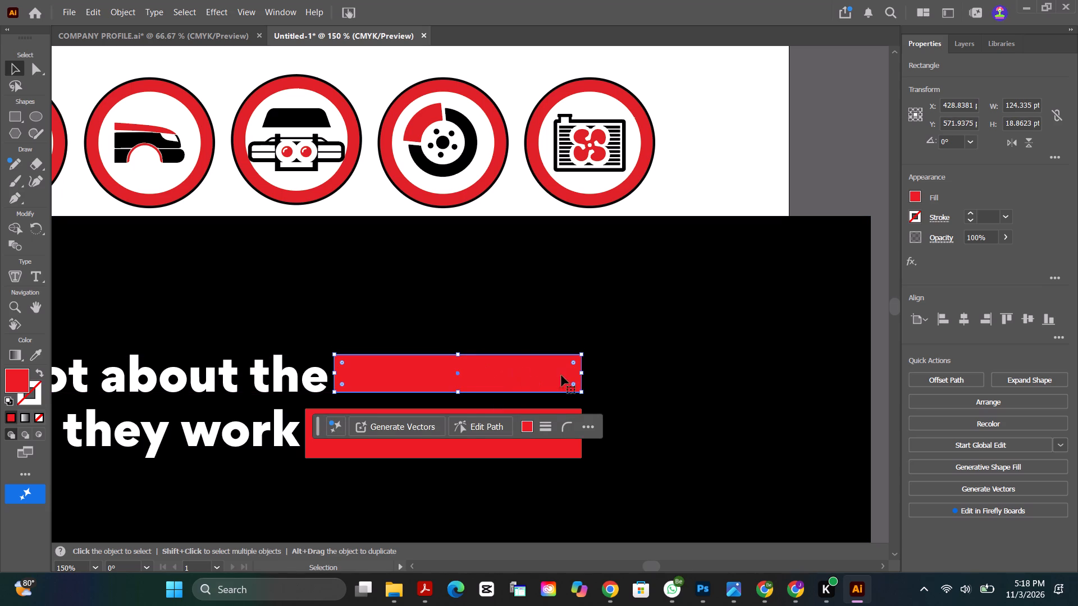
drag(583, 373, 562, 373)
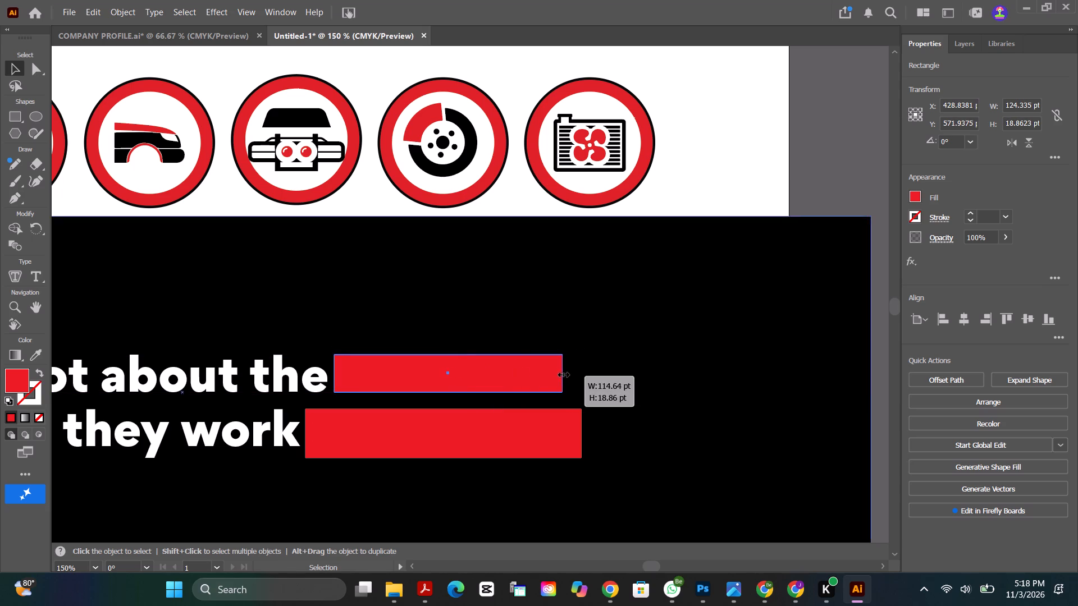
drag(562, 373, 518, 369)
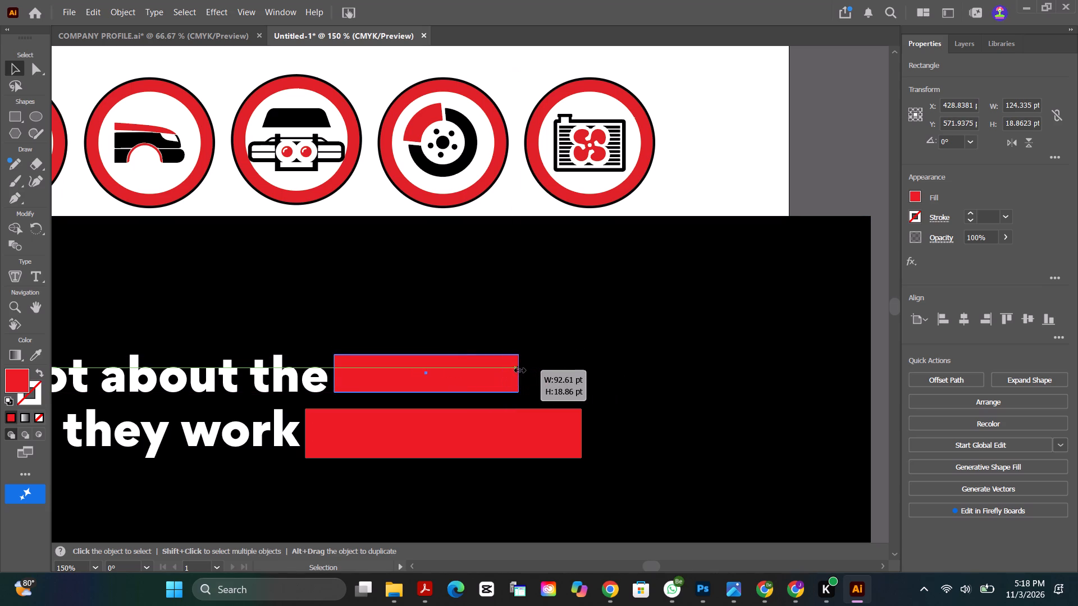
drag(518, 369, 520, 370)
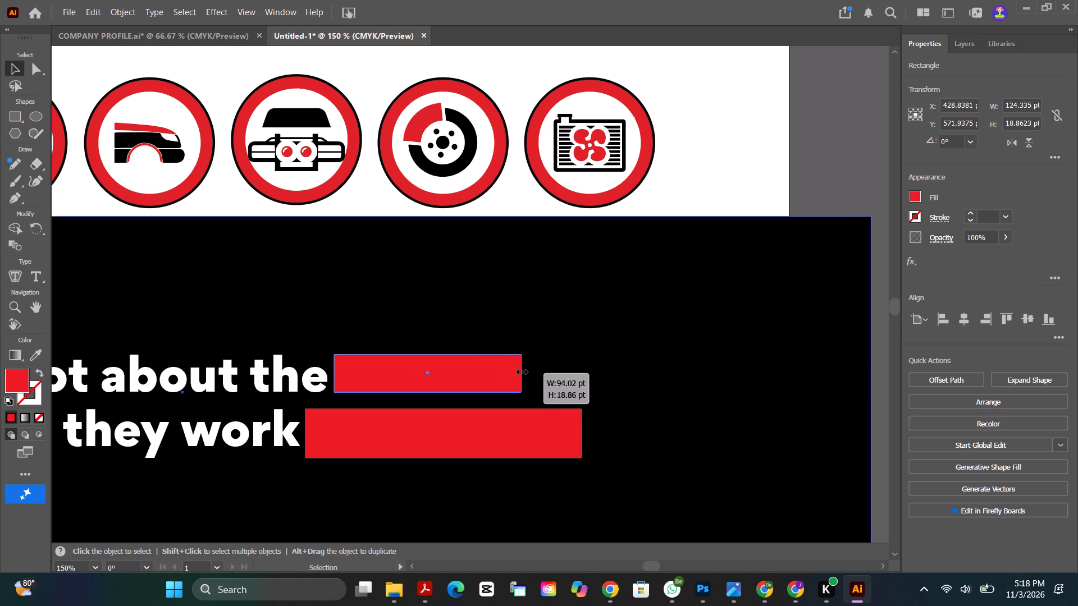
drag(520, 370, 519, 369)
click(330, 372)
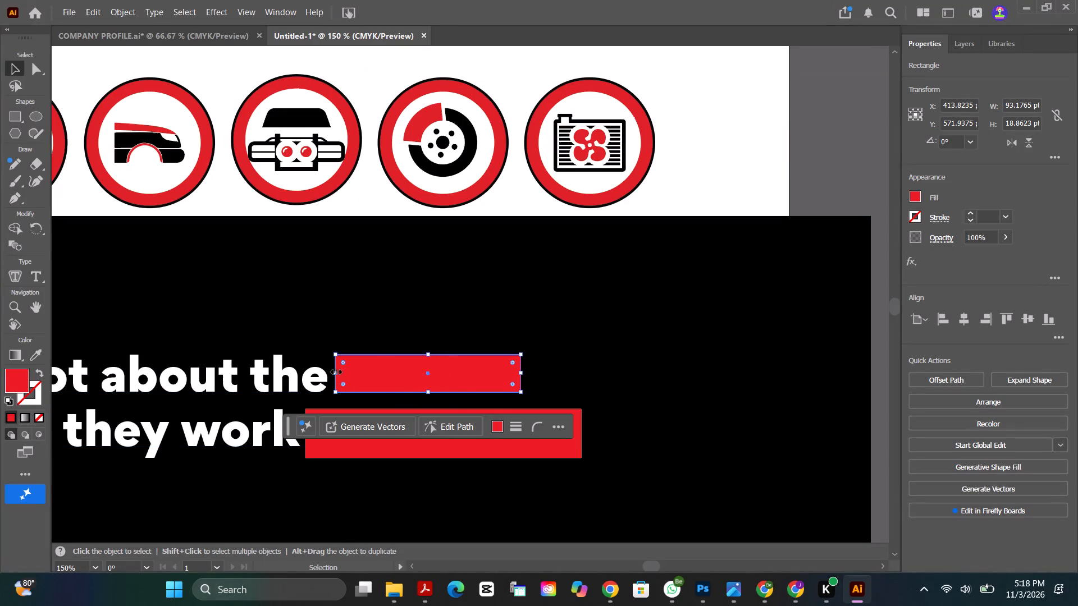
Widen the red rectangle over "TOGETHER" to about 143 pt.
click(581, 431)
drag(582, 433, 587, 439)
click(300, 431)
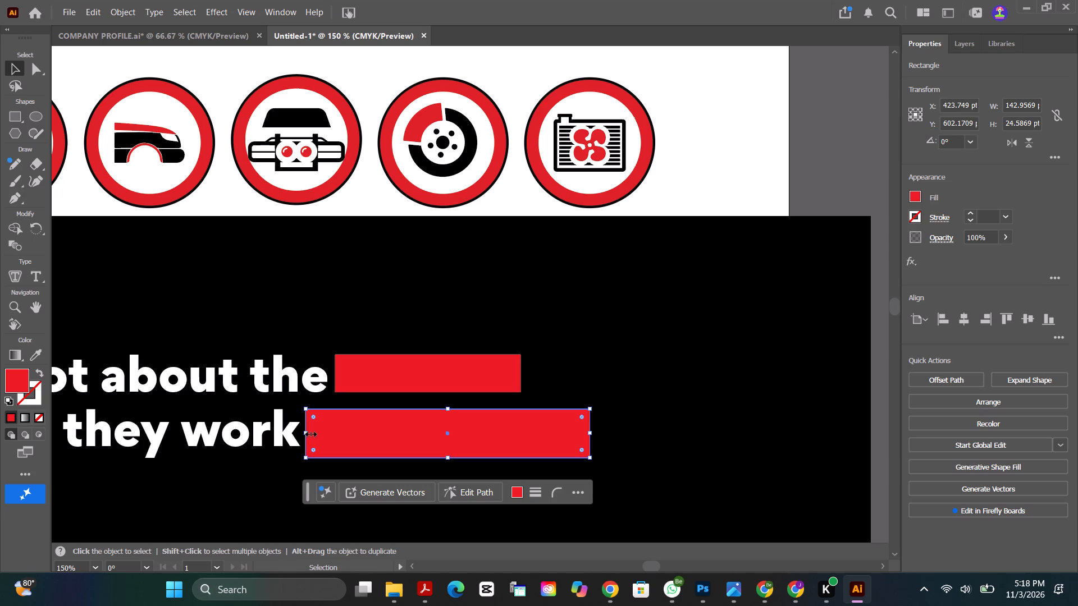
click(305, 431)
Fill the rectangle over "TOGETHER" with black.
click(919, 200)
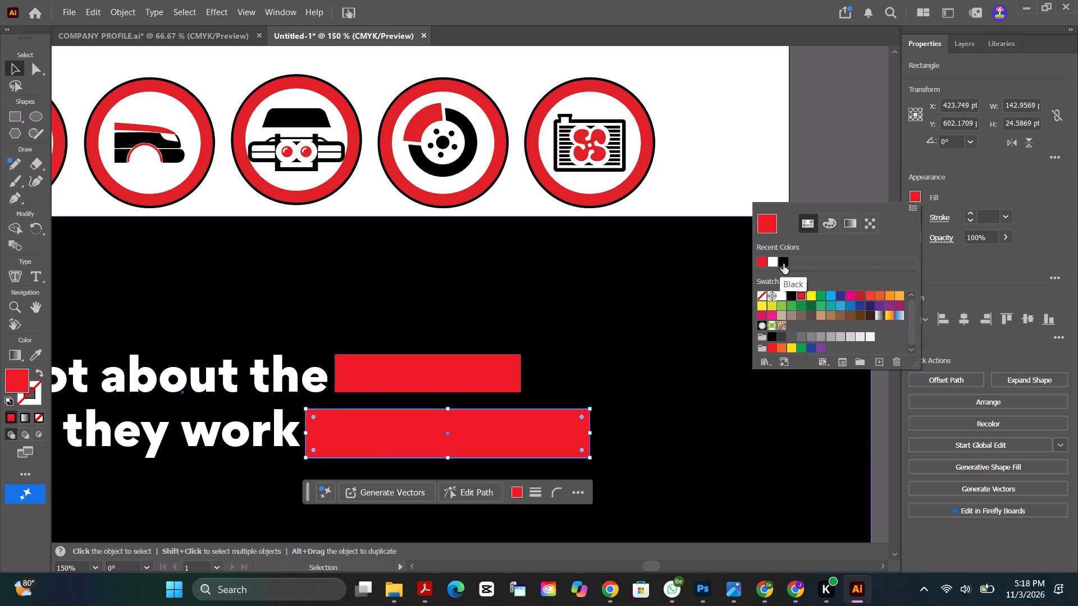
click(783, 264)
click(17, 67)
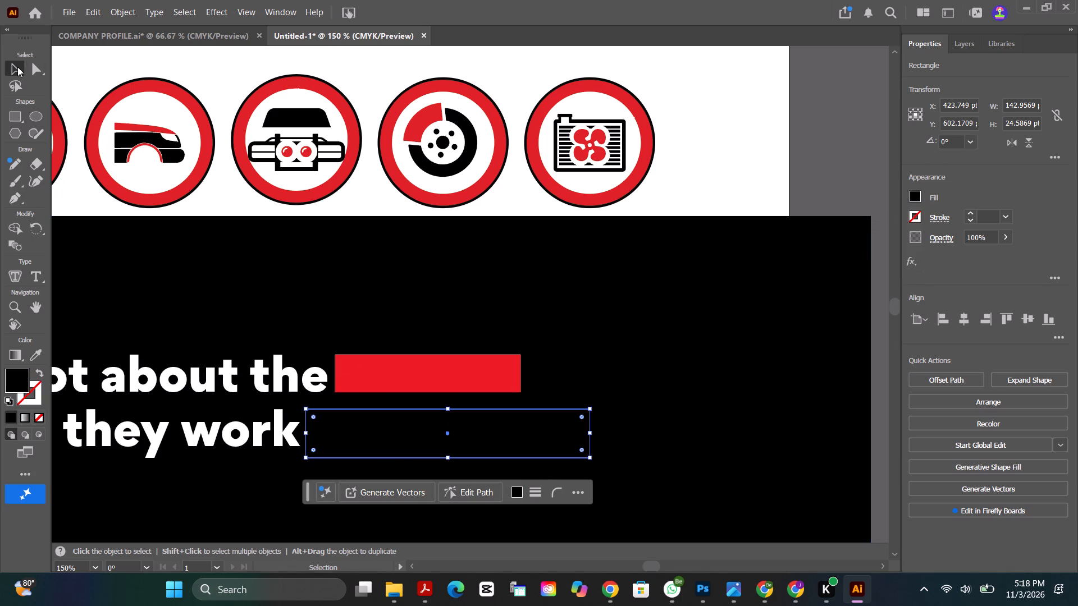
Move the "PIECES" and "TOGETHER" rectangles together below the tagline text and the large black background in Layer 1's stacking order.
click(962, 41)
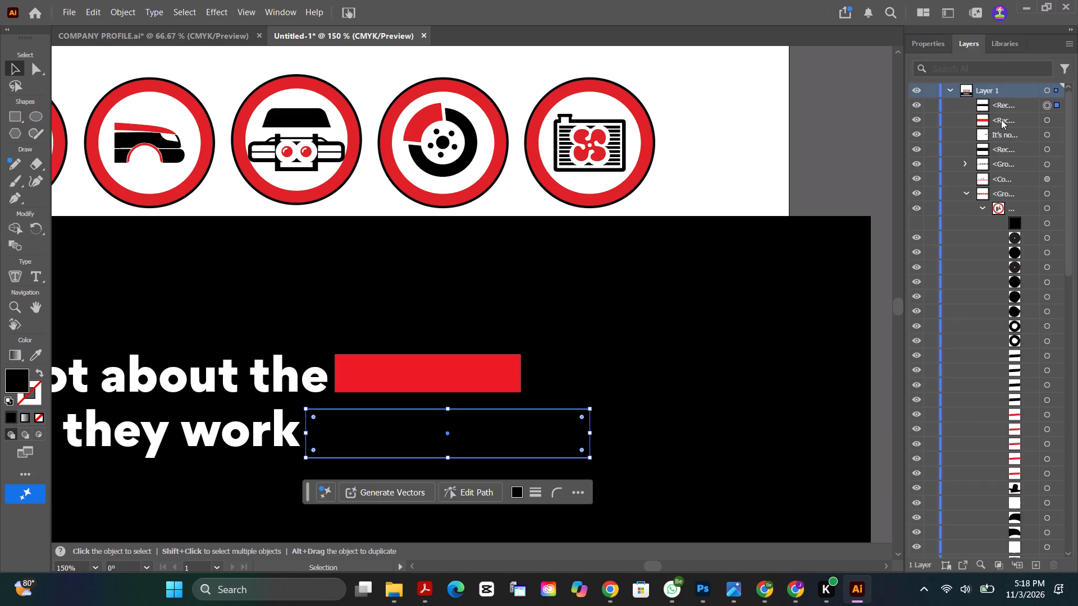
click(921, 165)
click(921, 165)
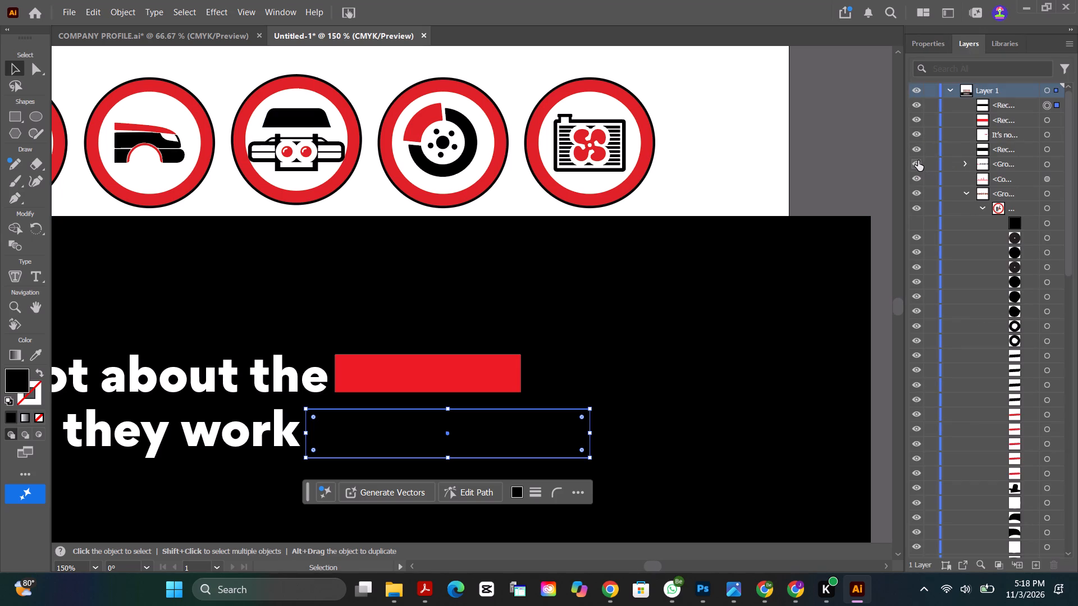
click(917, 151)
click(917, 151)
click(1000, 132)
click(1002, 118)
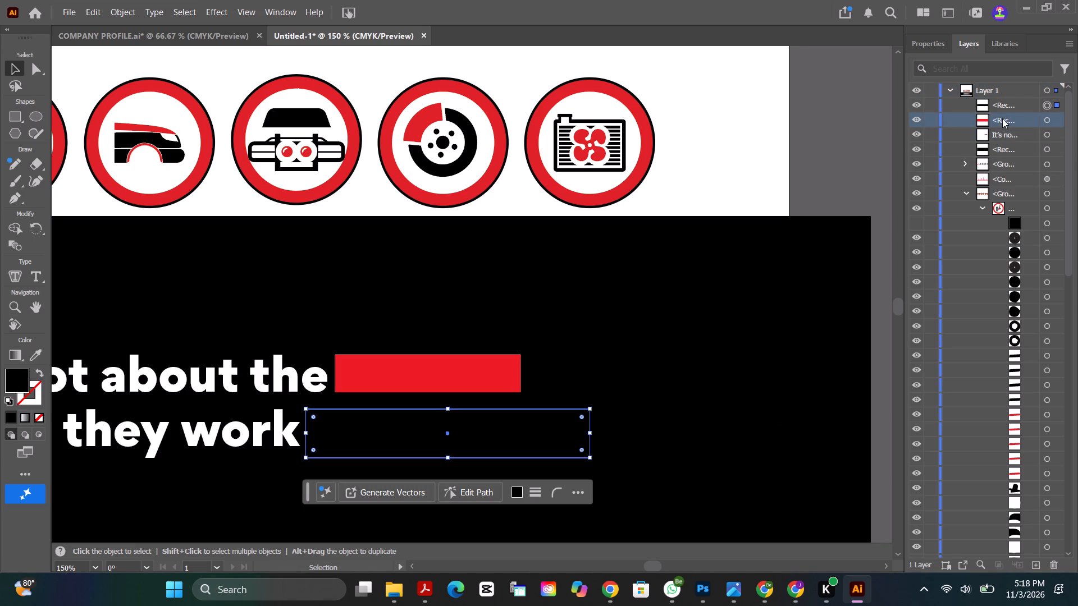
ctrl+click(1007, 108)
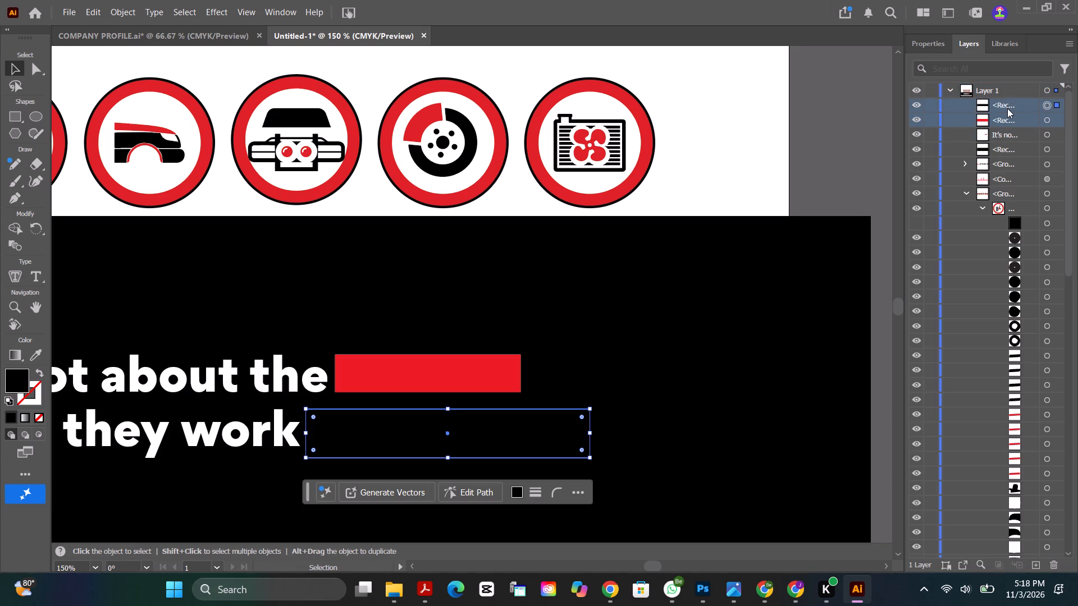
drag(1009, 105, 1007, 159)
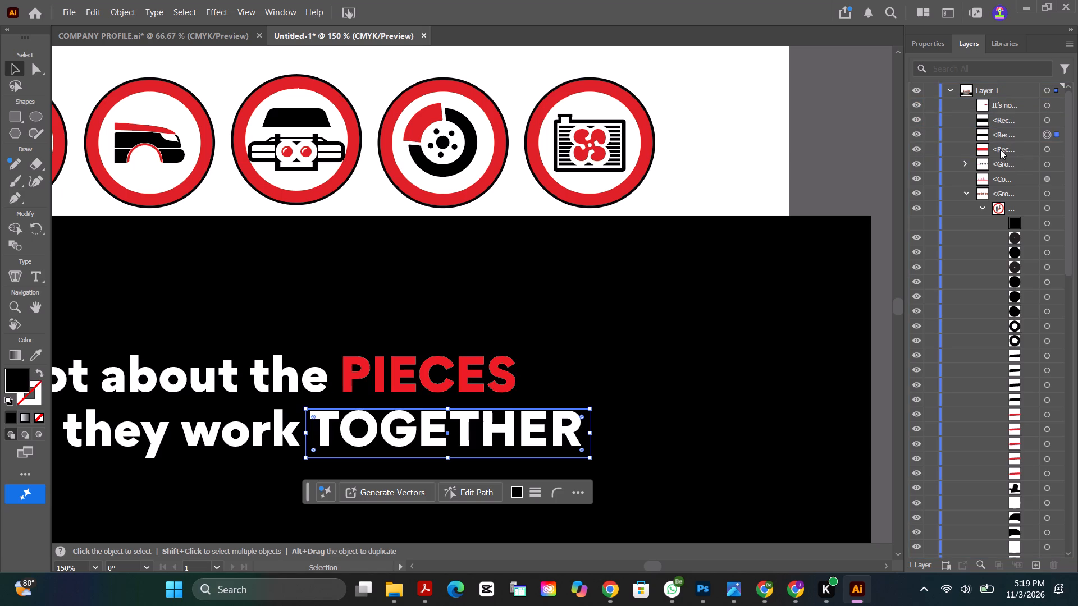
Raise the red "PIECES" rectangle above the large black background, directly beneath the tagline text in the stacking order, and deselect it.
click(1000, 149)
click(918, 149)
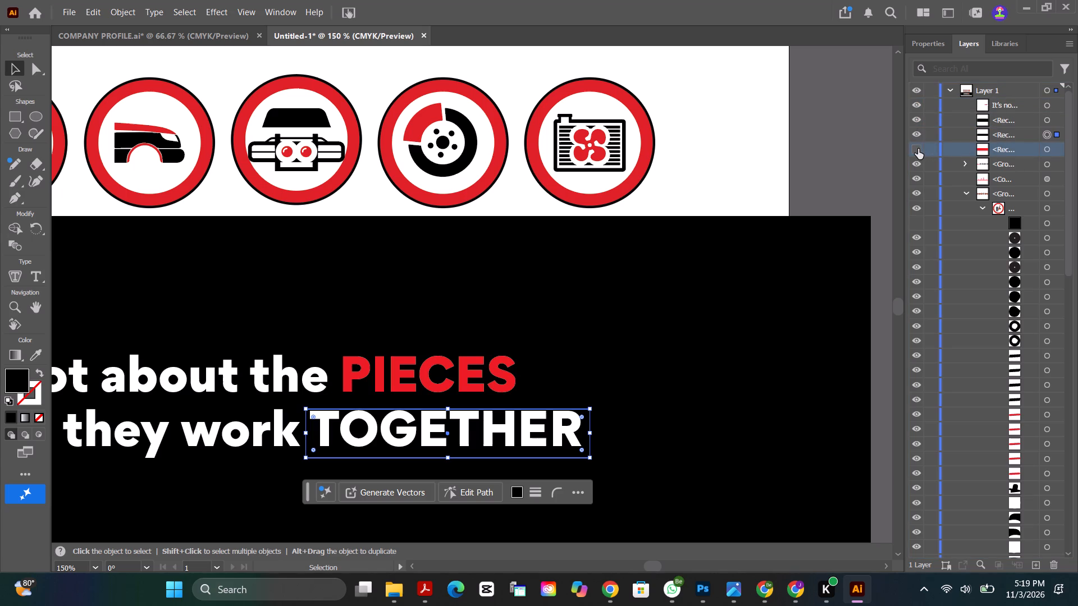
click(918, 149)
click(1044, 153)
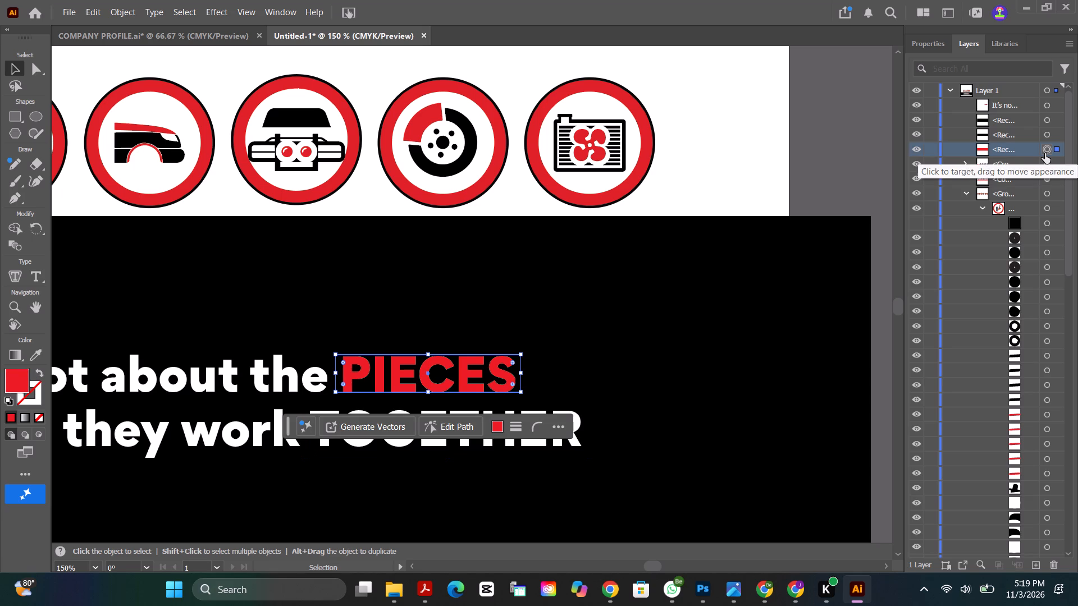
key(ctrl+t)
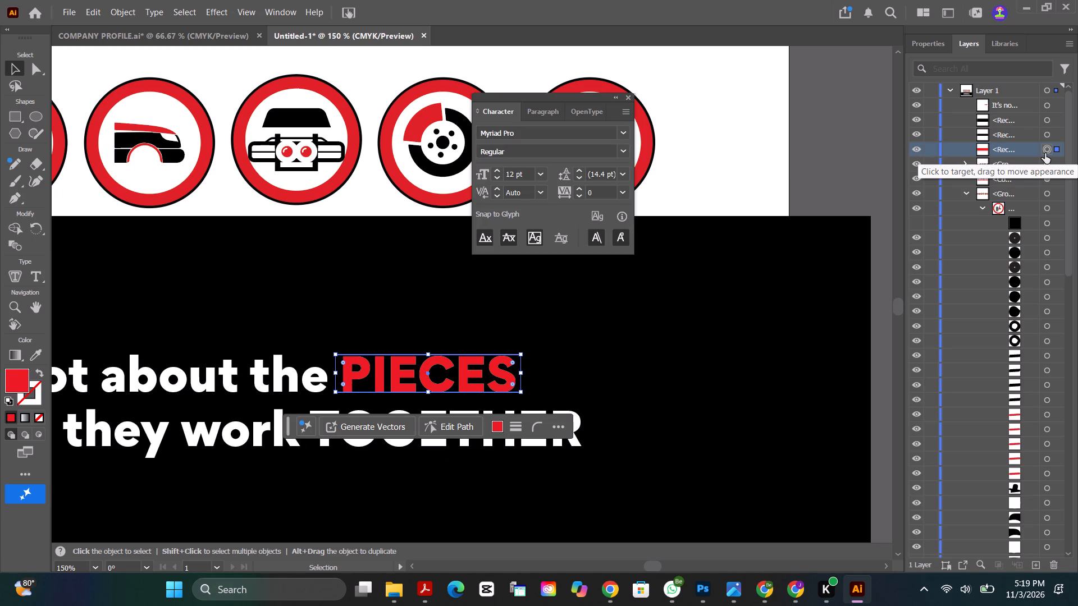
drag(1015, 149, 1014, 143)
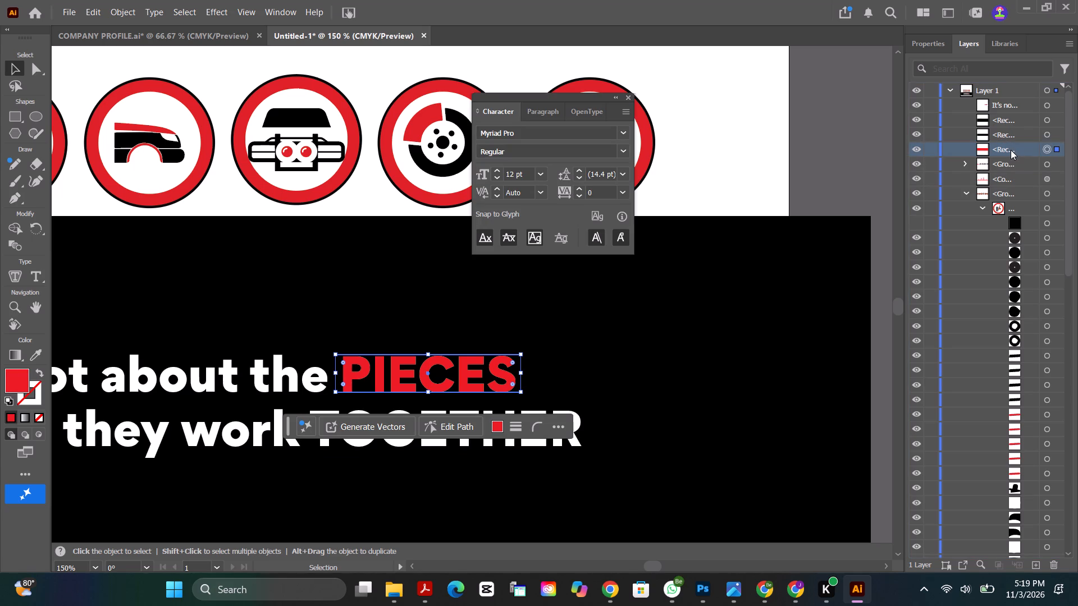
click(1011, 149)
drag(1011, 150, 1015, 131)
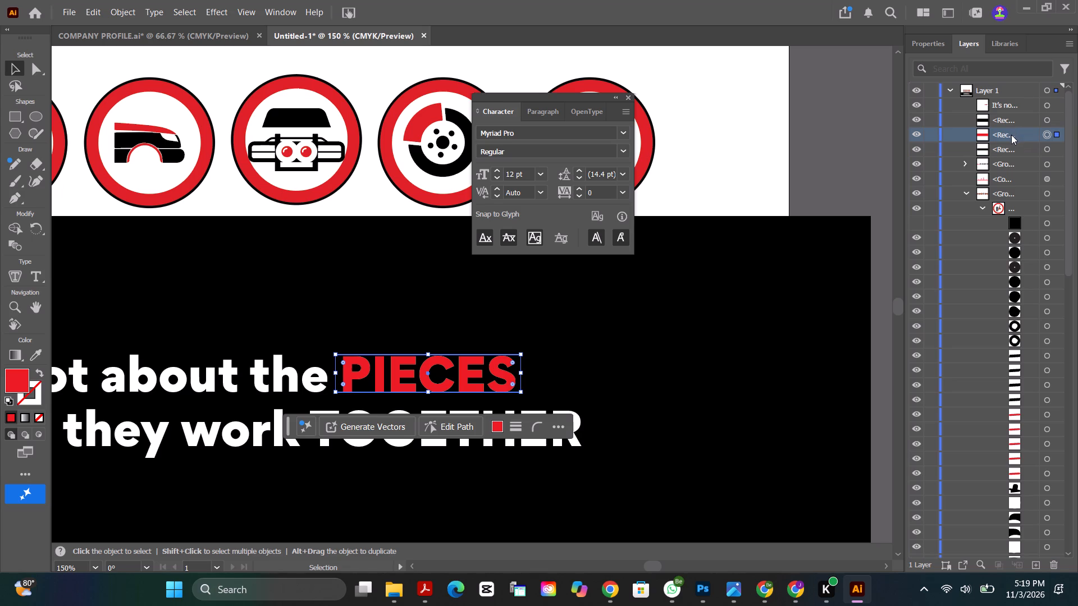
drag(1011, 135, 1014, 115)
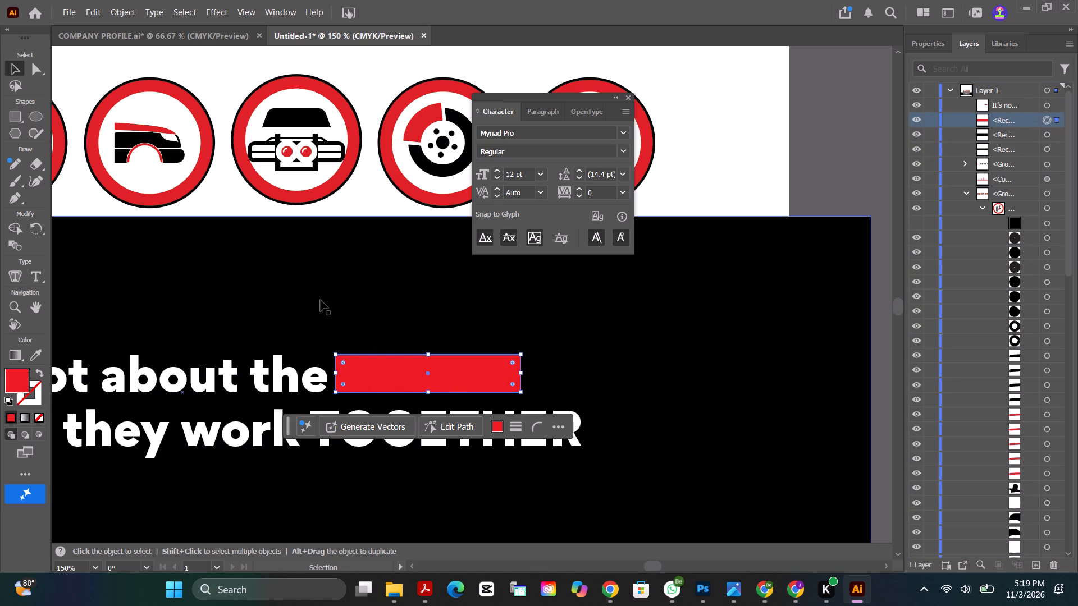
click(13, 63)
click(75, 103)
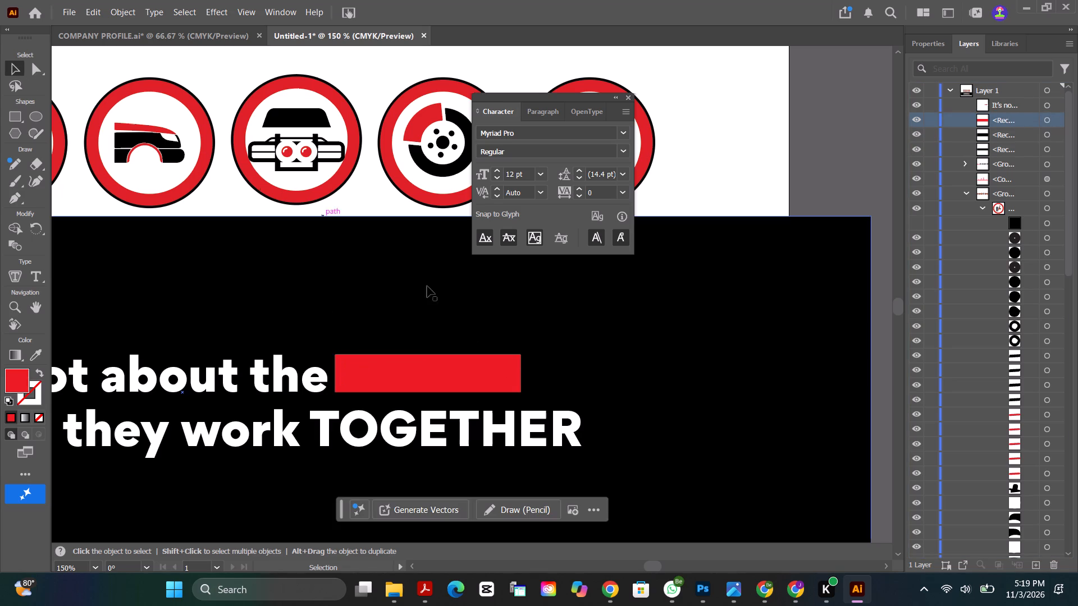
Close the Character settings and delete the city skyline outline together with the upper row of black-centred icons from the artboard.
alt+scroll(475, 342, down, 3)
alt+scroll(478, 343, up, 1)
alt+scroll(482, 342, down, 4)
alt+scroll(454, 343, up, 2)
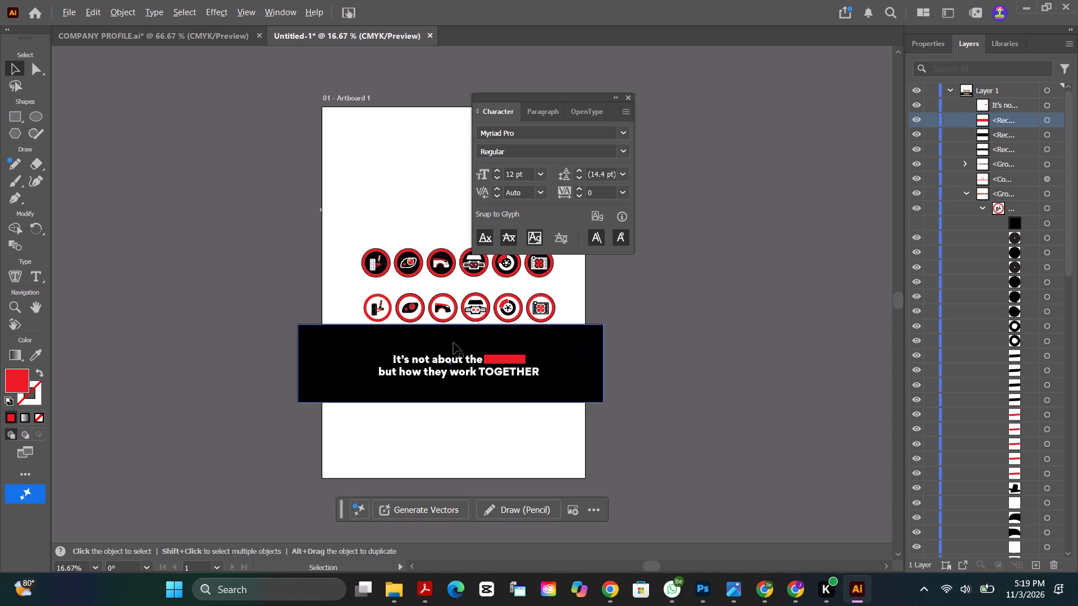
click(627, 97)
click(668, 221)
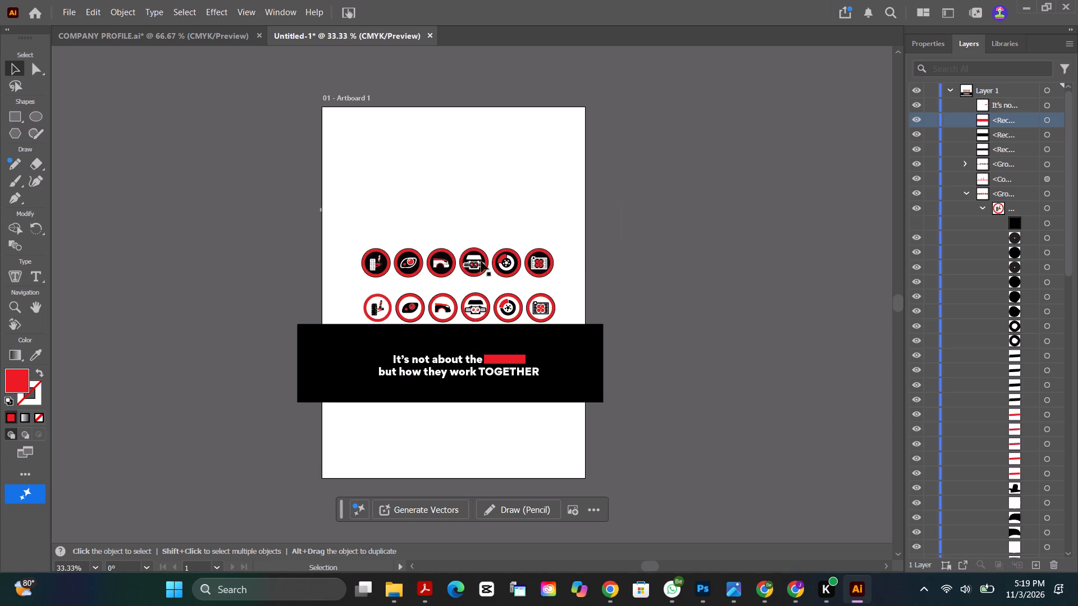
drag(293, 103, 311, 127)
drag(222, 101, 629, 260)
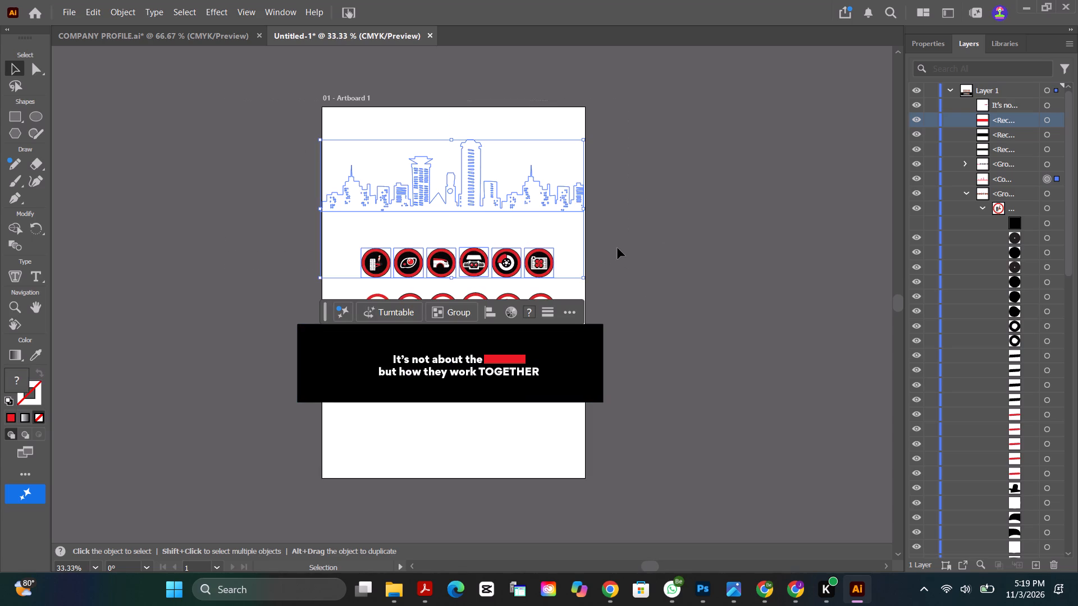
key(Delete)
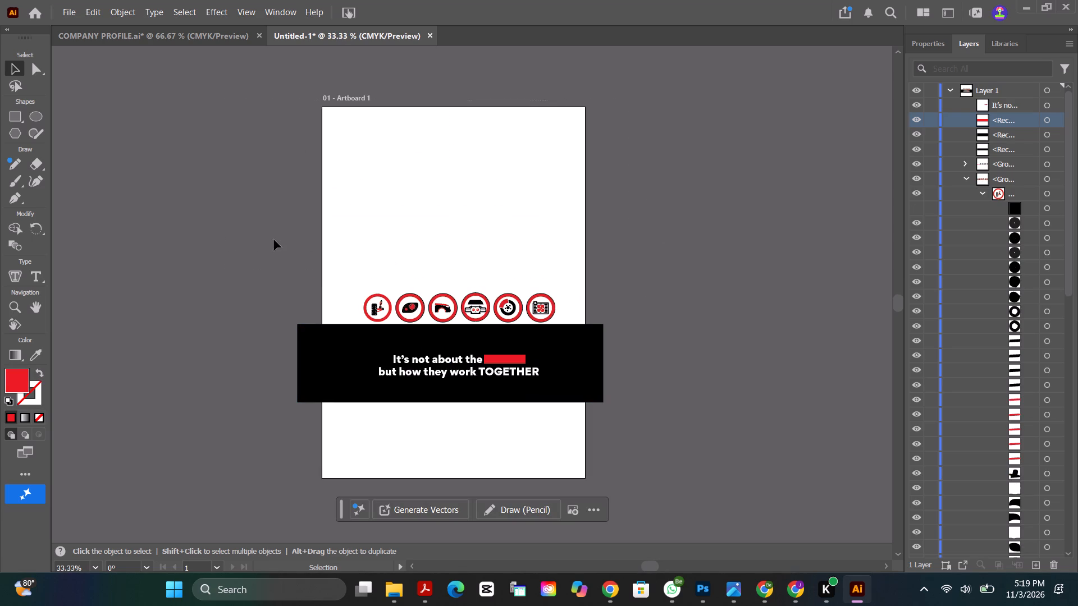
Move the remaining row of white-centred icons off the artboard, beside its upper right side.
drag(274, 240, 597, 323)
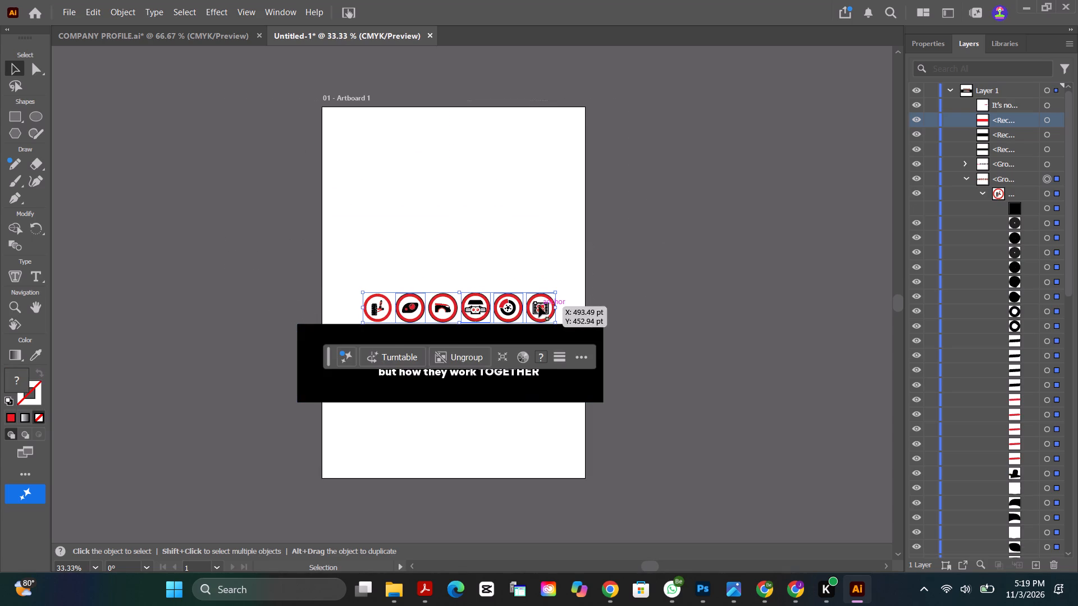
drag(537, 306, 777, 168)
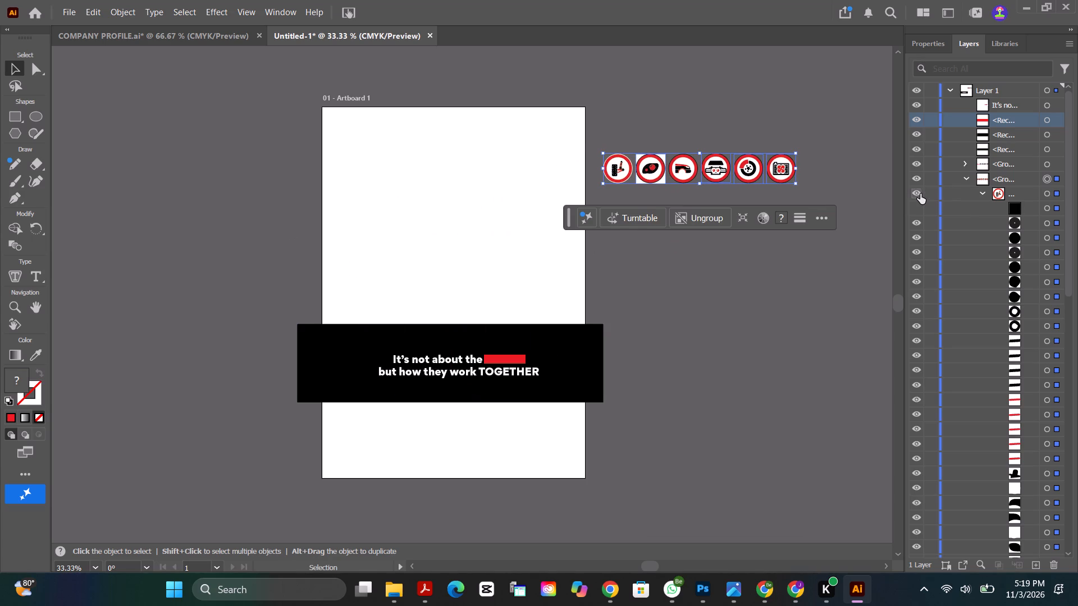
Hide the first icon's subgroup in the relocated icon row and leave everything deselected.
click(918, 192)
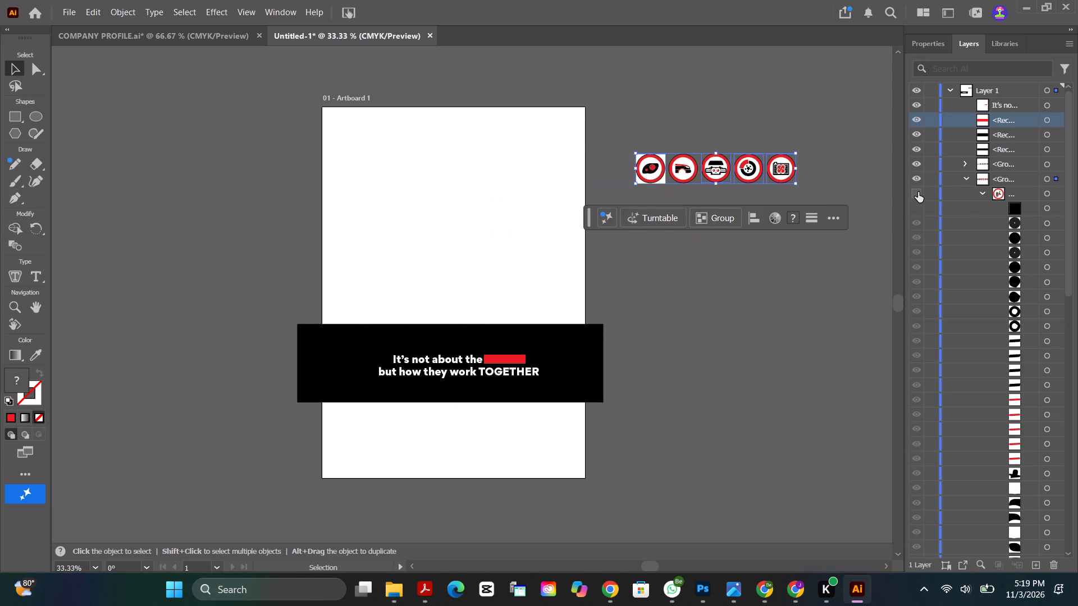
click(659, 430)
click(498, 441)
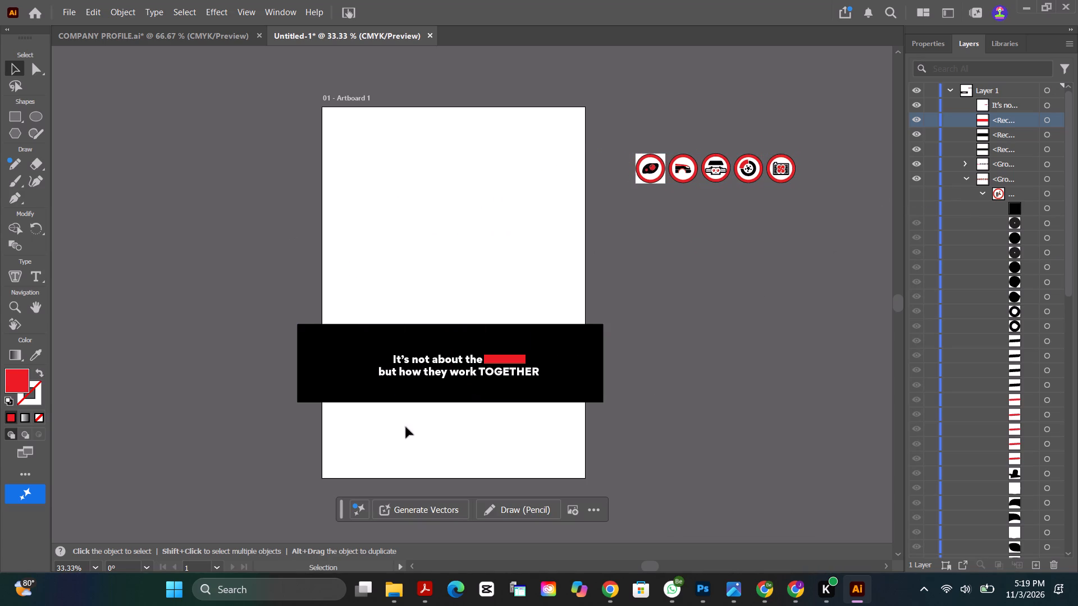
drag(274, 420, 620, 480)
click(513, 442)
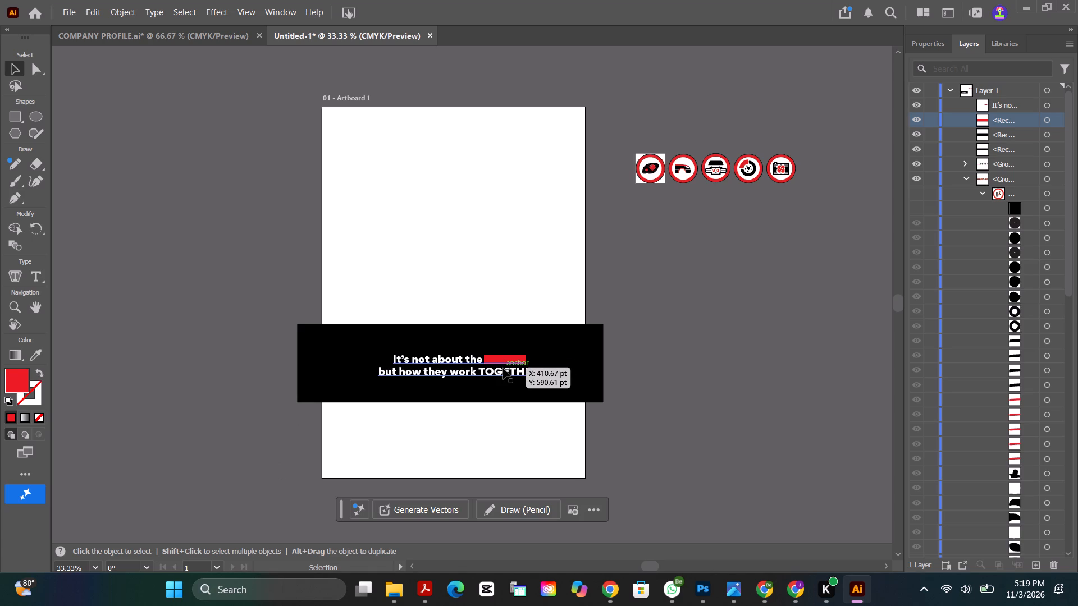
Collapse the expanded icon group in the layer list and hide both icon groups.
key(v)
click(453, 355)
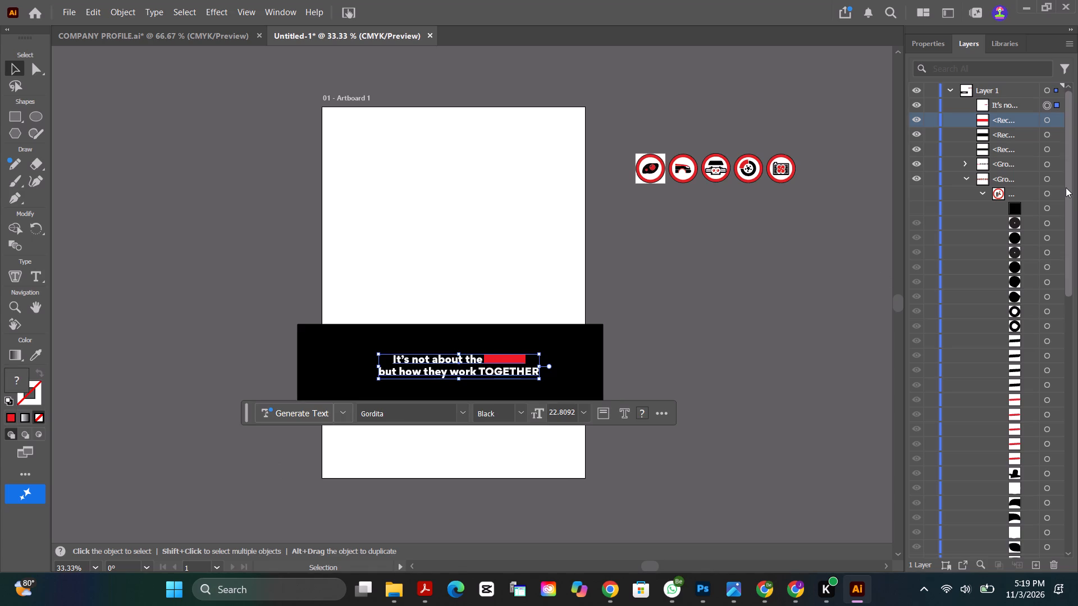
drag(1066, 187, 1065, 192)
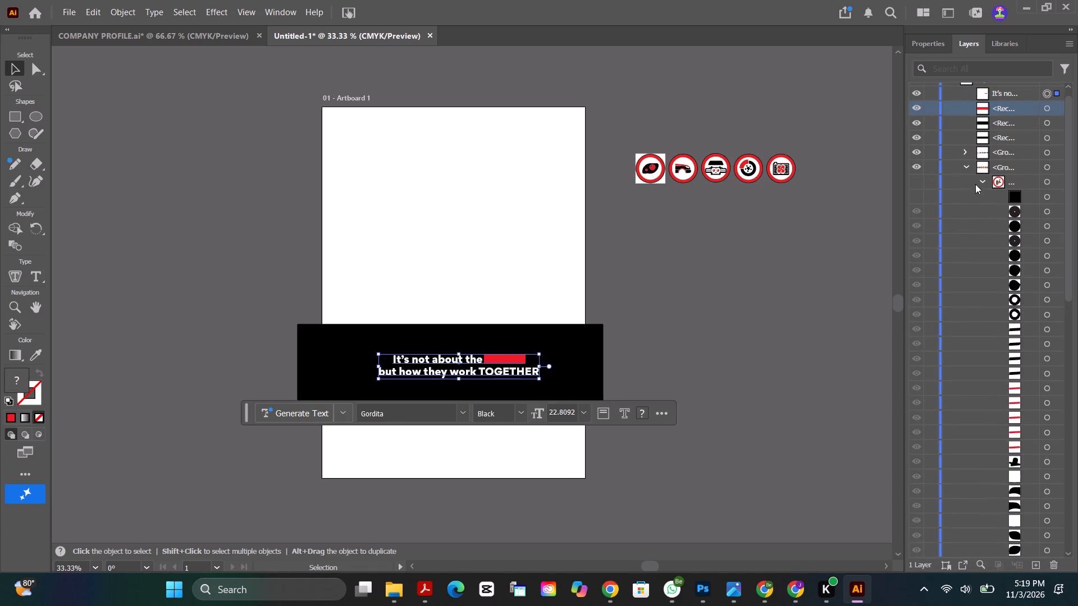
click(984, 183)
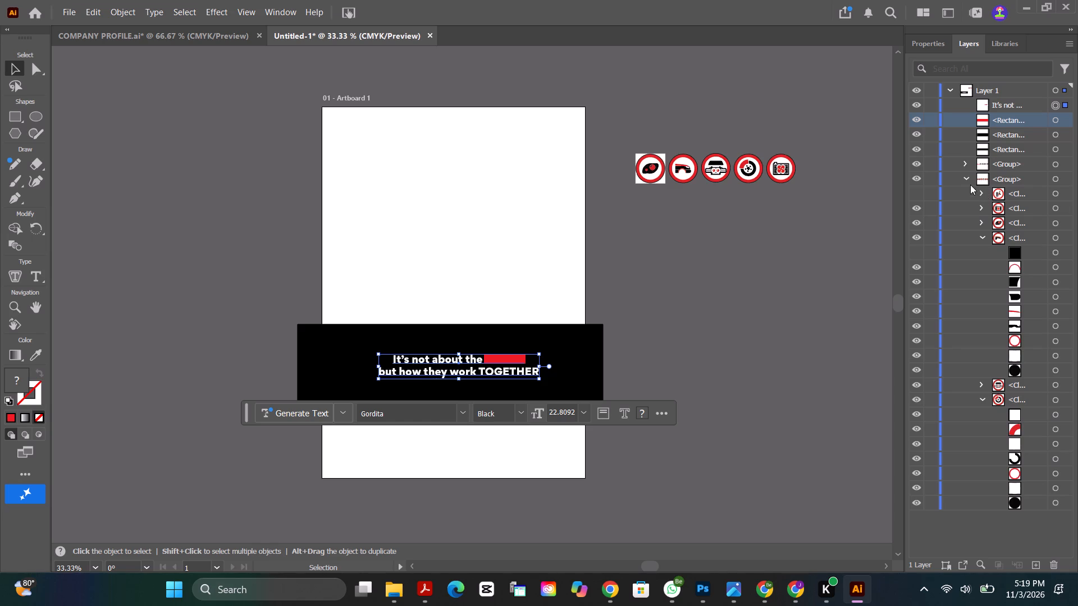
click(967, 178)
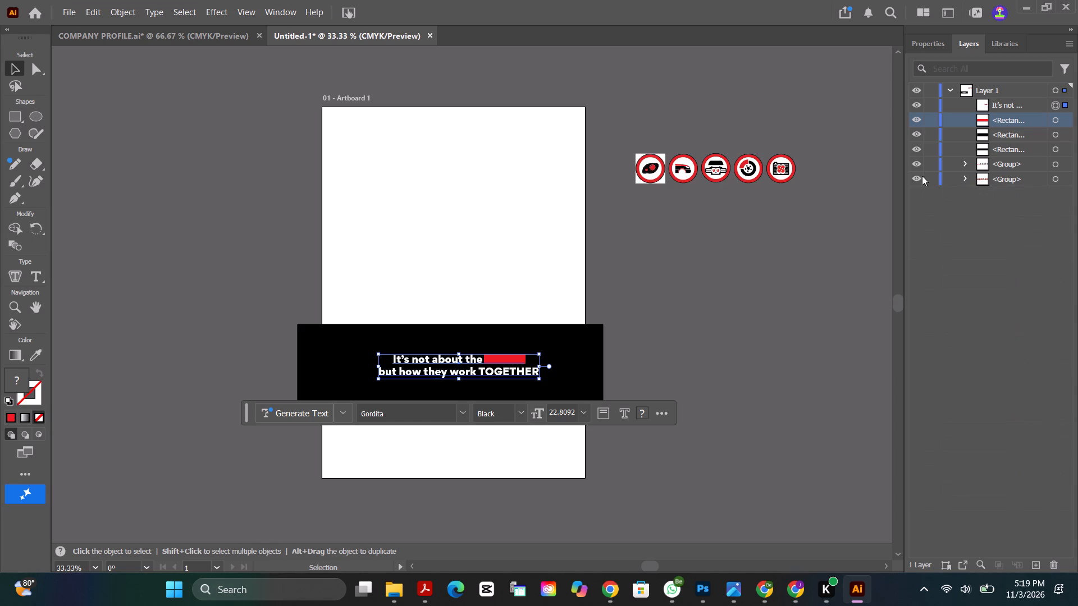
click(917, 178)
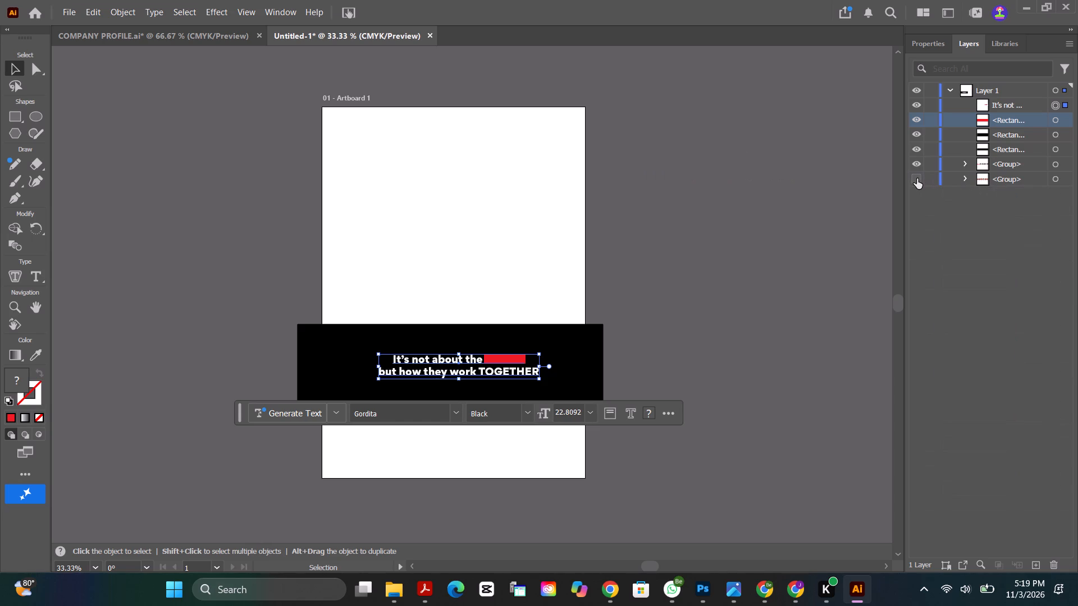
click(919, 163)
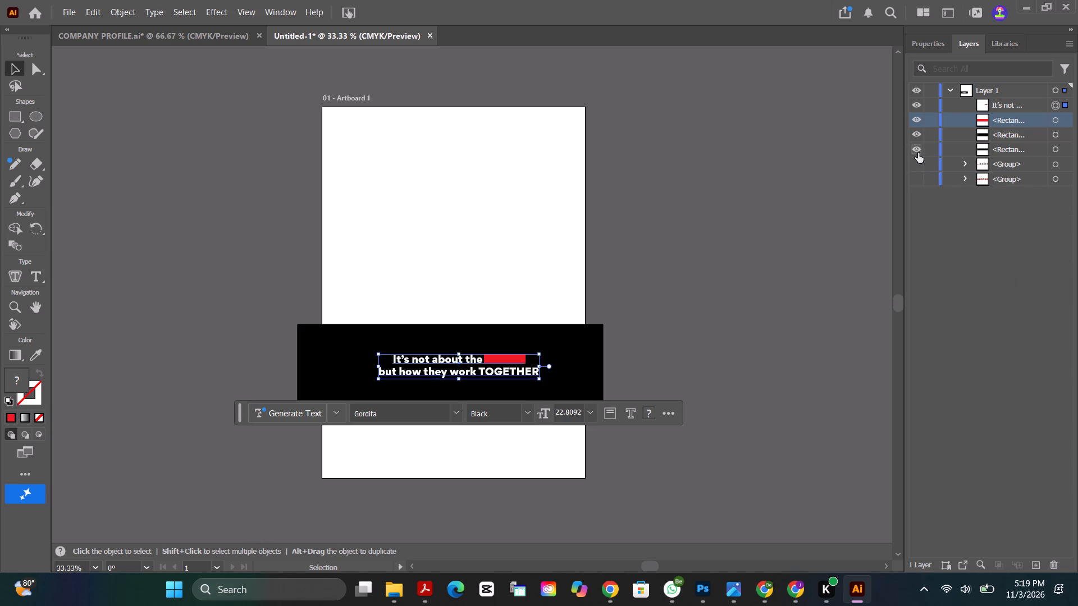
Hide the lower of the two black rectangles in the stacking order, leaving the upper one and the red rectangle shown.
click(918, 153)
click(917, 134)
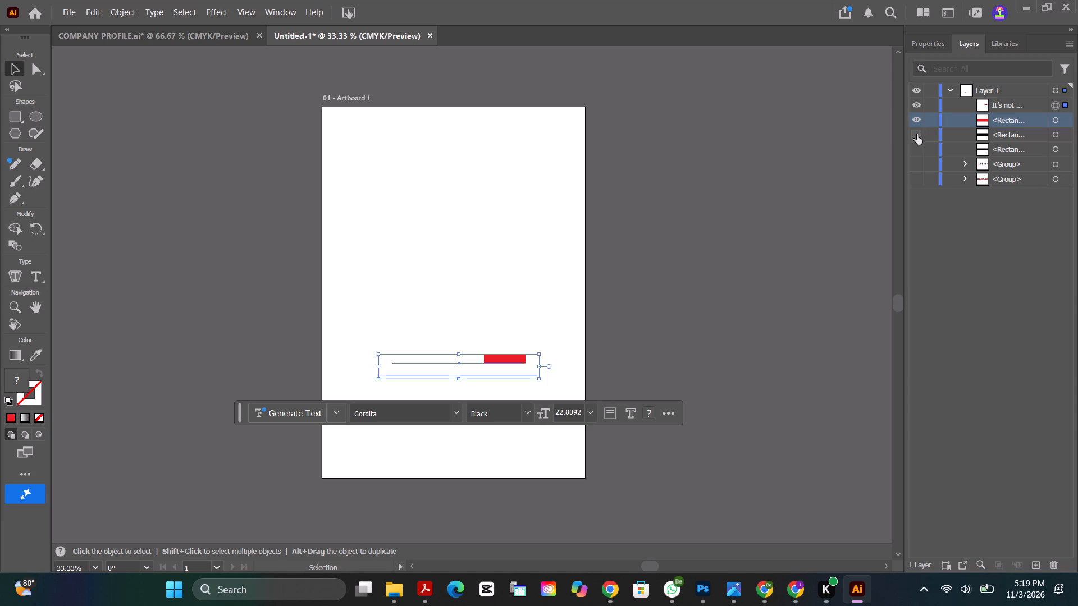
click(916, 120)
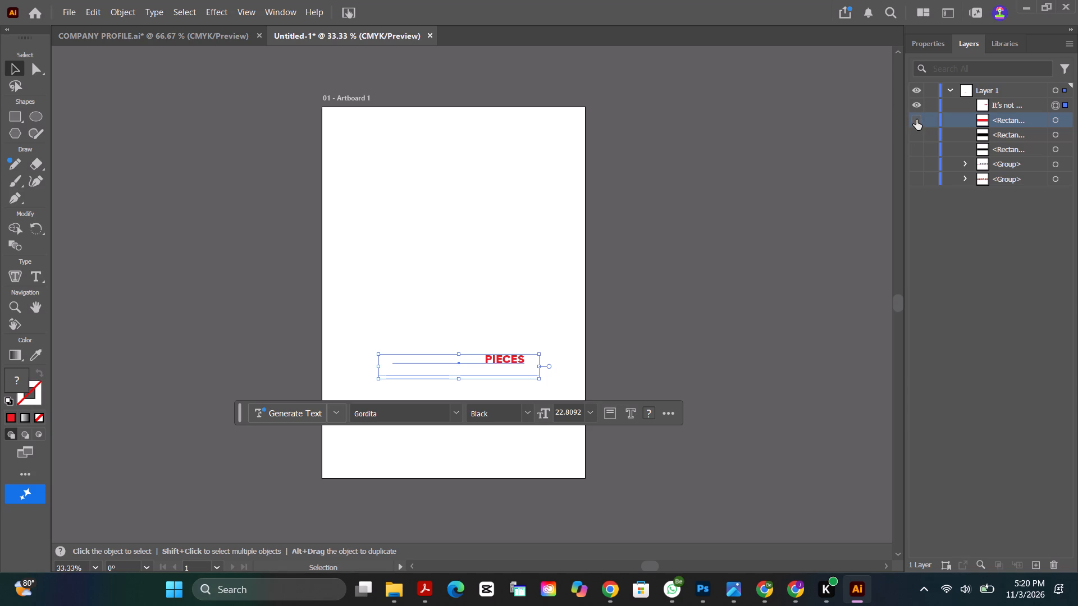
click(916, 120)
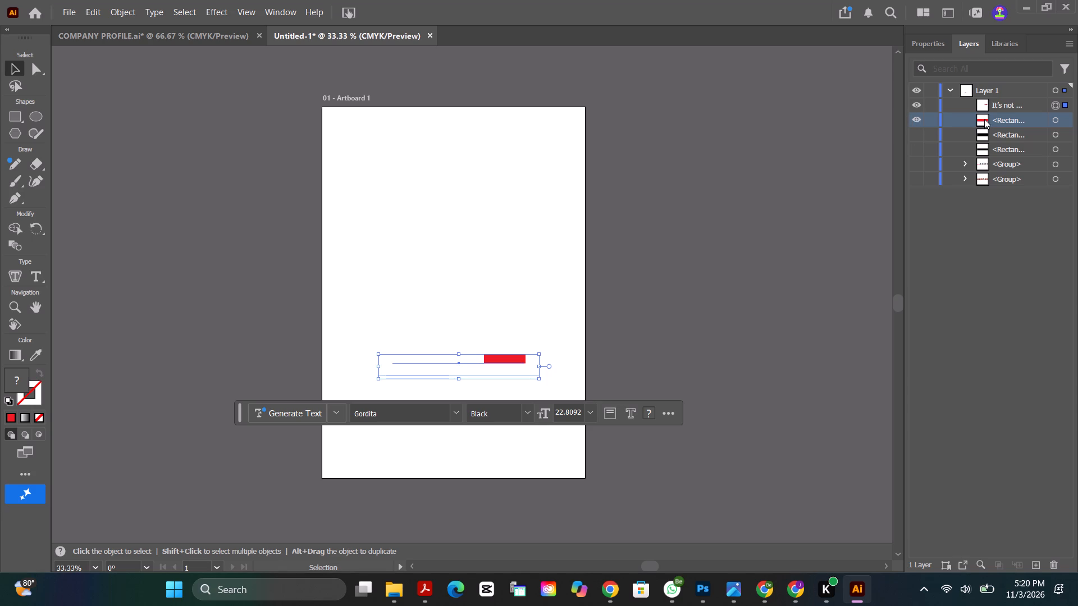
click(1001, 139)
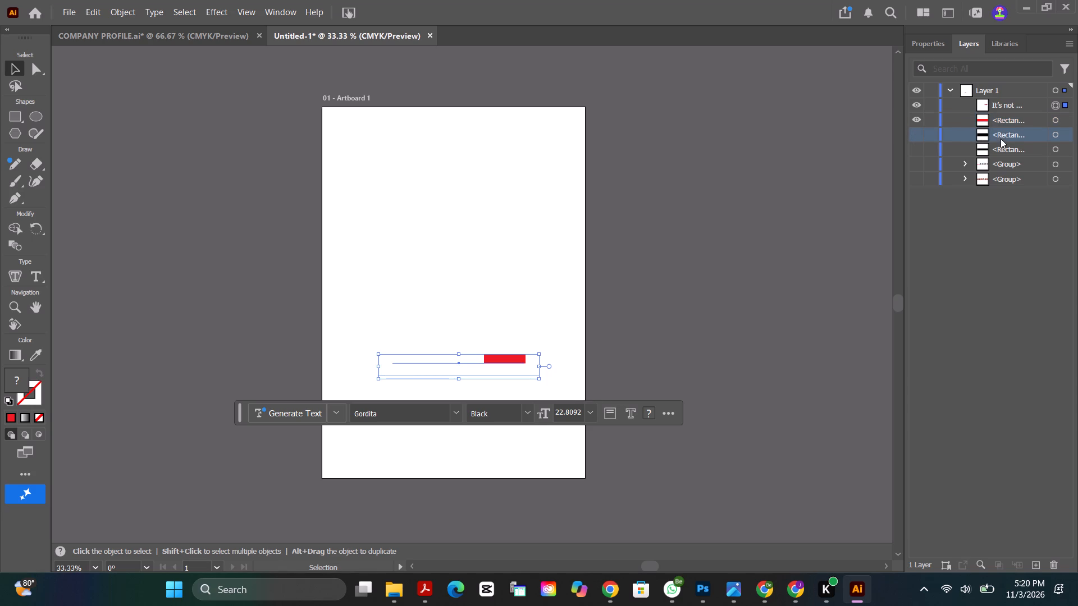
click(917, 133)
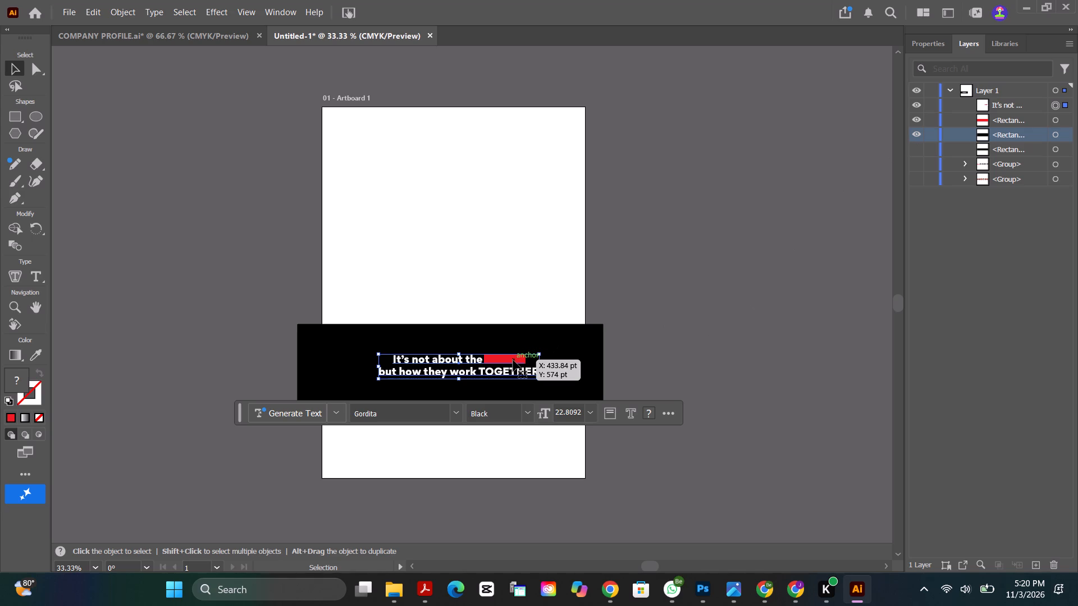
Recolour the word PIECES in the tagline white and deselect the text.
alt+scroll(513, 360, up, 6)
click(523, 359)
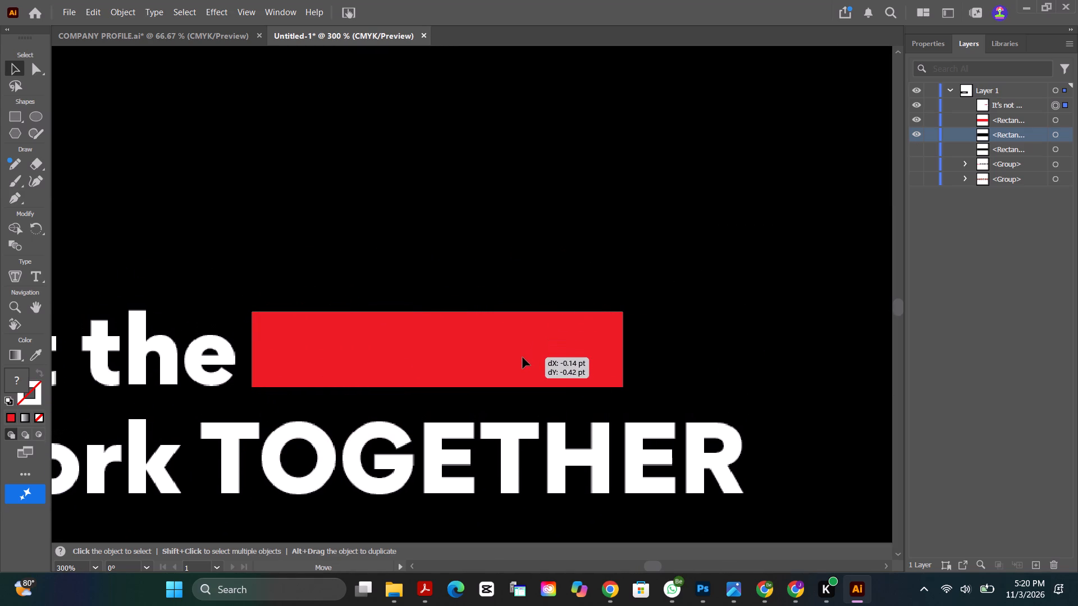
key(ctrl+z)
double_click(522, 357)
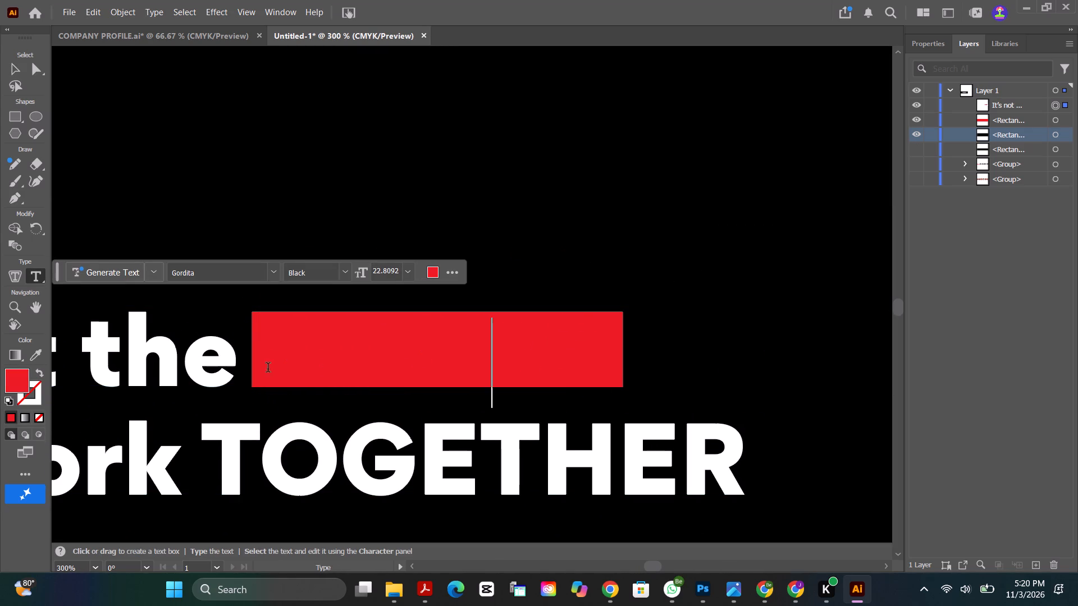
click(208, 369)
double_click(240, 356)
click(240, 356)
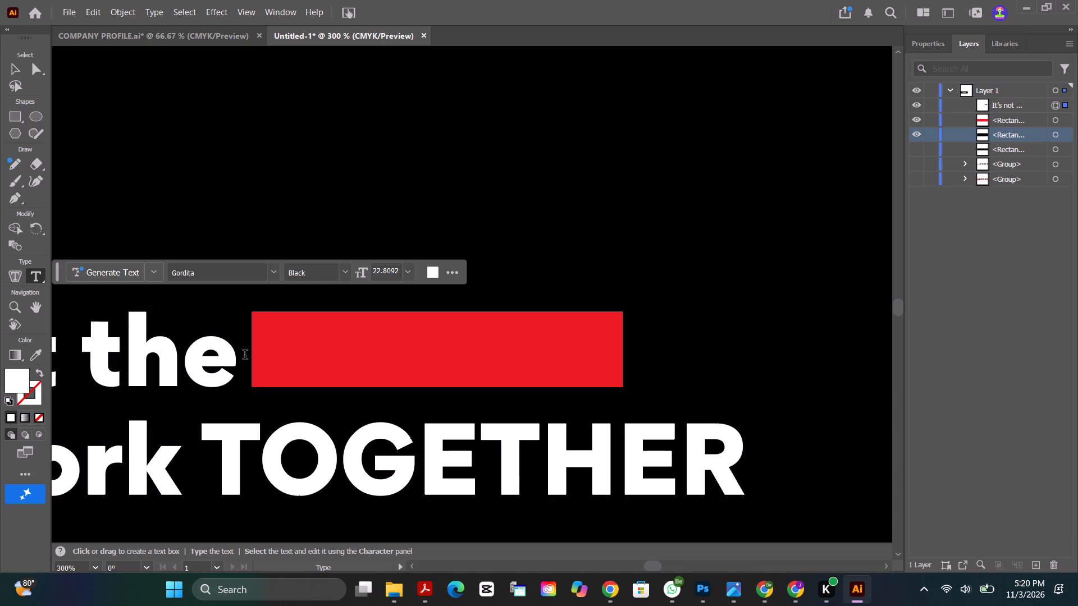
drag(245, 356, 643, 356)
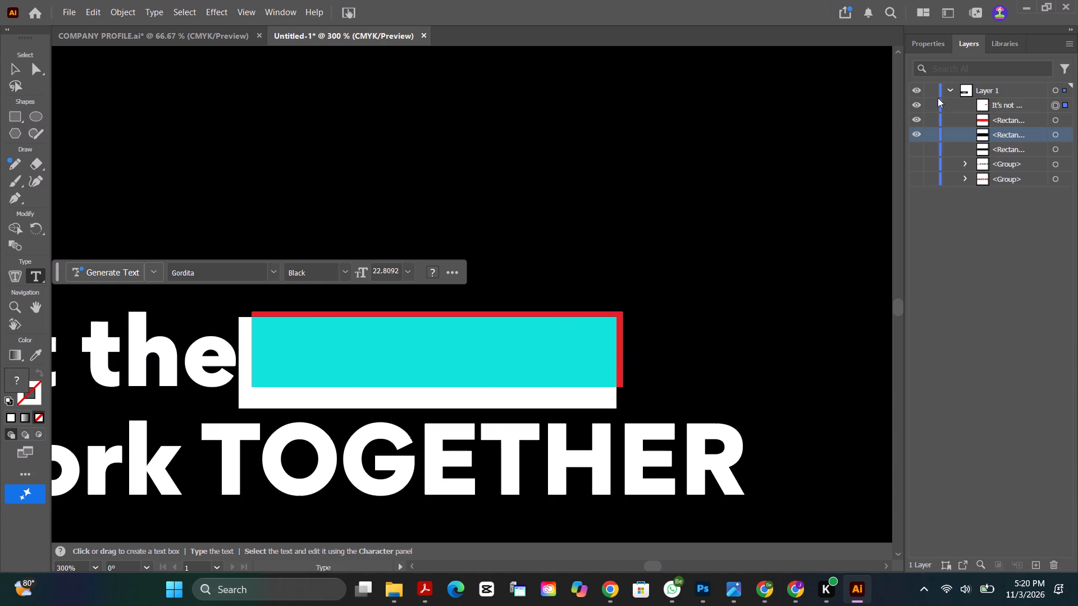
click(928, 43)
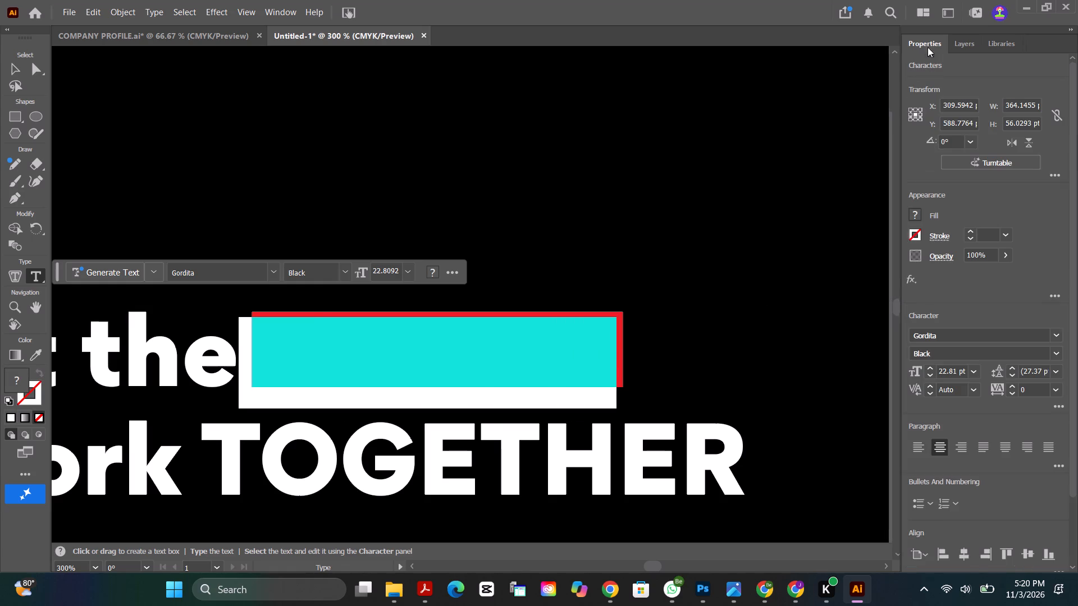
click(916, 212)
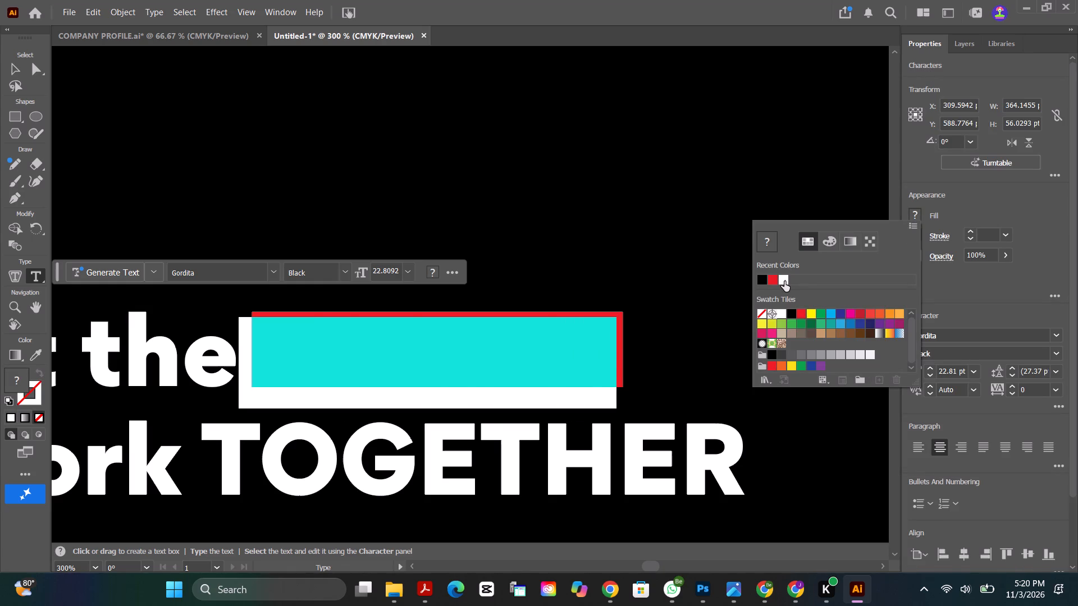
click(784, 281)
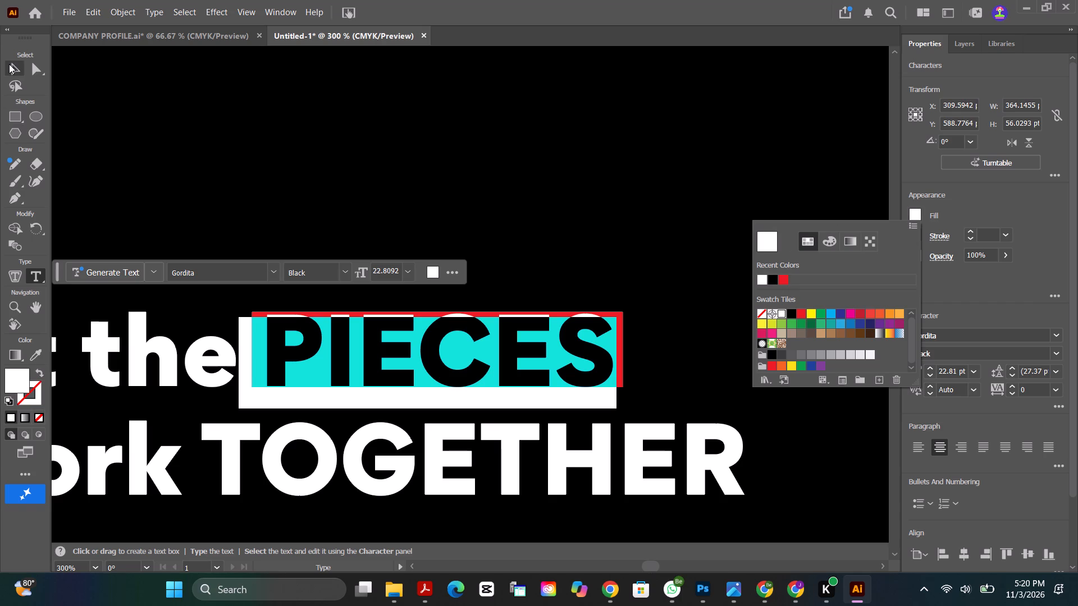
click(9, 70)
click(95, 85)
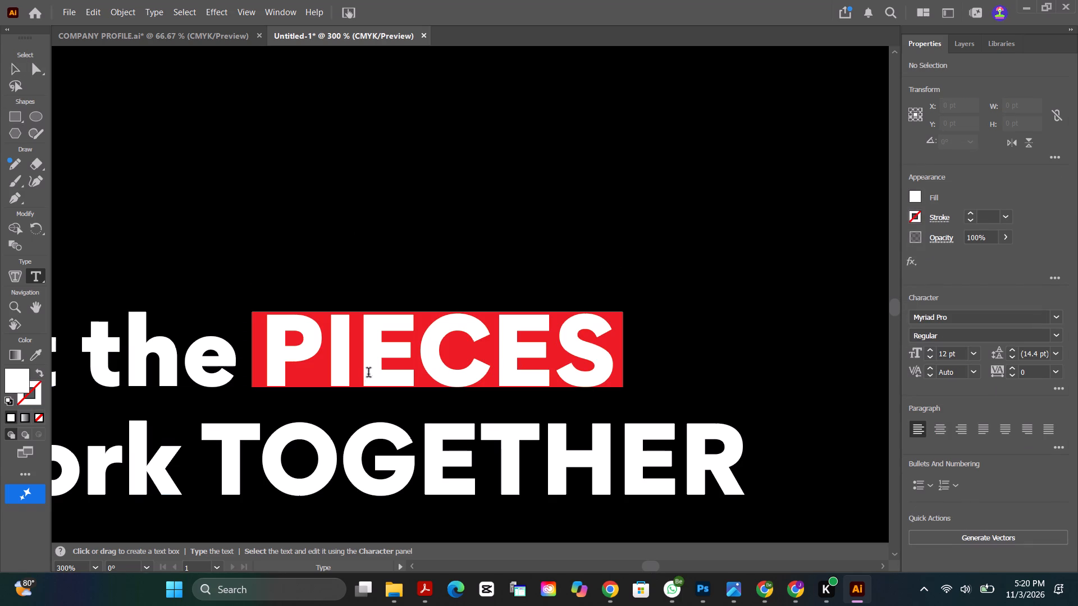
click(19, 72)
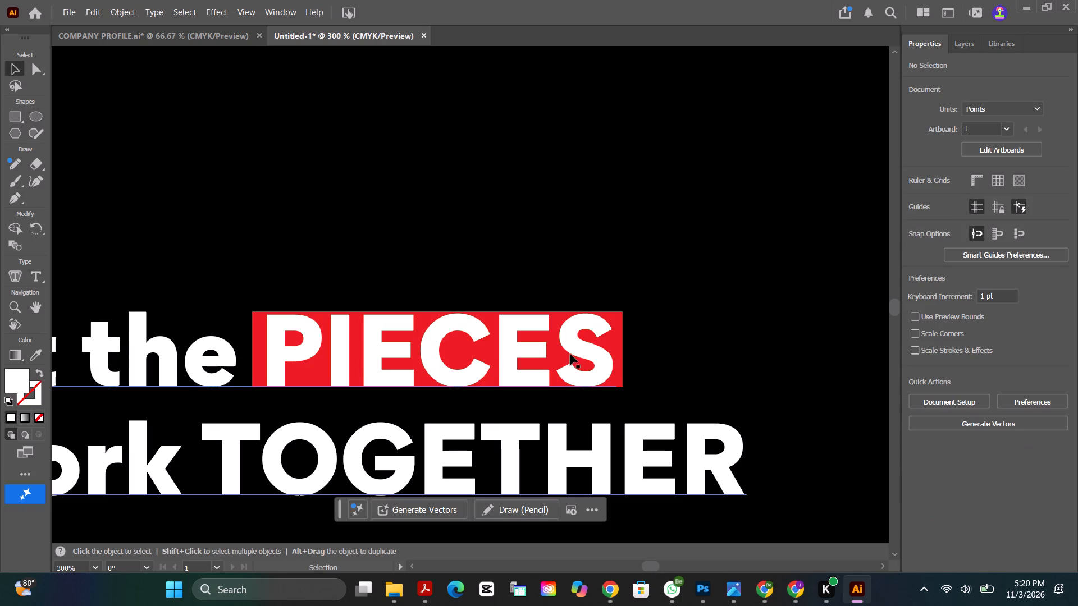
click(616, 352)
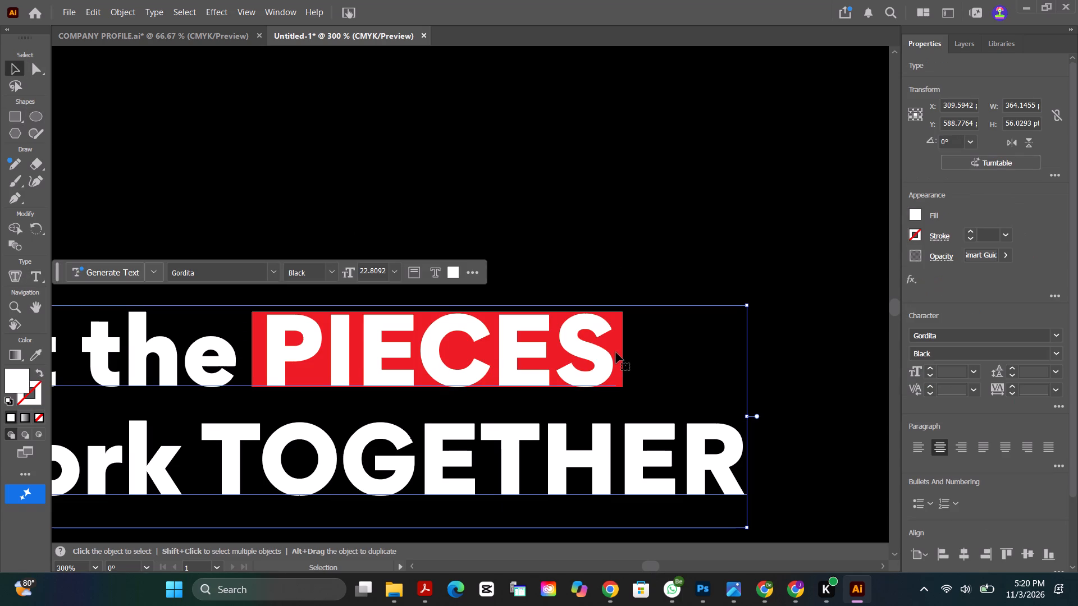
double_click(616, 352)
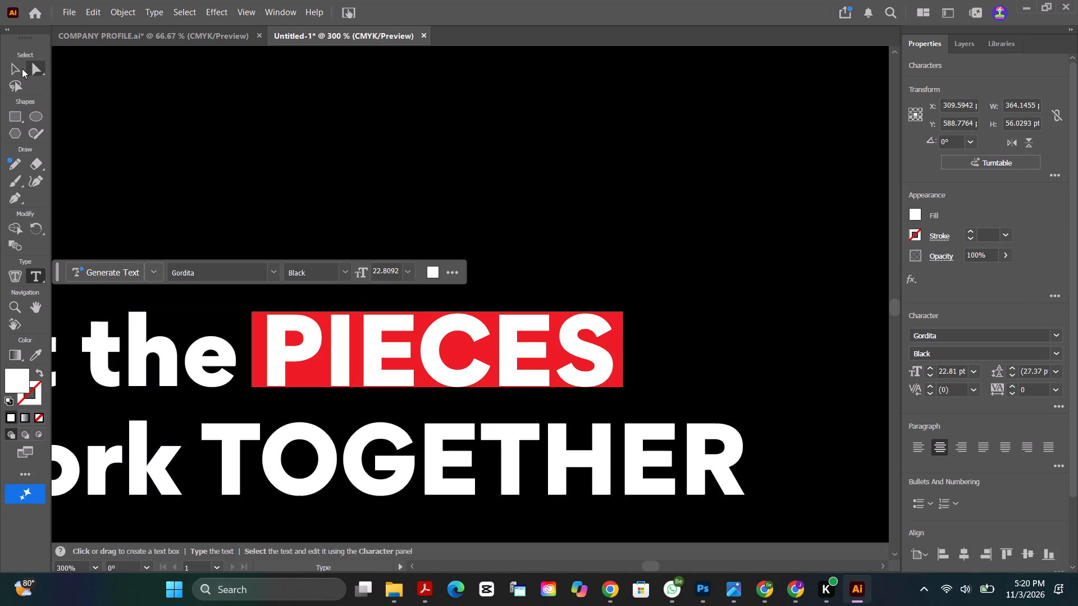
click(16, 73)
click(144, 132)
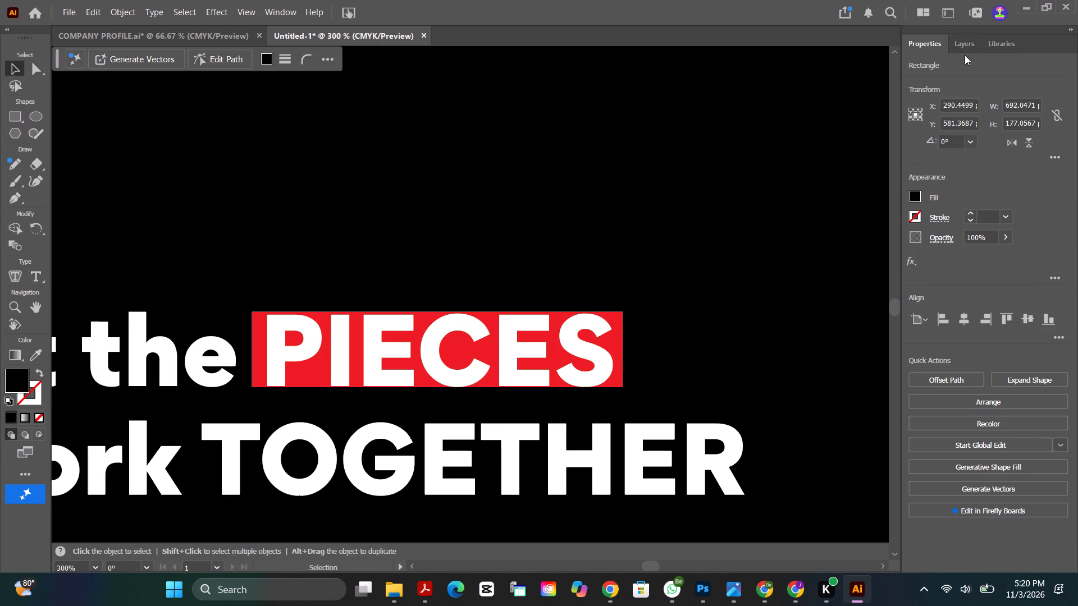
Stretch the red rectangle behind PIECES slightly beyond the word's top and bottom edges, close the Character settings and deselect it.
click(974, 44)
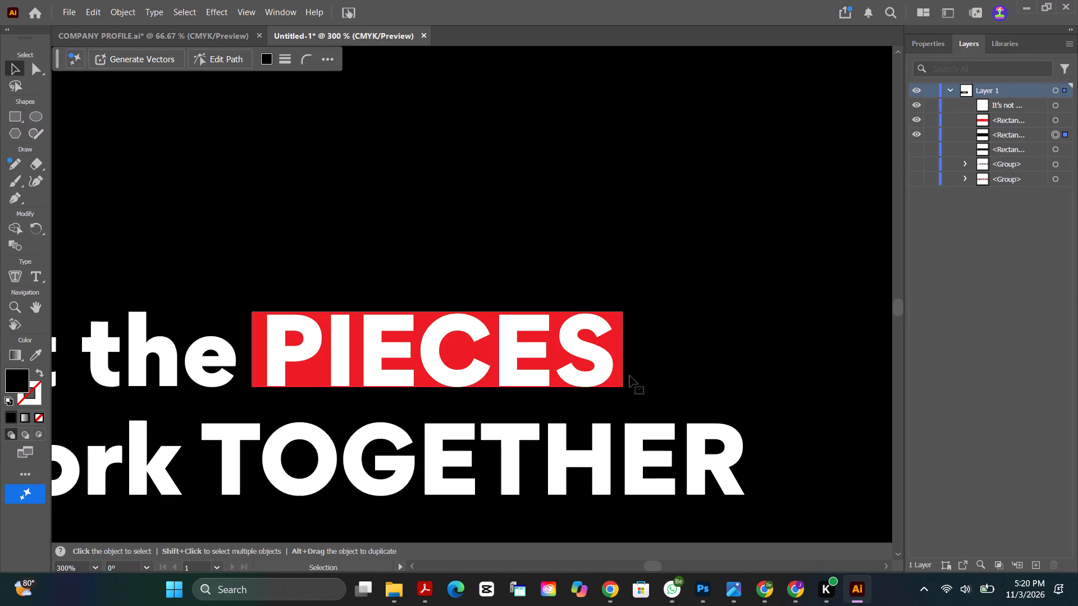
click(616, 384)
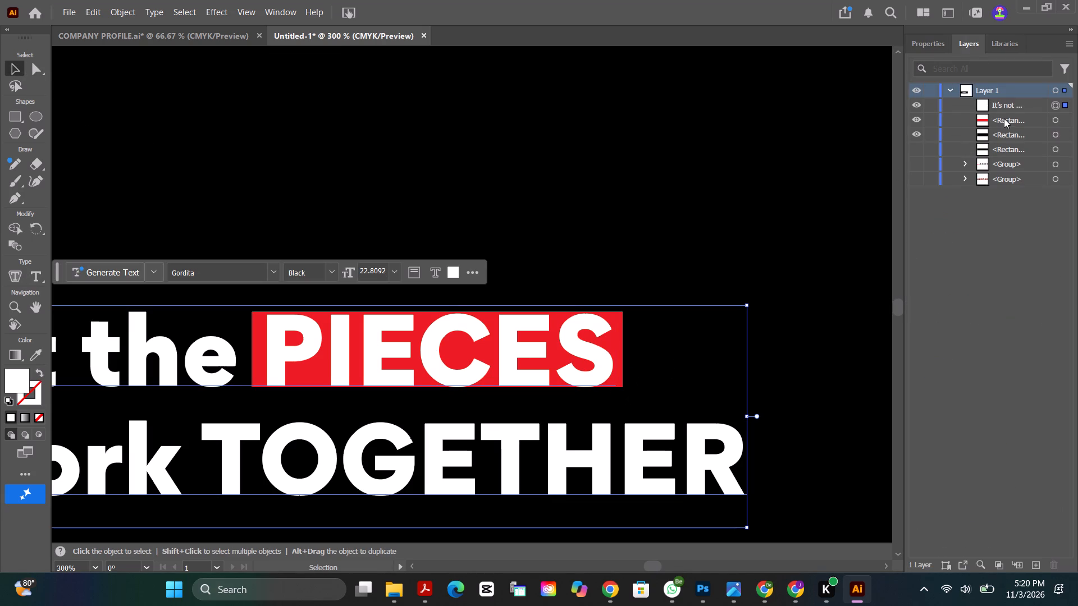
click(1004, 118)
click(912, 118)
click(913, 118)
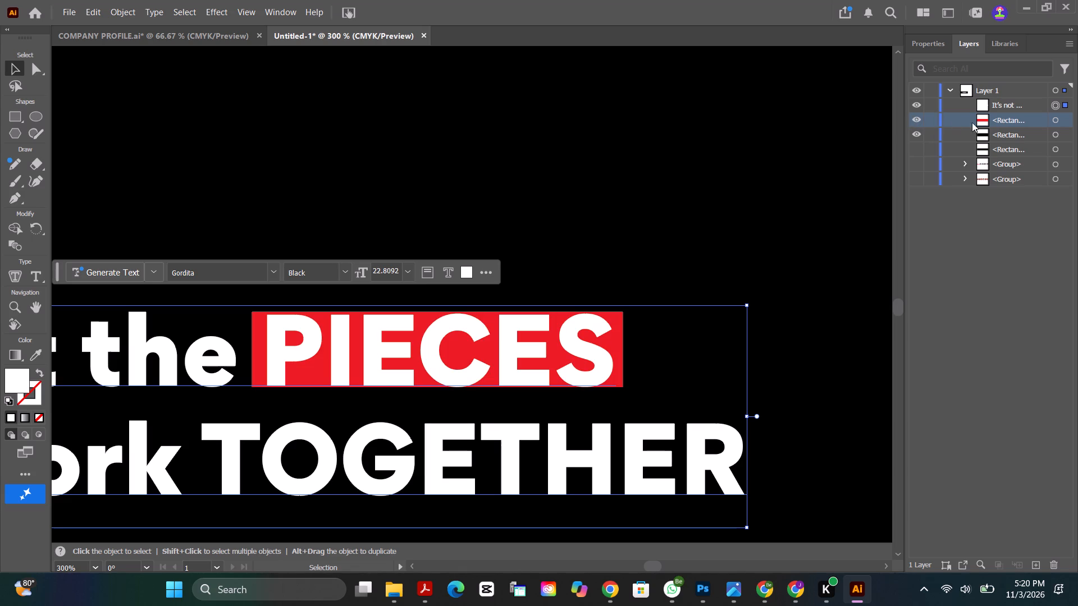
click(978, 122)
key(ctrl+t)
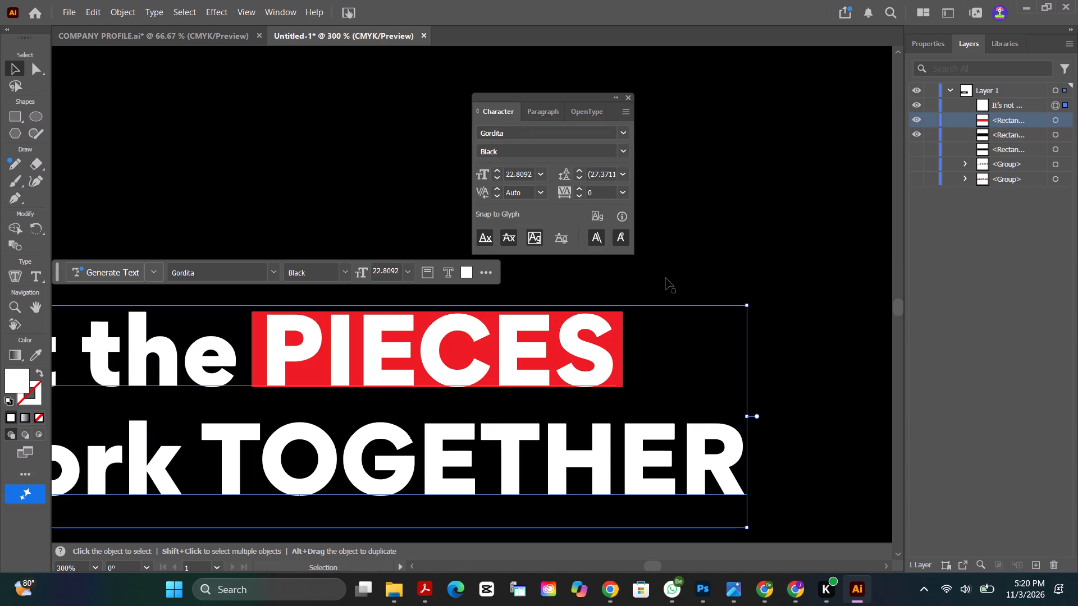
click(616, 373)
click(1061, 120)
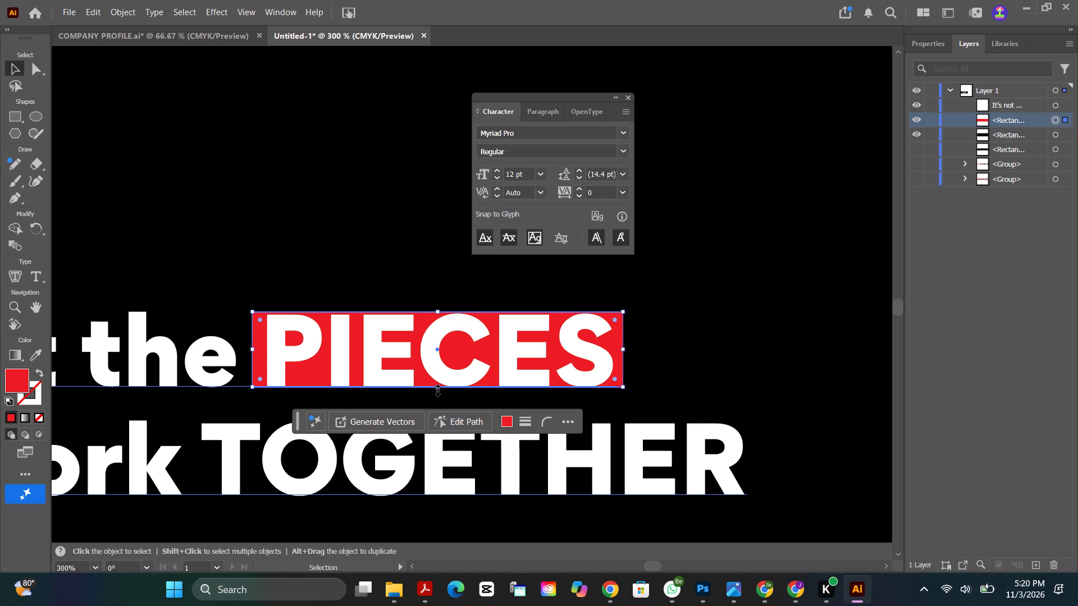
drag(436, 389, 440, 394)
drag(438, 311, 438, 307)
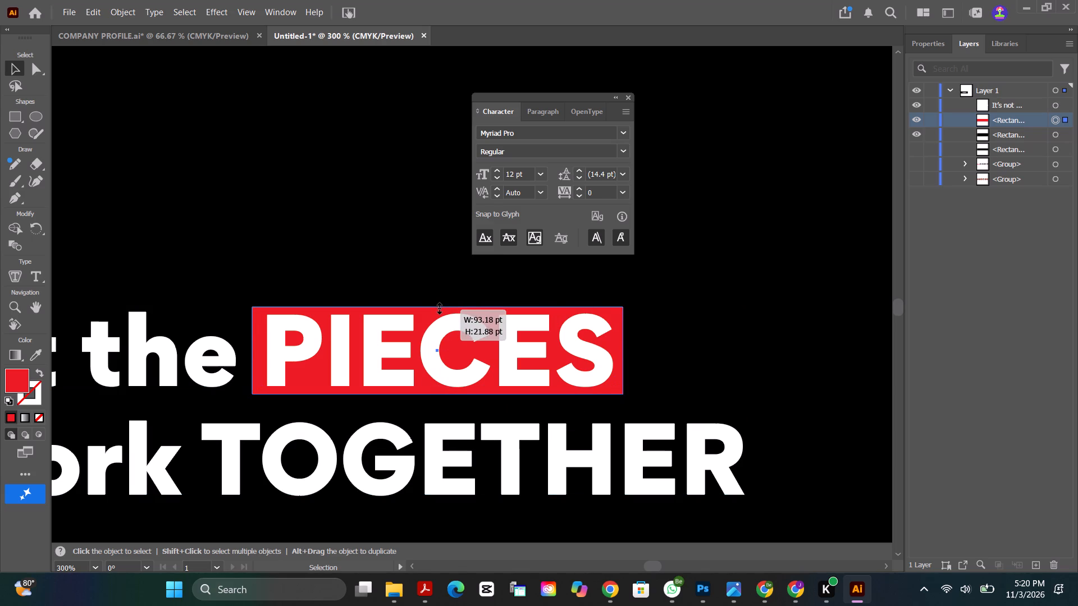
drag(438, 307, 441, 306)
click(437, 305)
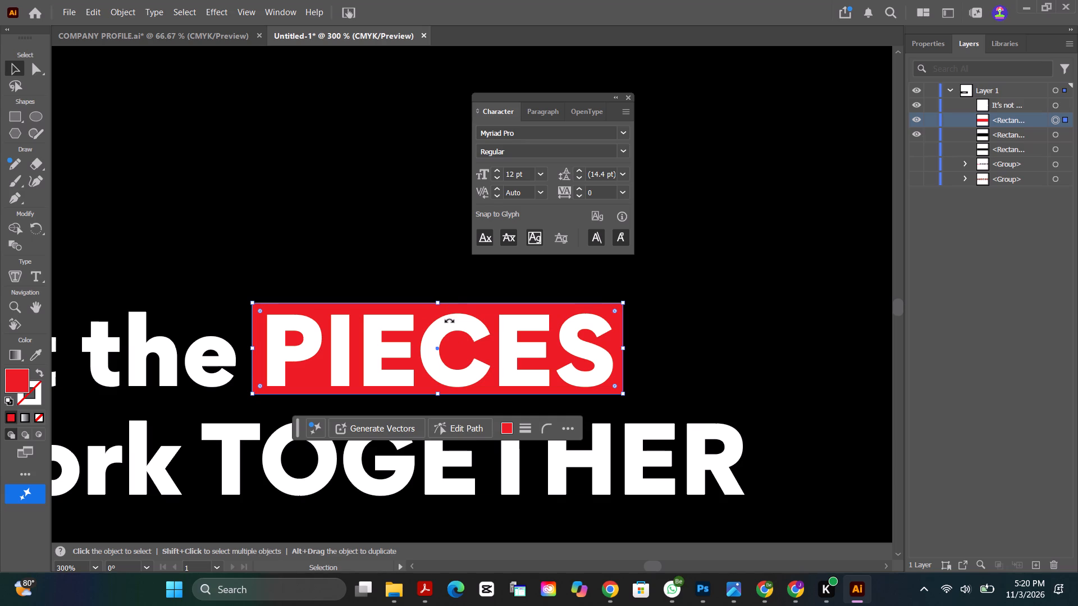
alt+scroll(424, 421, down, 7)
alt+scroll(417, 442, up, 3)
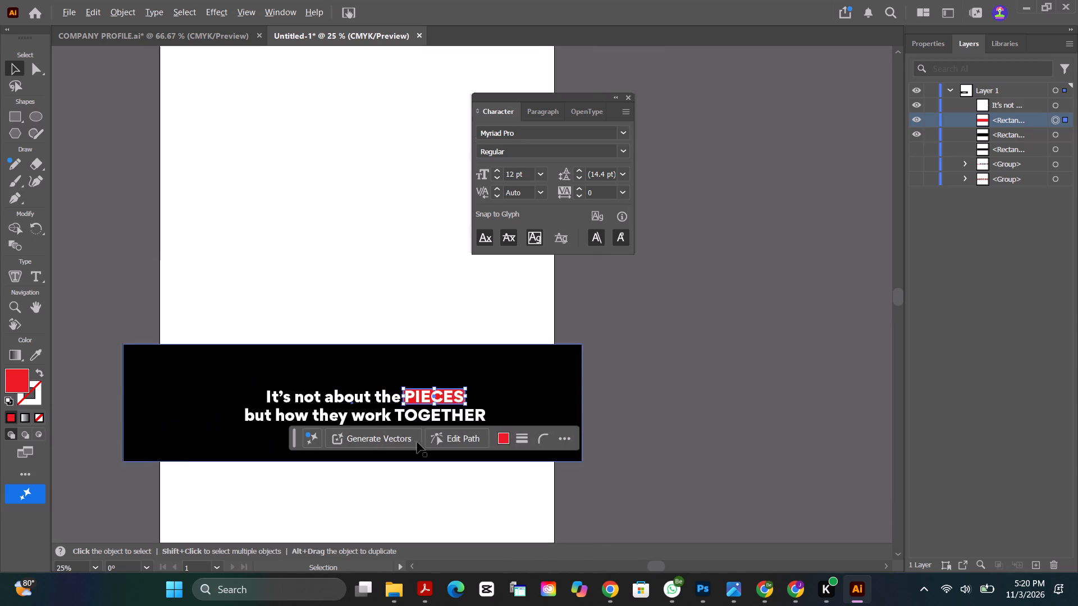
click(628, 97)
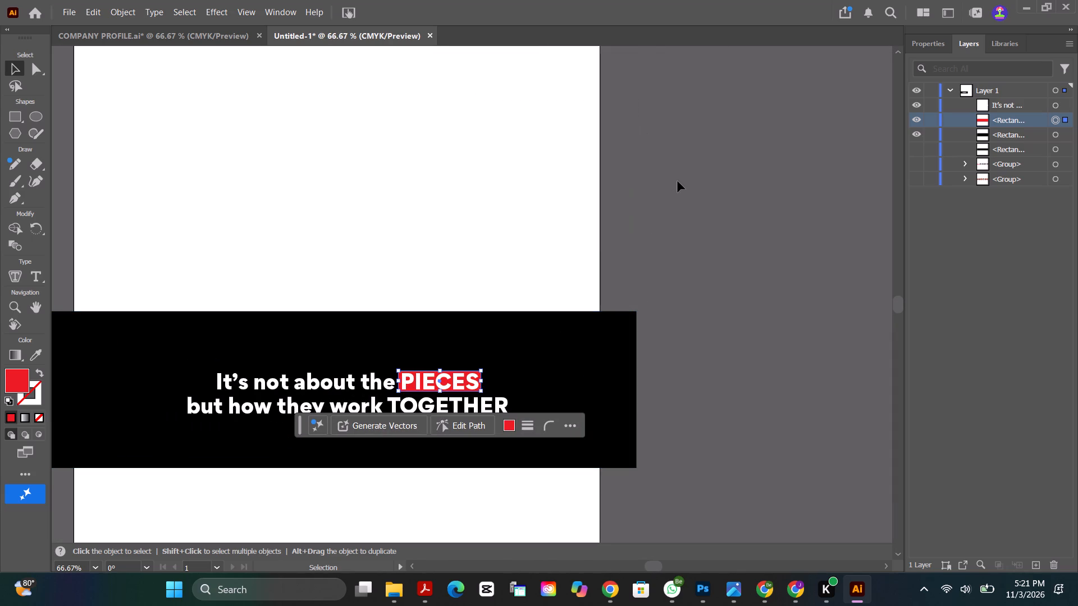
click(678, 181)
Delete the visible black background rectangle behind the tagline.
click(641, 381)
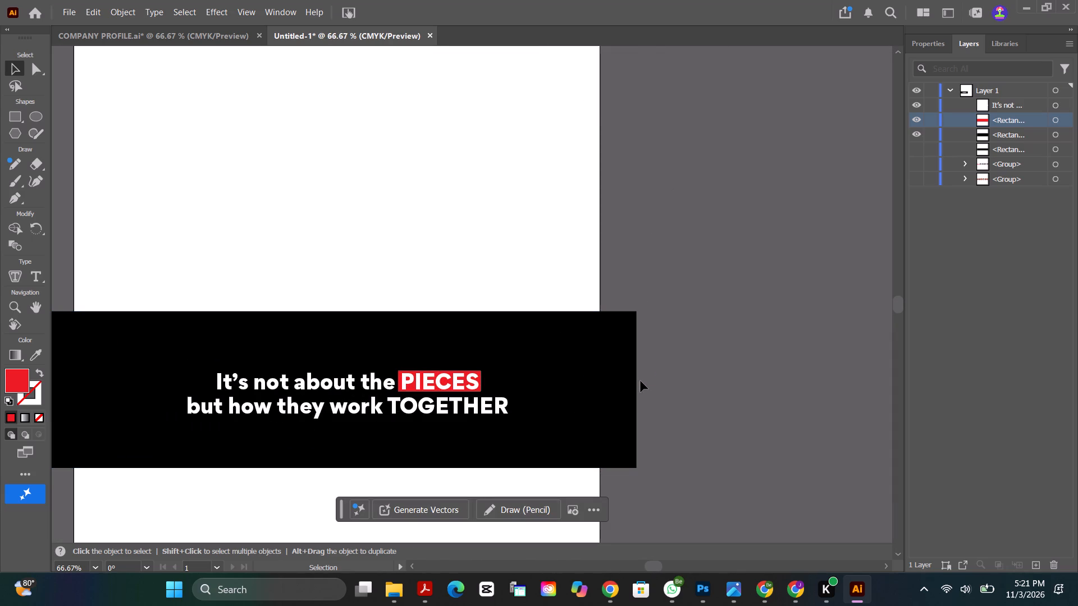
click(615, 384)
key(Delete)
Undo the deletion of the black background rectangle behind the tagline.
drag(722, 474, 428, 424)
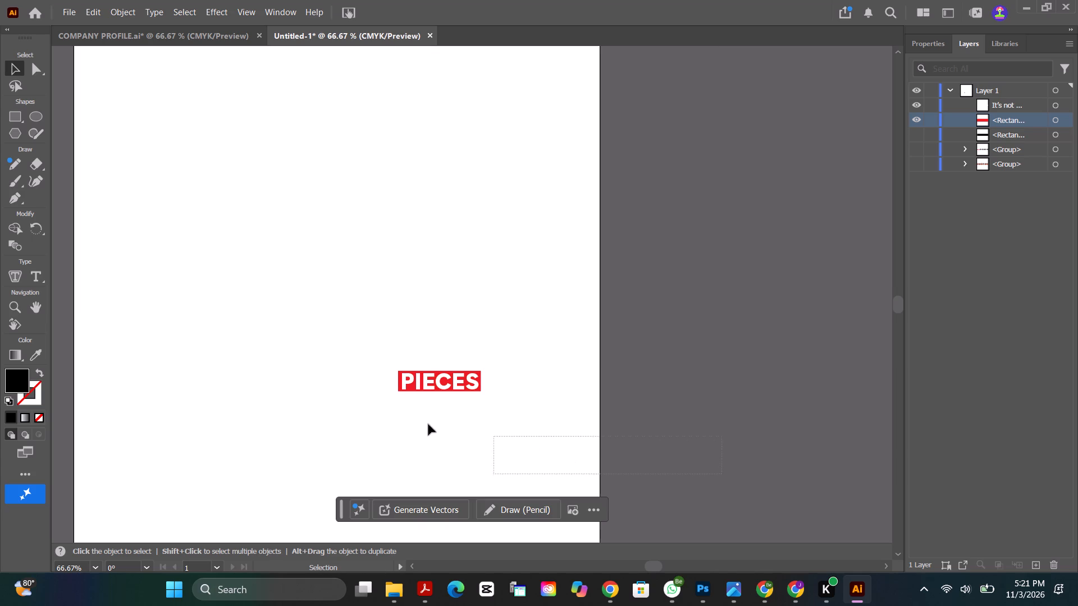
drag(428, 424, 205, 315)
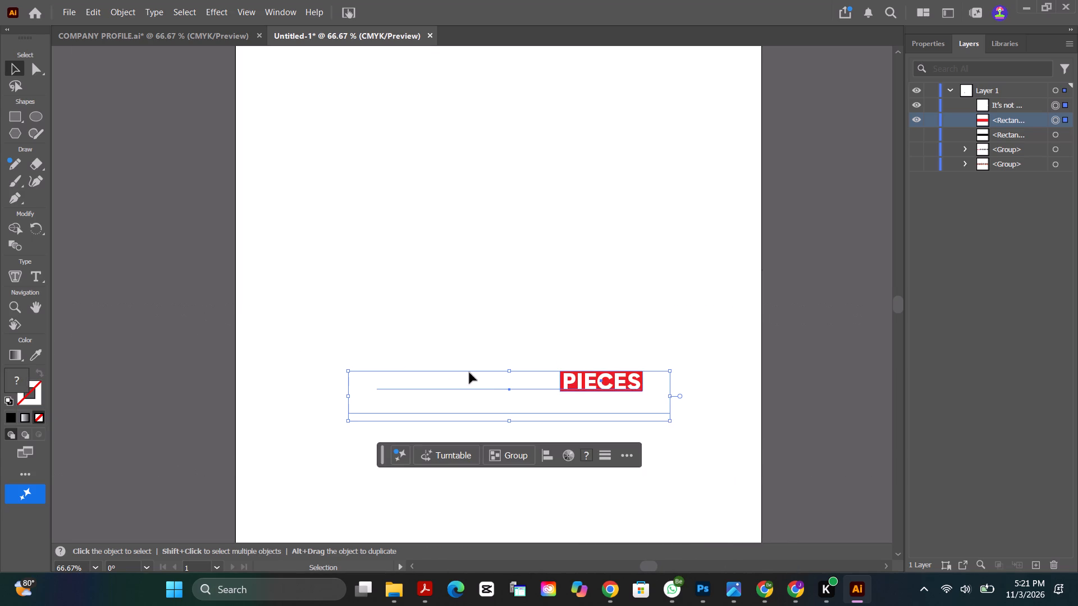
click(776, 415)
key(ctrl+z)
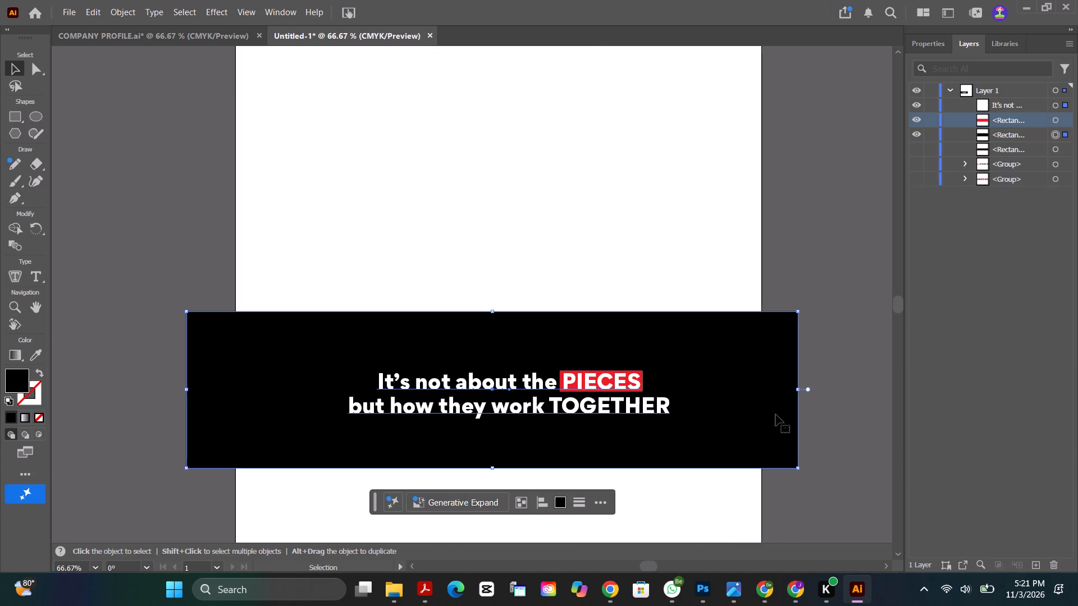
Select only the large black background rectangle and move it up the page, clear of the tagline.
click(915, 133)
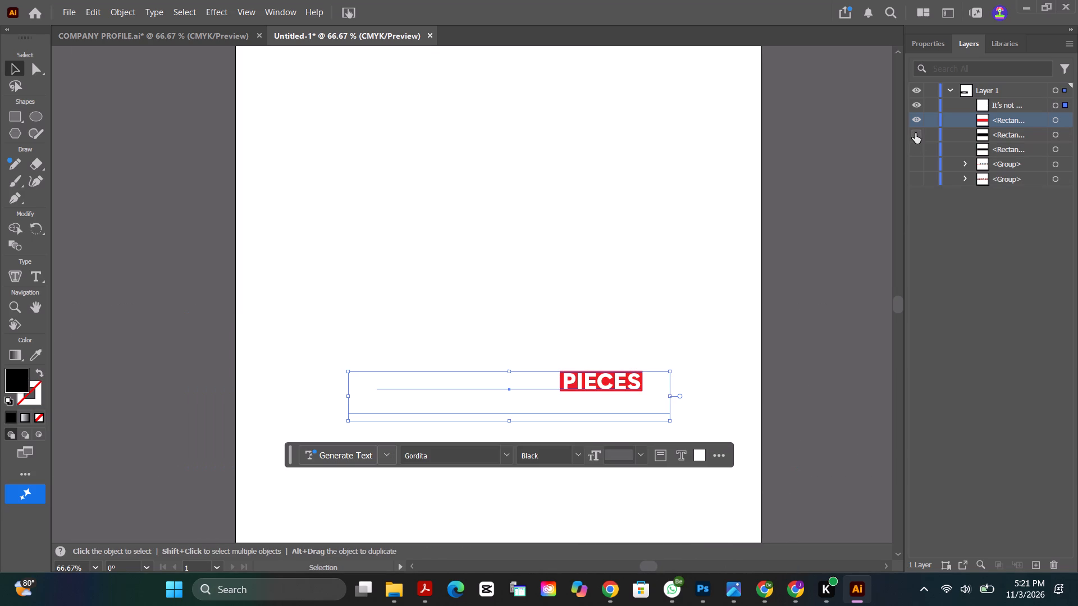
click(915, 133)
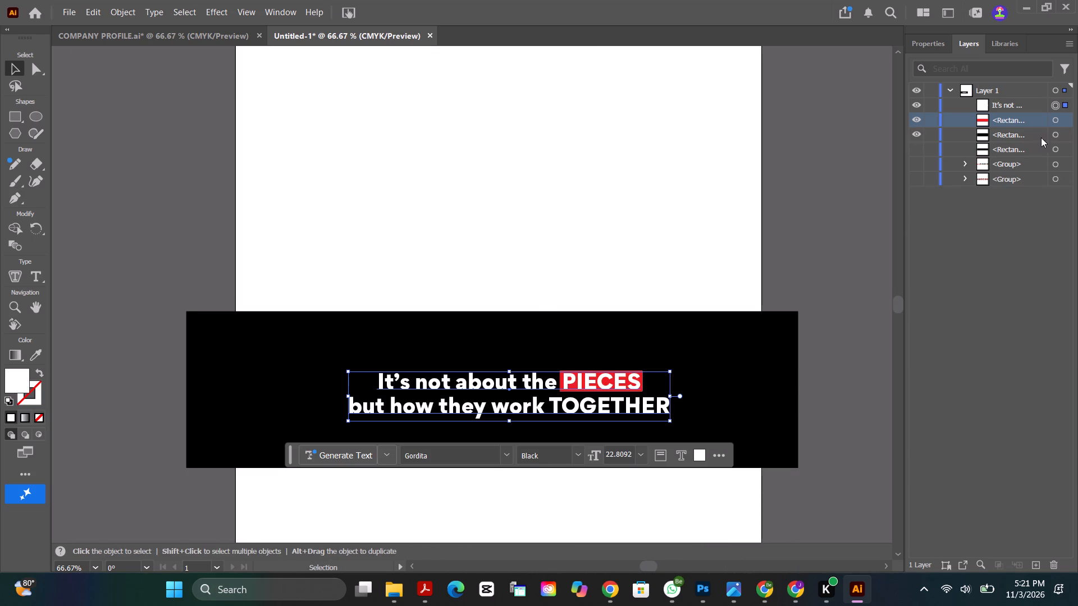
click(1055, 135)
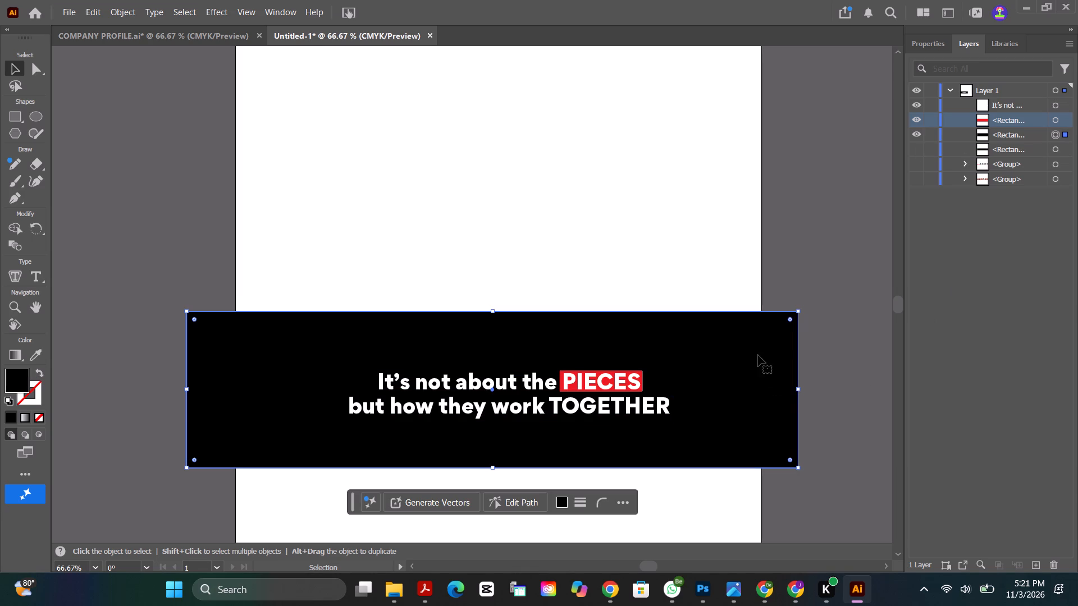
drag(761, 354, 759, 174)
Reorder the large black rectangle in the stack to sit below the hidden black rectangle and just above the hidden groups.
drag(1002, 138, 1002, 128)
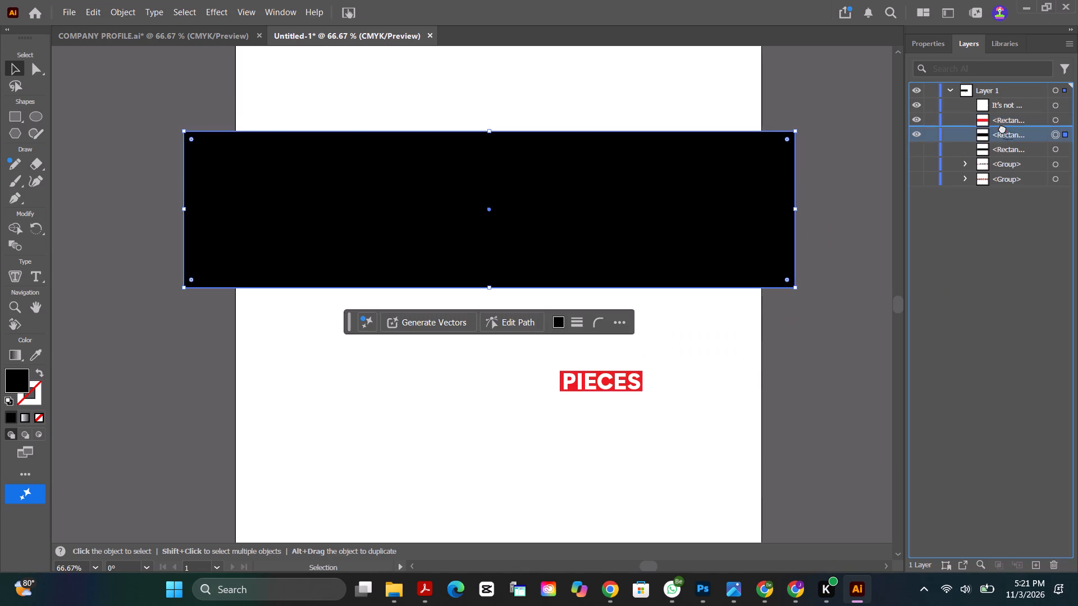
drag(1002, 128, 1002, 110)
drag(1005, 116, 1008, 101)
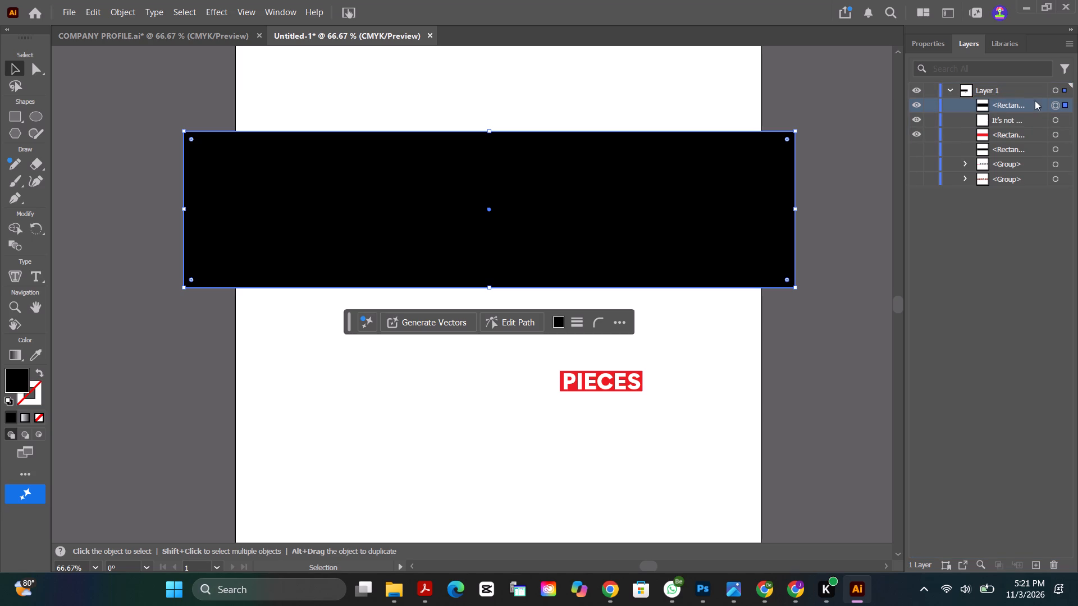
drag(1015, 105, 1011, 157)
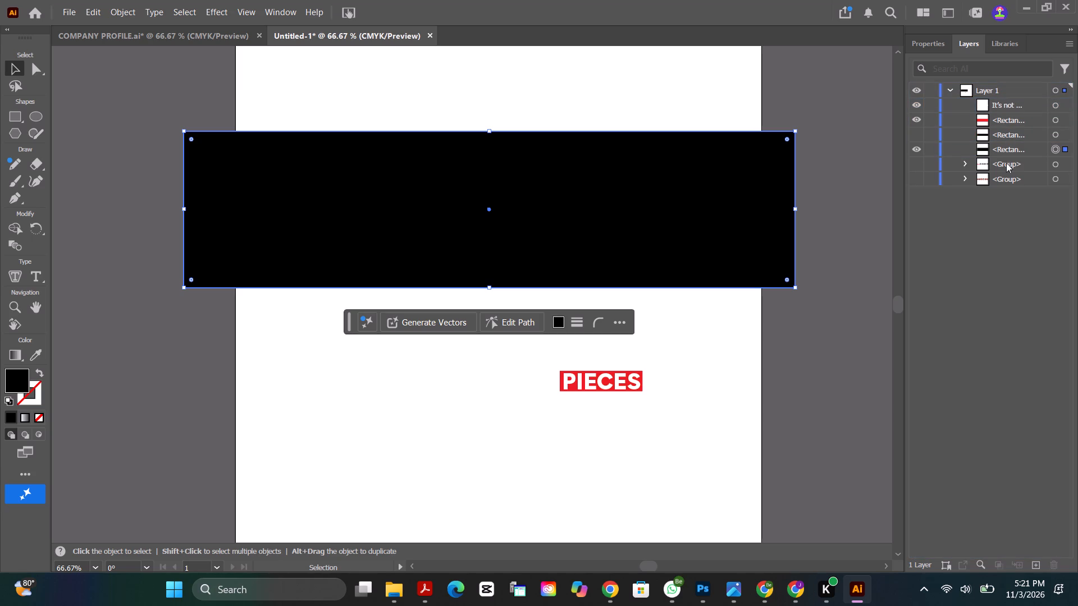
Show the small black rectangle behind TOGETHER, extend its top edge slightly above the word and trim its bottom edge.
click(916, 135)
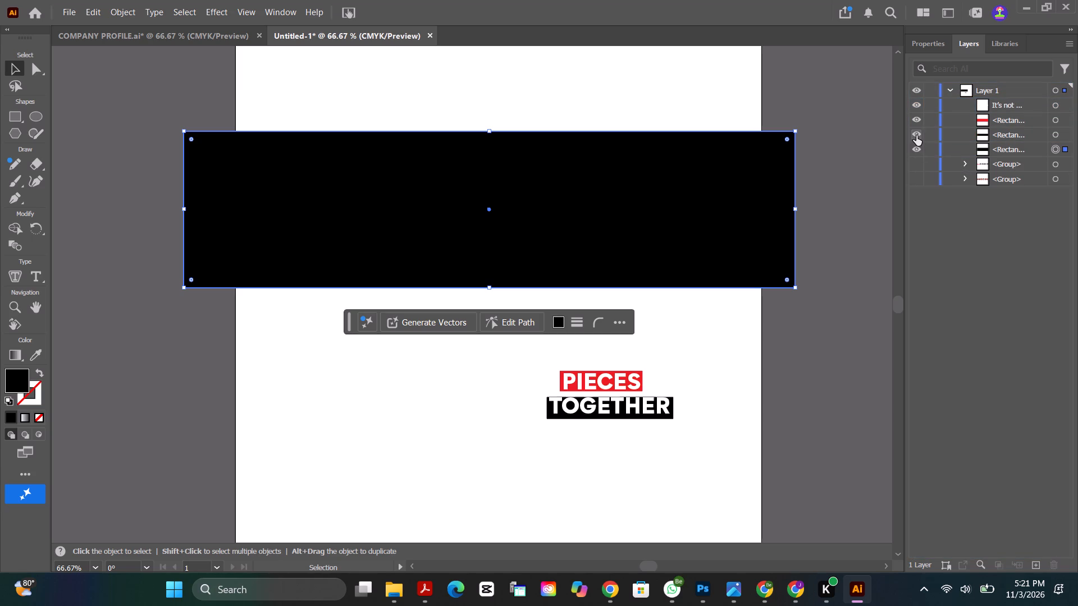
alt+scroll(632, 437, up, 6)
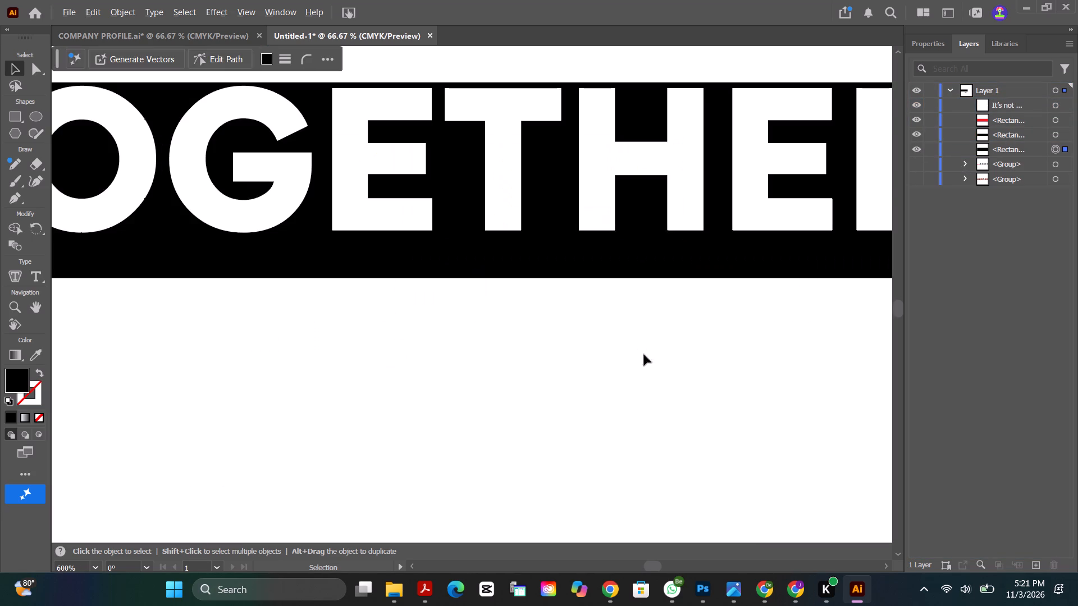
scroll(659, 302, down, 6)
alt+scroll(730, 227, up, 1)
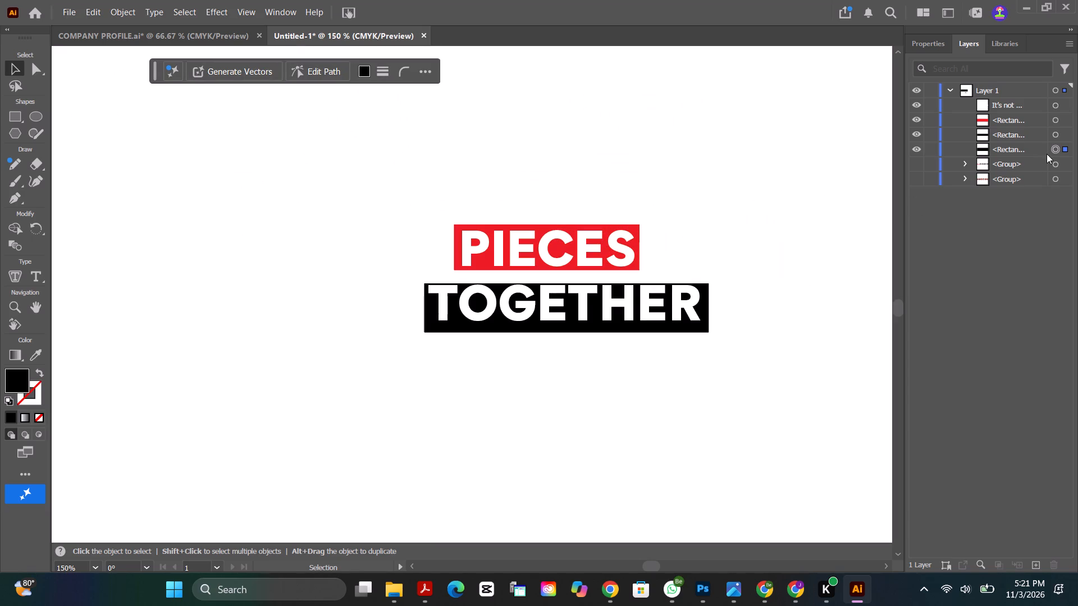
click(606, 325)
click(710, 310)
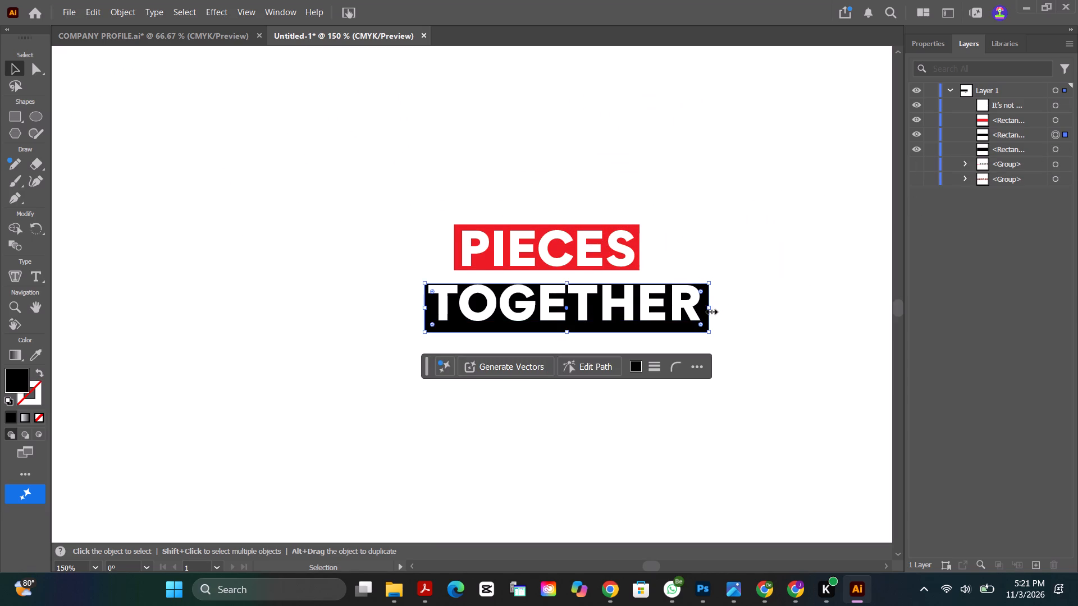
drag(568, 282, 567, 276)
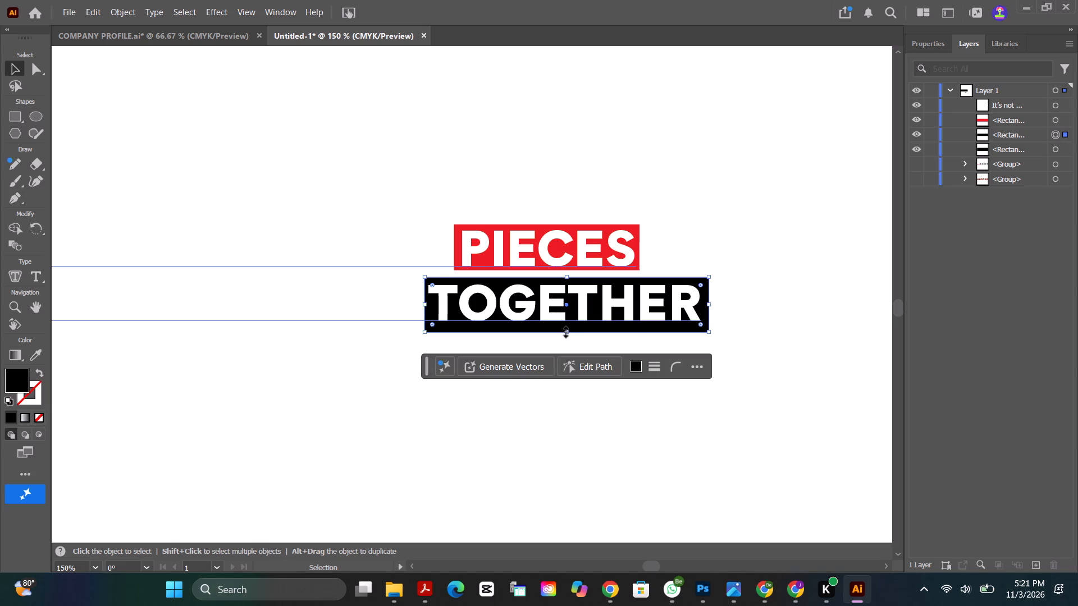
click(564, 330)
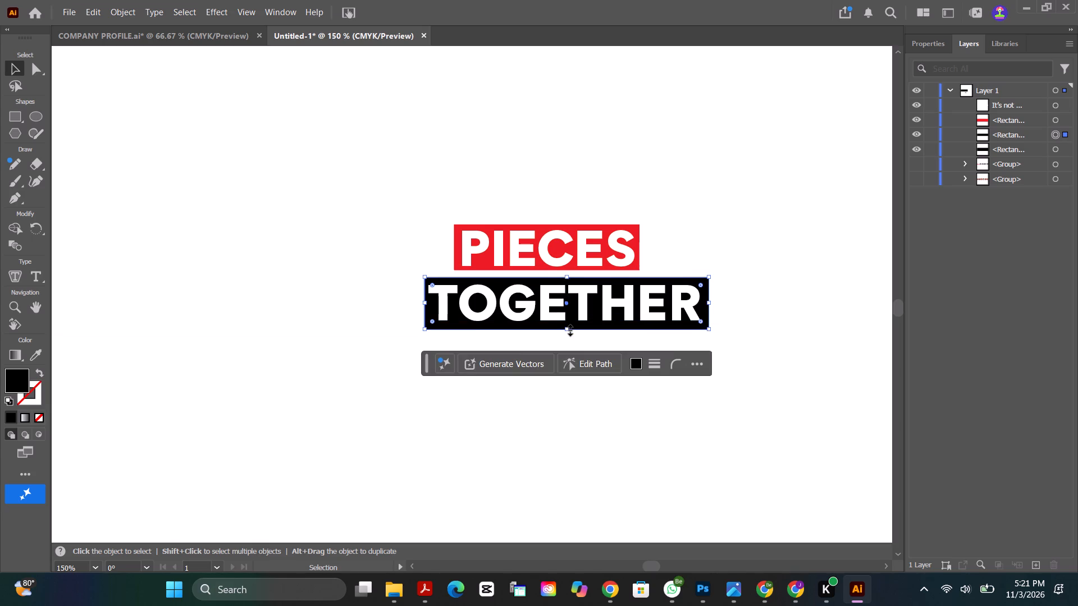
Trim the bottom edge of the red rectangle behind PIECES very slightly and deselect it.
click(638, 230)
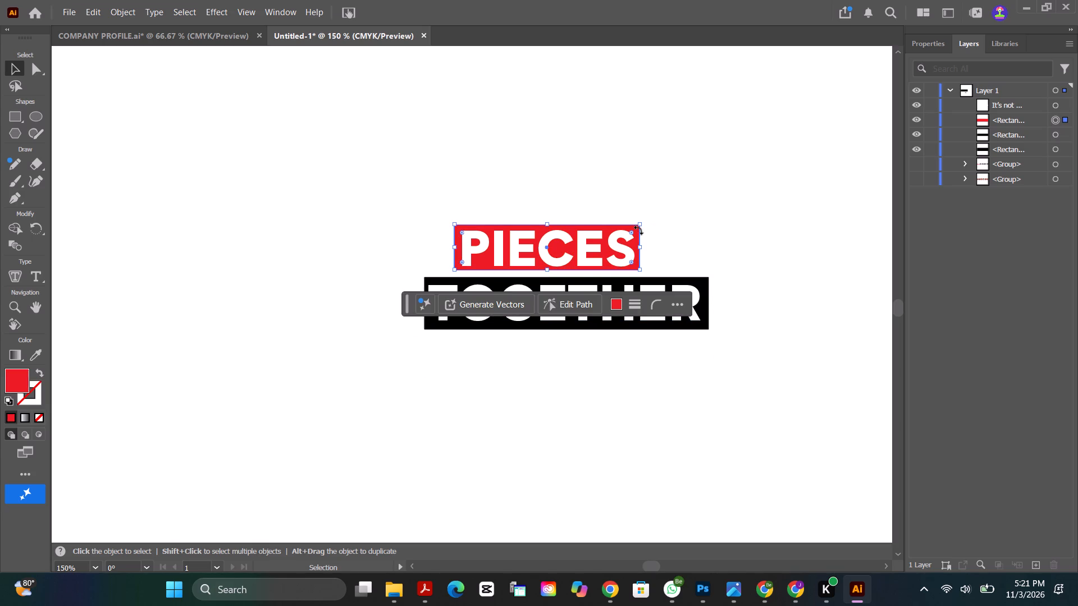
click(546, 267)
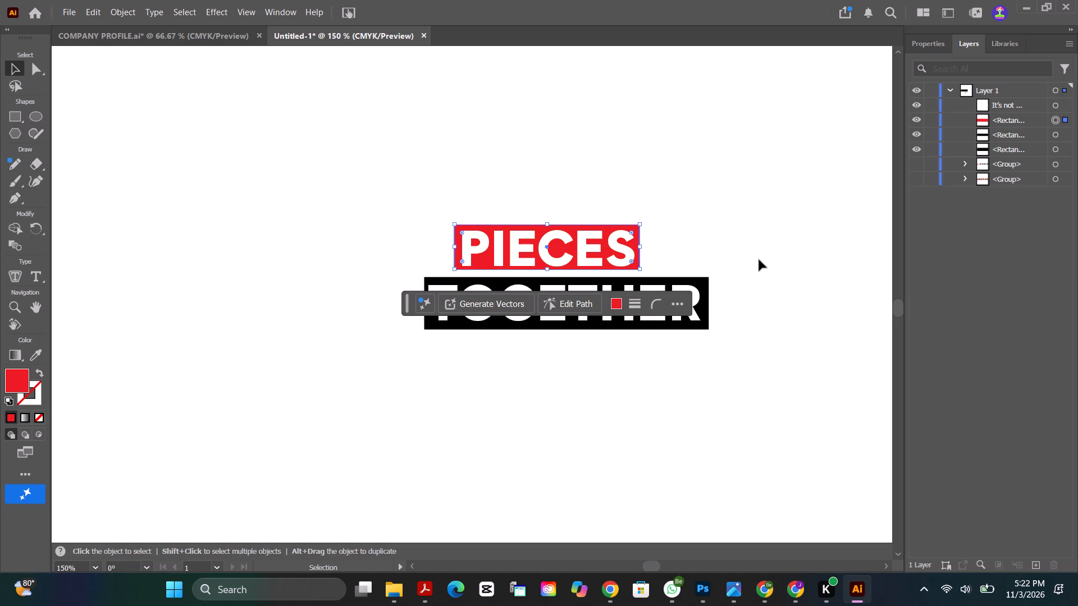
click(808, 394)
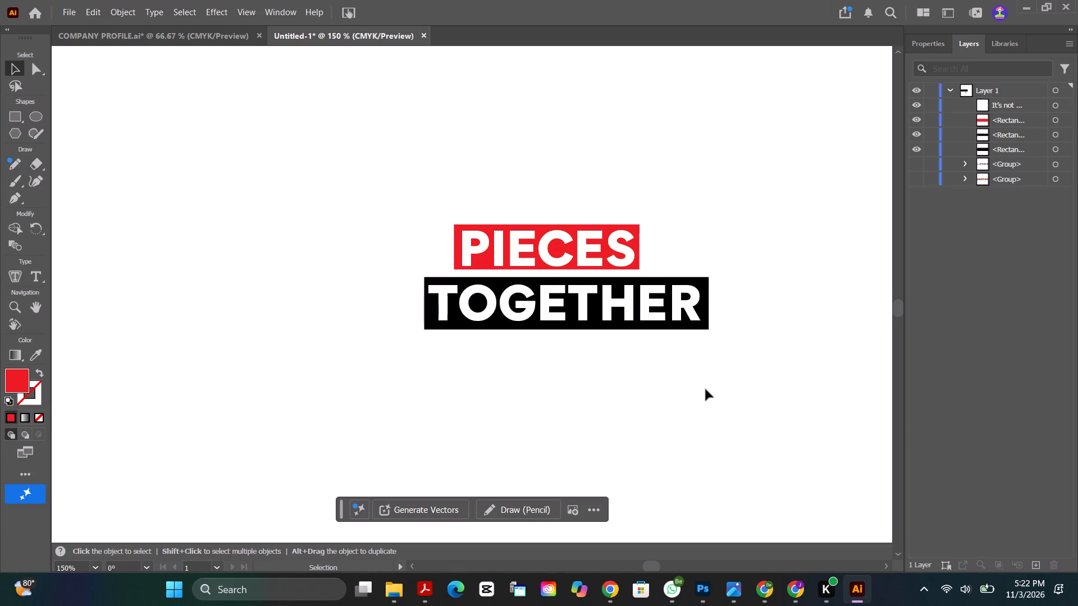
Group the tagline text with its red and black highlight rectangles, leaving out the large black rectangle.
alt+scroll(706, 389, down, 3)
drag(876, 424, 276, 290)
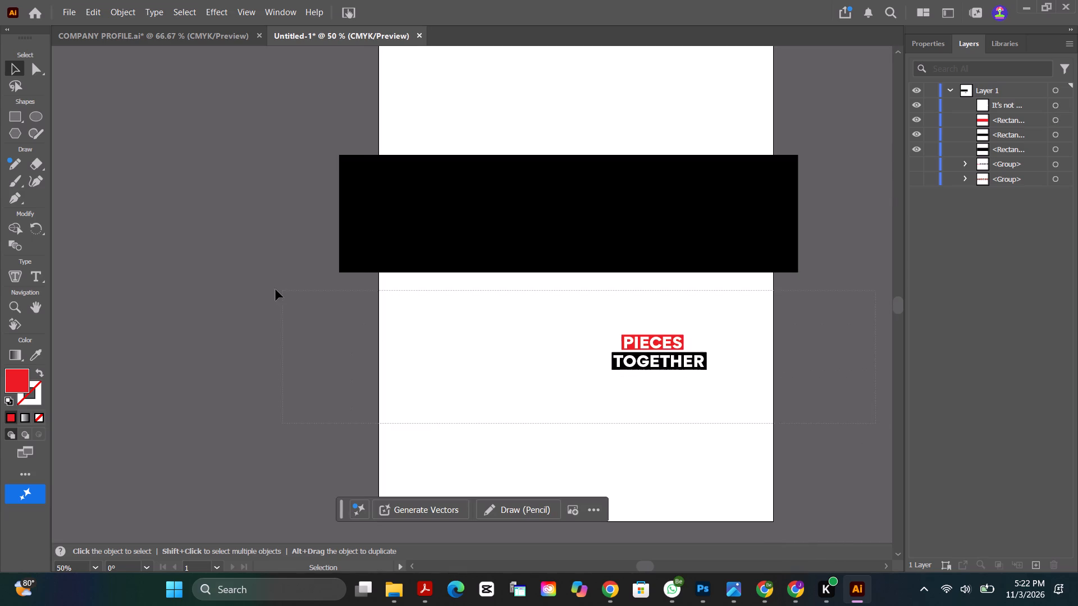
drag(276, 290, 272, 290)
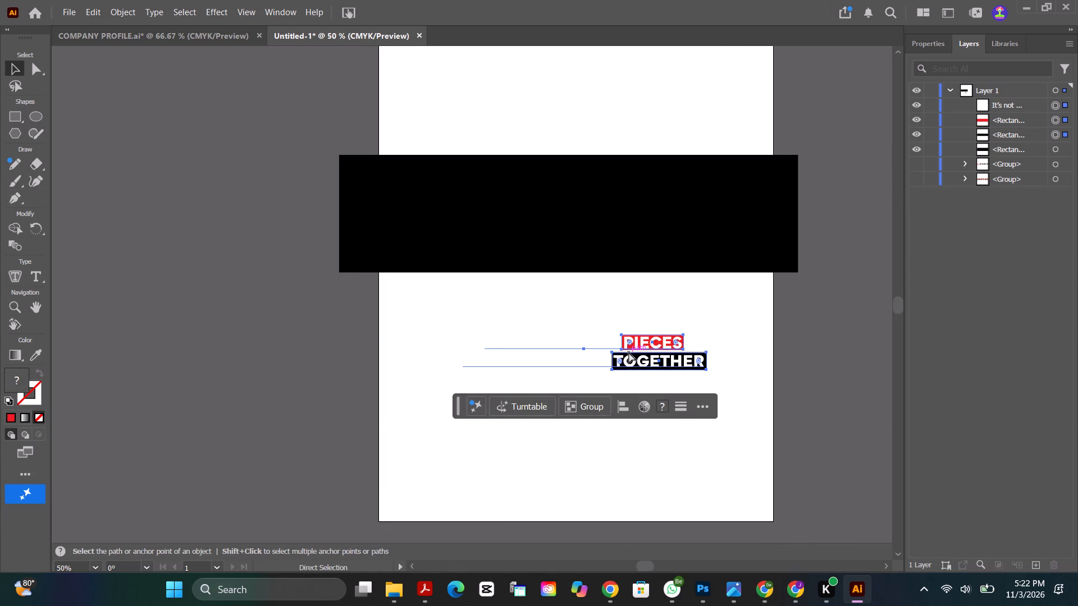
key(ctrl+g)
Bring the grouped tagline into the Photoshop mockup, placing it at 29.25% scale on the upper part of the white artboard's black tote.
drag(655, 348, 665, 495)
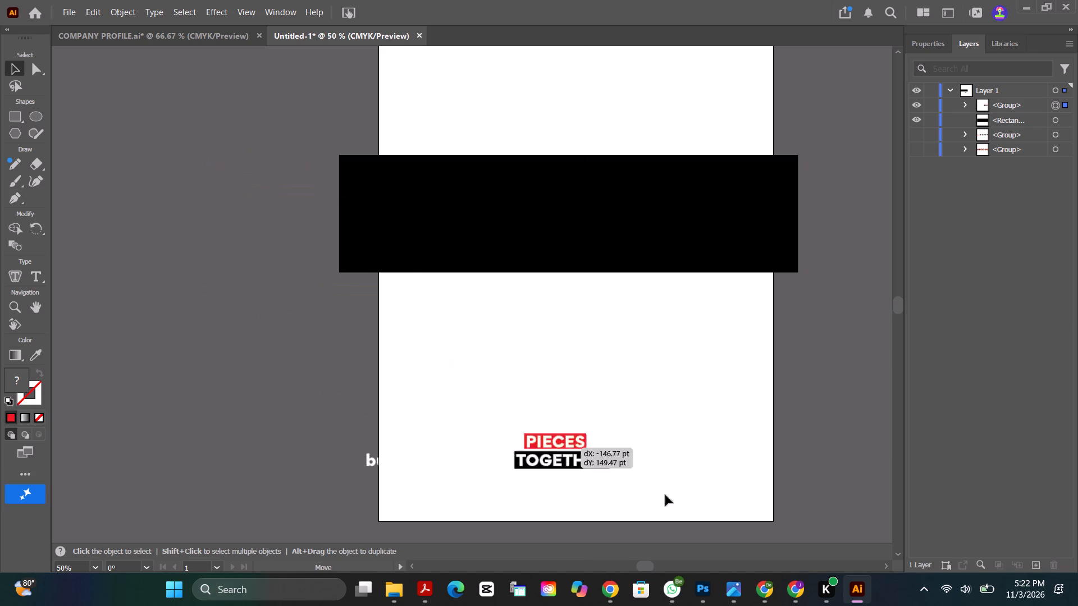
drag(665, 495, 598, 527)
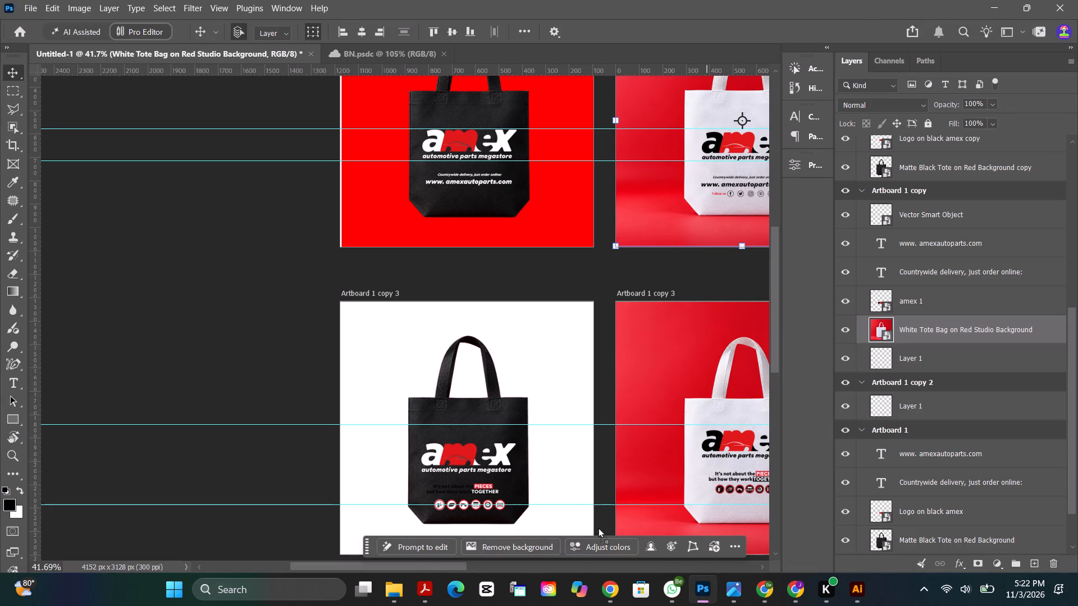
drag(598, 527, 469, 420)
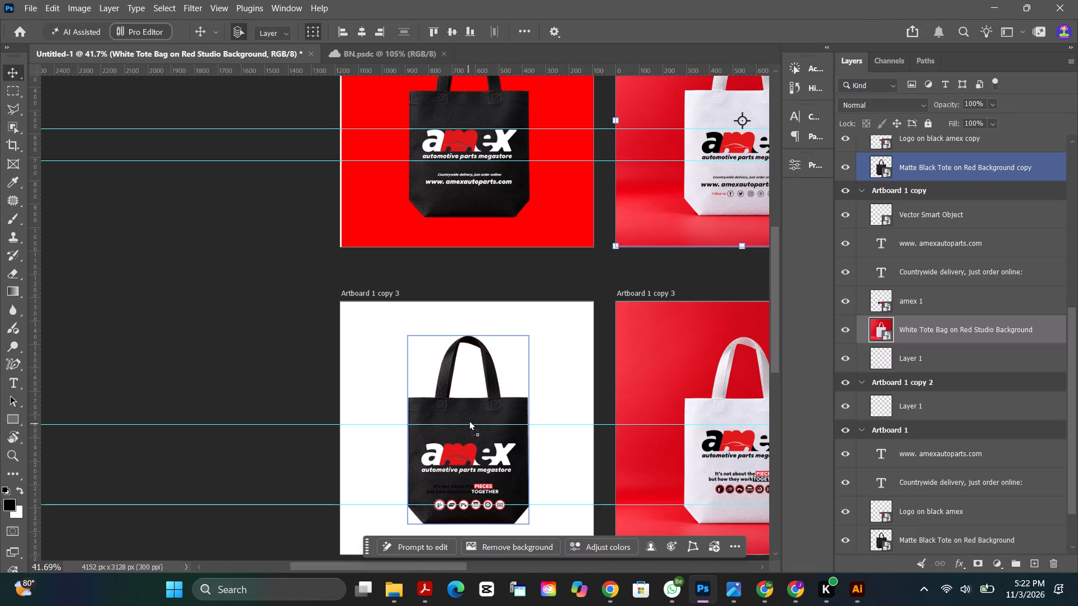
drag(469, 420, 469, 420)
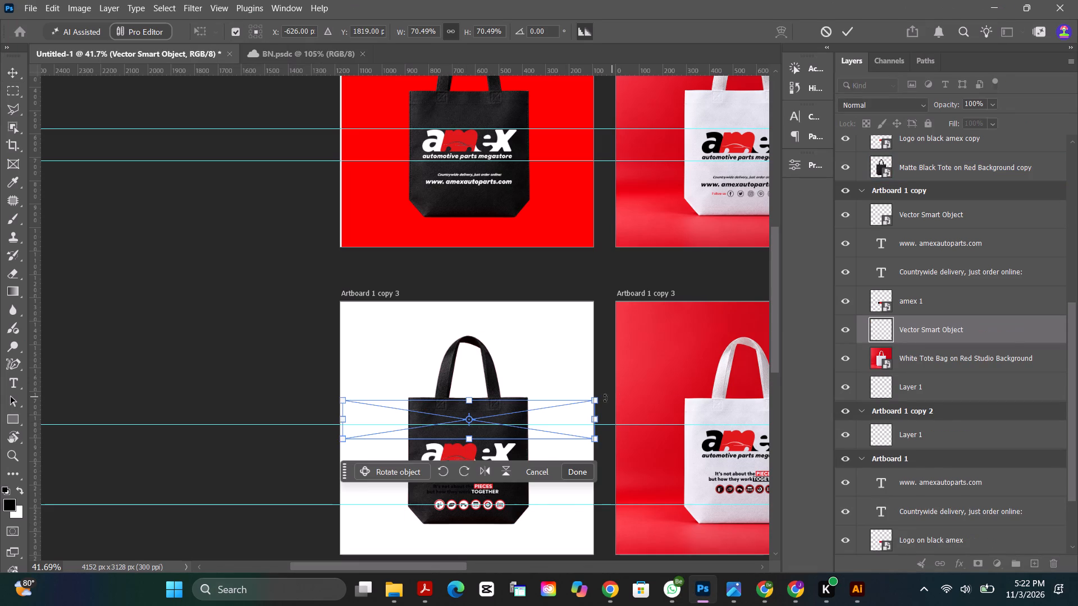
alt+drag(596, 398, 524, 423)
alt+scroll(506, 426, up, 6)
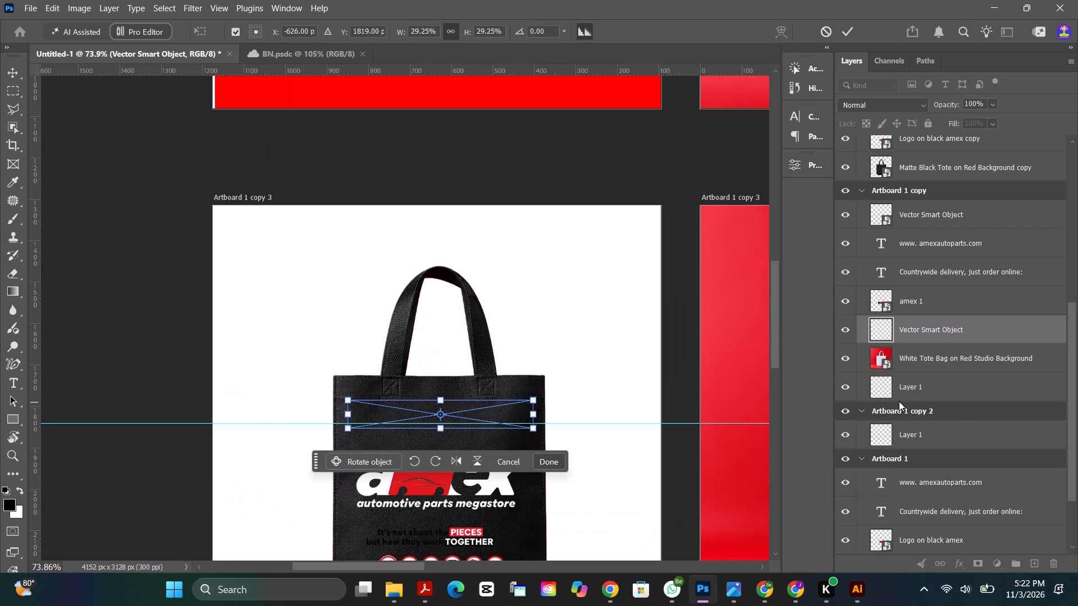
click(990, 332)
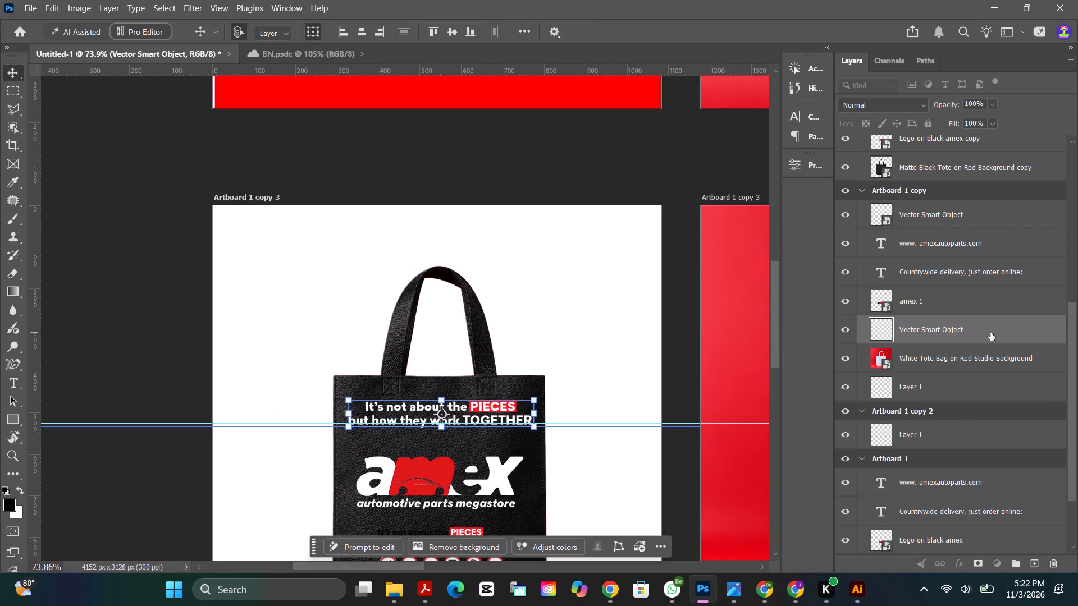
Replace the old dark tagline on the black tote by deleting it and moving the new white tagline between the logo and icons.
scroll(579, 411, down, 10)
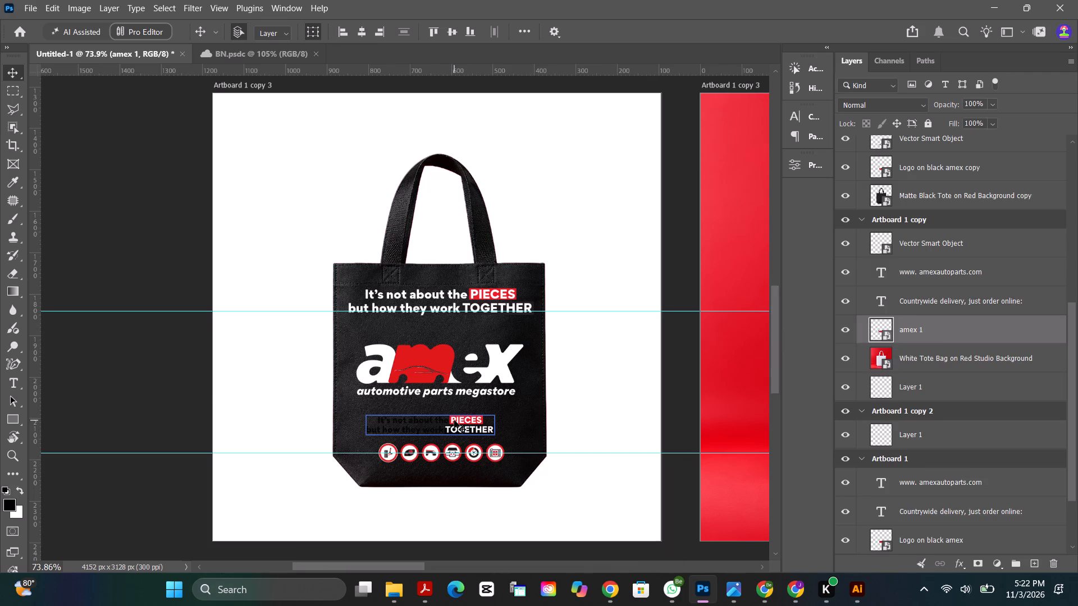
click(454, 420)
key(Delete)
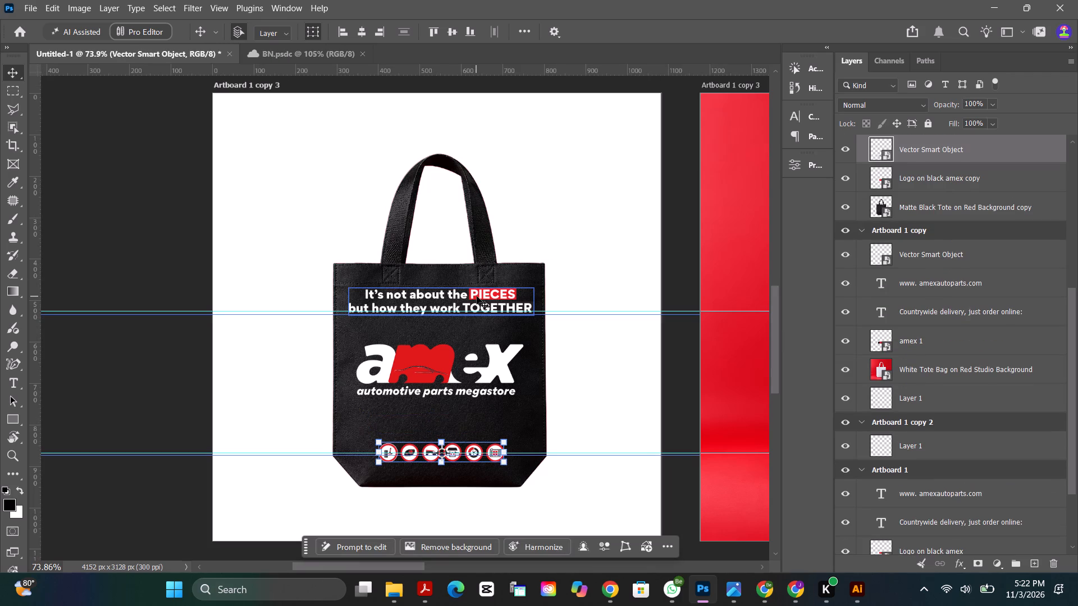
drag(477, 296, 474, 414)
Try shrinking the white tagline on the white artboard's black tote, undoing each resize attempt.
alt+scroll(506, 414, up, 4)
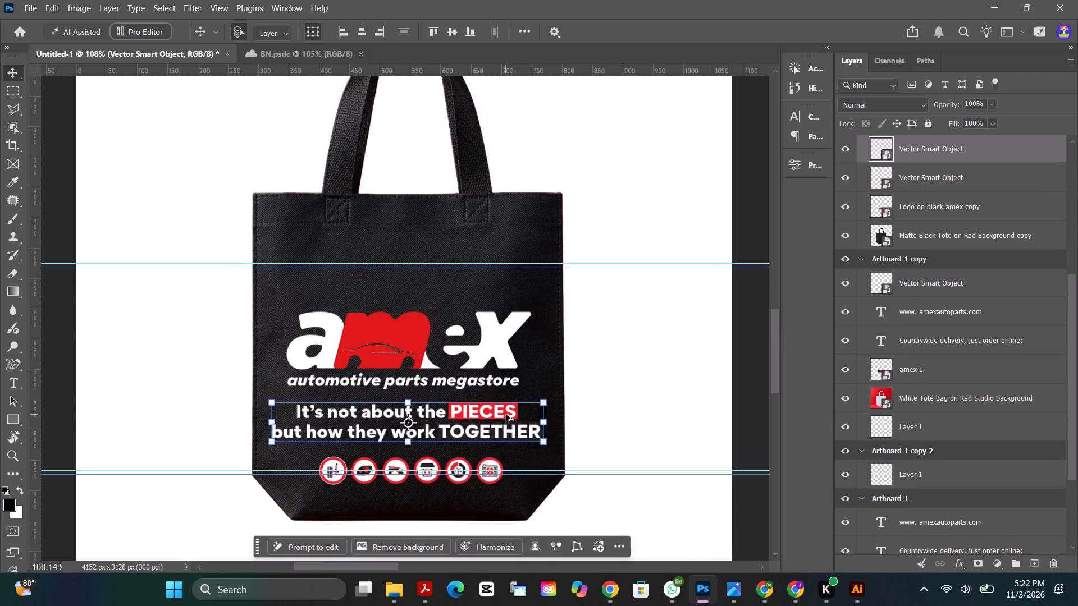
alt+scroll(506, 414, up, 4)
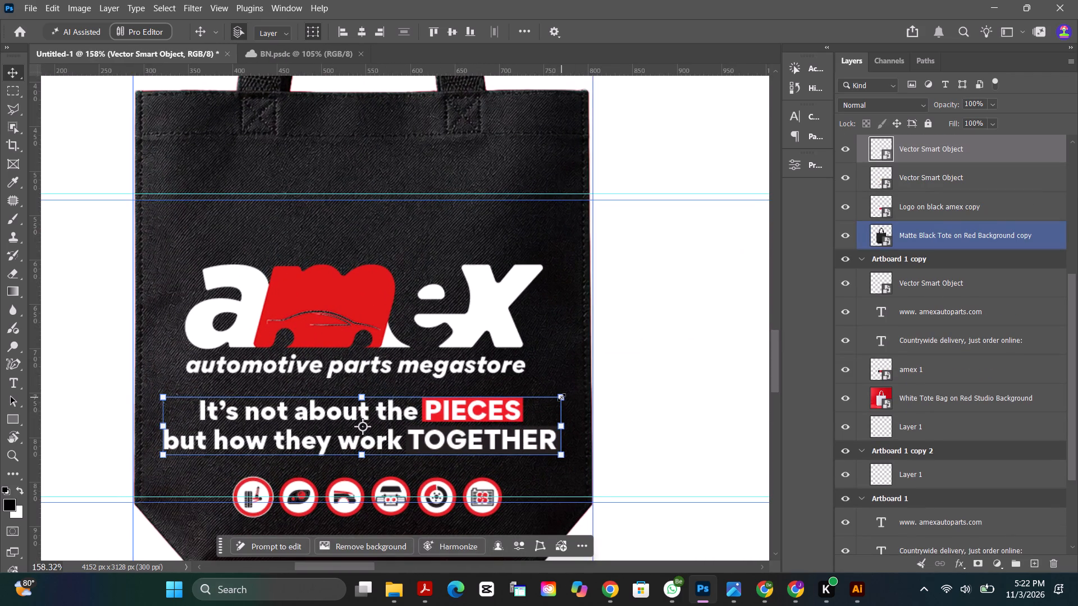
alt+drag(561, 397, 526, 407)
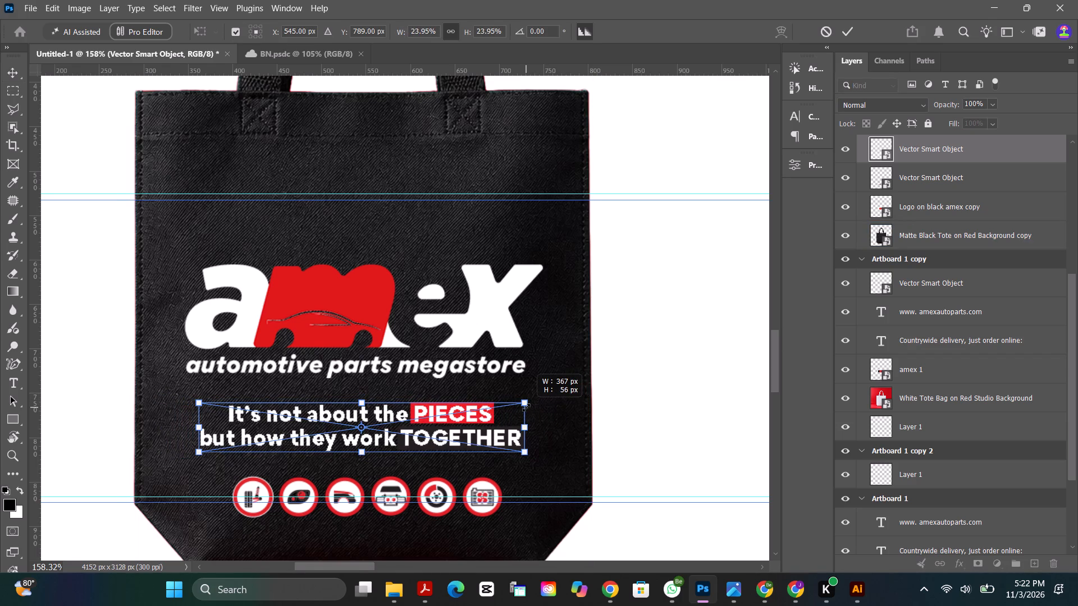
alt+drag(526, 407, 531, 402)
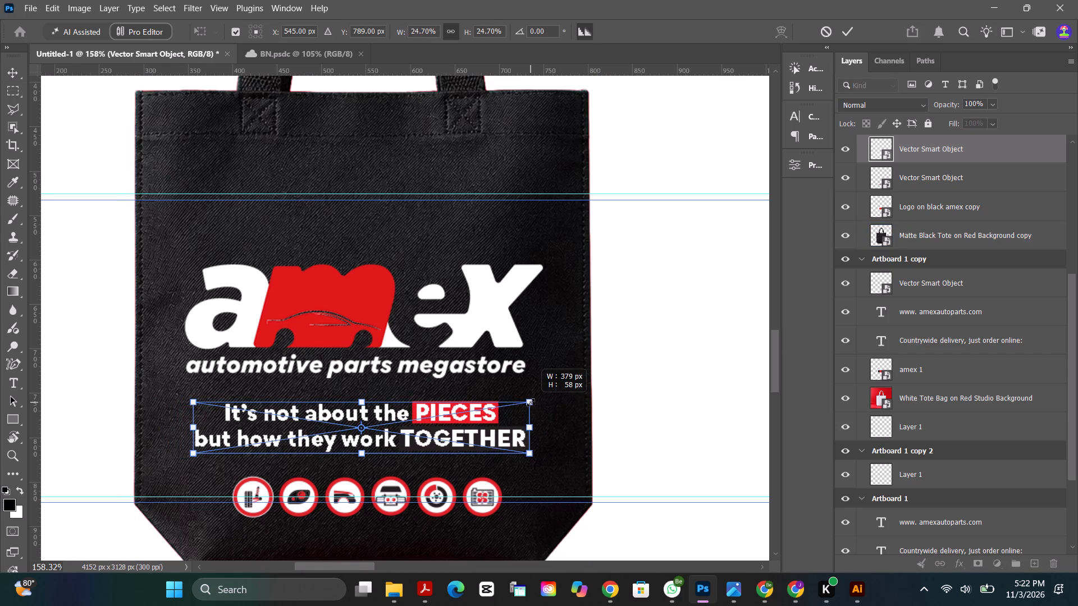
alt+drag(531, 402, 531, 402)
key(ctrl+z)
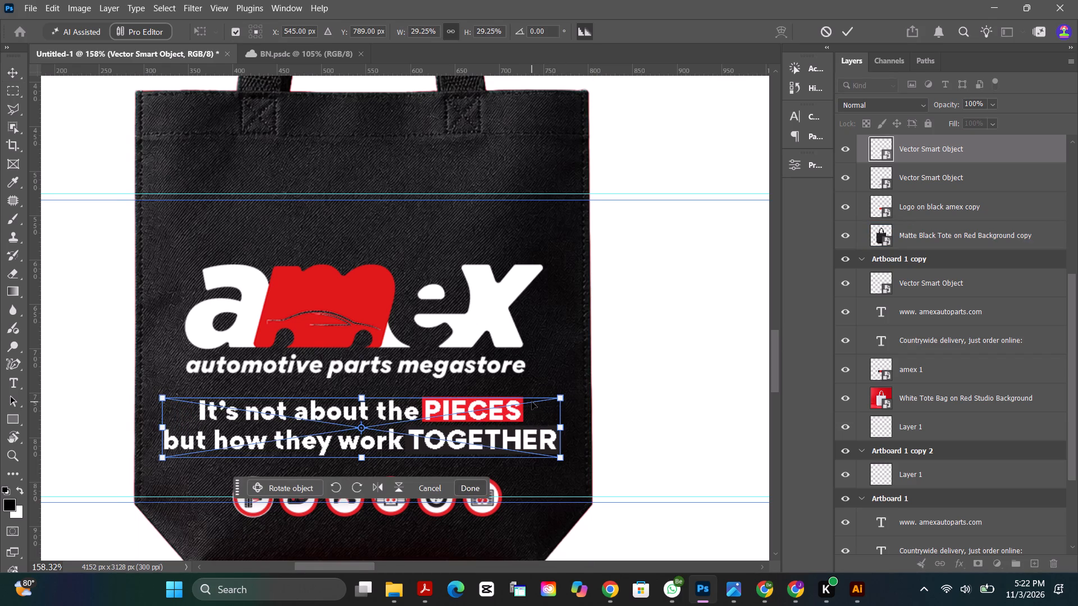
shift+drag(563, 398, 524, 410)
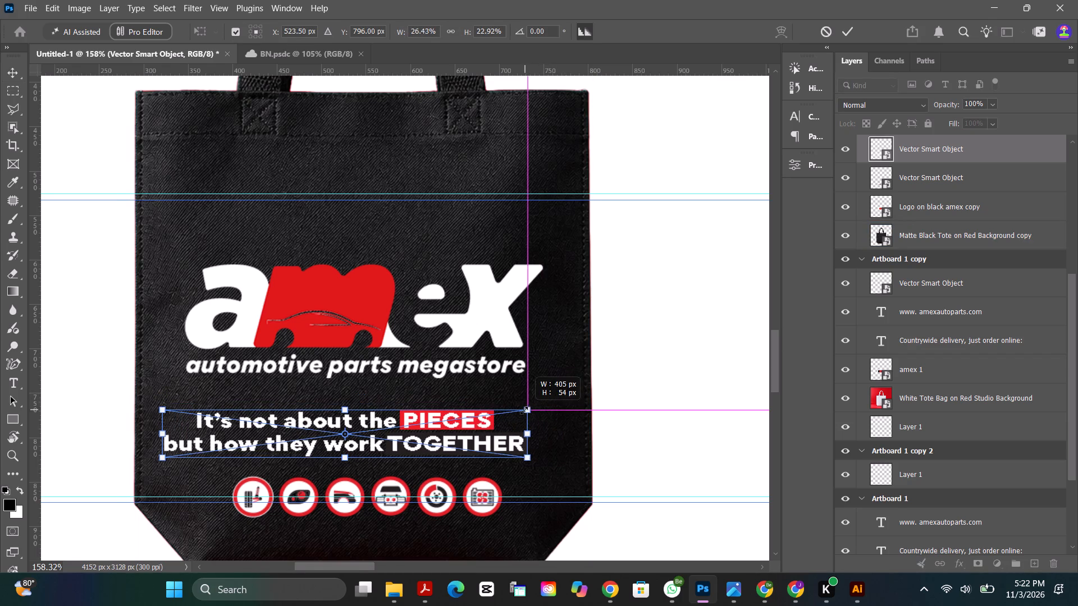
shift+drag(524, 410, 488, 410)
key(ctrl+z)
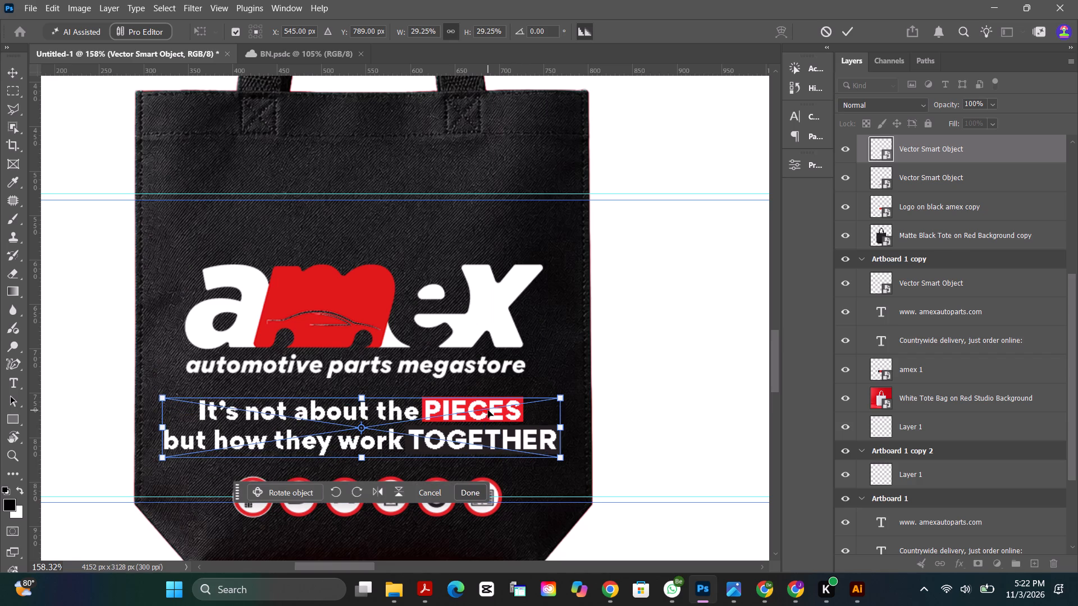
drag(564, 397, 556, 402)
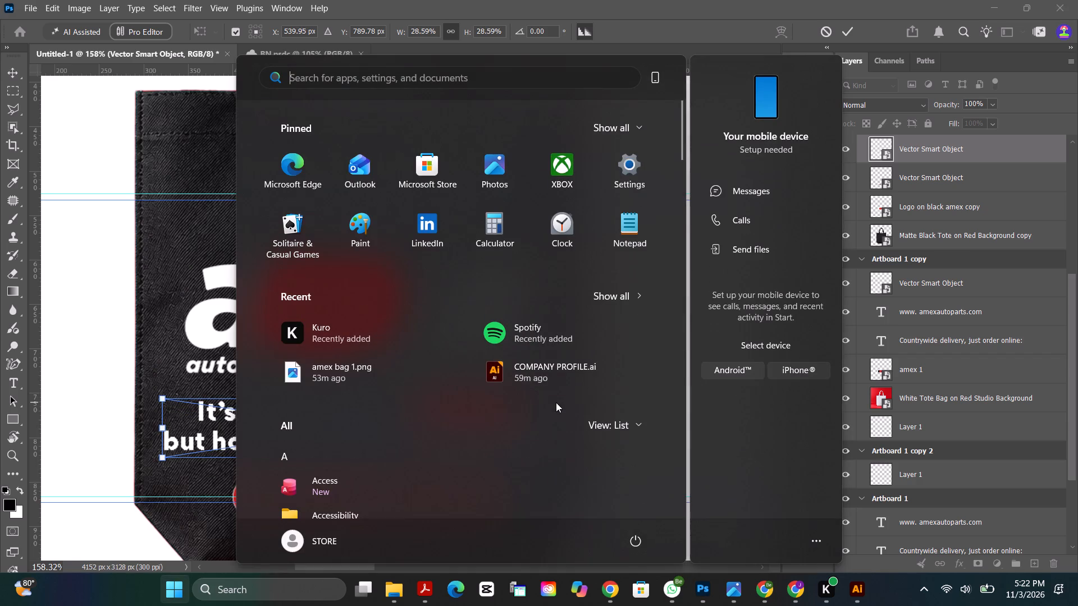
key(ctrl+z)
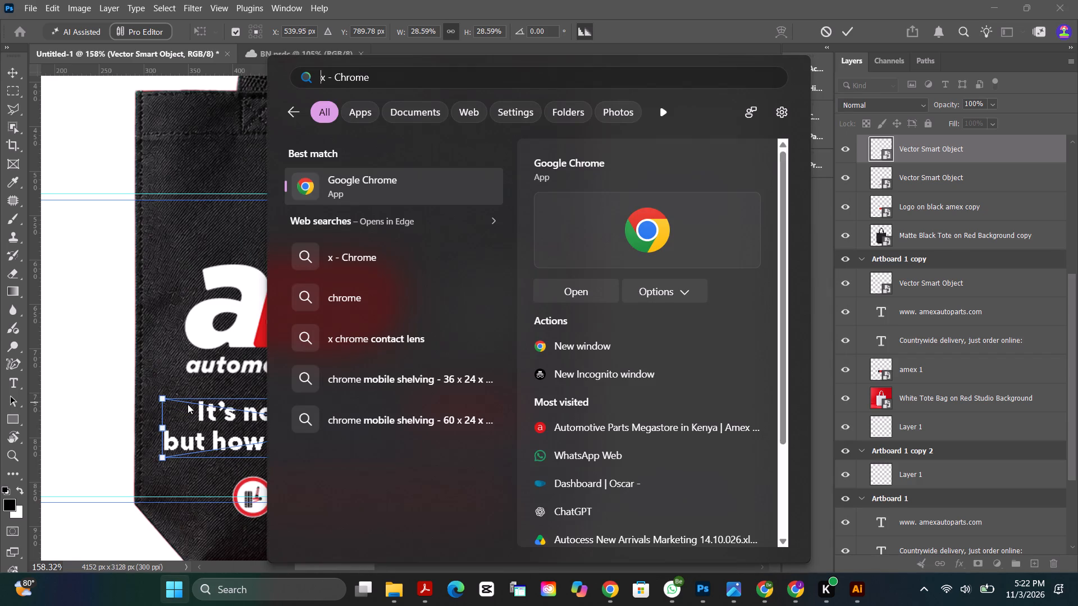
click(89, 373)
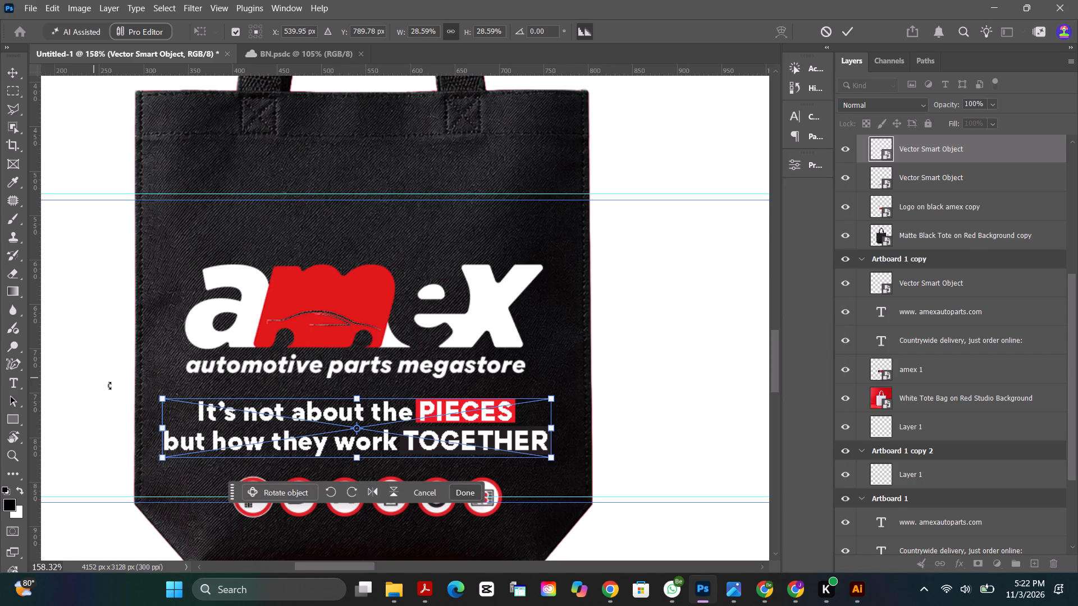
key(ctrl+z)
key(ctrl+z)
Scale the white tagline on the black tote to 26% about its centre and shift it slightly down towards the icons.
alt+drag(561, 399, 540, 407)
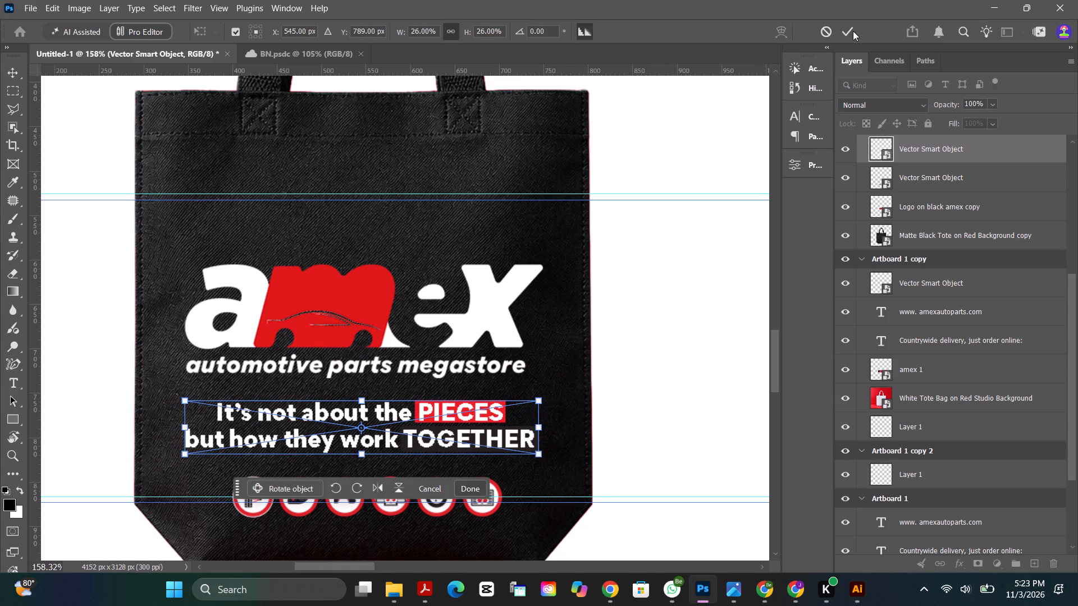
click(853, 31)
click(706, 220)
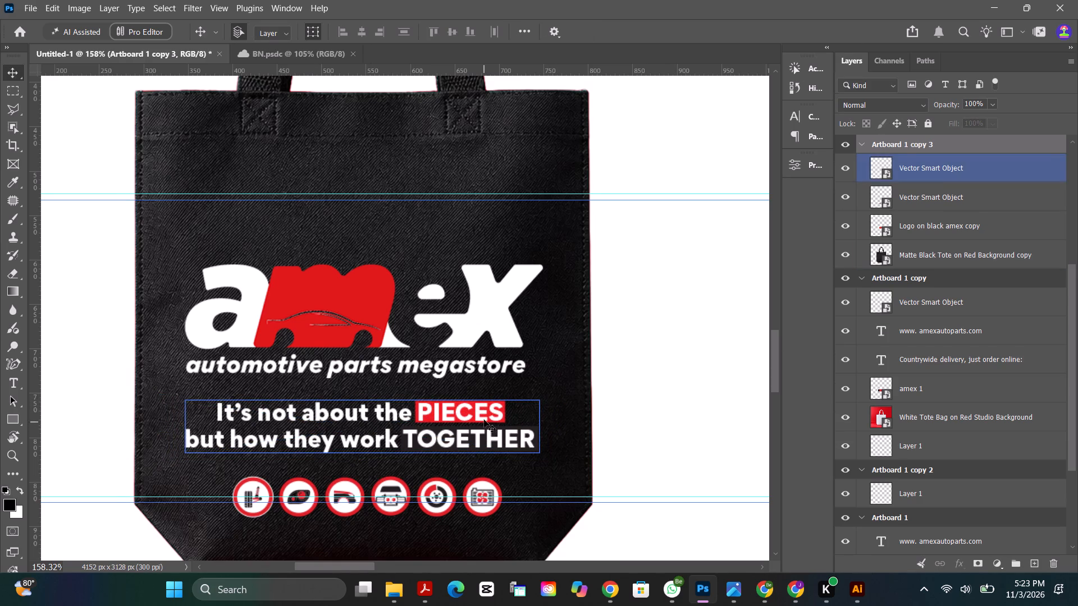
drag(484, 418, 491, 434)
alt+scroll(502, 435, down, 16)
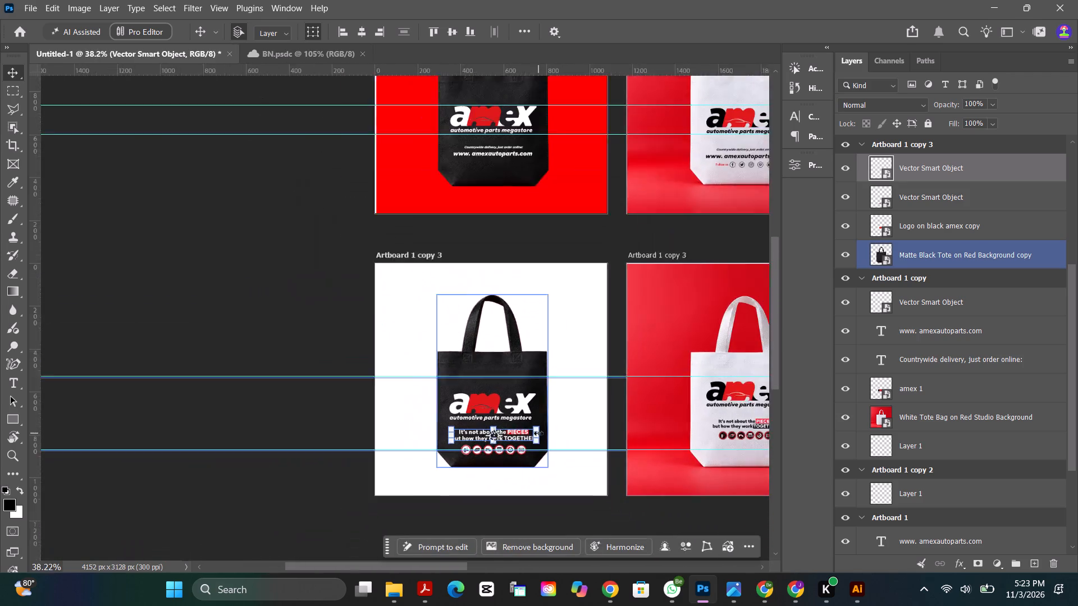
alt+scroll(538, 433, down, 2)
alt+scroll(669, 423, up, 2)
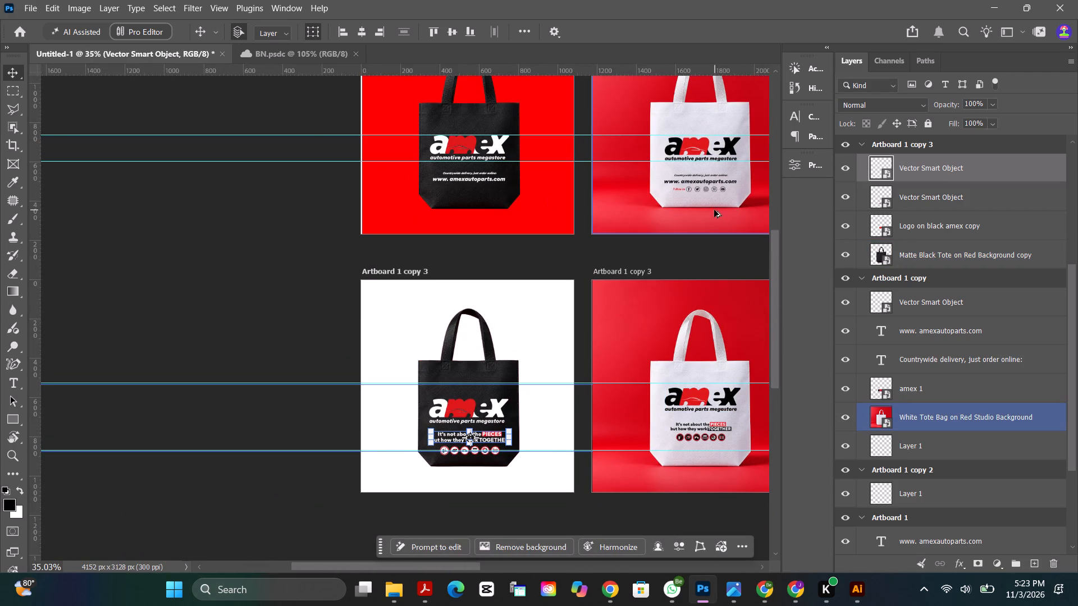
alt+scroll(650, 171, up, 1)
Switch to Illustrator and delete the large black rectangle above the grouped tagline.
click(855, 590)
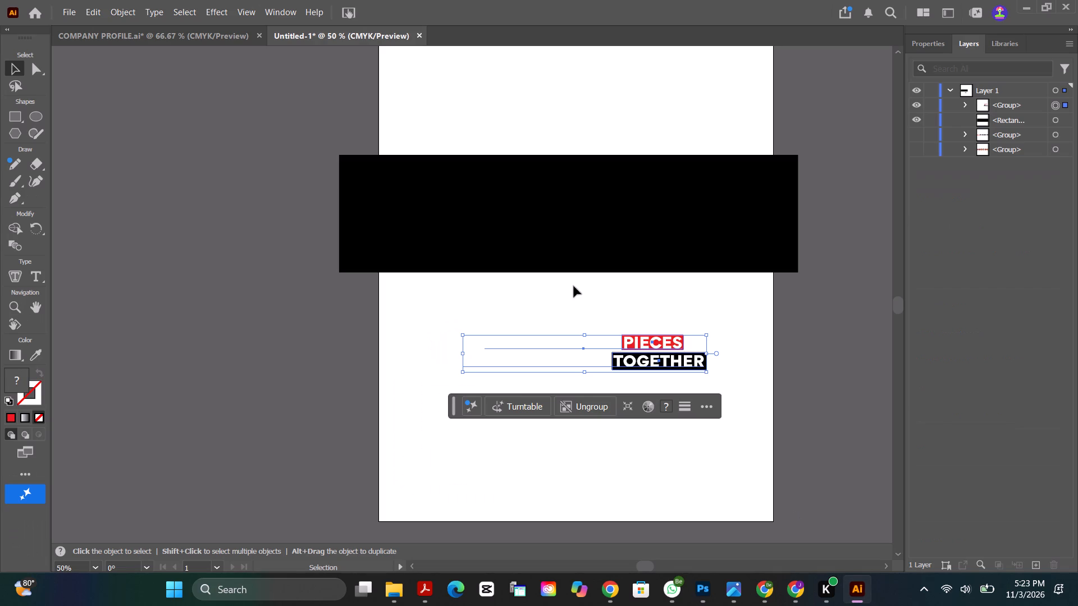
click(780, 339)
click(658, 213)
key(Delete)
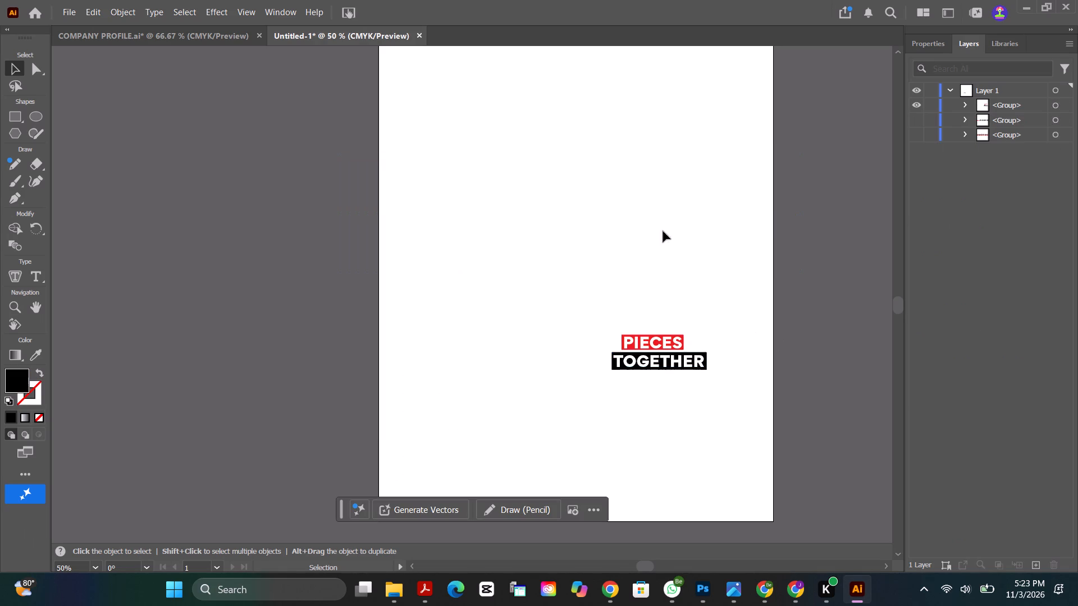
Look over the artboards of the COMPANY PROFILE document.
click(213, 35)
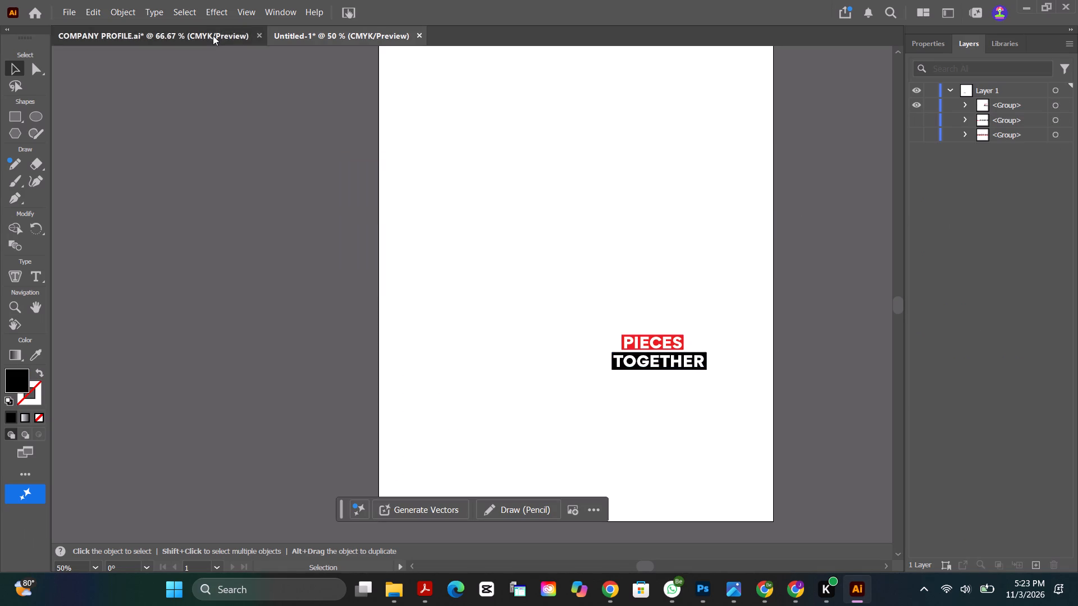
scroll(688, 235, up, 7)
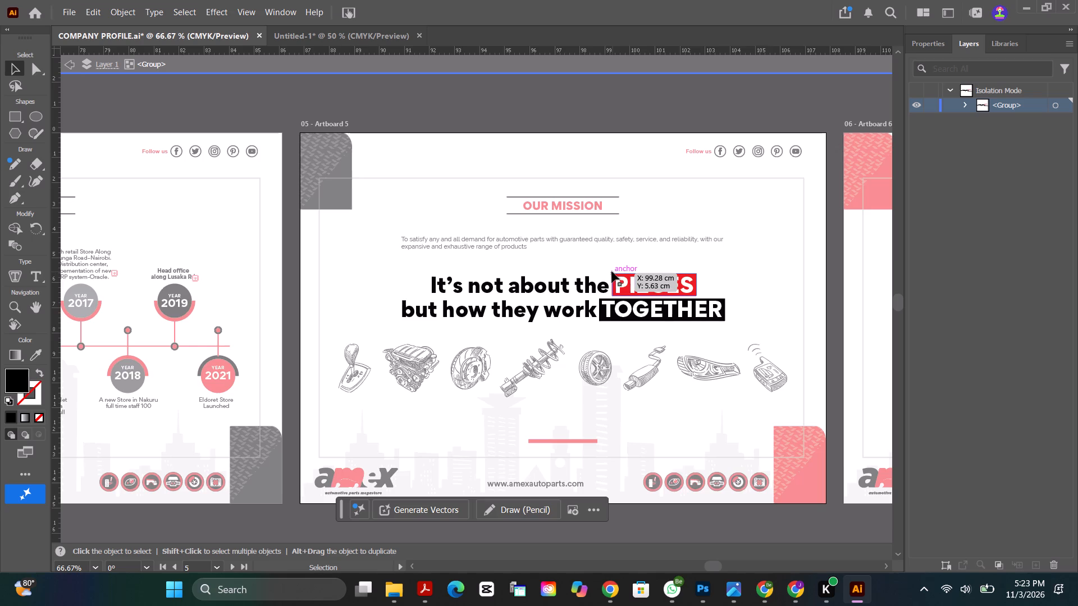
alt+scroll(603, 270, down, 10)
alt+scroll(541, 218, down, 1)
scroll(541, 218, down, 2)
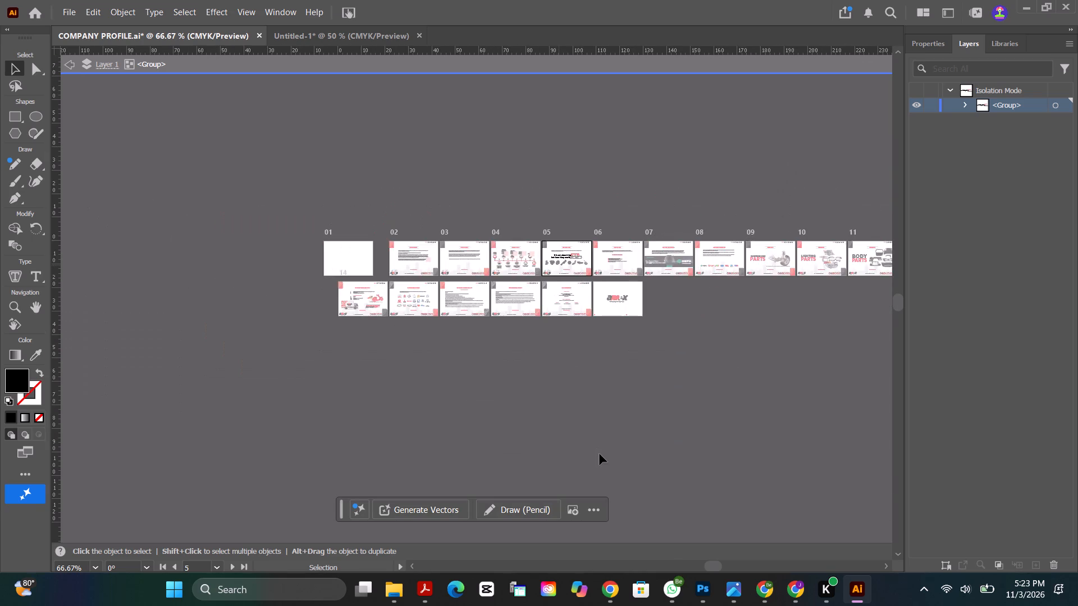
Return to Photoshop and examine the delivery and website text below the logo on the red artboard's black tote.
click(693, 587)
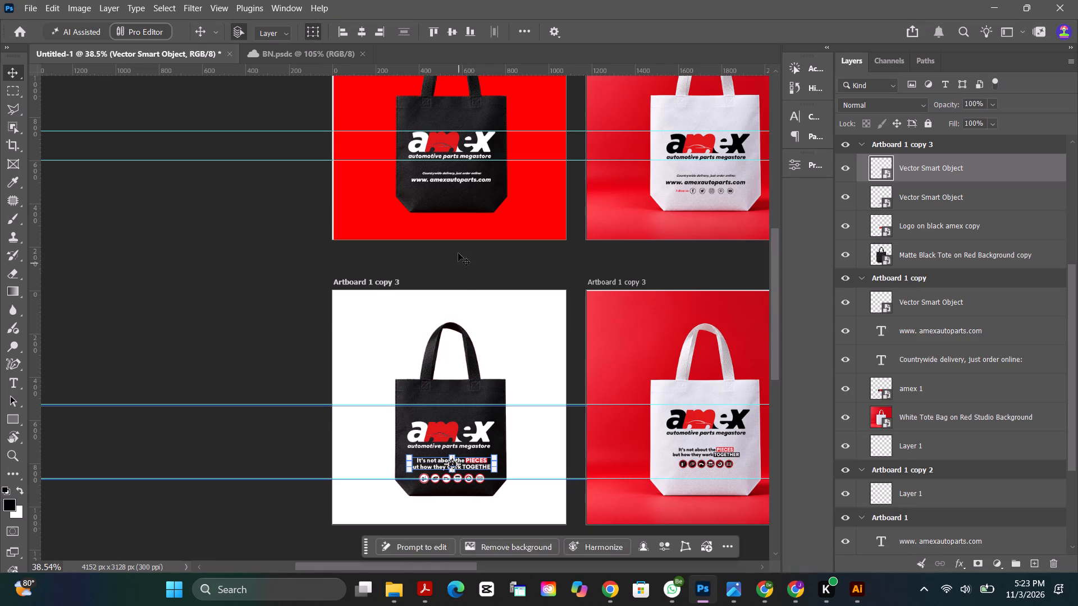
scroll(463, 241, up, 10)
alt+scroll(469, 163, up, 3)
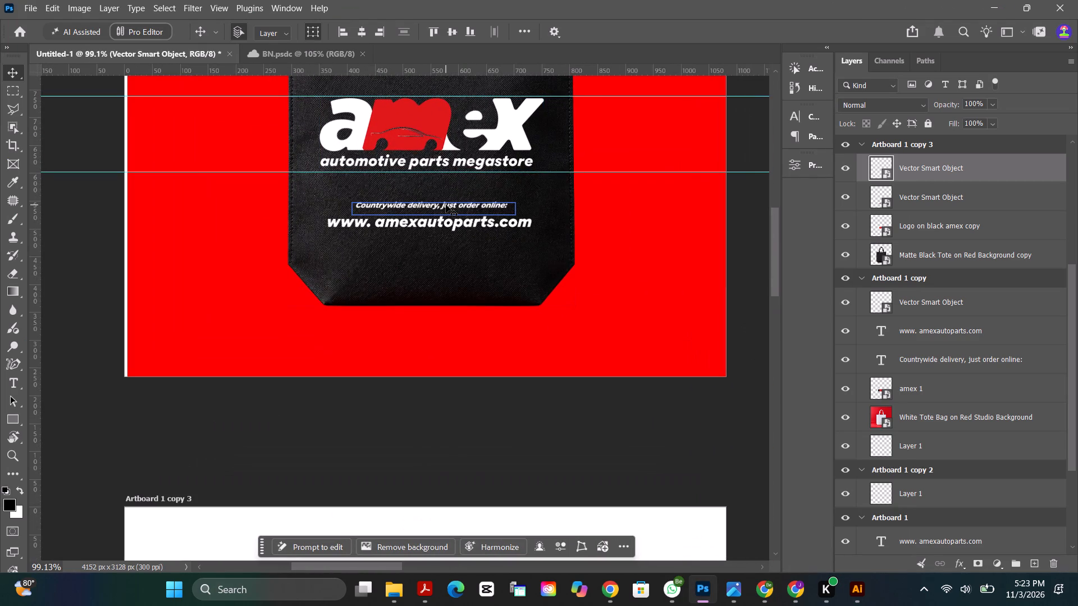
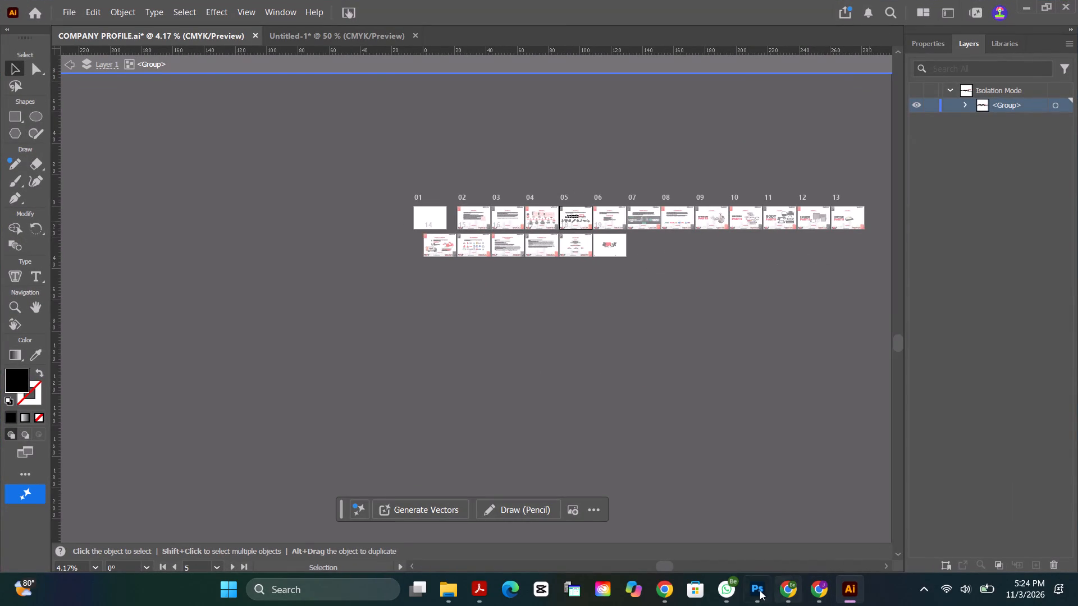
Switch to Photoshop and capture a Snipping Tool screenshot of the four black and white tote mockups across both artboard rows.
click(757, 590)
alt+scroll(433, 260, down, 2)
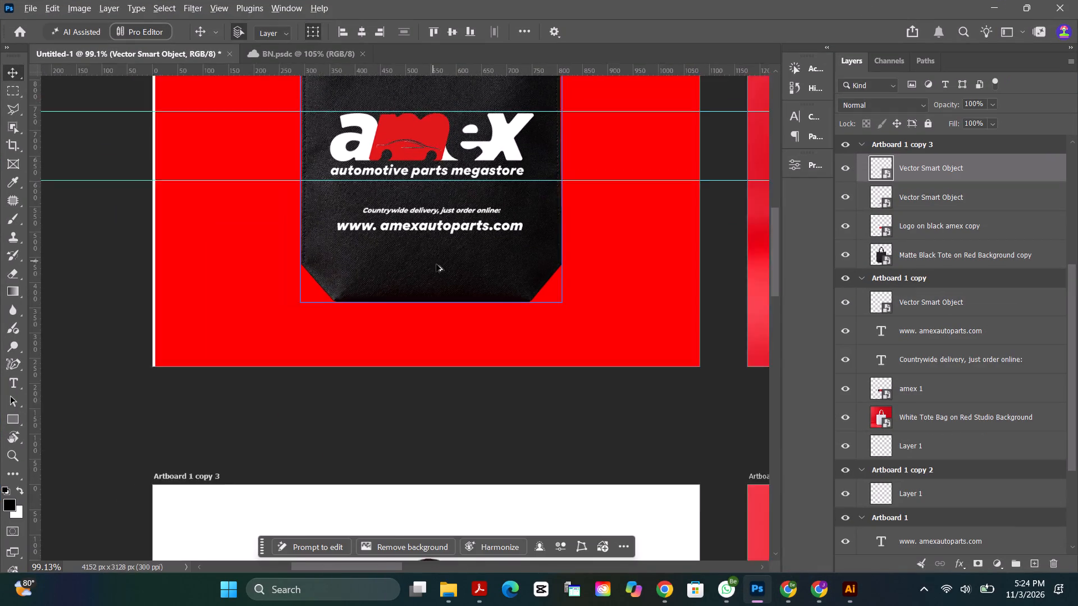
alt+scroll(436, 264, down, 13)
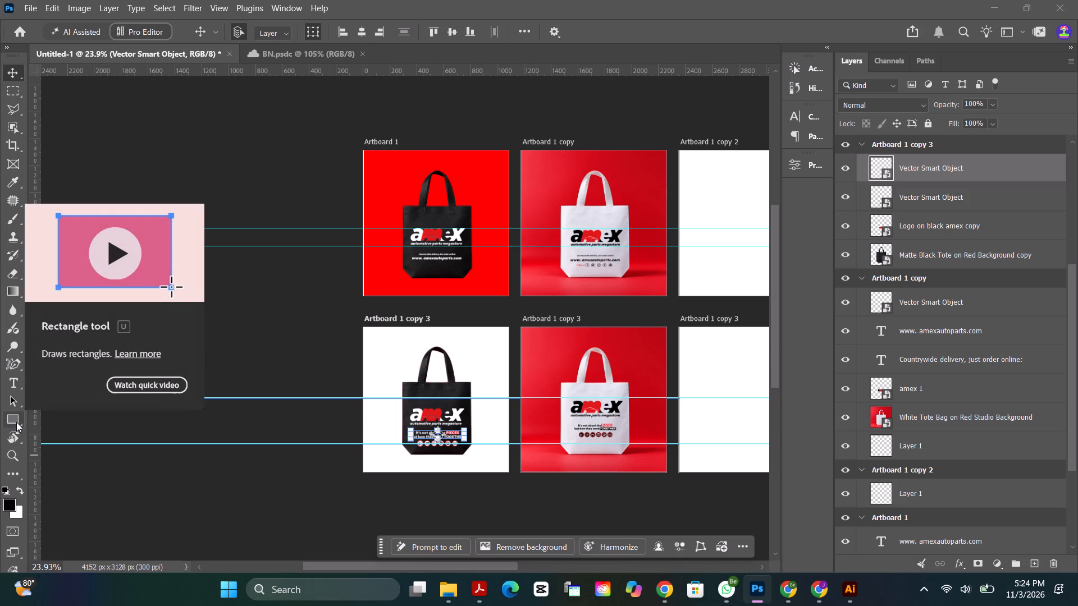
key(s)
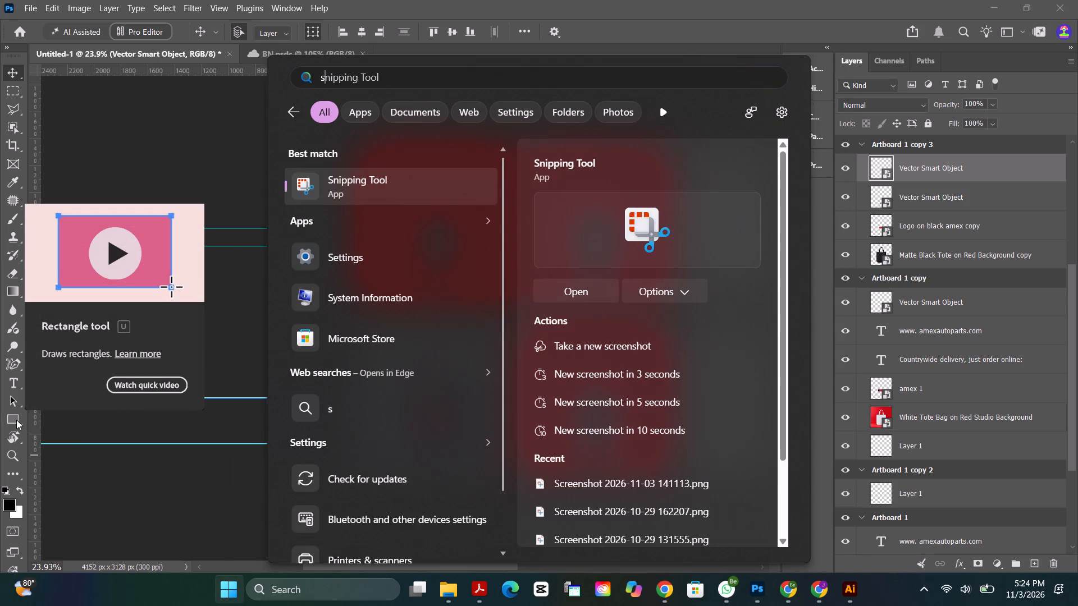
scroll(10, 418, down, 1)
click(359, 181)
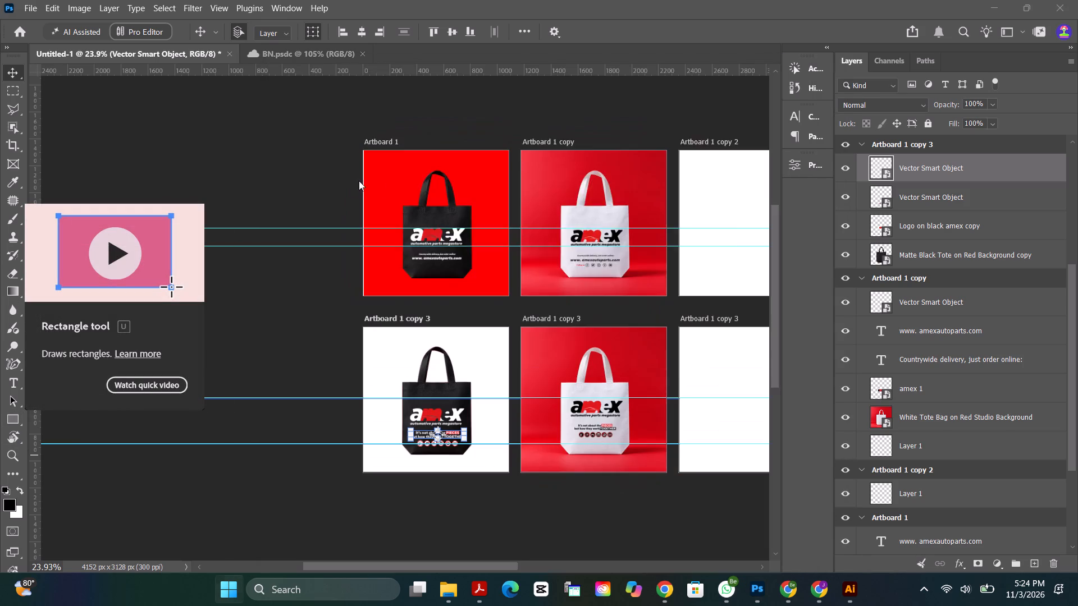
click(395, 160)
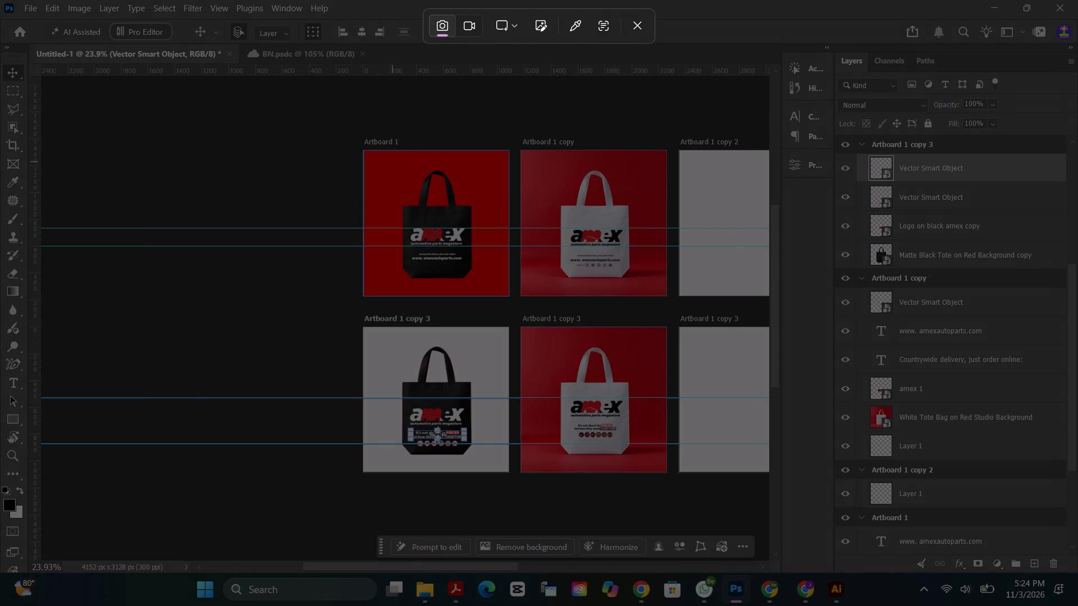
drag(374, 158, 651, 458)
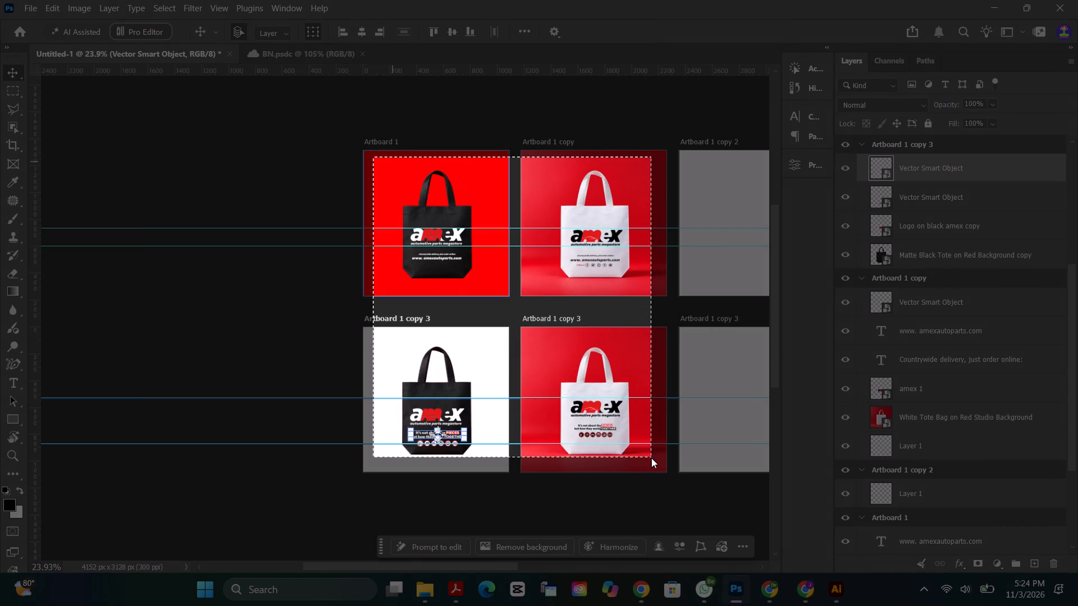
drag(651, 458, 656, 464)
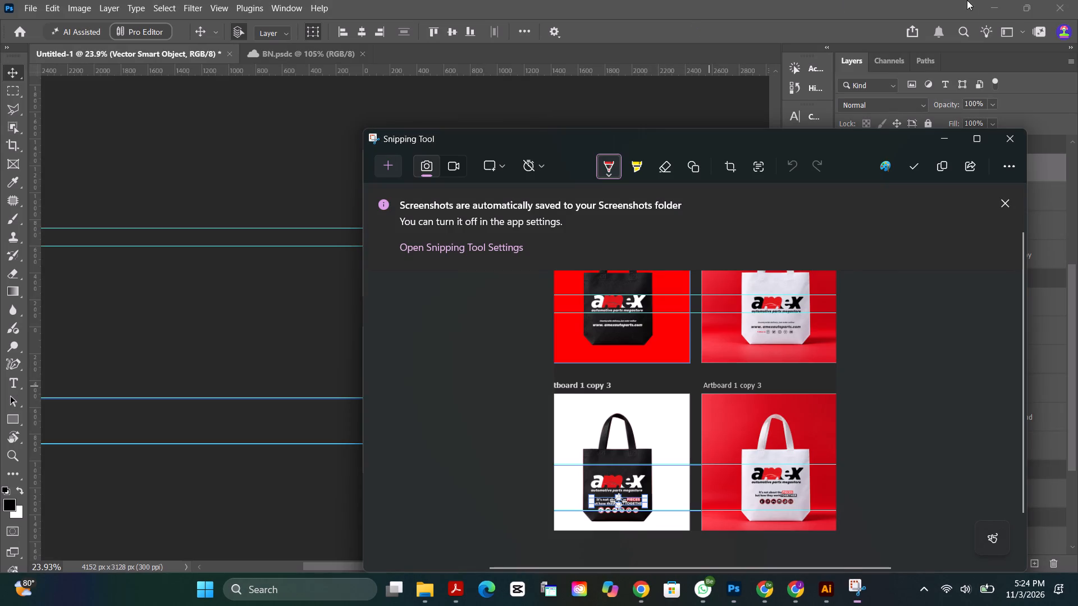
click(1004, 8)
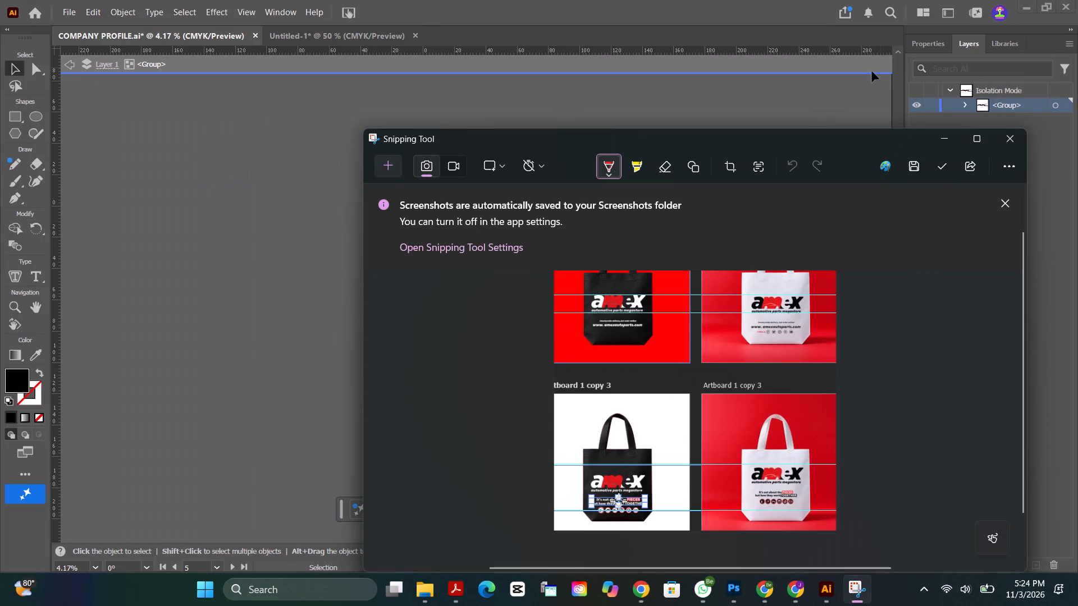
click(1007, 139)
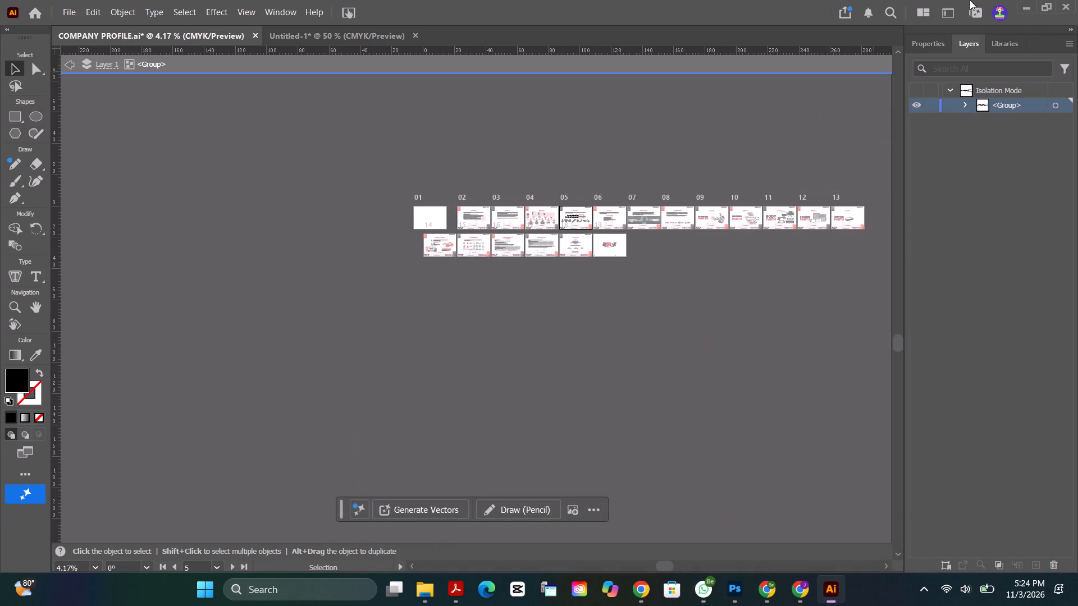
Switch to File Explorer and find the Screenshots folder inside Pictures.
click(1029, 10)
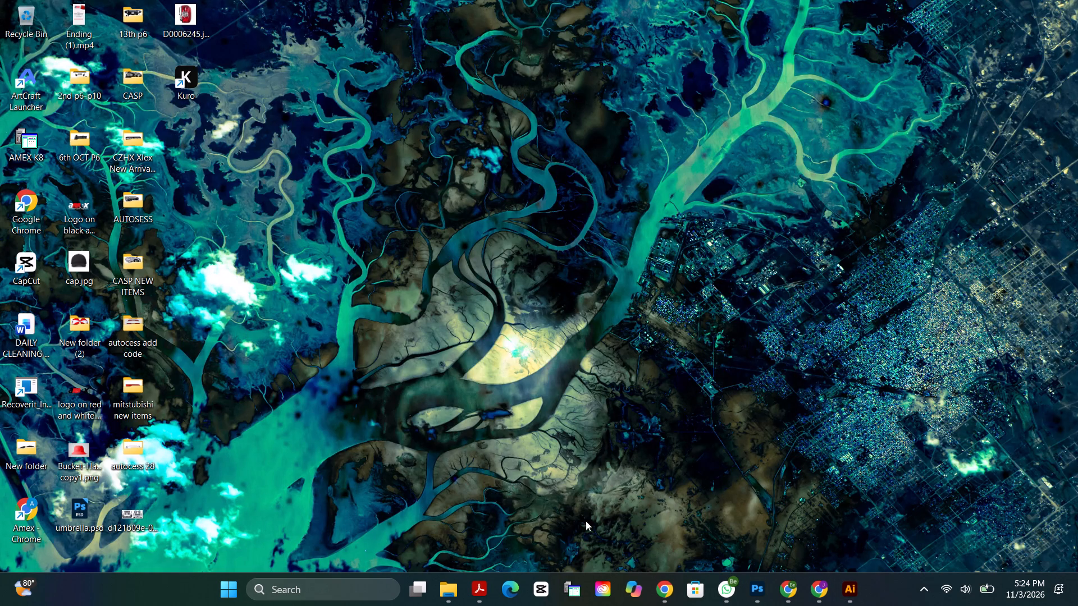
click(446, 595)
click(455, 526)
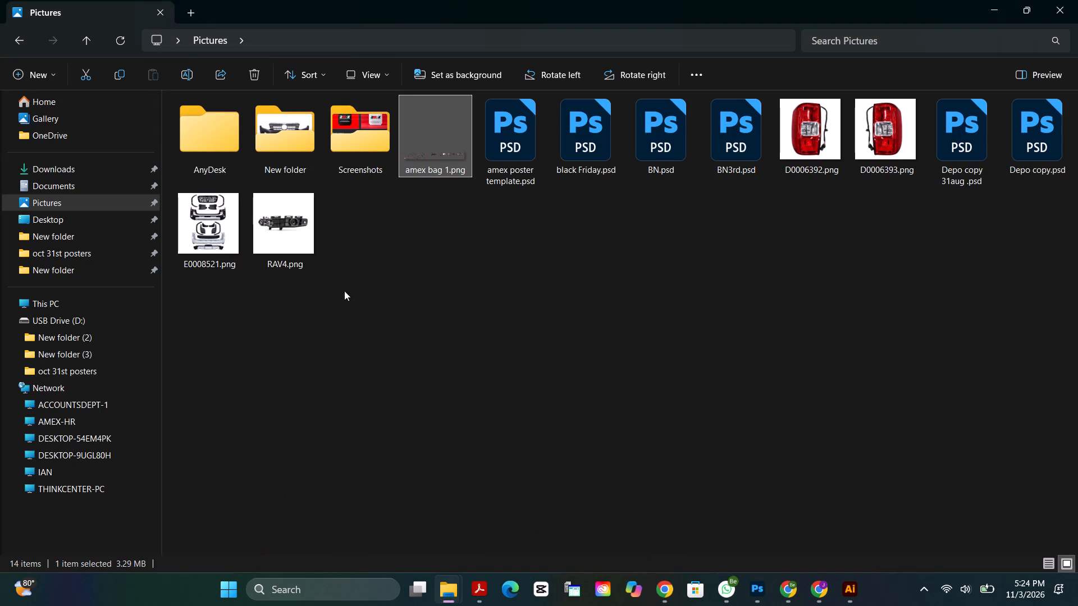
click(74, 208)
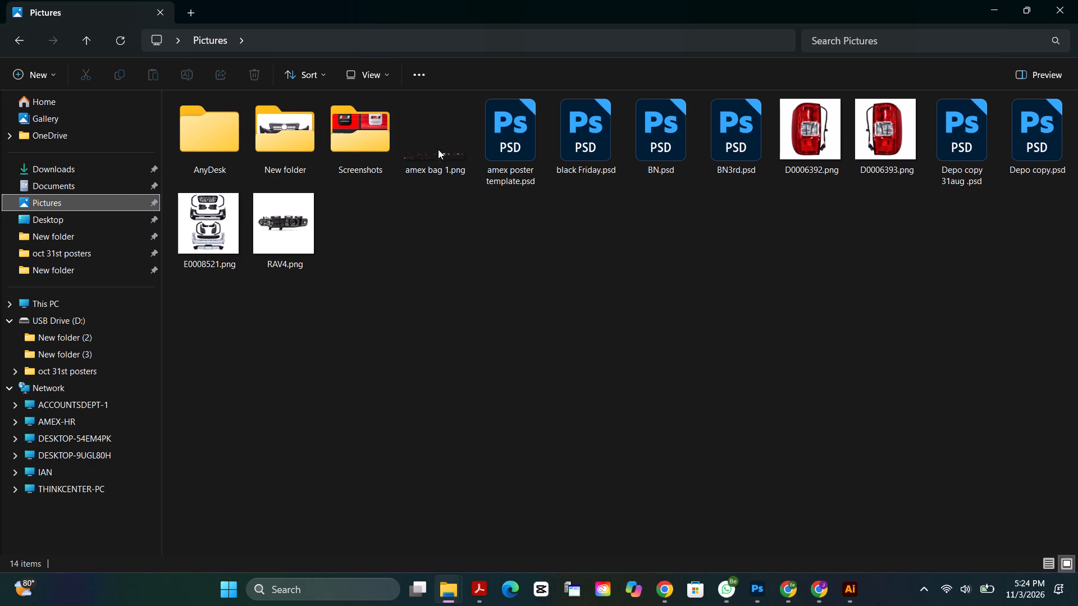
click(71, 232)
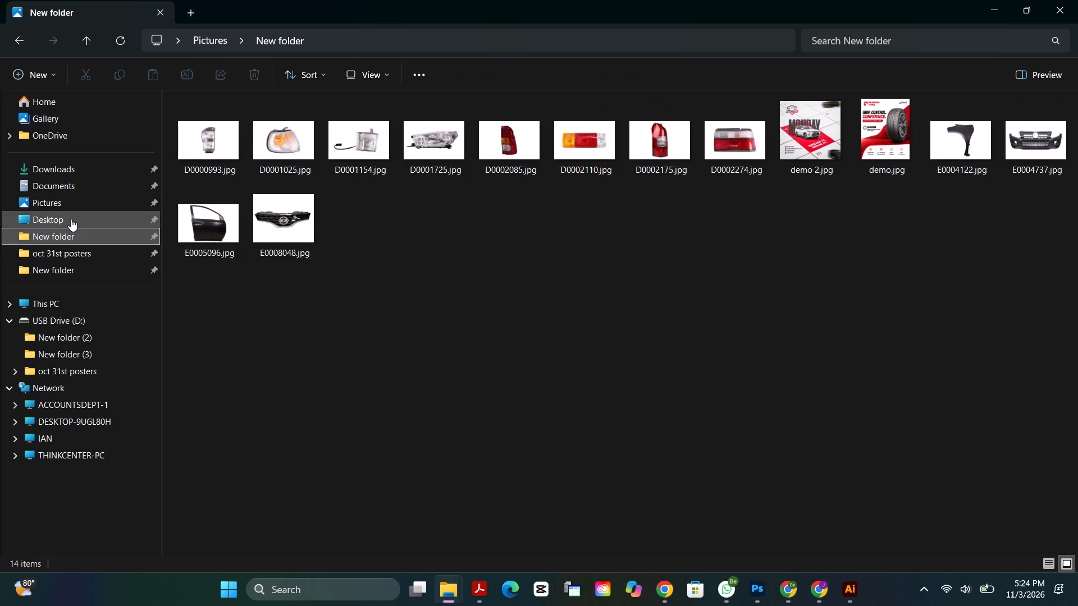
click(71, 219)
click(61, 257)
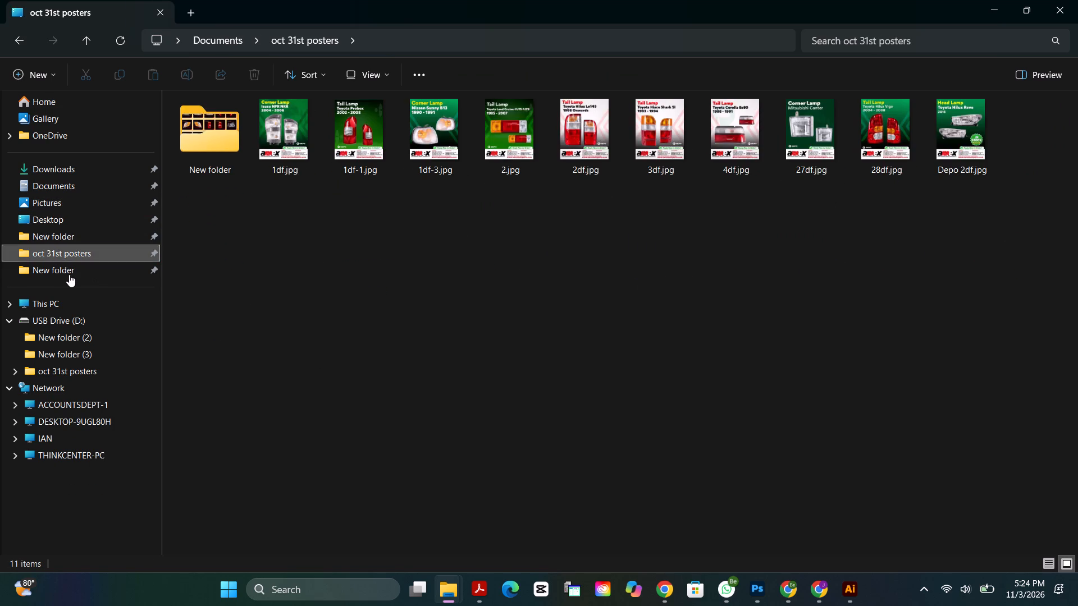
click(69, 274)
click(73, 320)
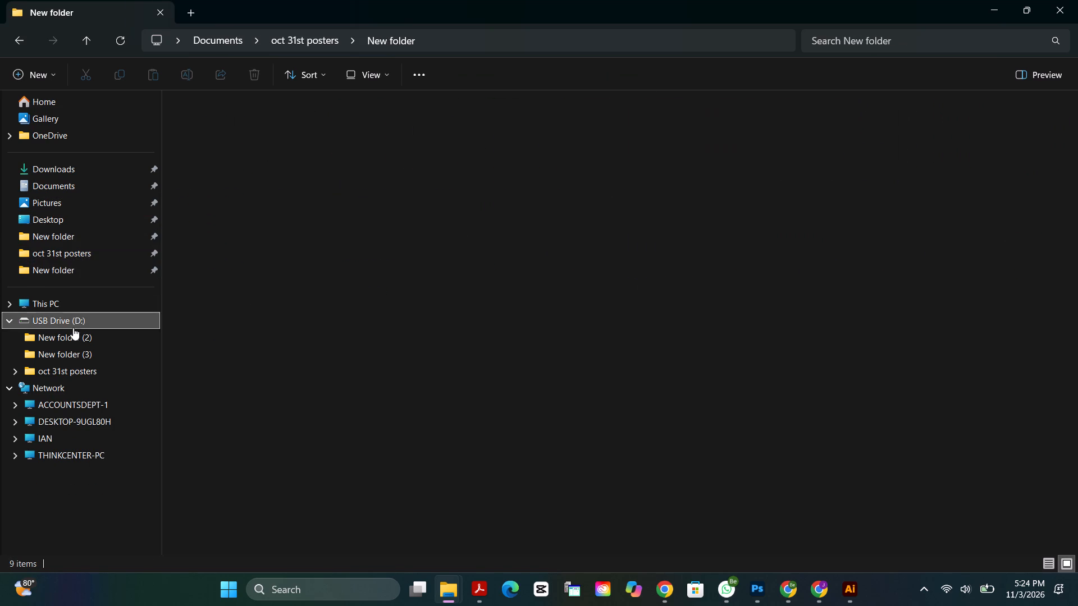
click(73, 335)
click(79, 362)
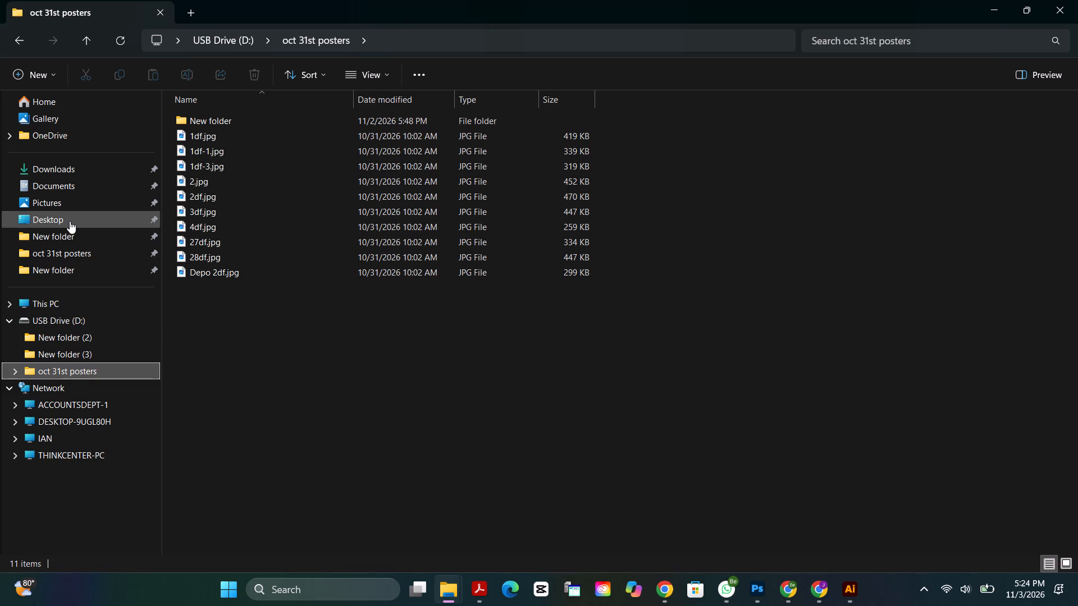
click(67, 206)
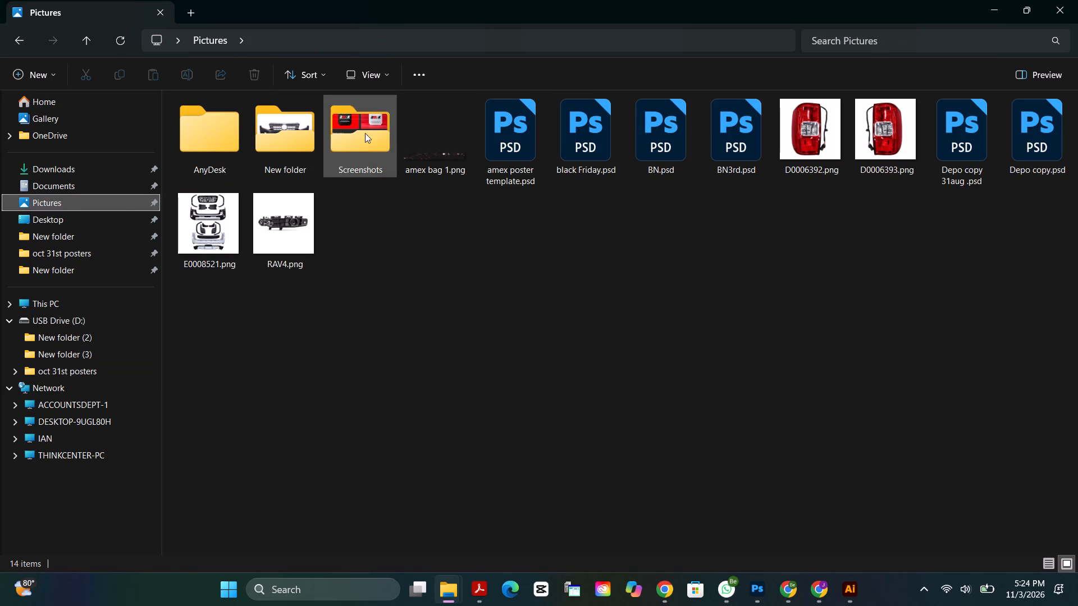
double_click(348, 139)
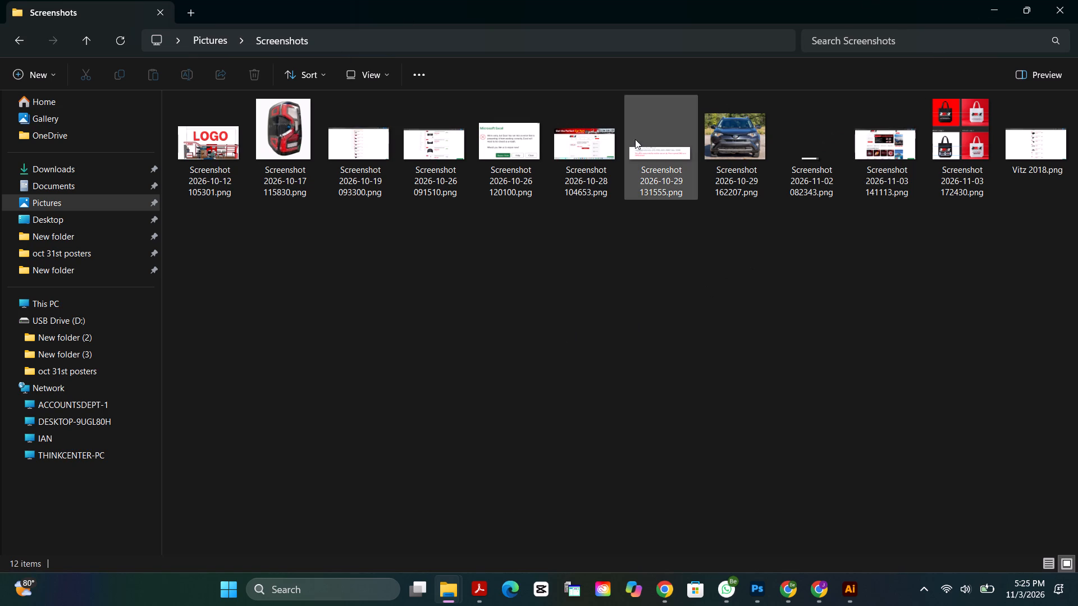
Copy Screenshot 2026-11-03 172430.png of the tote mockups to USB Drive (D:) and close the folder window.
drag(954, 127, 826, 412)
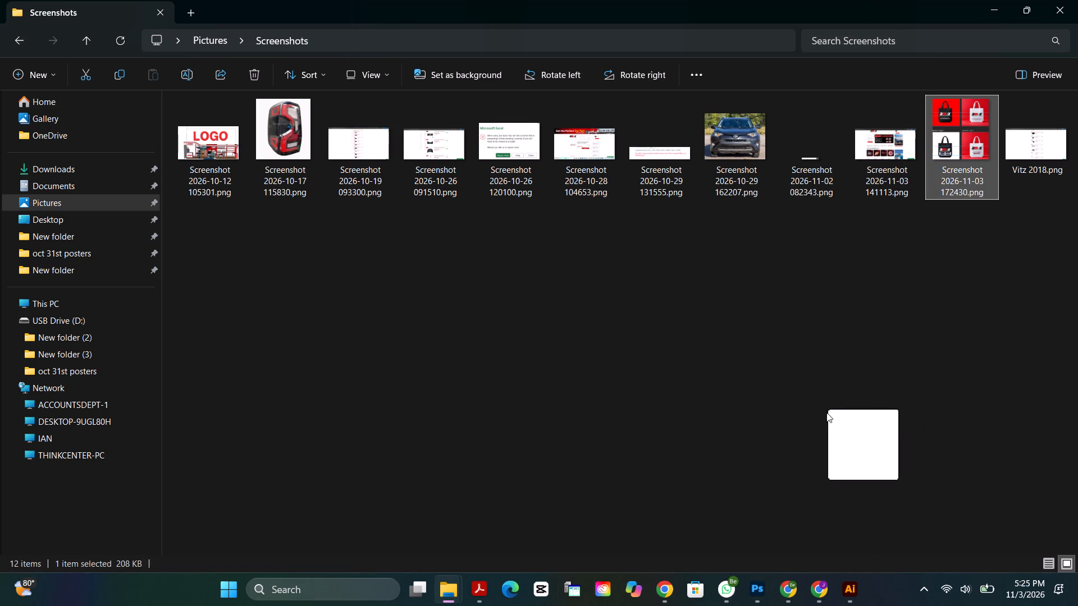
drag(826, 412, 823, 419)
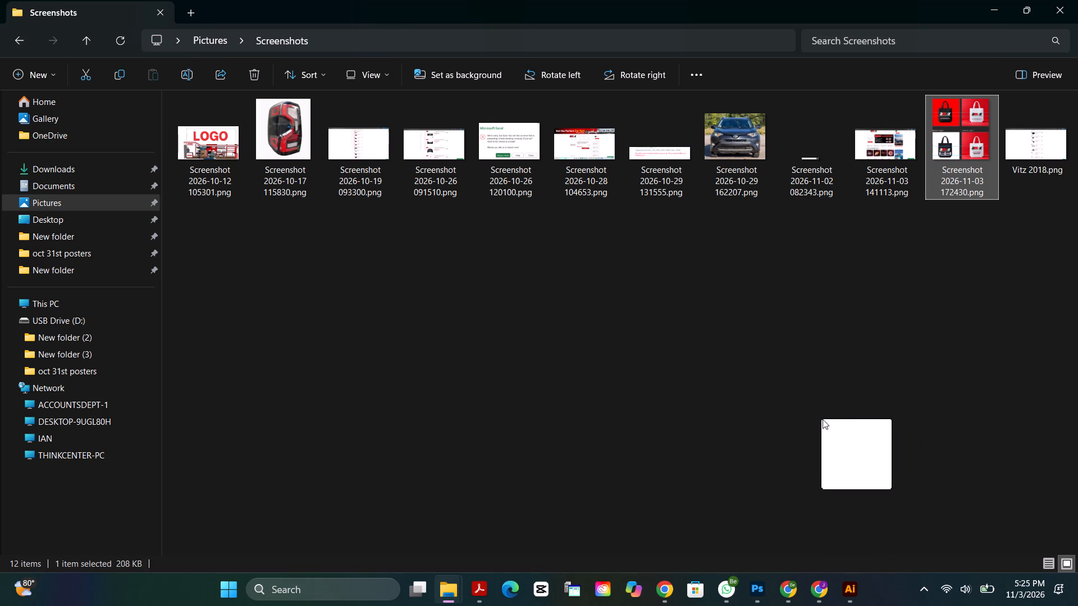
drag(823, 419, 68, 319)
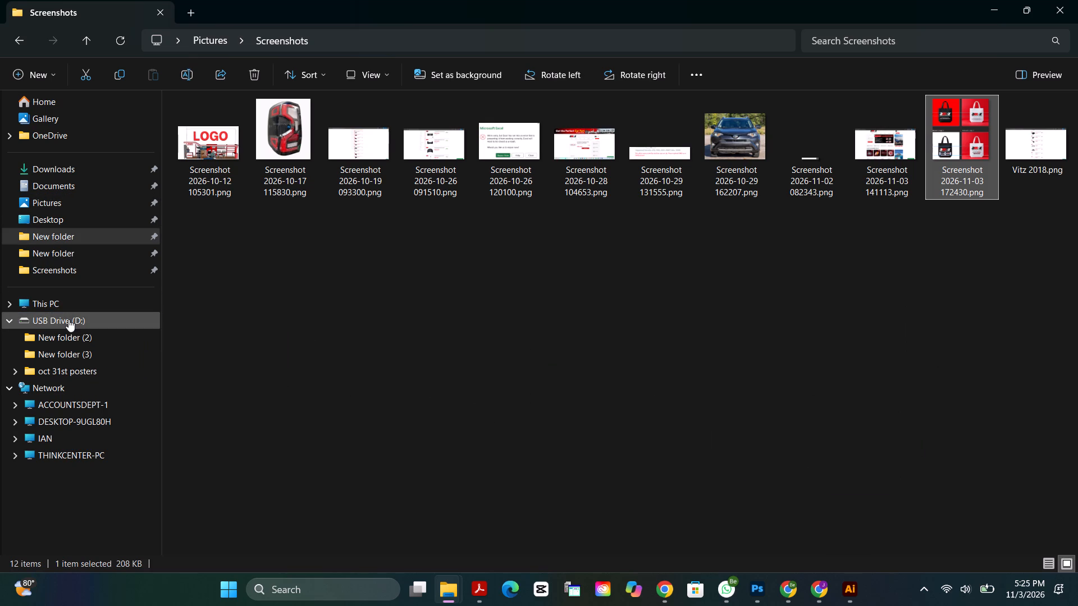
click(1061, 11)
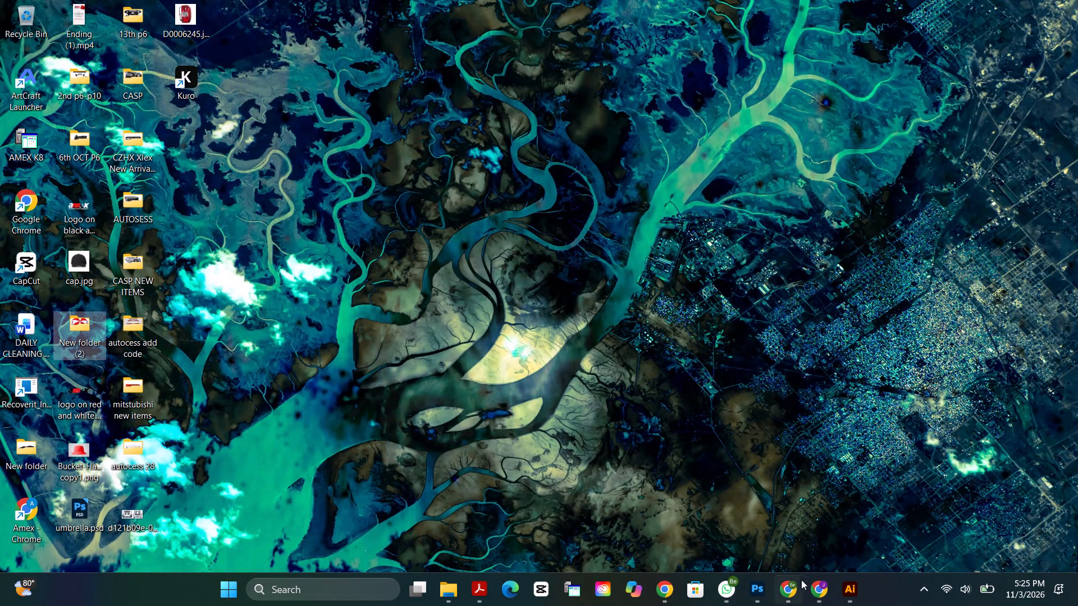
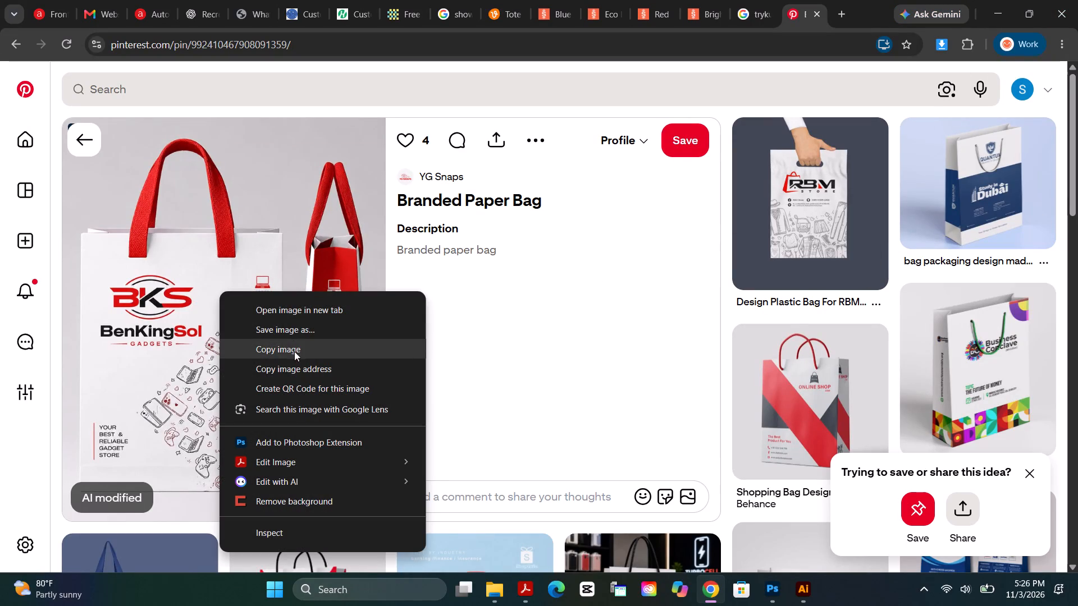
Save the Branded Paper Bag pin image as a JPEG named wea in the New folder inside Pictures.
click(310, 332)
text(we)
key(a)
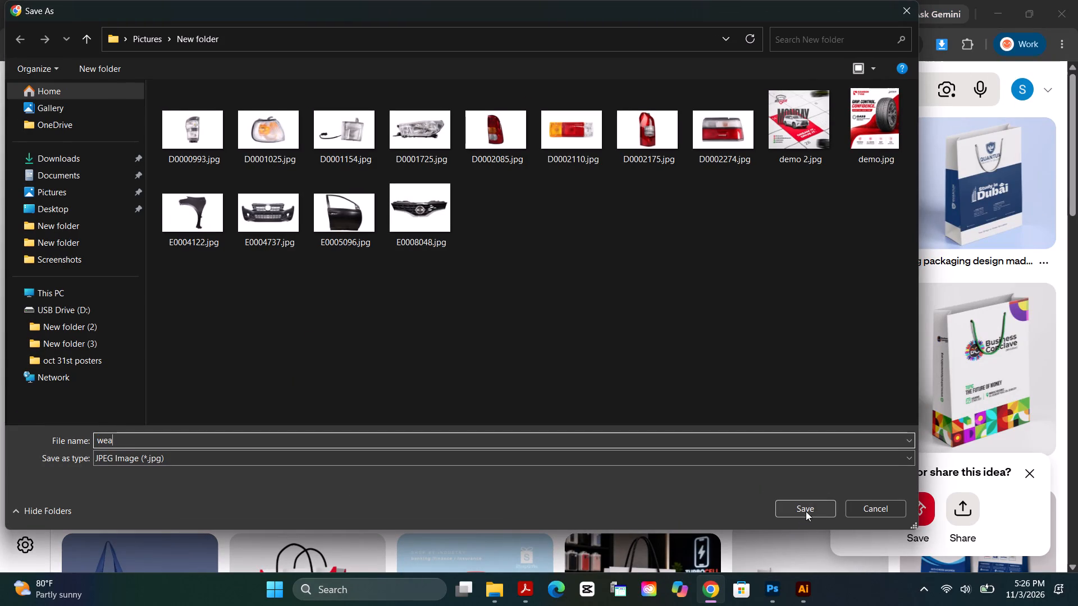
click(823, 509)
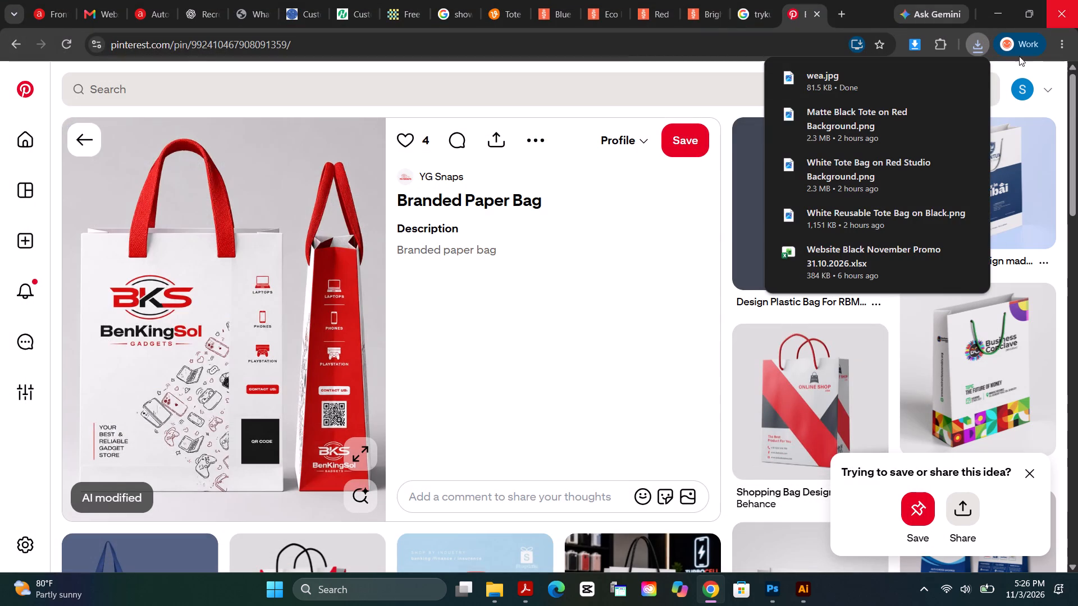
Look through the related bag designs beneath the Branded Paper Bag pin and minimize the browser window.
scroll(448, 260, down, 3)
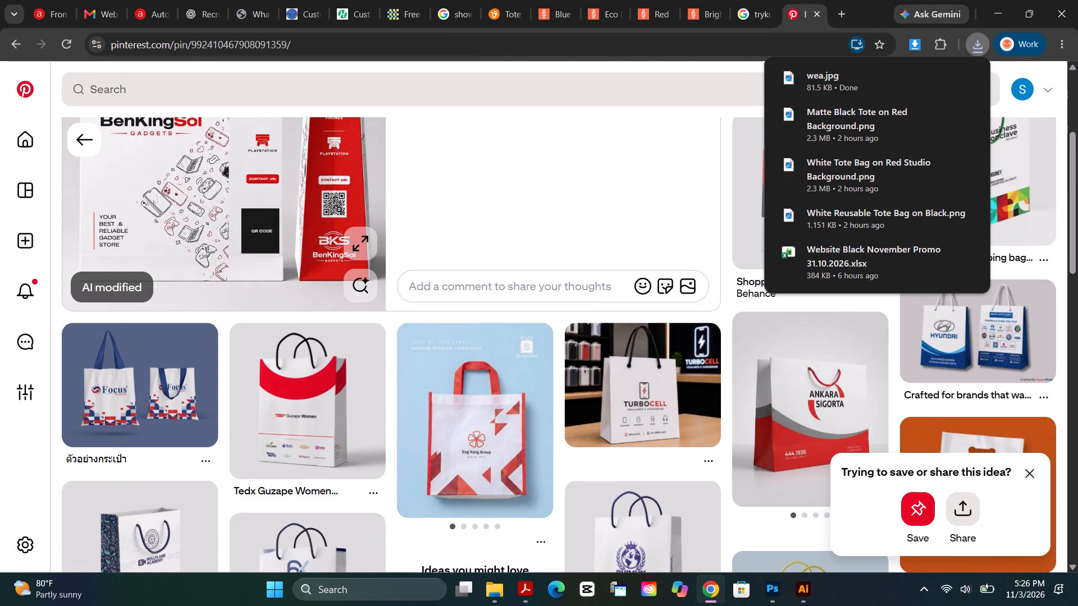
click(332, 192)
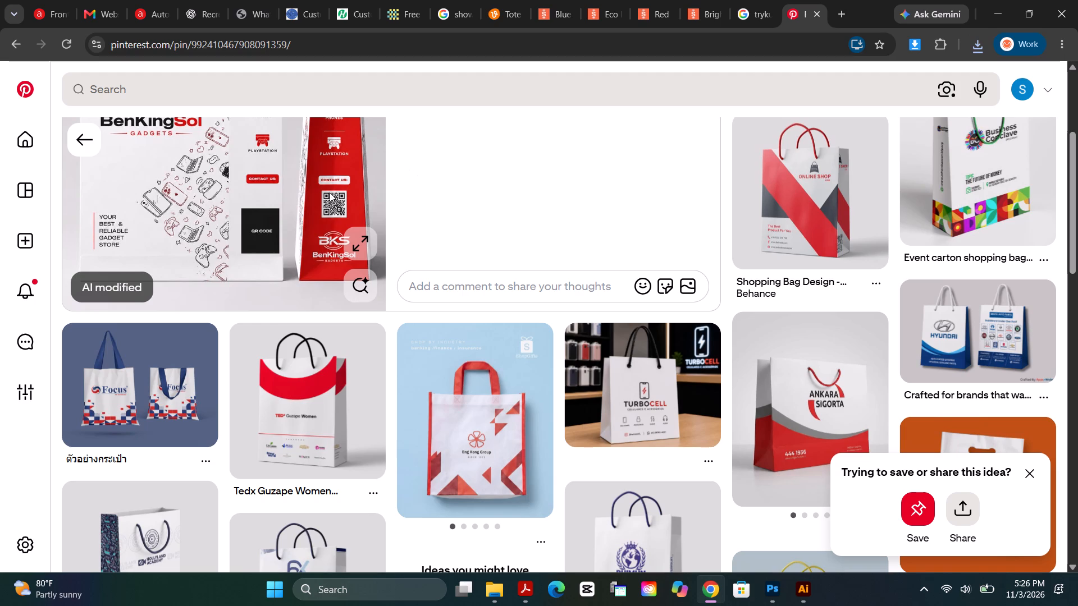
scroll(313, 191, up, 1)
scroll(313, 191, down, 9)
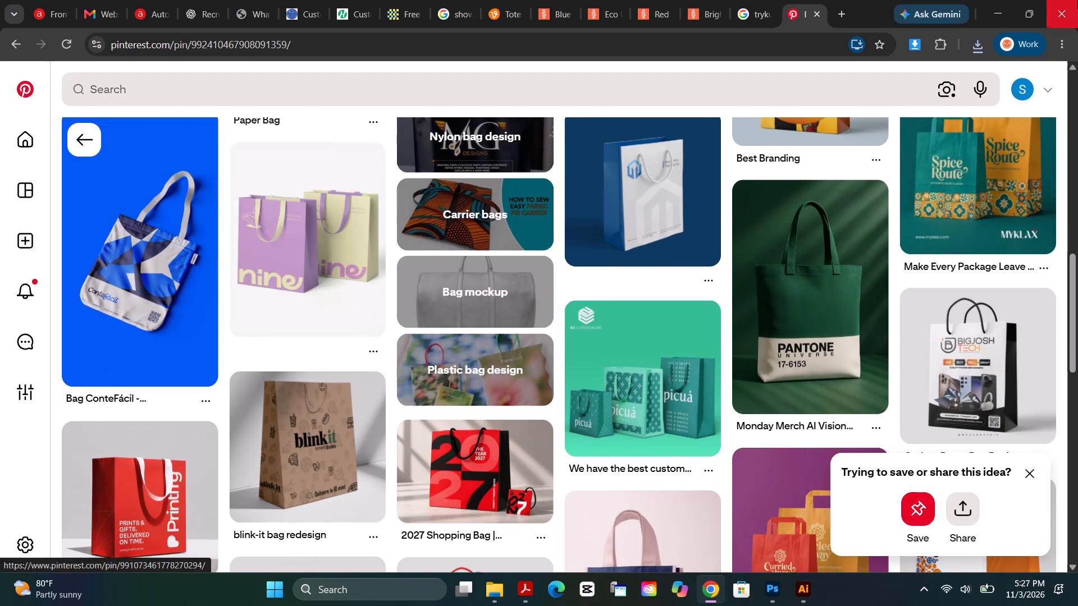
click(1065, 7)
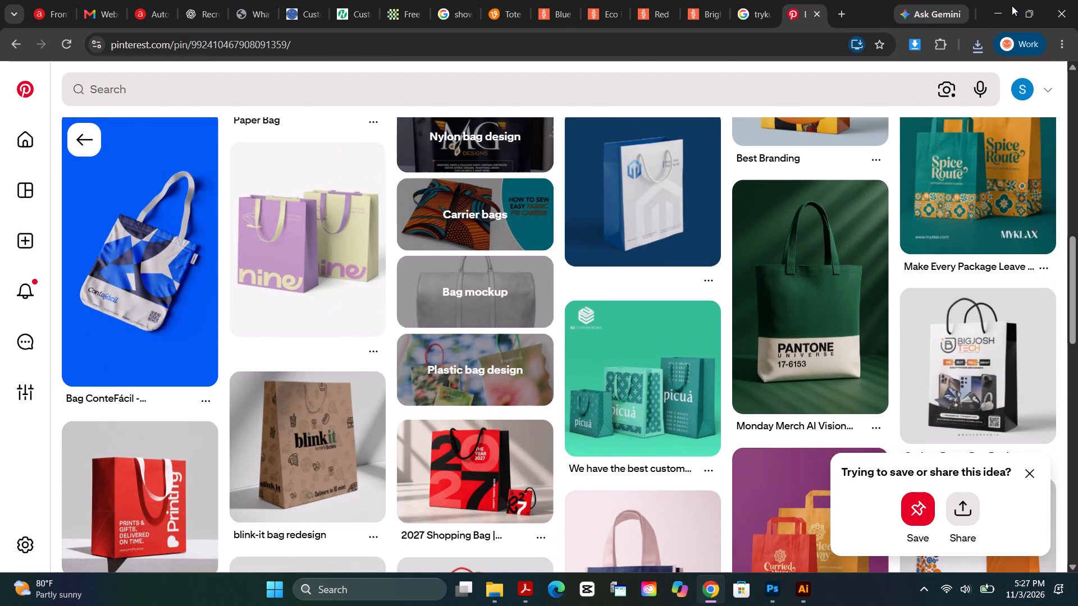
click(1008, 6)
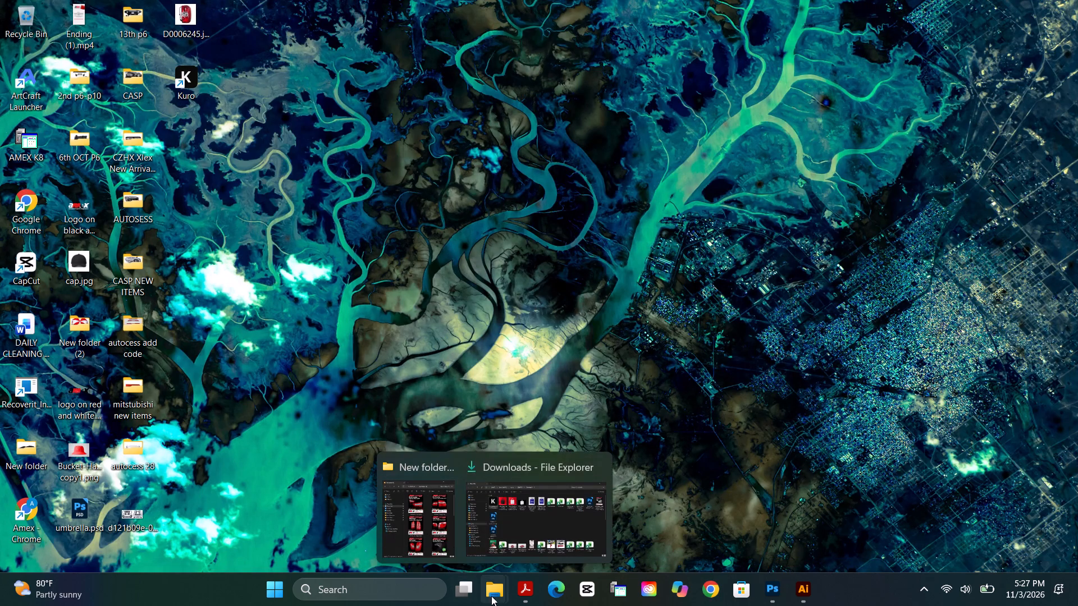
Switch to the Downloads window in File Explorer, go to This PC and eject USB Drive (D:).
click(491, 596)
click(527, 520)
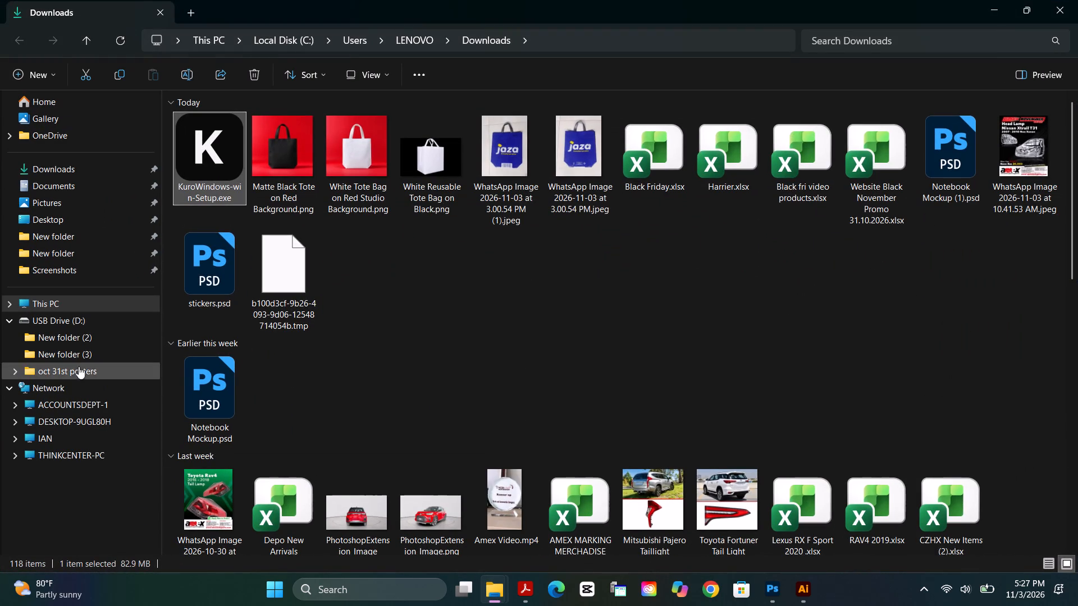
click(79, 320)
click(60, 304)
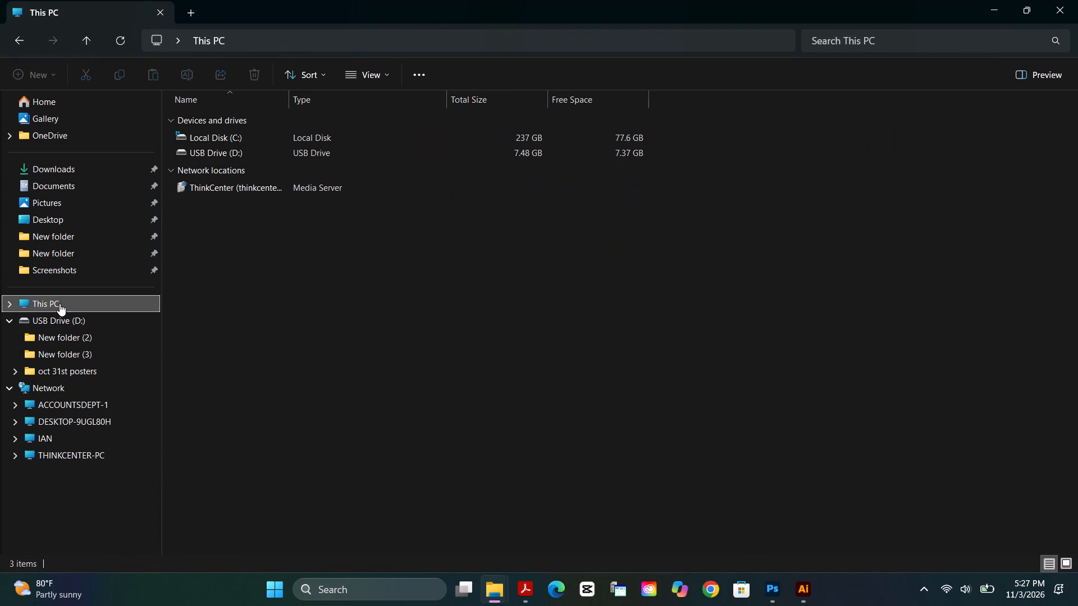
click(237, 146)
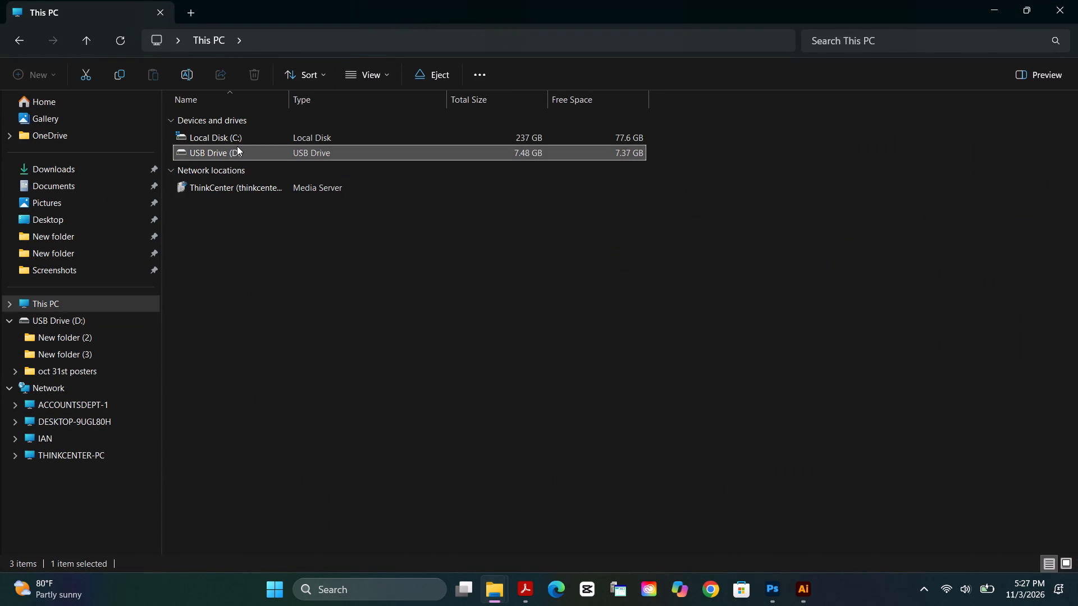
click(440, 77)
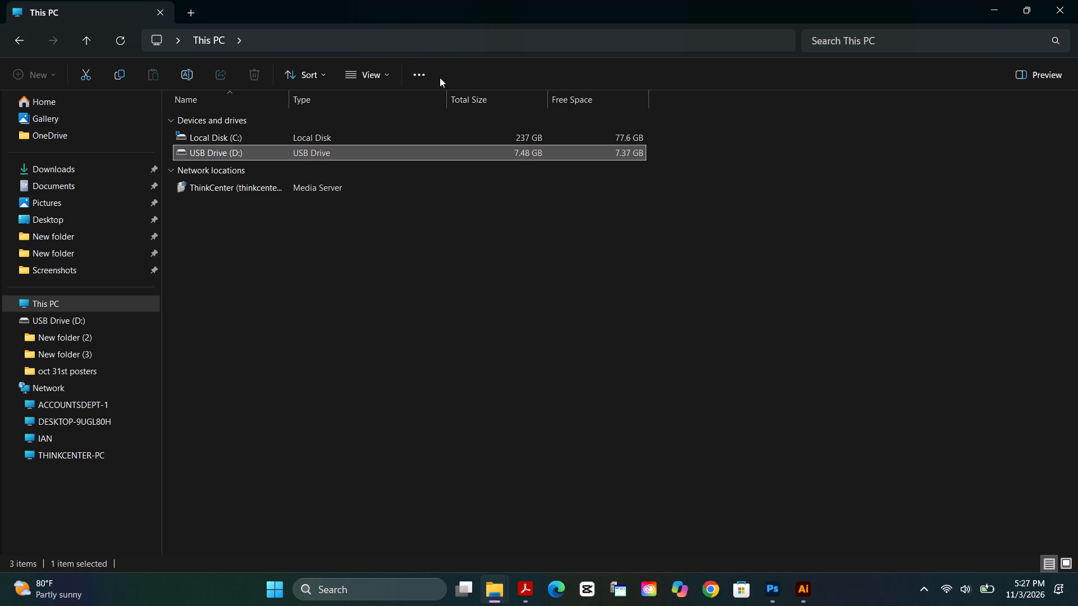
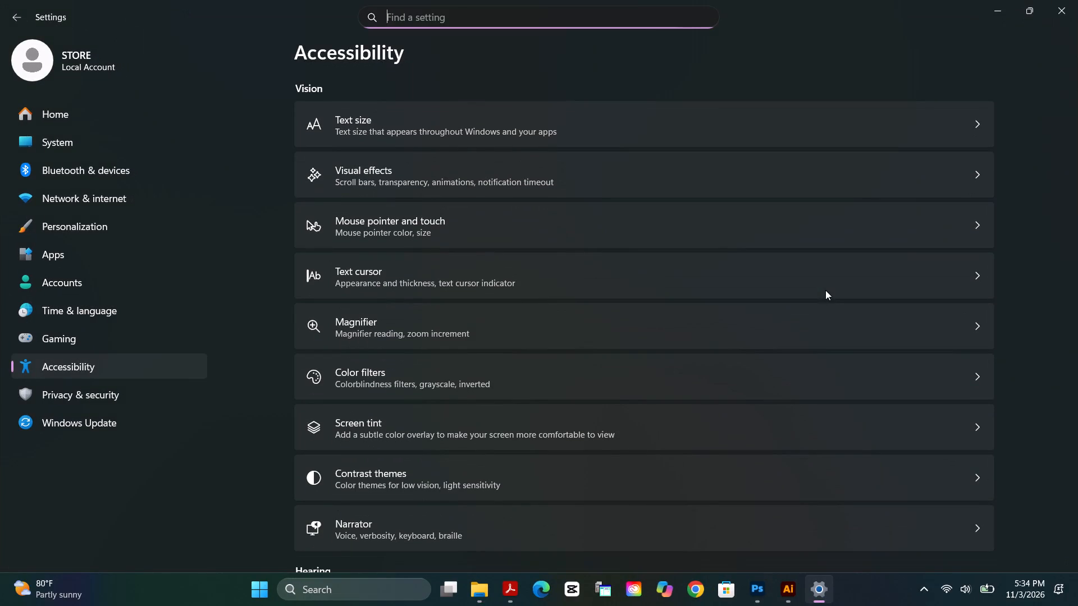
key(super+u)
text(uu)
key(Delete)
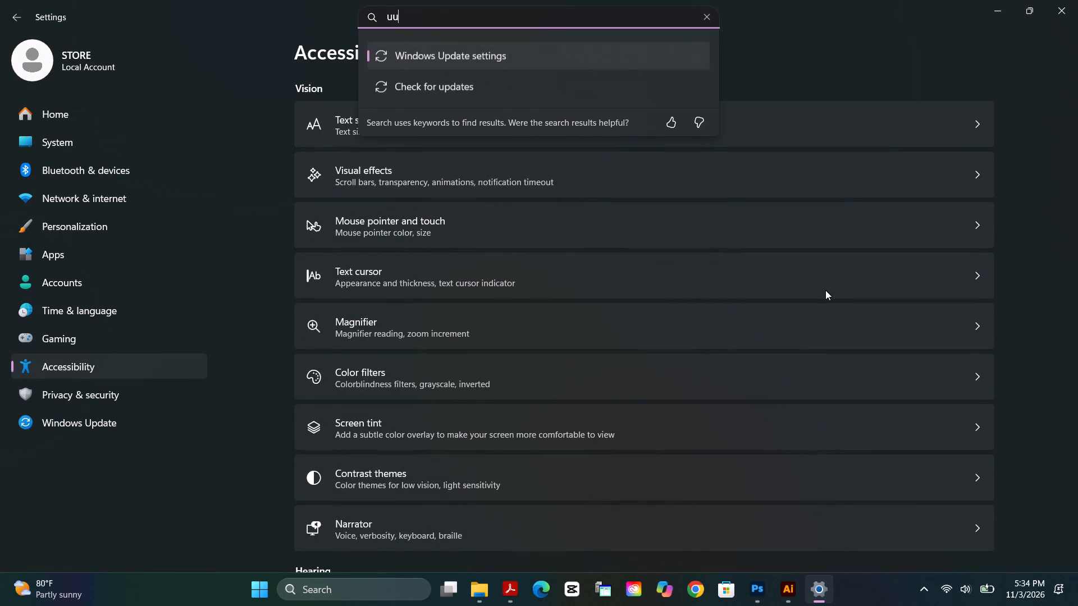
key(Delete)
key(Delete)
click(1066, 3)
Close the This PC window in File Explorer.
click(1070, 2)
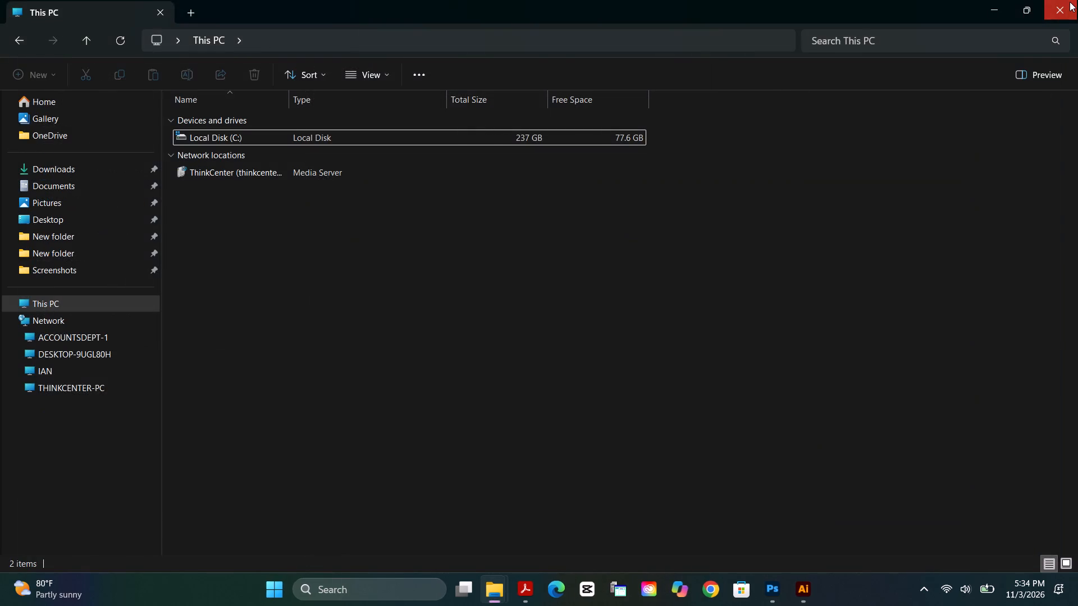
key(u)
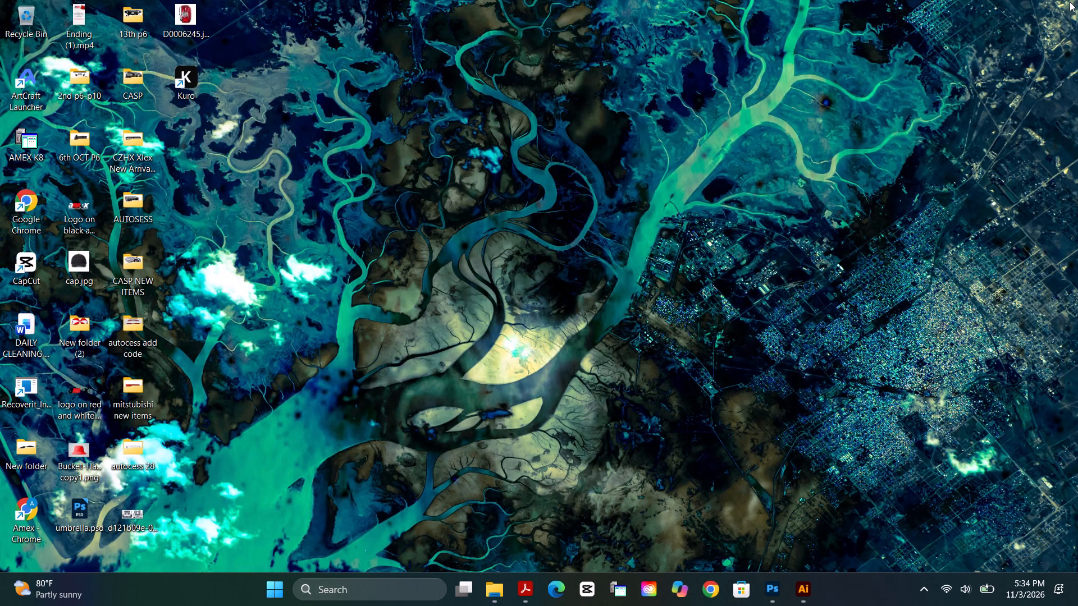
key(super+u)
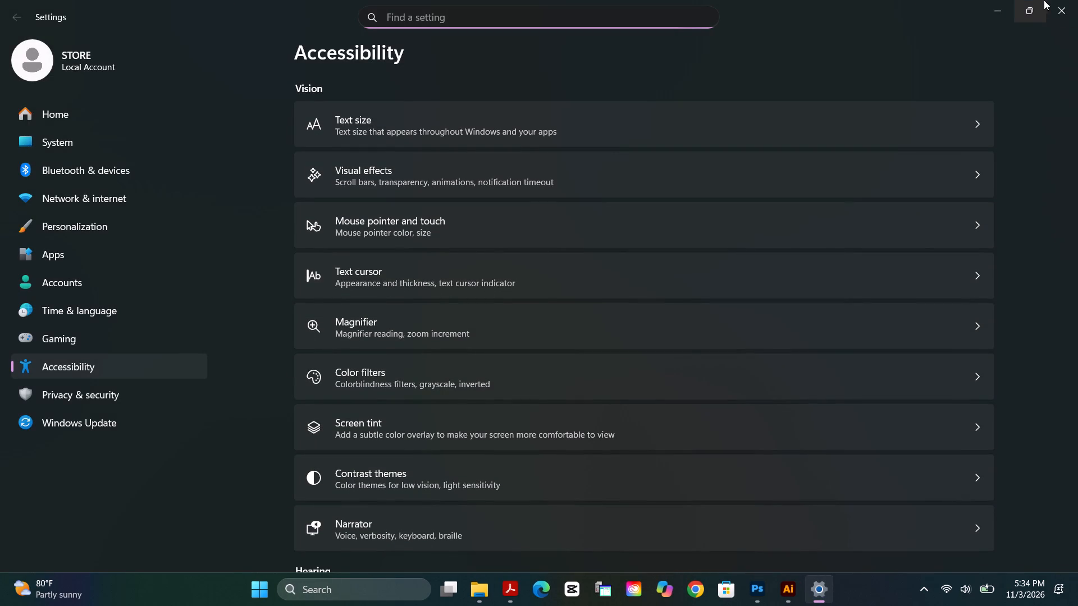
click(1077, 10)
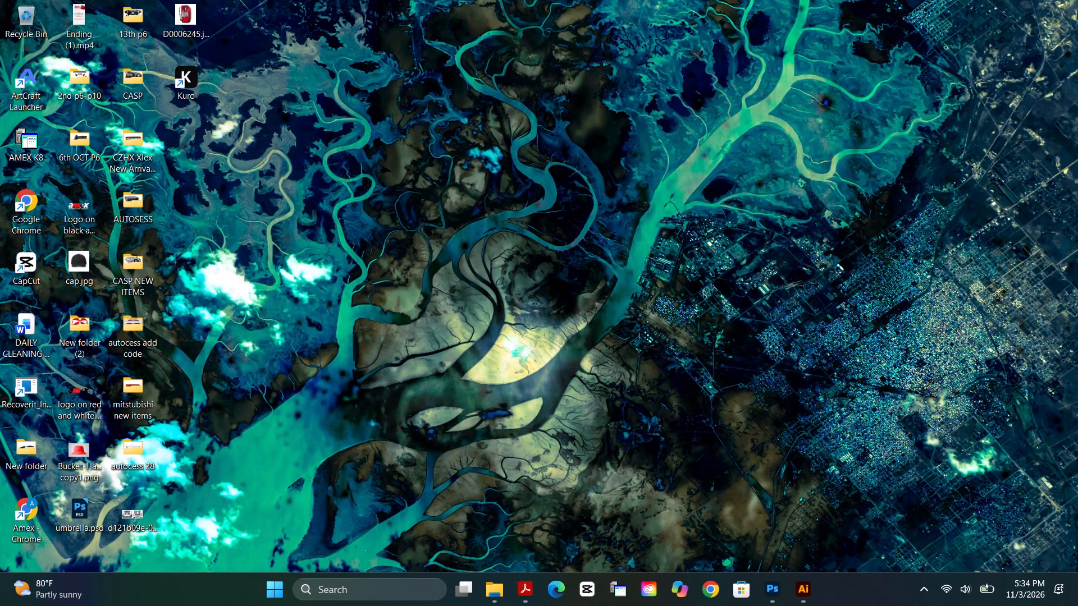
Open the Windows quick-link list that holds the system tools and the shut down or sign out options.
key(super+x)
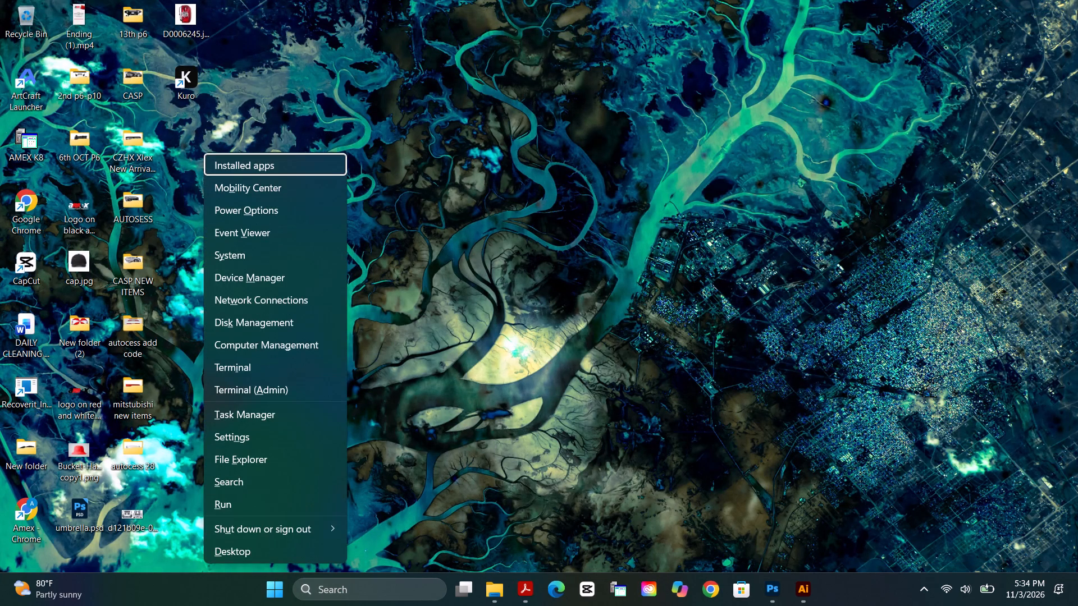